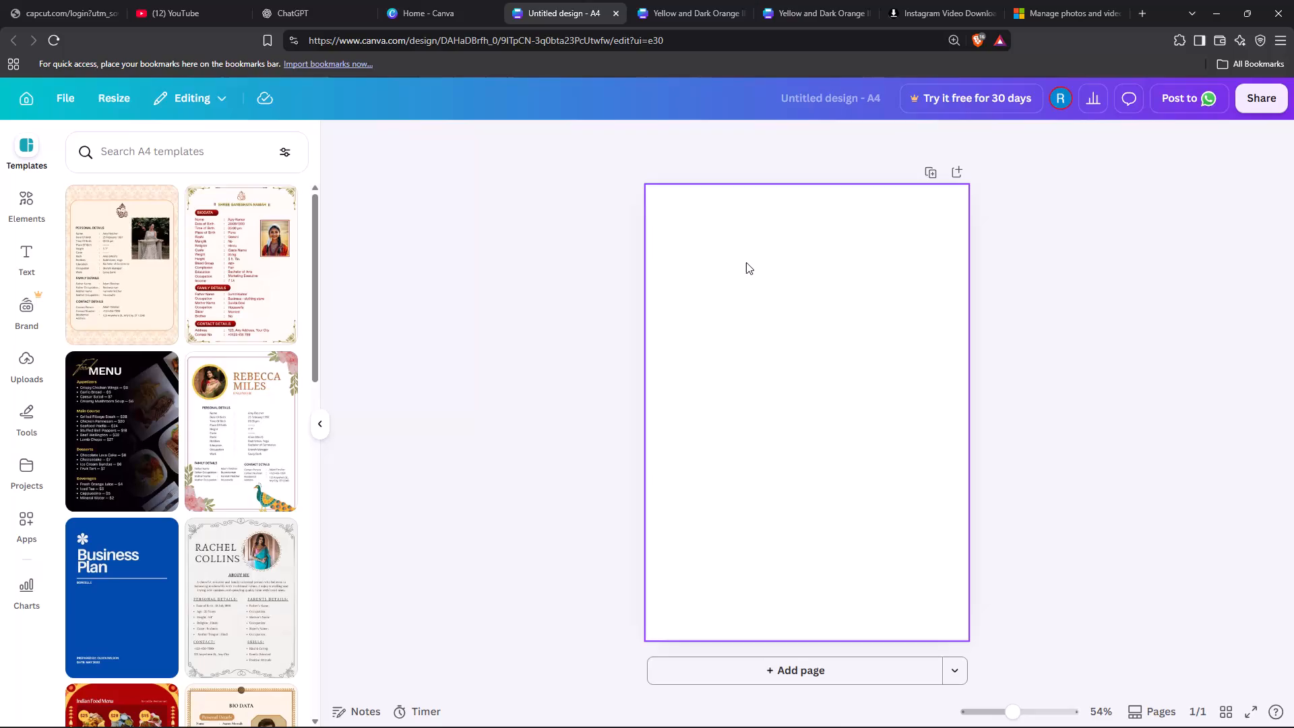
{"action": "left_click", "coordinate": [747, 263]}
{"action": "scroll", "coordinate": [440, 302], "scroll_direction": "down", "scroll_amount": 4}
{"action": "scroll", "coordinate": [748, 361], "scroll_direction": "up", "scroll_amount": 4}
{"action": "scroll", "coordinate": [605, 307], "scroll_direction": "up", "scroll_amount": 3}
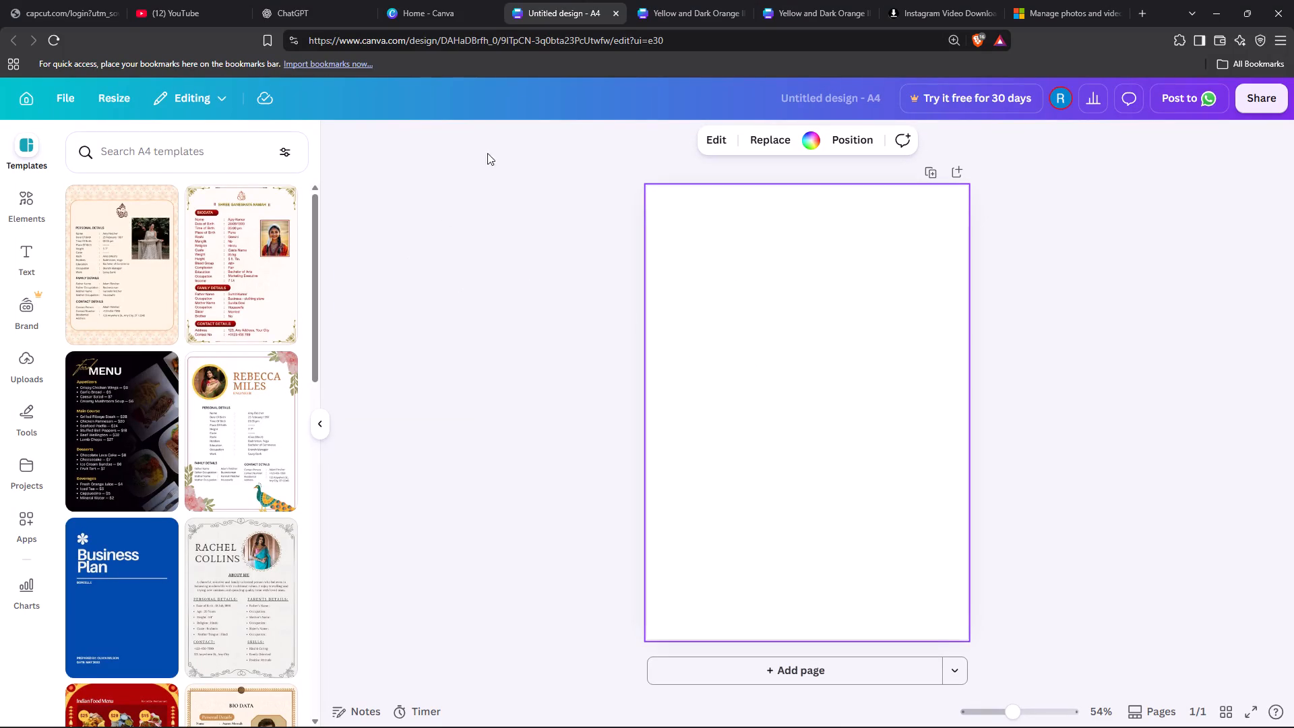
Close the Create a design window on the Canva home page.
{"action": "left_click", "coordinate": [470, 0]}
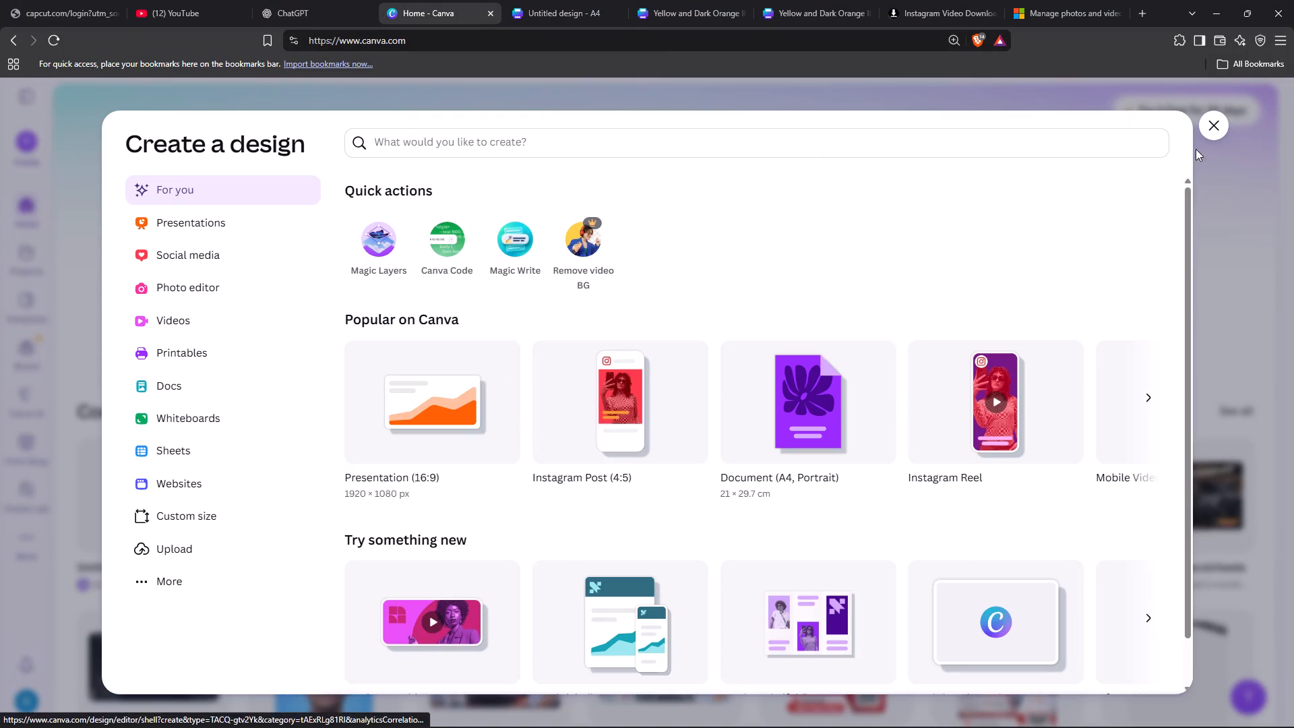
{"action": "left_click", "coordinate": [1219, 123]}
Copy all elements from page 1 of the Yellow and Dark Orange design and paste them into the blank untitled A4 design.
{"action": "left_click", "coordinate": [685, 0]}
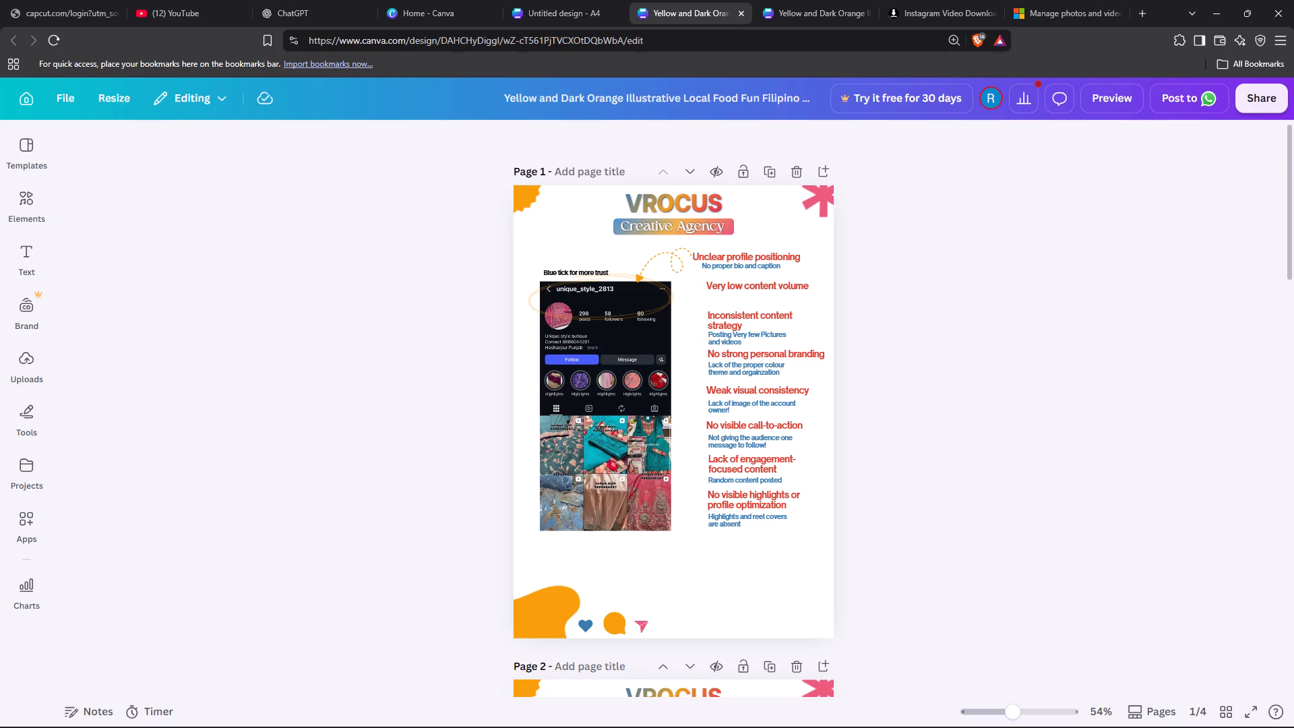
{"action": "left_click_drag", "start_coordinate": [433, 148], "coordinate": [994, 648]}
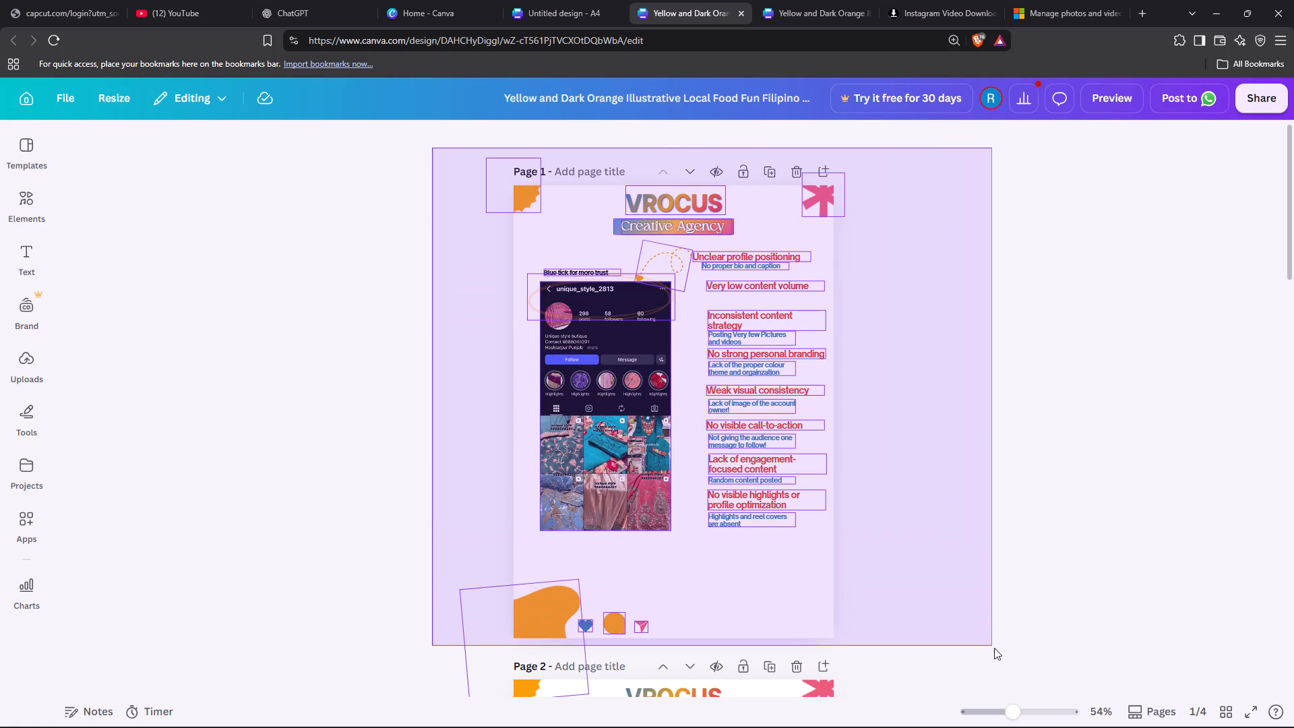
{"action": "left_click_drag", "start_coordinate": [994, 648], "coordinate": [990, 628]}
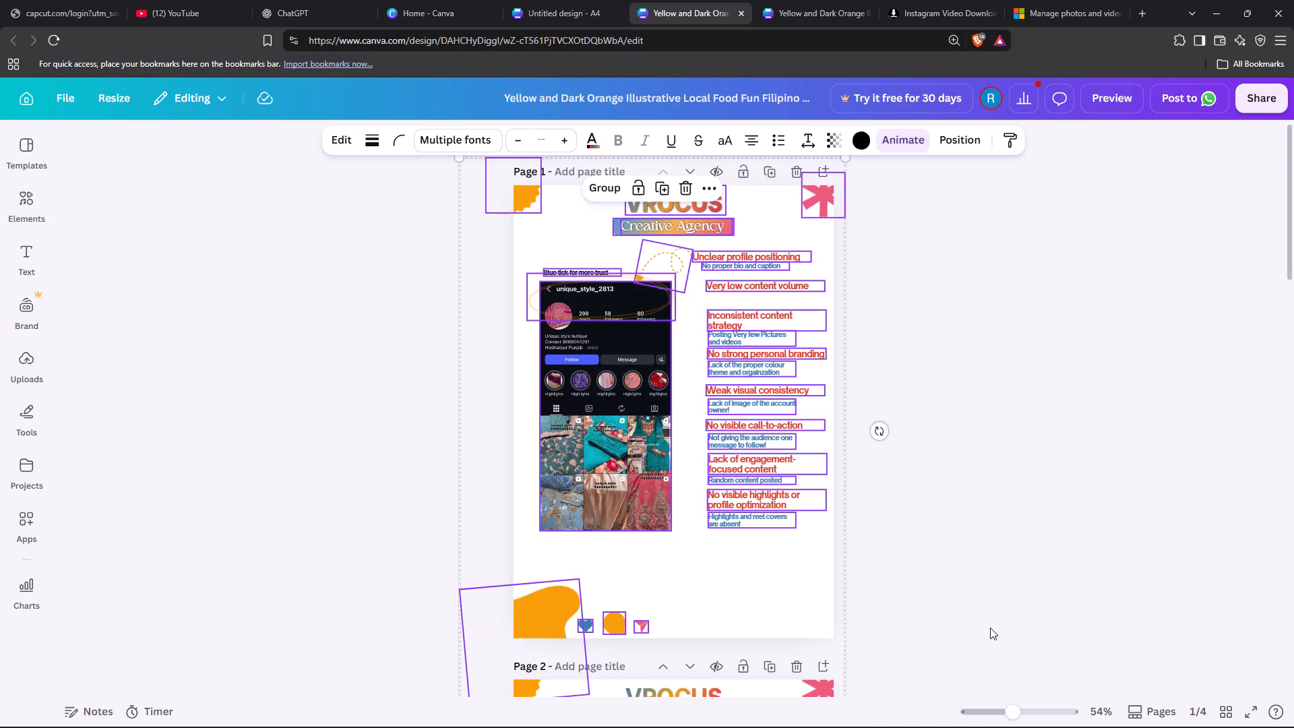
{"action": "key", "text": "ctrl+c"}
{"action": "key", "text": "ctrl+c"}
{"action": "key", "text": "ctrl+c"}
{"action": "left_click", "coordinate": [564, 0]}
{"action": "key", "text": "ctrl+v"}
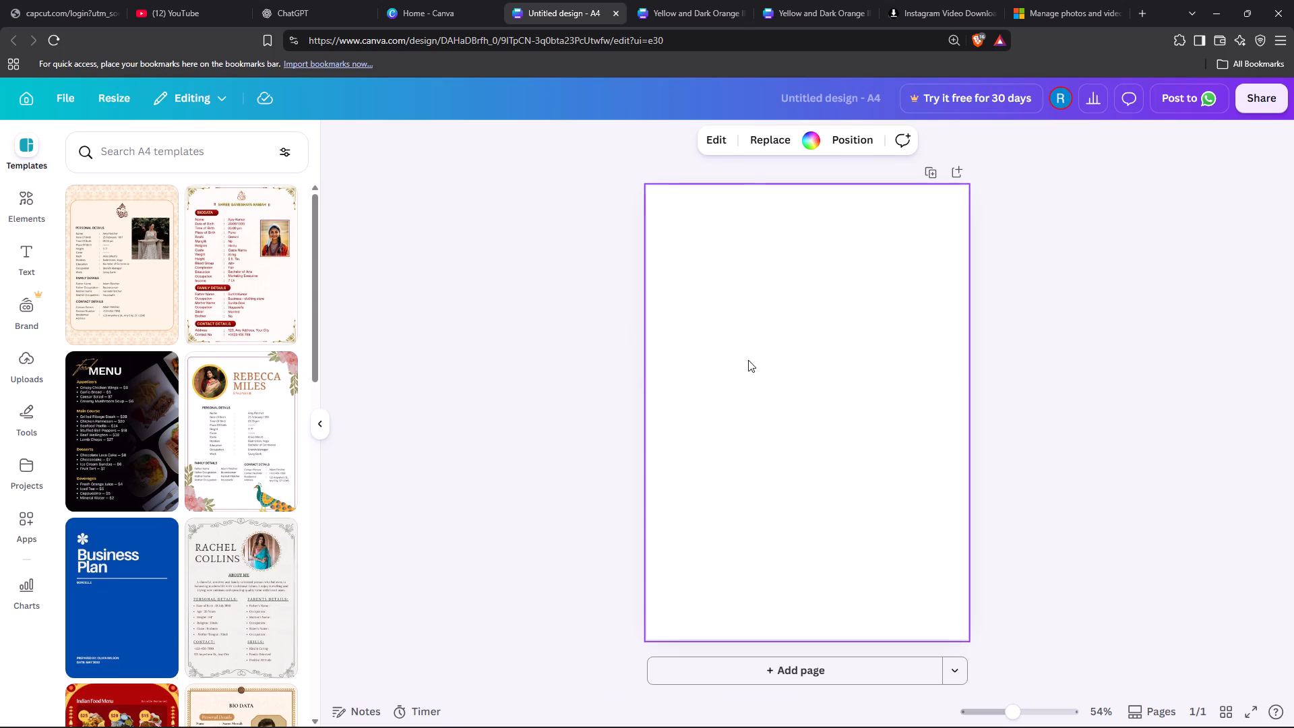
{"action": "left_click", "coordinate": [723, 369]}
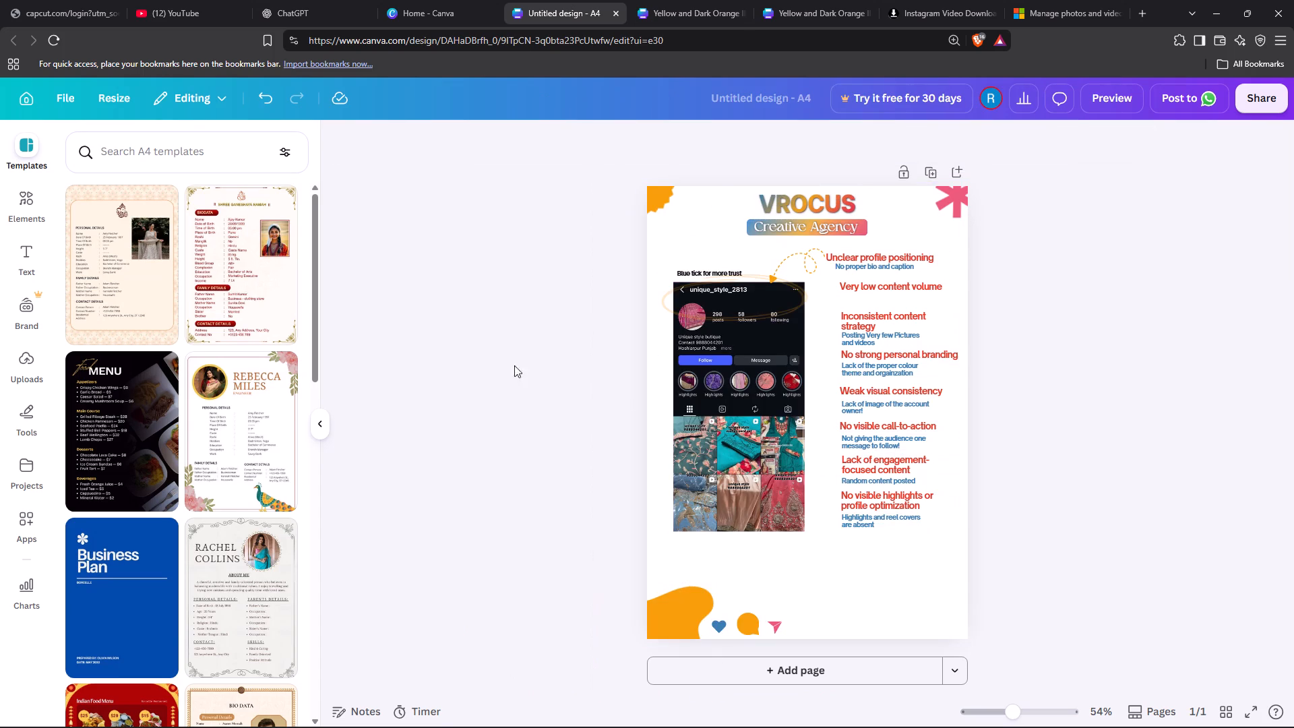
Delete the profile screenshot, its annotations and all the audit texts, keeping only the VROCUS Creative Agency header and the decorative shapes.
{"action": "left_click", "coordinate": [502, 362]}
{"action": "left_click_drag", "start_coordinate": [534, 316], "coordinate": [1078, 497]}
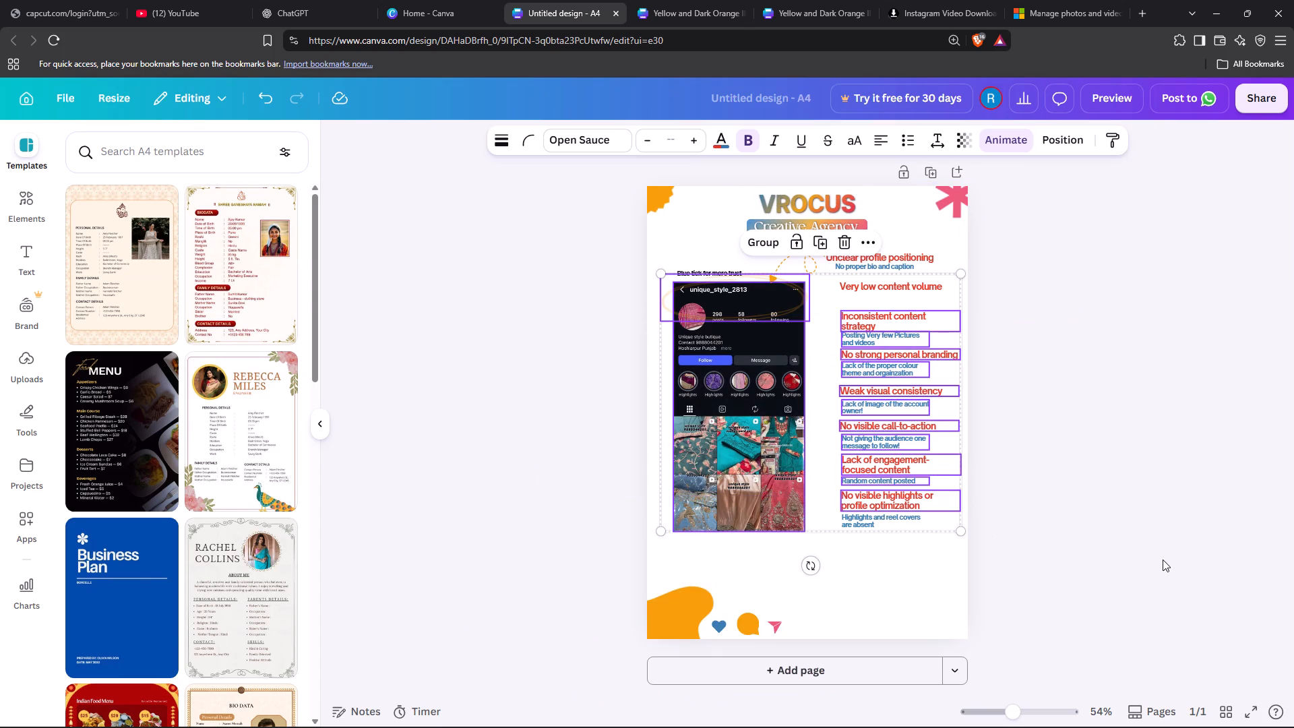
{"action": "key", "text": "BackSpace"}
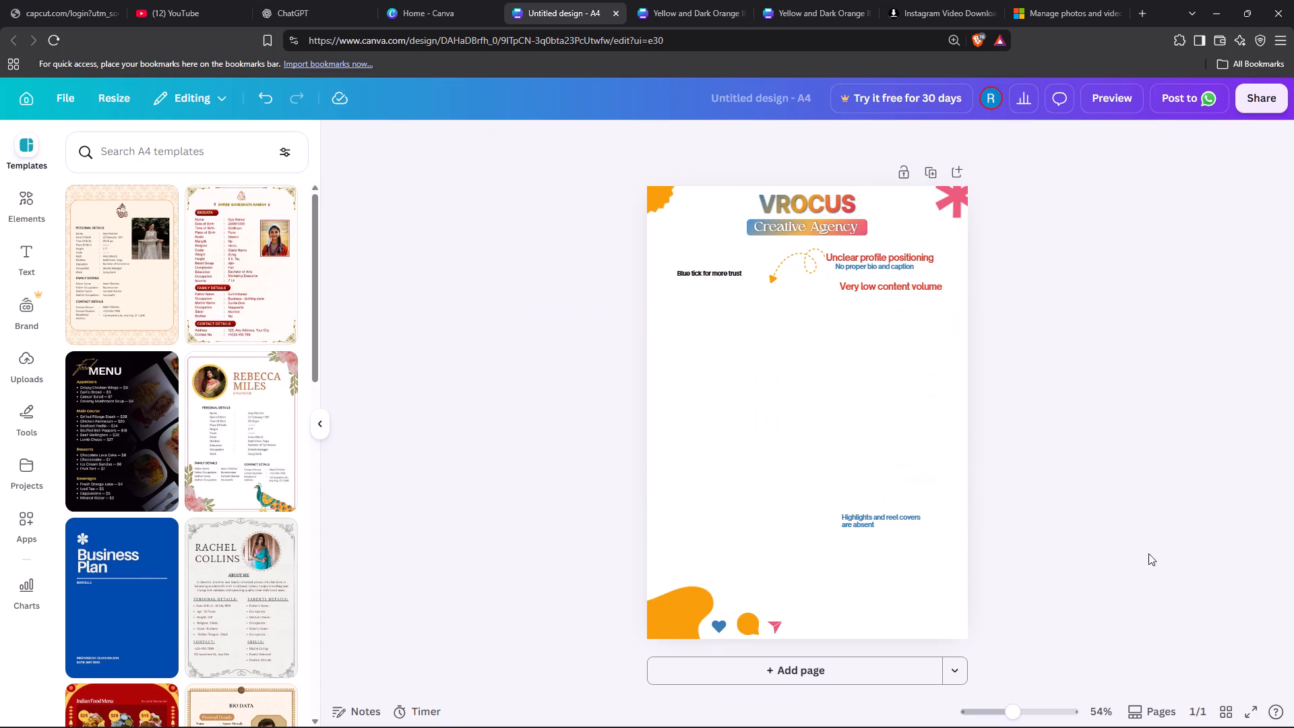
{"action": "left_click_drag", "start_coordinate": [1064, 317], "coordinate": [593, 255]}
{"action": "key", "text": "BackSpace"}
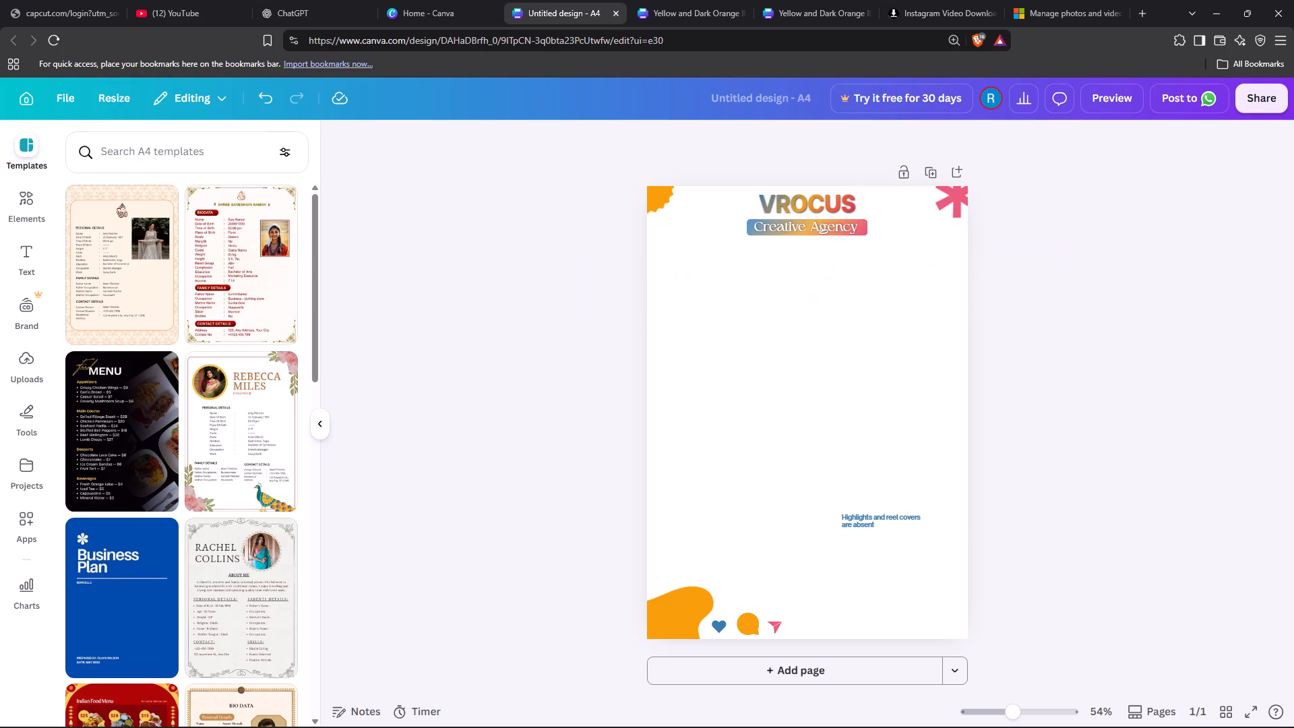
{"action": "scroll", "coordinate": [691, 291], "scroll_direction": "down", "scroll_amount": 3}
{"action": "left_click_drag", "start_coordinate": [1082, 594], "coordinate": [765, 492]}
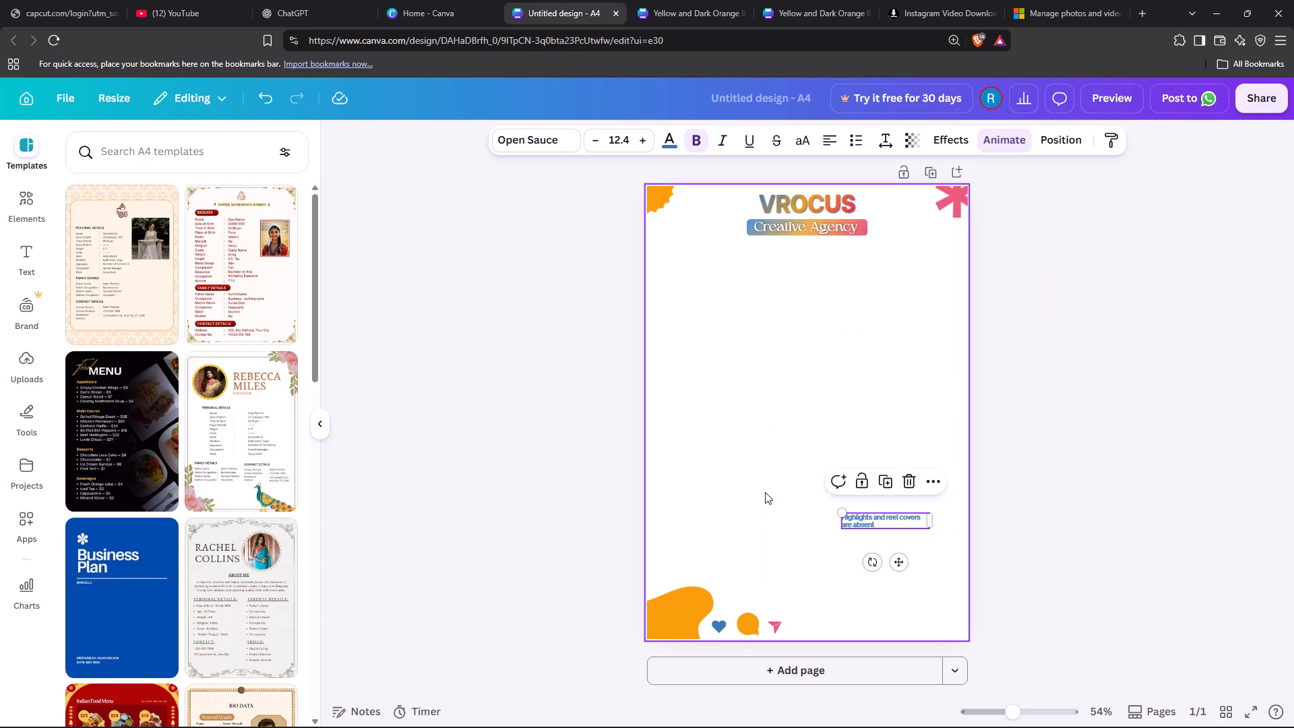
{"action": "key", "text": "BackSpace"}
Enlarge the orange blob in the page's lower-left corner to about 13.6 wide by 13.1 high.
{"action": "left_click", "coordinate": [679, 616]}
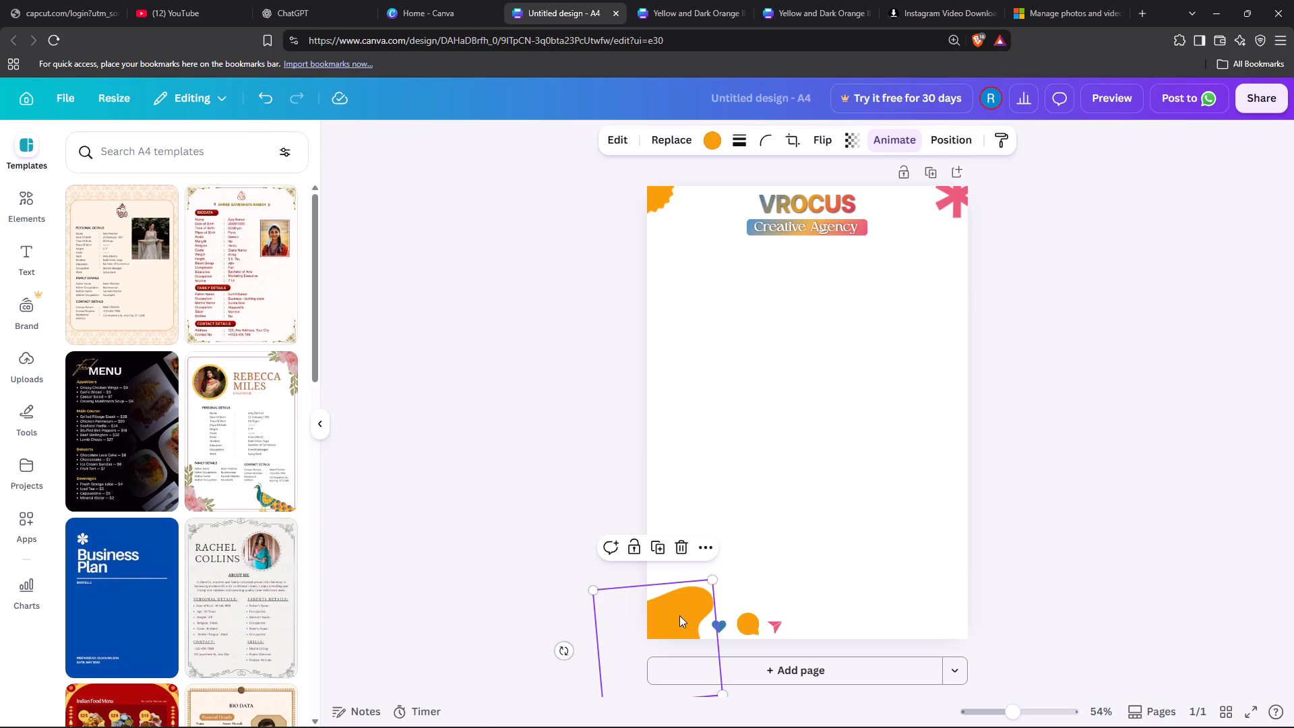
{"action": "left_click_drag", "start_coordinate": [712, 580], "coordinate": [800, 507]}
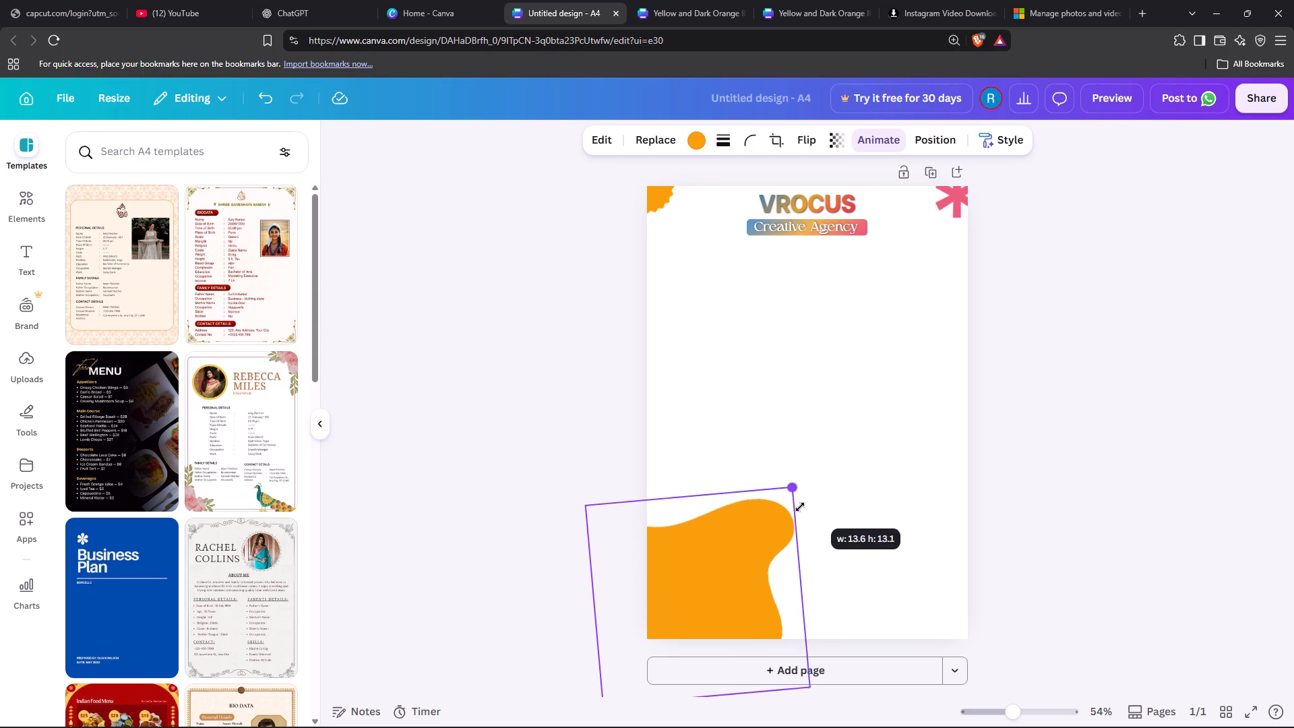
Shrink the orange blob slightly and move it mostly off the page's left edge to uncover the small icons.
{"action": "left_click_drag", "start_coordinate": [800, 507], "coordinate": [784, 518]}
{"action": "left_click_drag", "start_coordinate": [721, 603], "coordinate": [598, 519]}
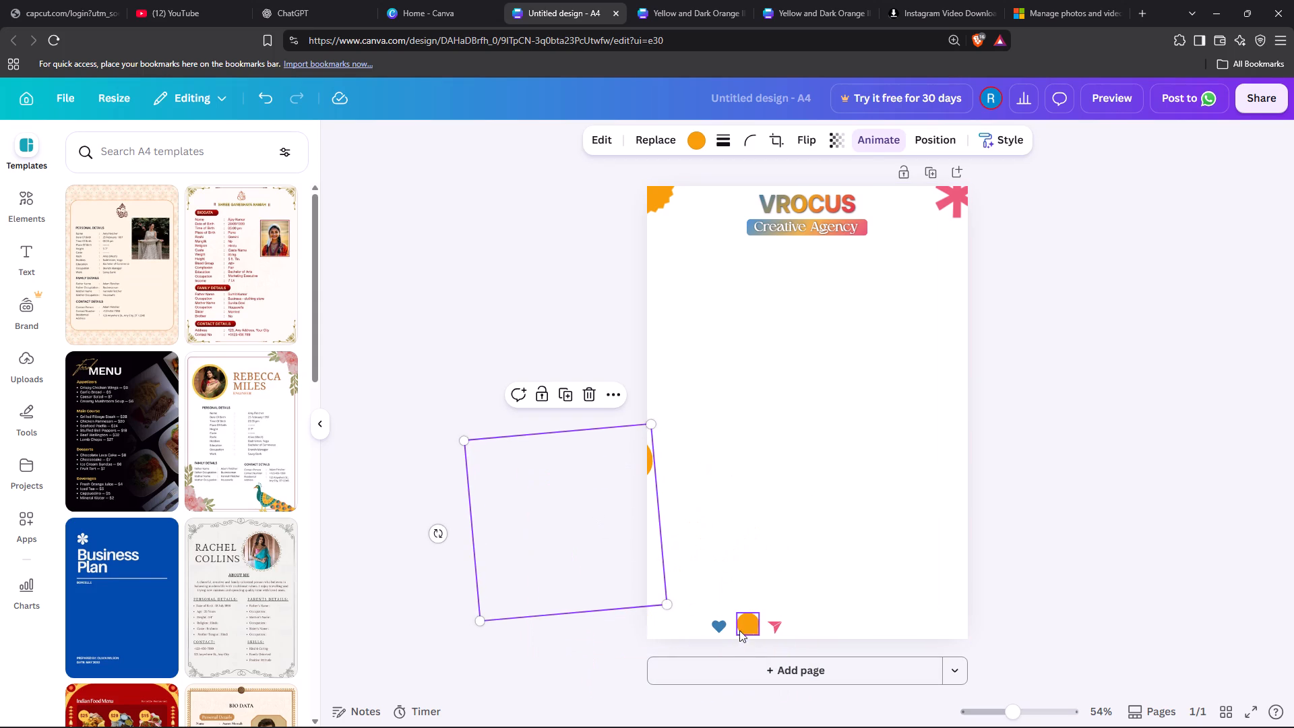
Move the orange chat bubble, pink paper plane and blue heart to the lower-right area of the page.
{"action": "left_click_drag", "start_coordinate": [741, 630], "coordinate": [923, 586]}
{"action": "left_click_drag", "start_coordinate": [777, 624], "coordinate": [894, 584]}
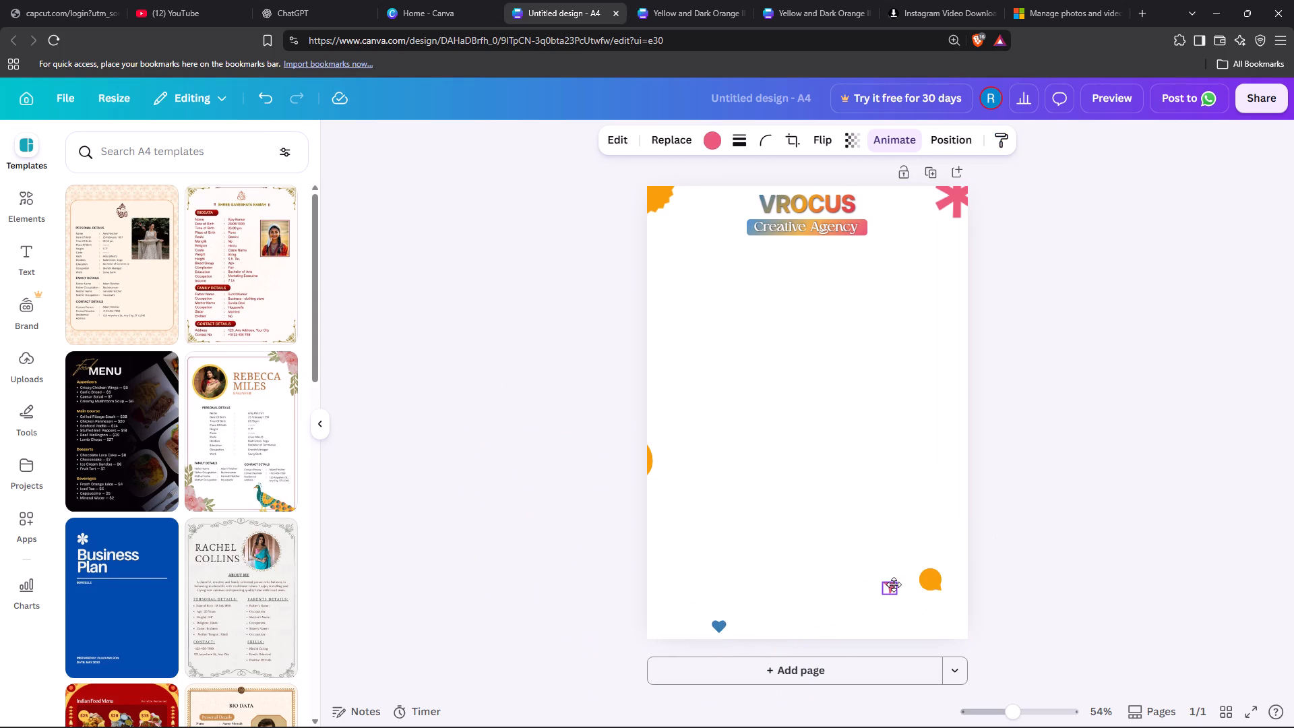
{"action": "left_click_drag", "start_coordinate": [894, 584], "coordinate": [913, 603]}
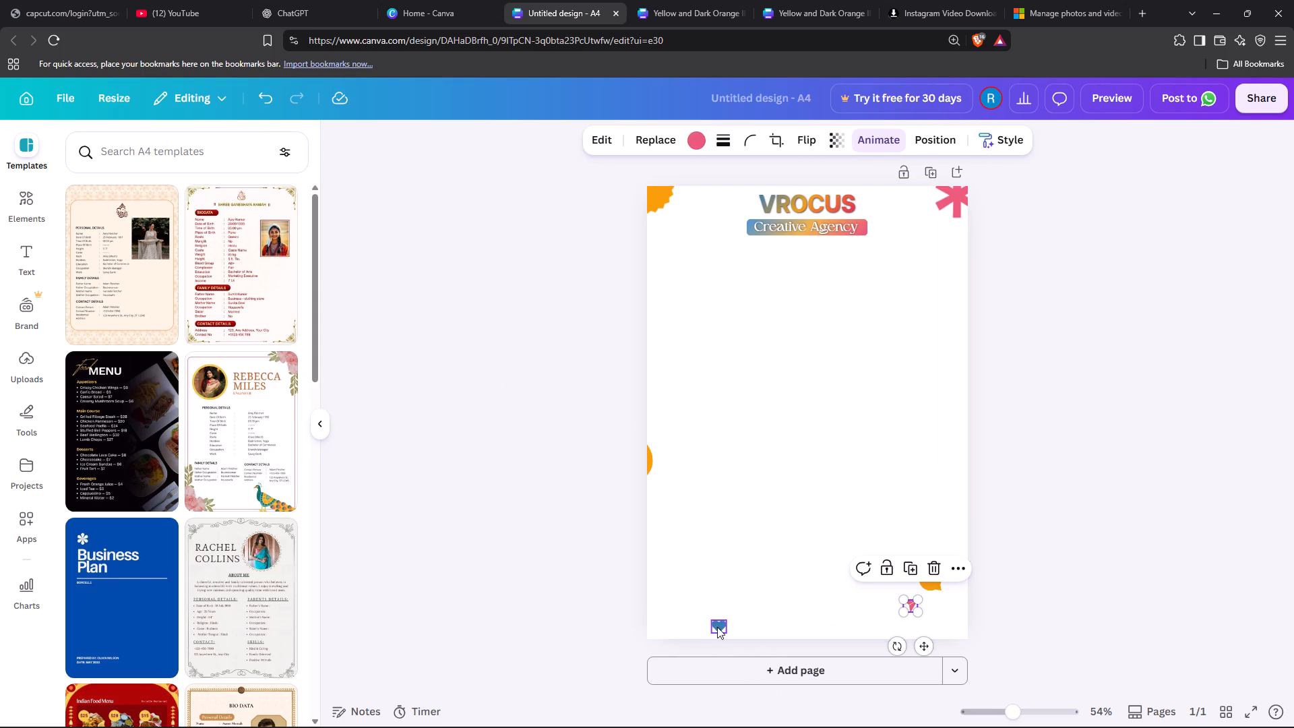
{"action": "left_click_drag", "start_coordinate": [717, 627], "coordinate": [847, 568]}
Move the orange blob back onto the page so it fills the bottom-left corner.
{"action": "left_click_drag", "start_coordinate": [648, 459], "coordinate": [650, 459]}
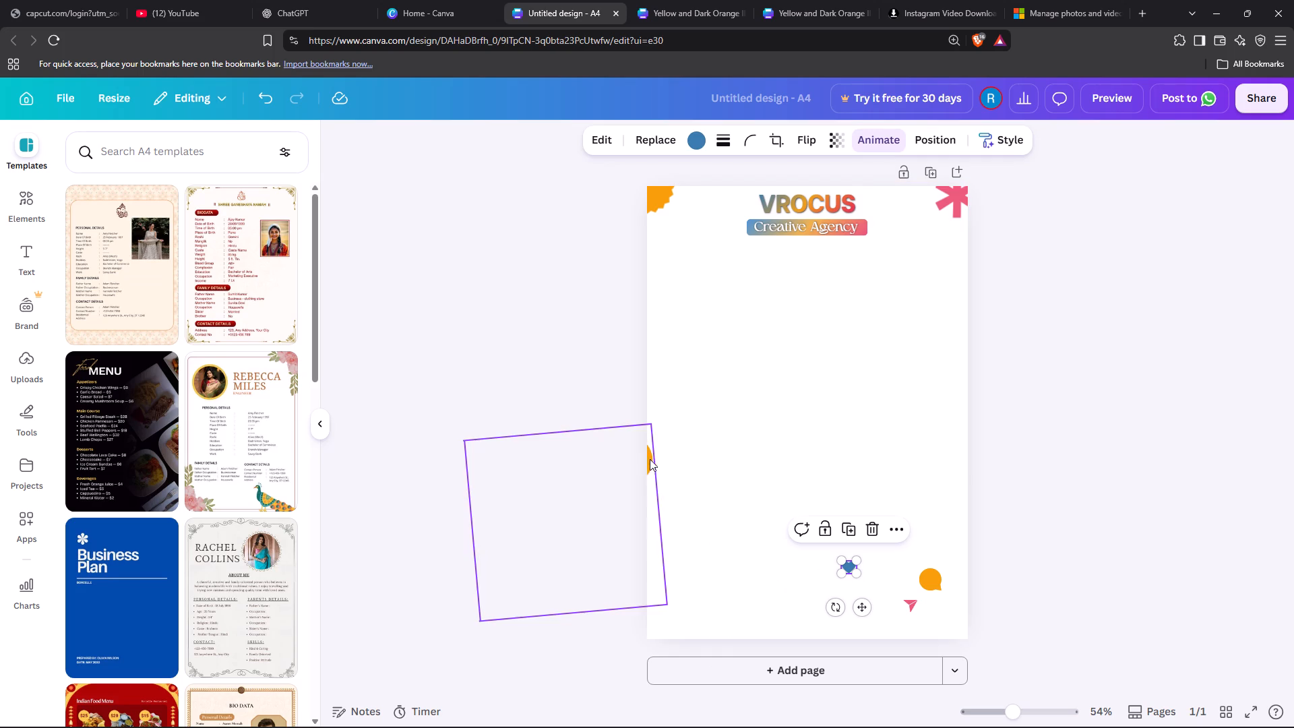
{"action": "left_click_drag", "start_coordinate": [650, 459], "coordinate": [794, 522]}
Fade the orange blob to roughly half transparency.
{"action": "left_click", "coordinate": [743, 581]}
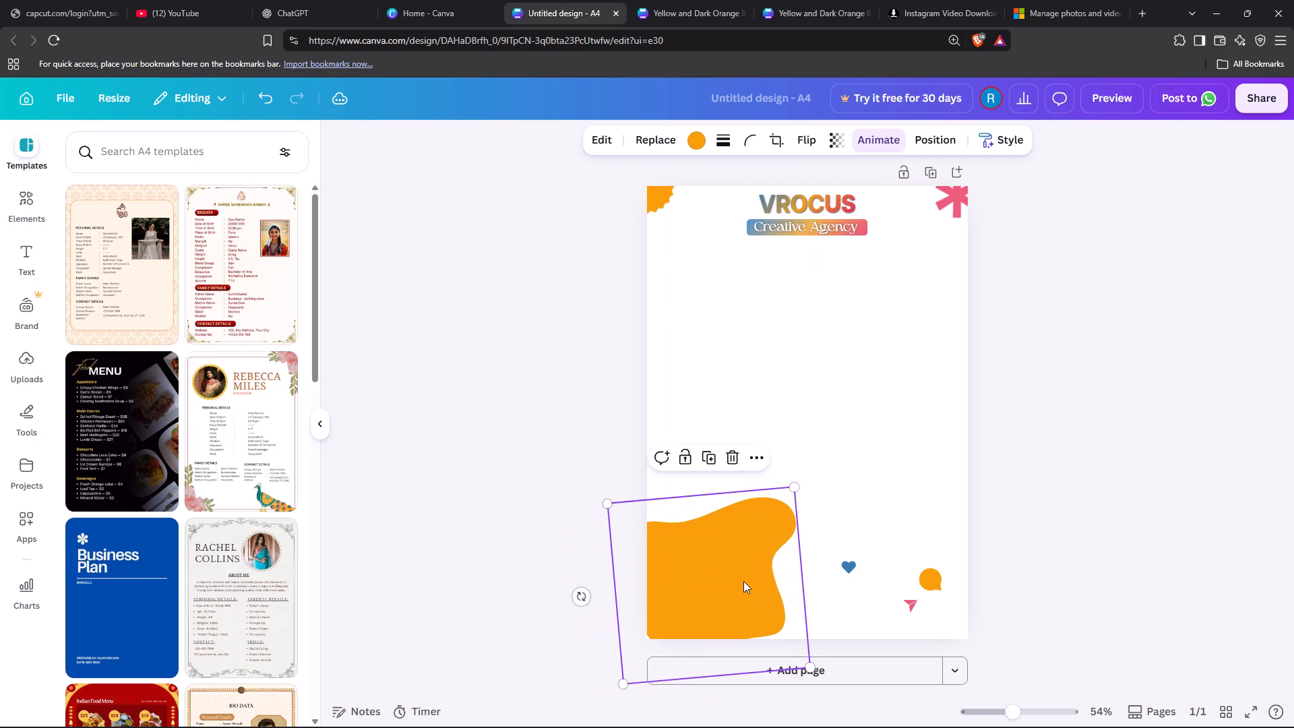
{"action": "left_click", "coordinate": [758, 541]}
{"action": "left_click", "coordinate": [831, 141]}
{"action": "left_click_drag", "start_coordinate": [842, 201], "coordinate": [820, 200]}
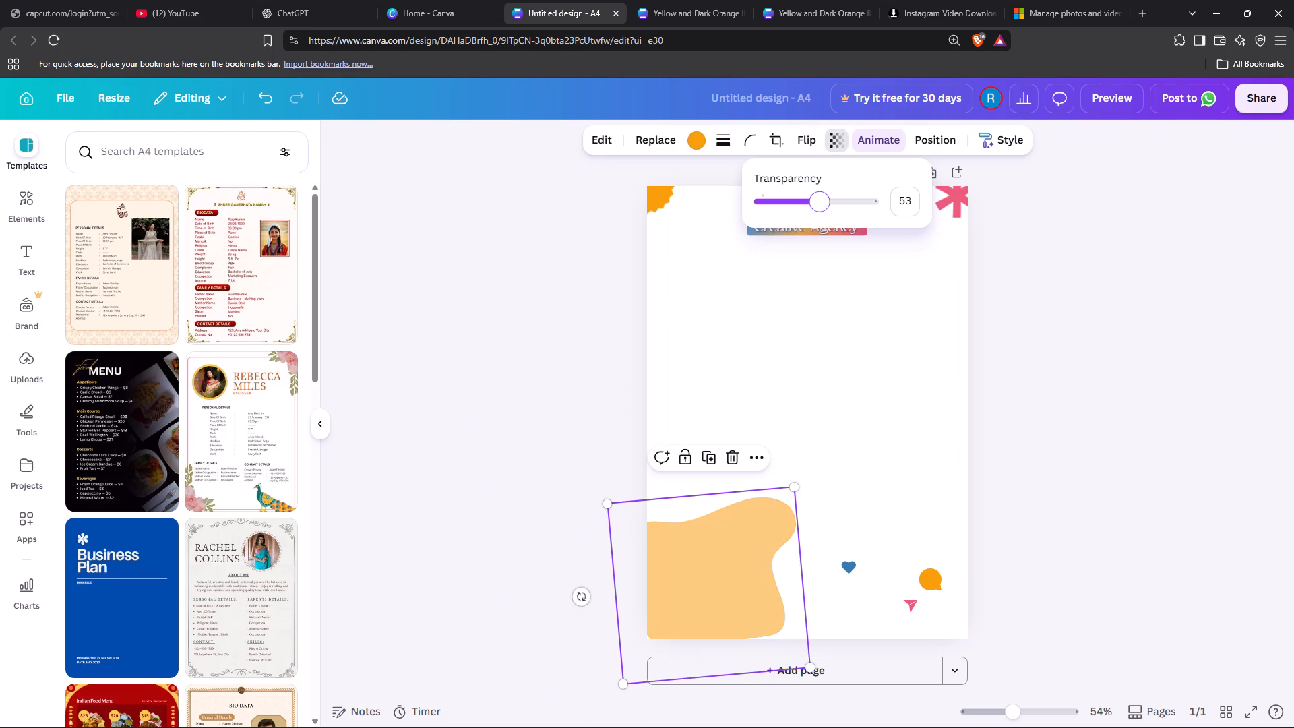
{"action": "left_click_drag", "start_coordinate": [820, 200], "coordinate": [815, 200]}
Enlarge the orange scalloped badge in the page's top-left corner and position it half off the left edge.
{"action": "left_click", "coordinate": [672, 200]}
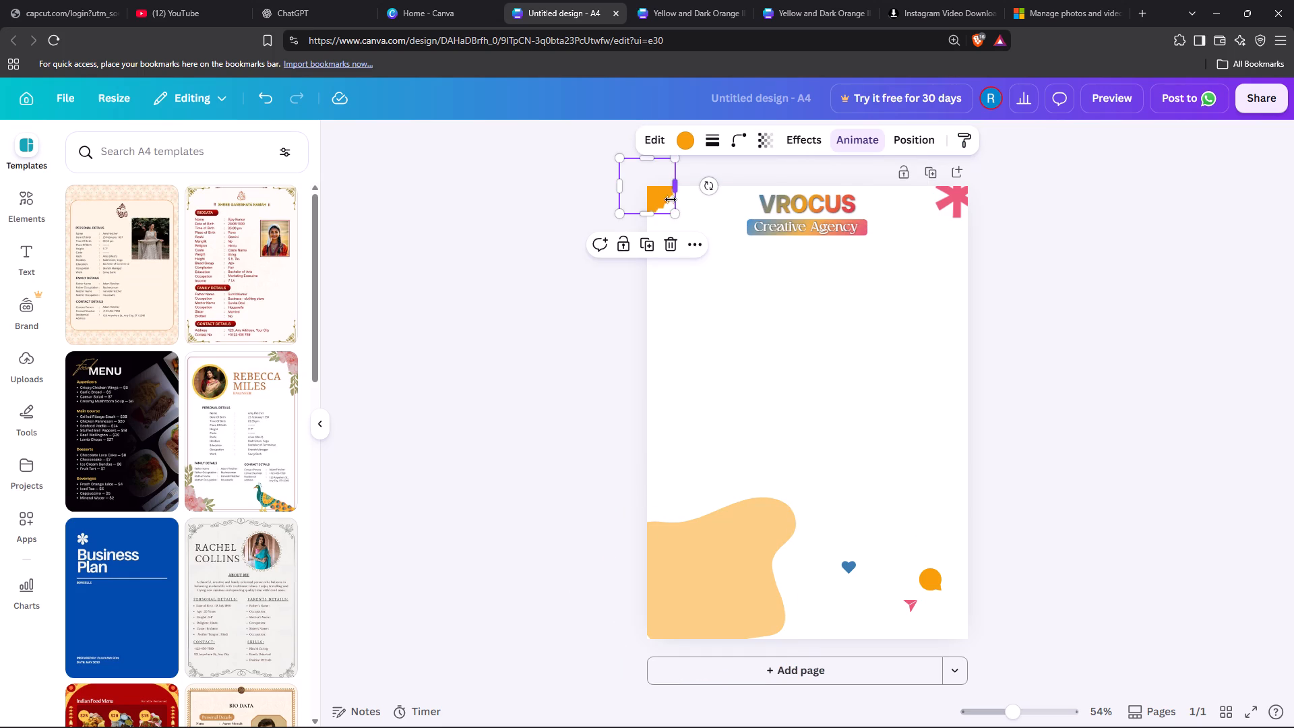
{"action": "left_click_drag", "start_coordinate": [677, 214], "coordinate": [766, 311]}
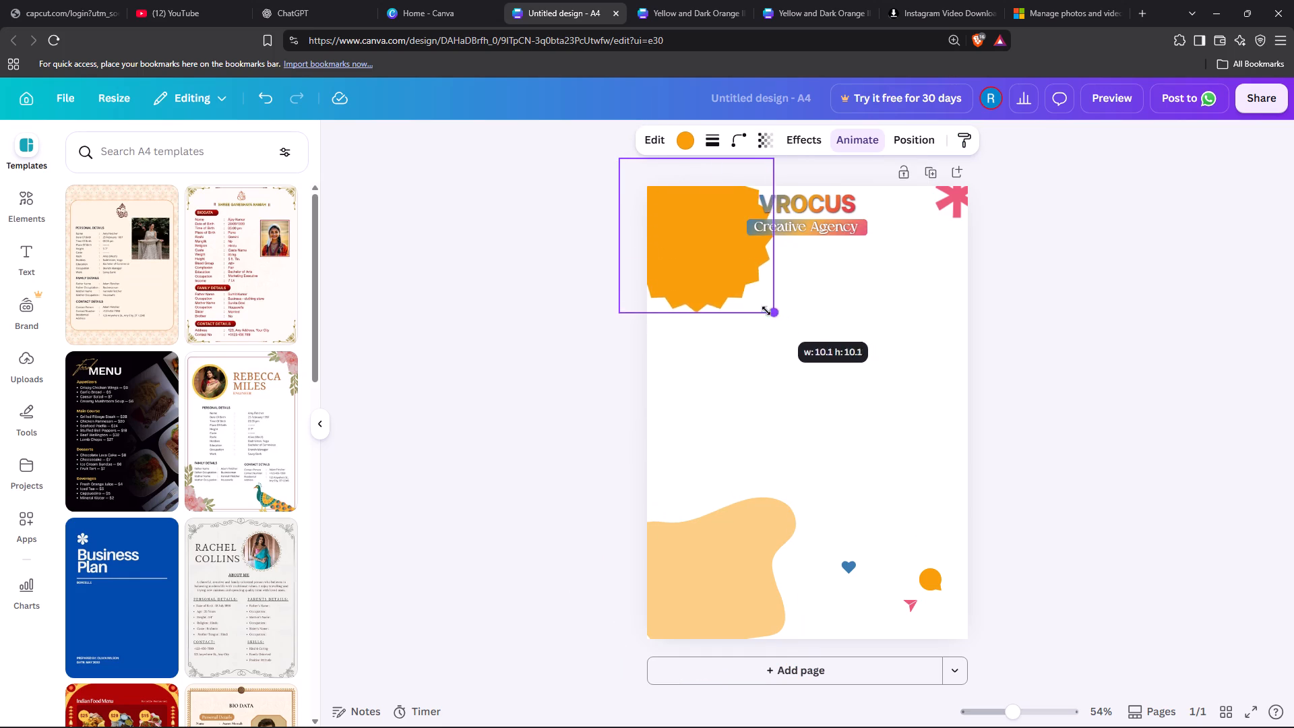
{"action": "left_click_drag", "start_coordinate": [766, 311], "coordinate": [738, 277]}
{"action": "left_click_drag", "start_coordinate": [688, 228], "coordinate": [665, 274]}
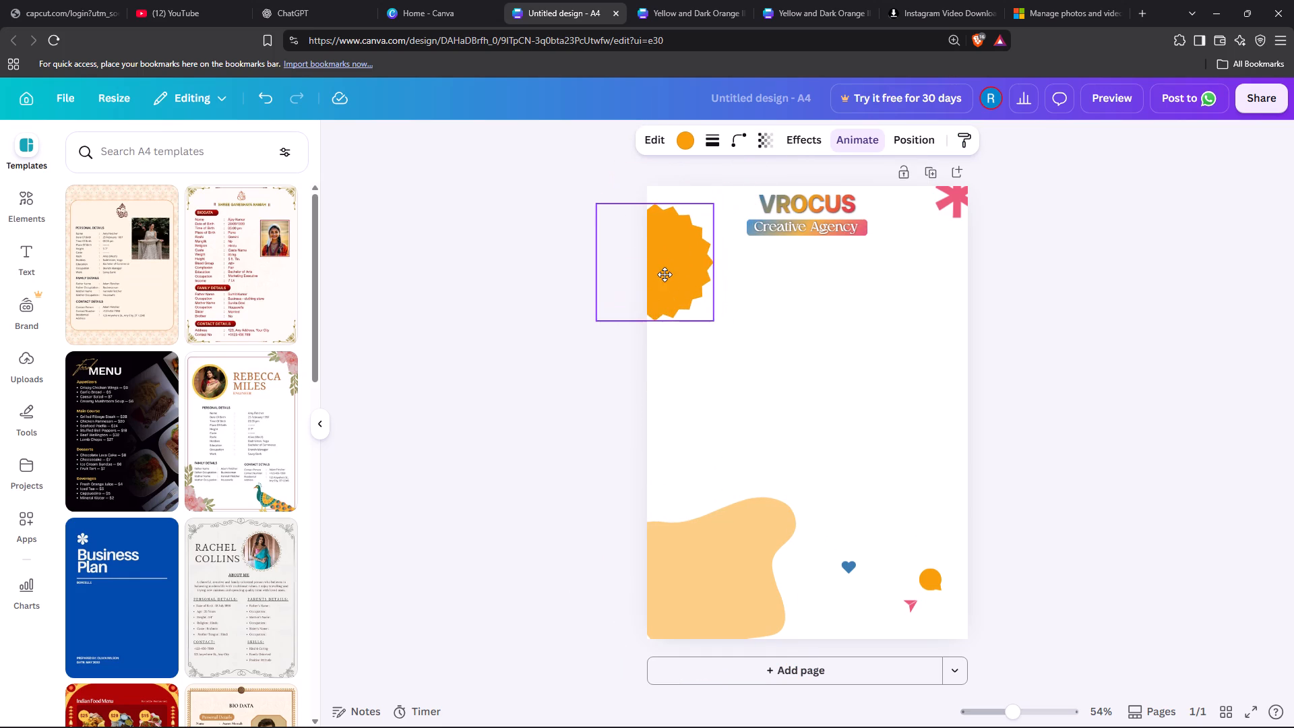
{"action": "left_click_drag", "start_coordinate": [665, 274], "coordinate": [667, 246]}
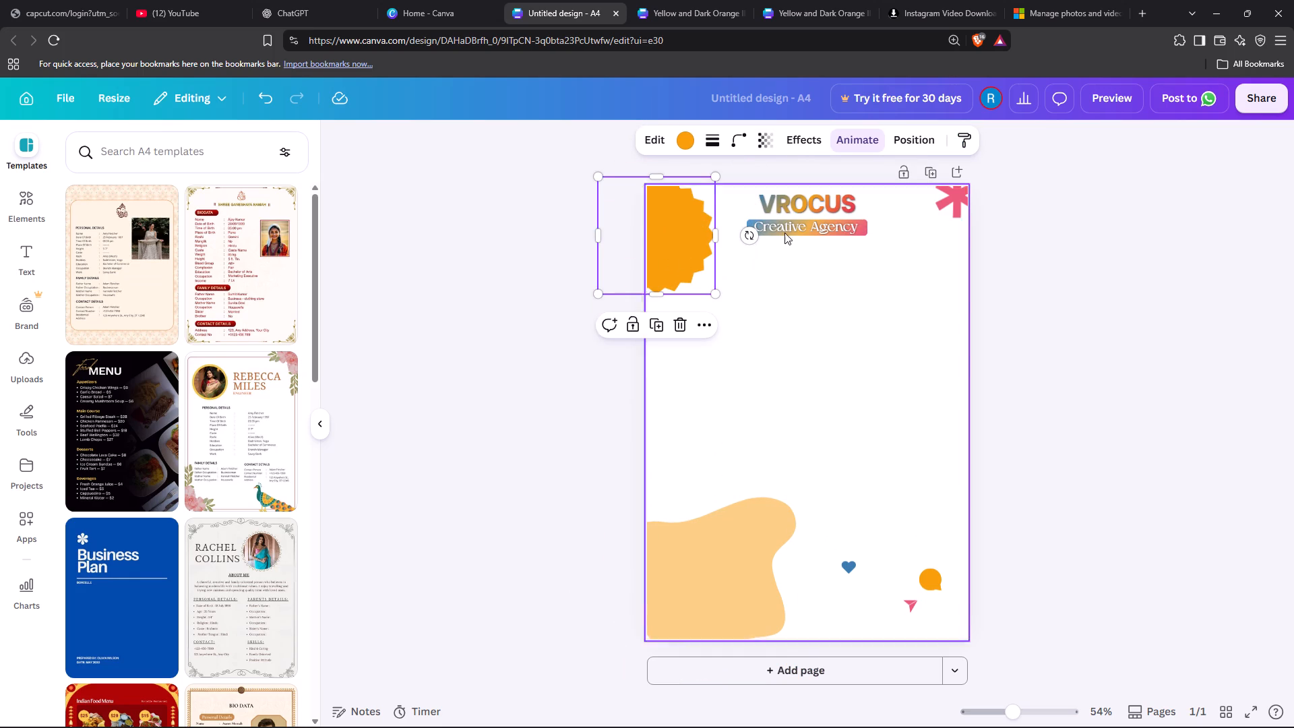
Make the orange scalloped badge semi-transparent, slightly more opaque than the orange blob.
{"action": "left_click", "coordinate": [767, 134]}
{"action": "left_click_drag", "start_coordinate": [765, 192], "coordinate": [745, 195]}
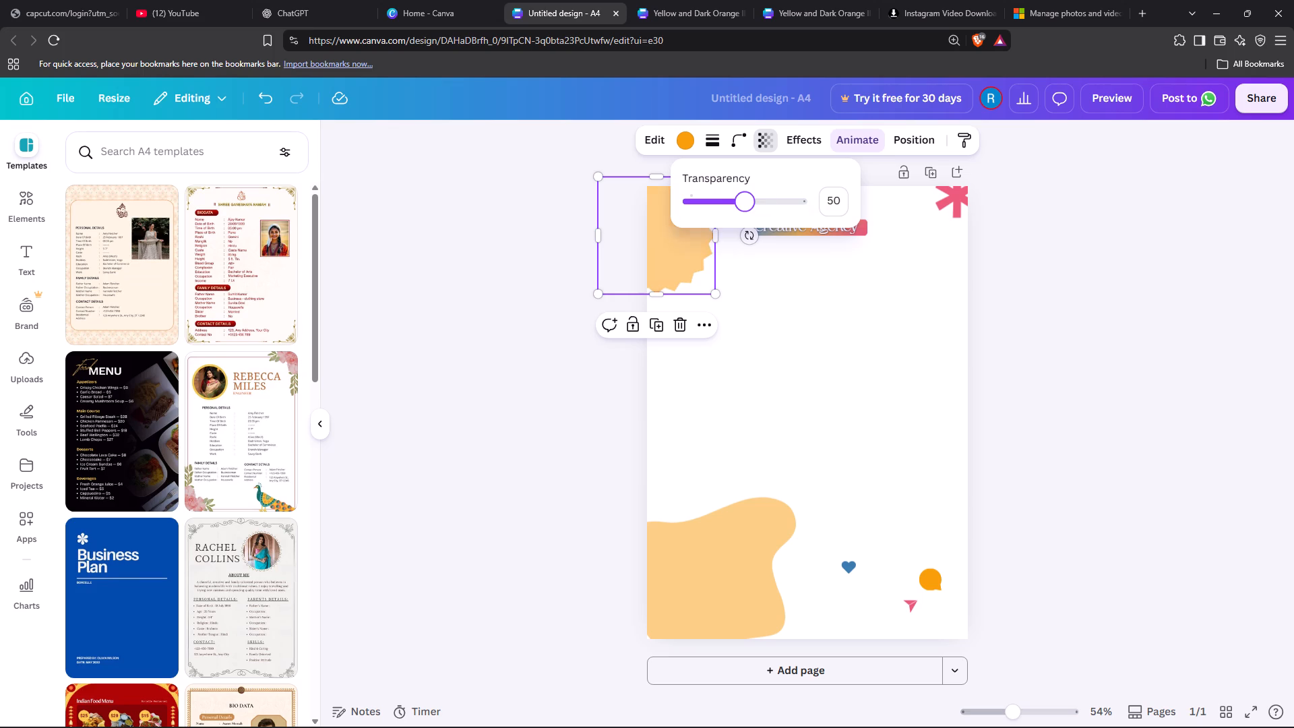
{"action": "left_click_drag", "start_coordinate": [745, 195], "coordinate": [741, 195]}
{"action": "left_click_drag", "start_coordinate": [751, 202], "coordinate": [766, 204]}
Enlarge the pink asterisk in the page's top-right corner and shift it partly past the right edge.
{"action": "left_click", "coordinate": [952, 209]}
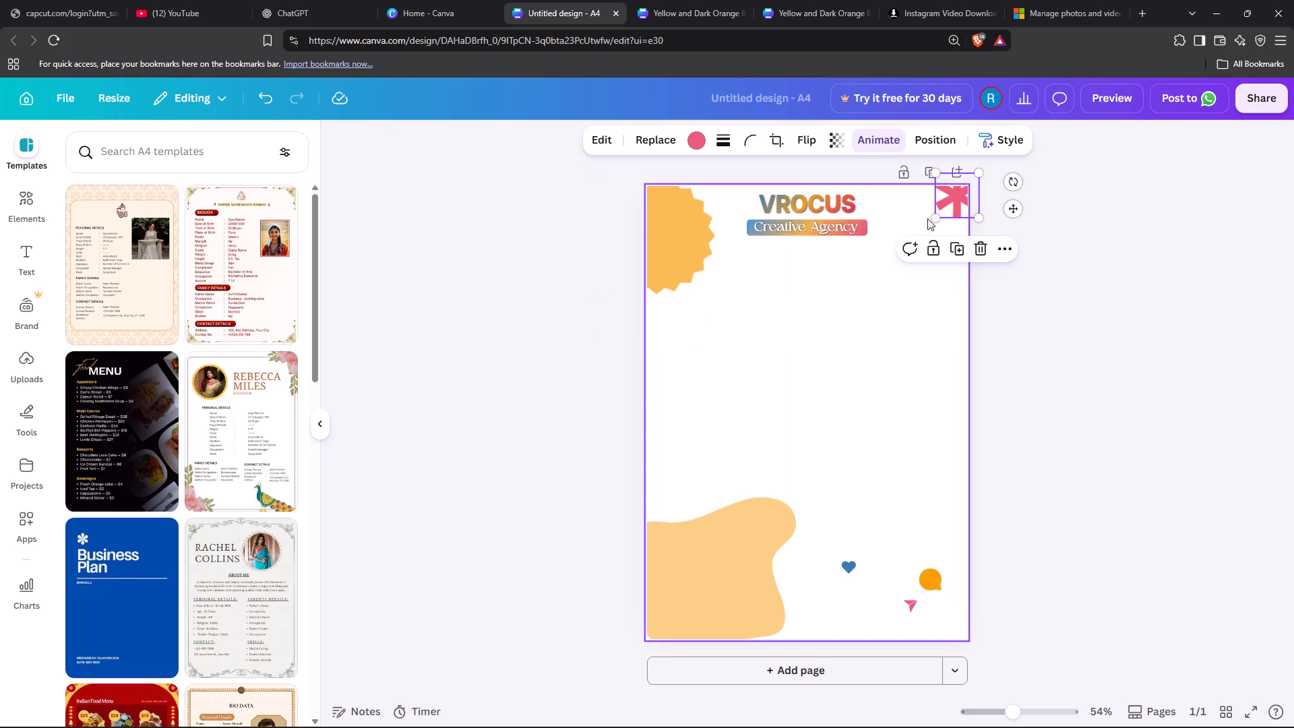
{"action": "left_click_drag", "start_coordinate": [933, 220], "coordinate": [902, 299]}
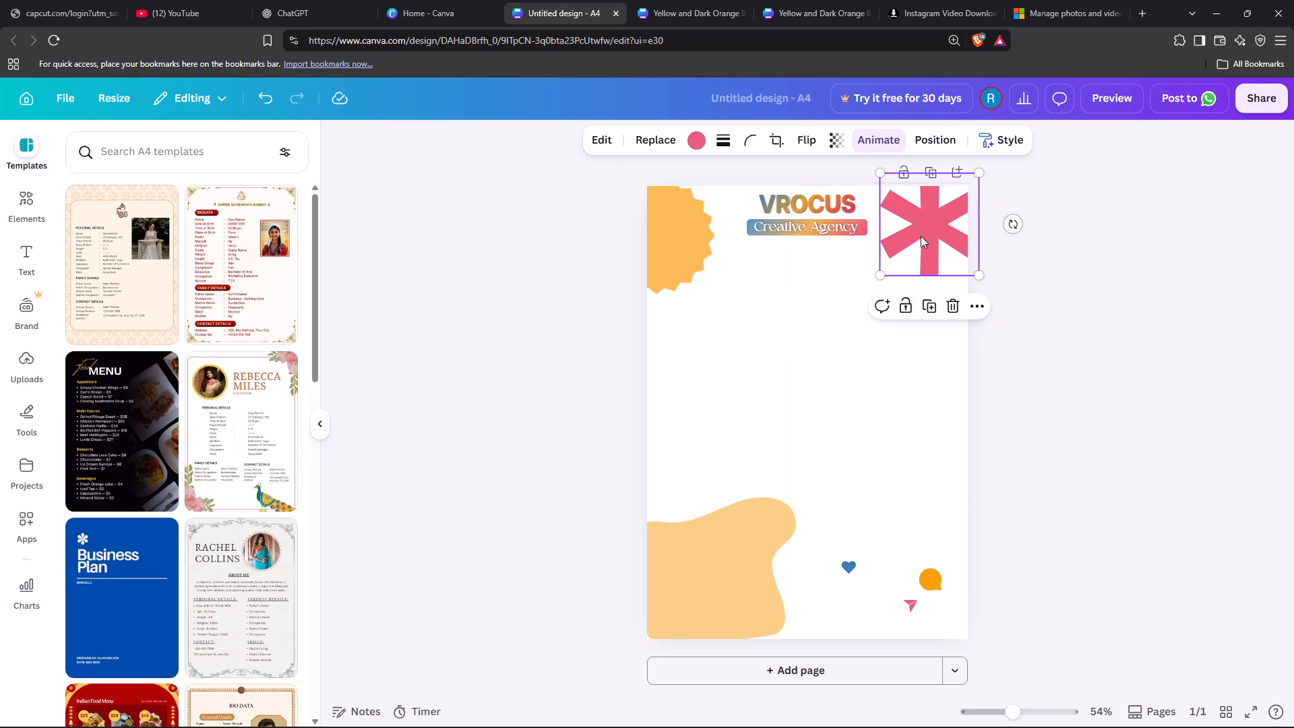
{"action": "left_click_drag", "start_coordinate": [925, 233], "coordinate": [950, 233]}
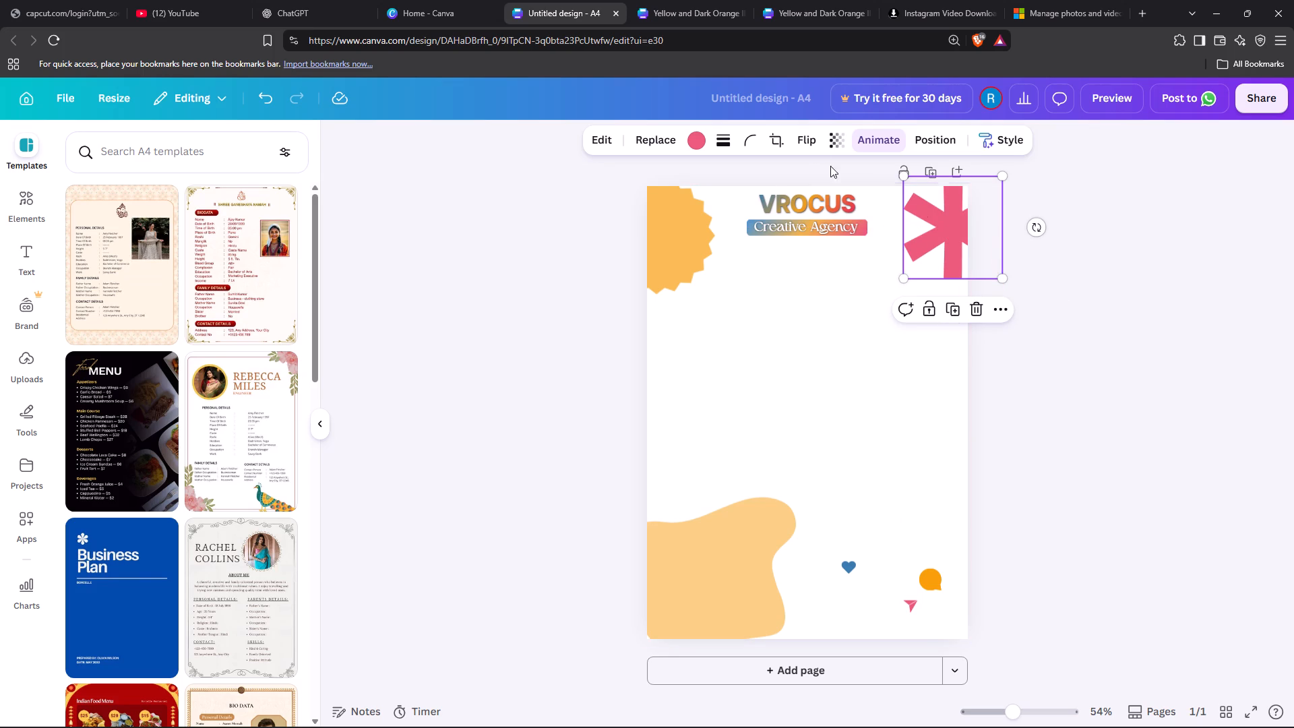
Set the pink asterisk's transparency to 73.
{"action": "left_click", "coordinate": [826, 142]}
{"action": "left_click", "coordinate": [842, 205]}
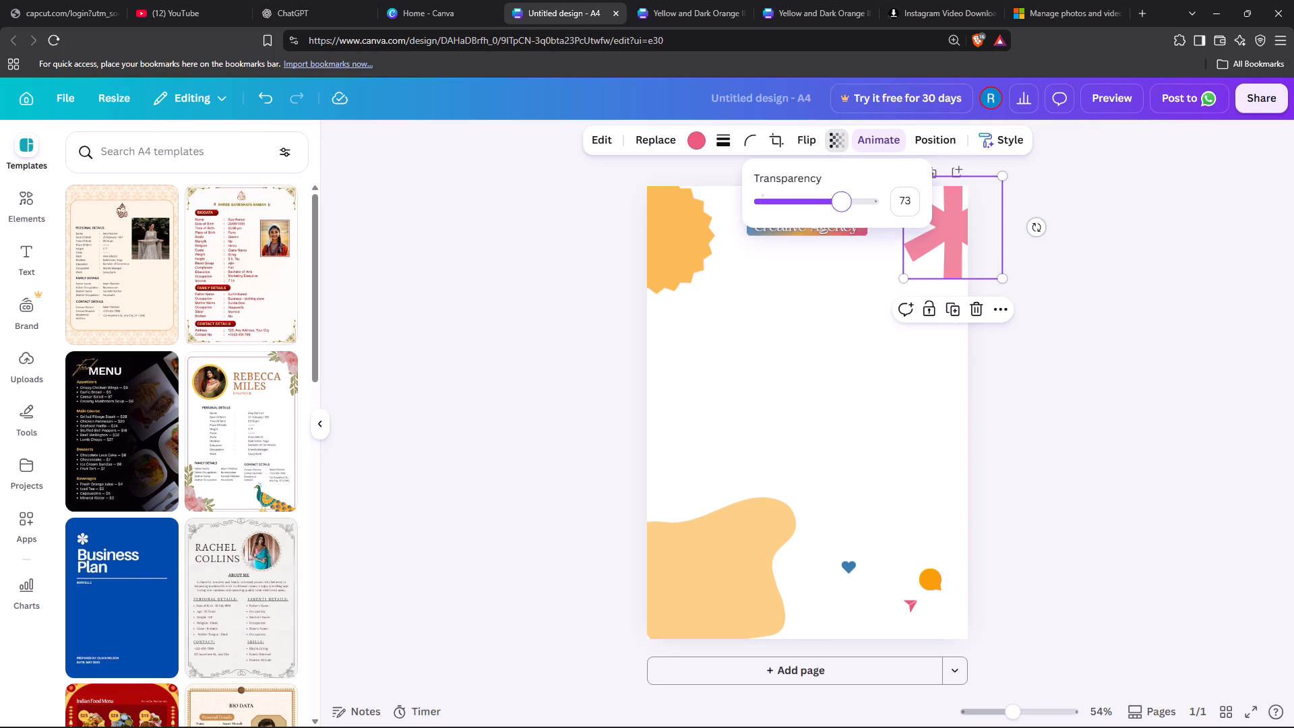
{"action": "left_click", "coordinate": [1136, 450]}
Enlarge the orange chat bubble to about twice its size and move it up, clear of the pink paper plane.
{"action": "left_click", "coordinate": [934, 582]}
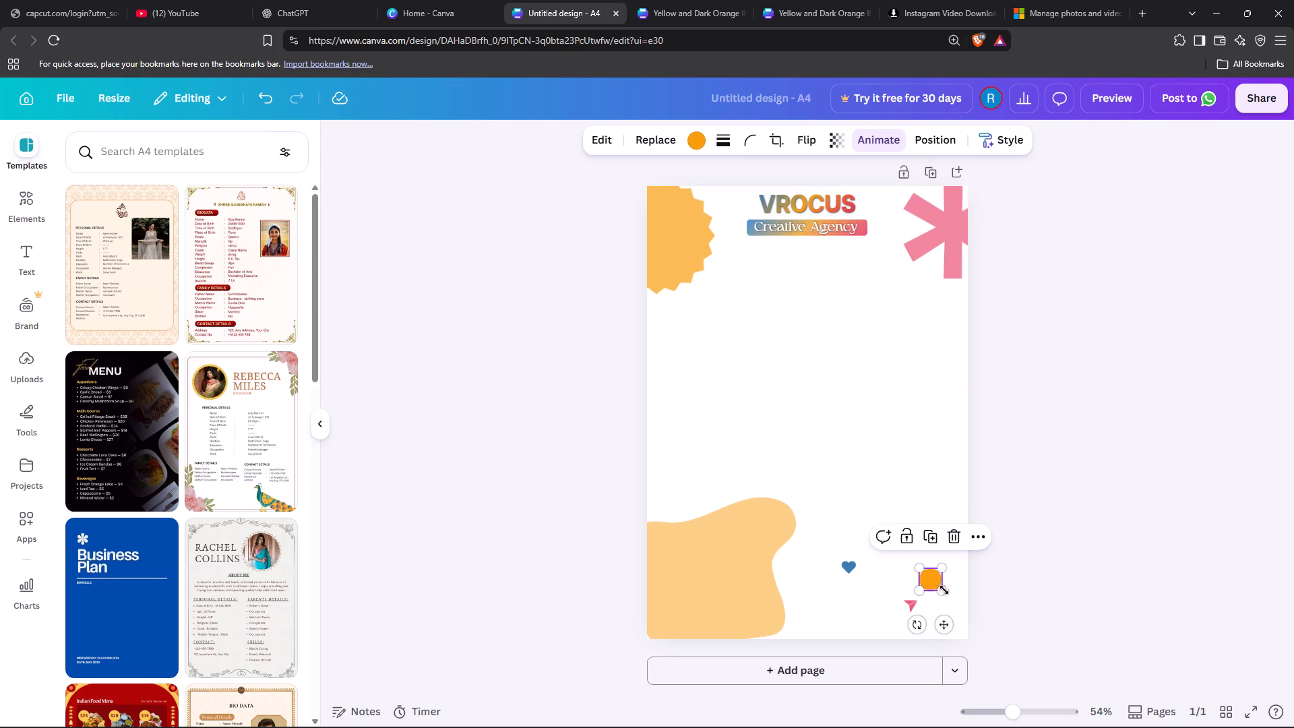
{"action": "left_click_drag", "start_coordinate": [945, 590], "coordinate": [970, 609]}
{"action": "left_click_drag", "start_coordinate": [949, 590], "coordinate": [944, 591]}
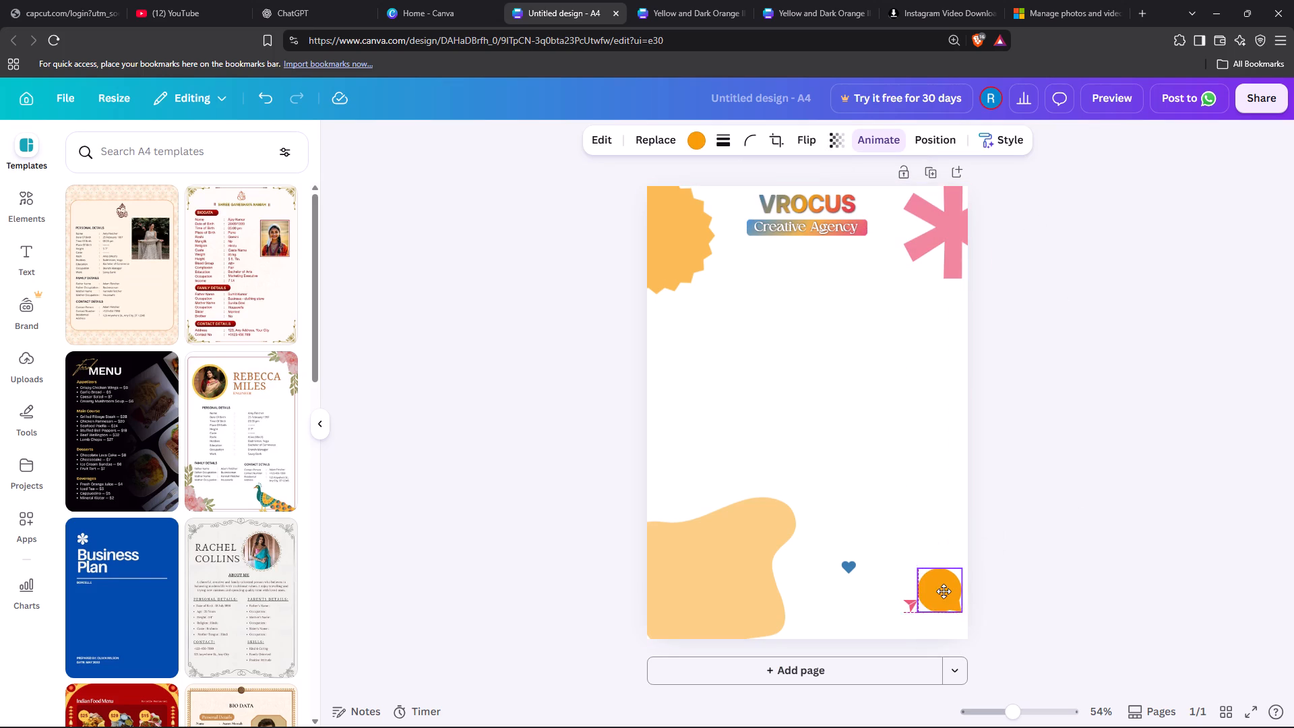
{"action": "left_click_drag", "start_coordinate": [944, 591], "coordinate": [942, 593]}
{"action": "left_click_drag", "start_coordinate": [911, 605], "coordinate": [898, 608]}
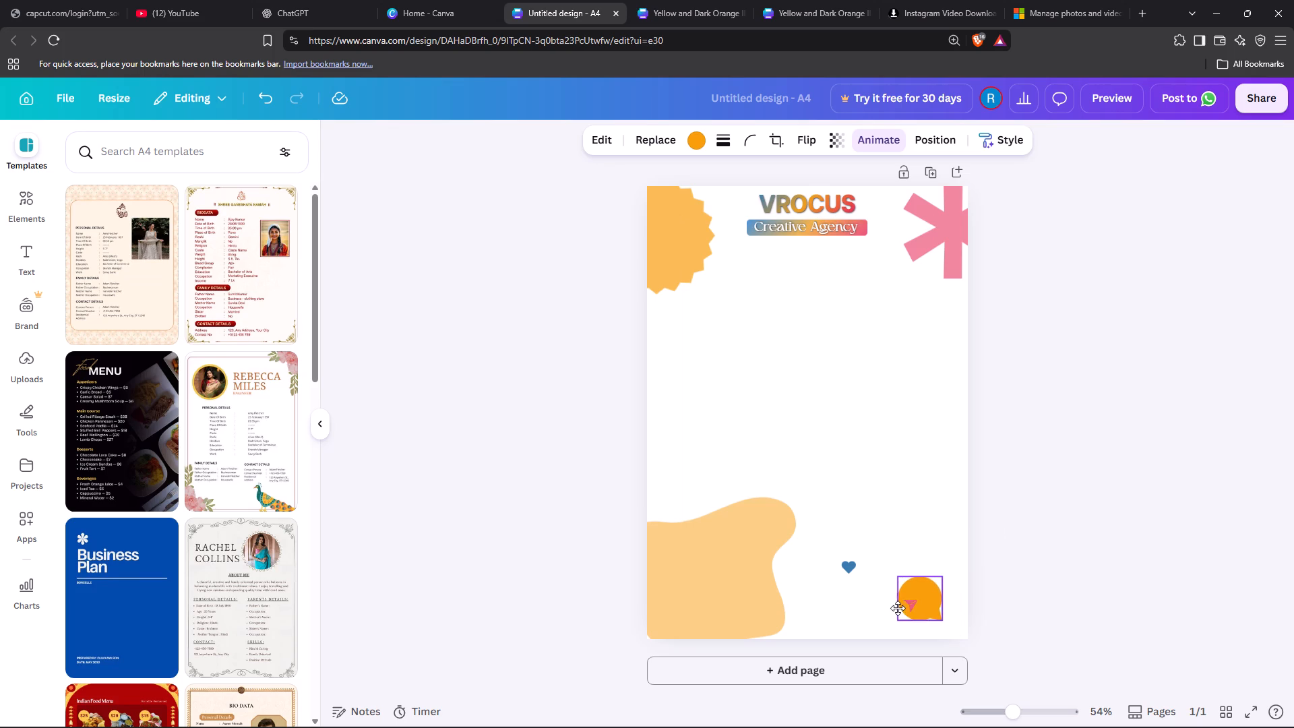
{"action": "left_click_drag", "start_coordinate": [898, 608], "coordinate": [918, 559]}
Enlarge the pink paper plane and shift it slightly left.
{"action": "left_click", "coordinate": [909, 611]}
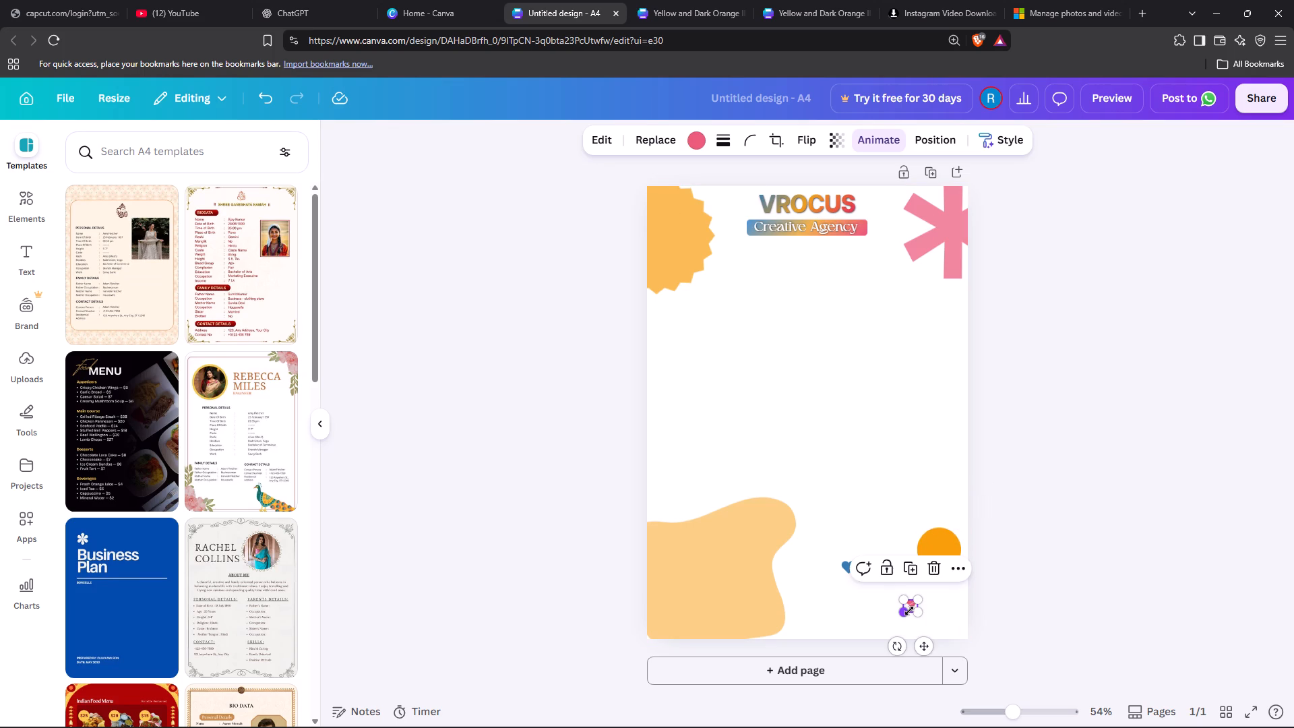
{"action": "left_click_drag", "start_coordinate": [905, 611], "coordinate": [894, 622]}
{"action": "left_click_drag", "start_coordinate": [904, 612], "coordinate": [898, 612]}
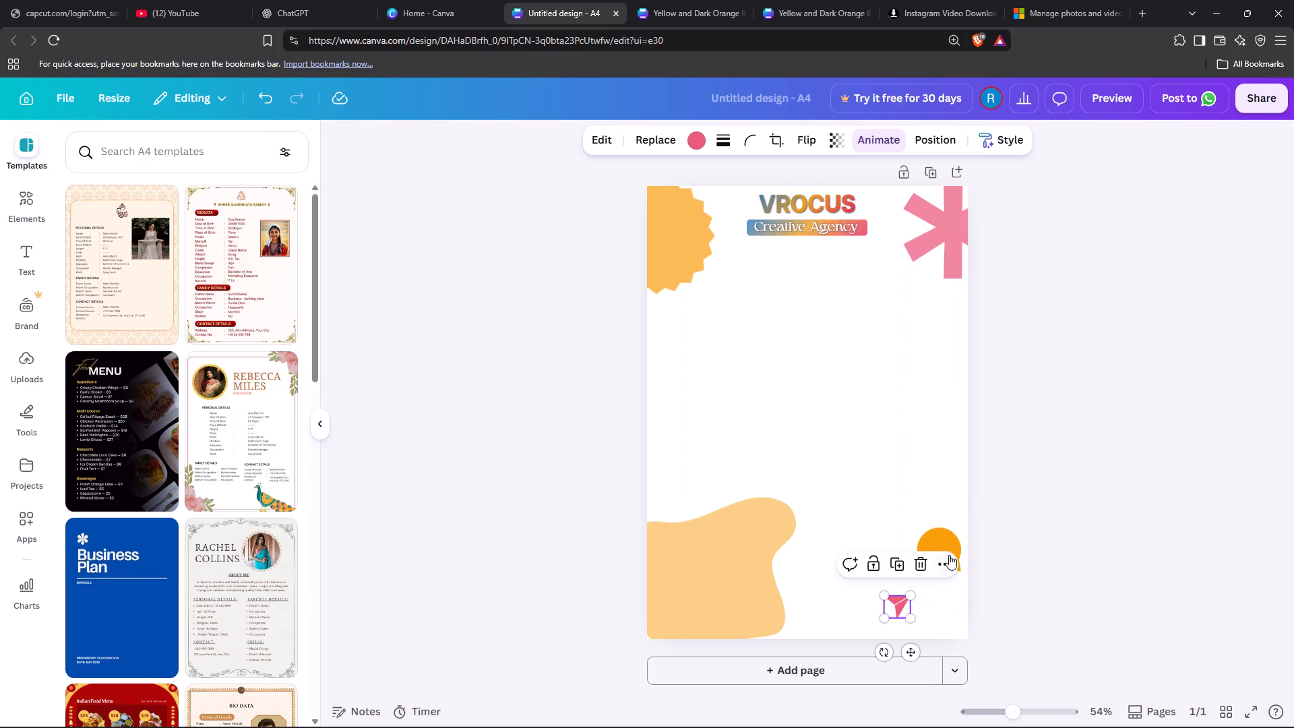
Move the chat bubble near the page's bottom-right corner, overlap its left edge with the paper plane, and bring the plane forward.
{"action": "left_click_drag", "start_coordinate": [950, 545], "coordinate": [944, 595]}
{"action": "left_click_drag", "start_coordinate": [898, 599], "coordinate": [917, 596]}
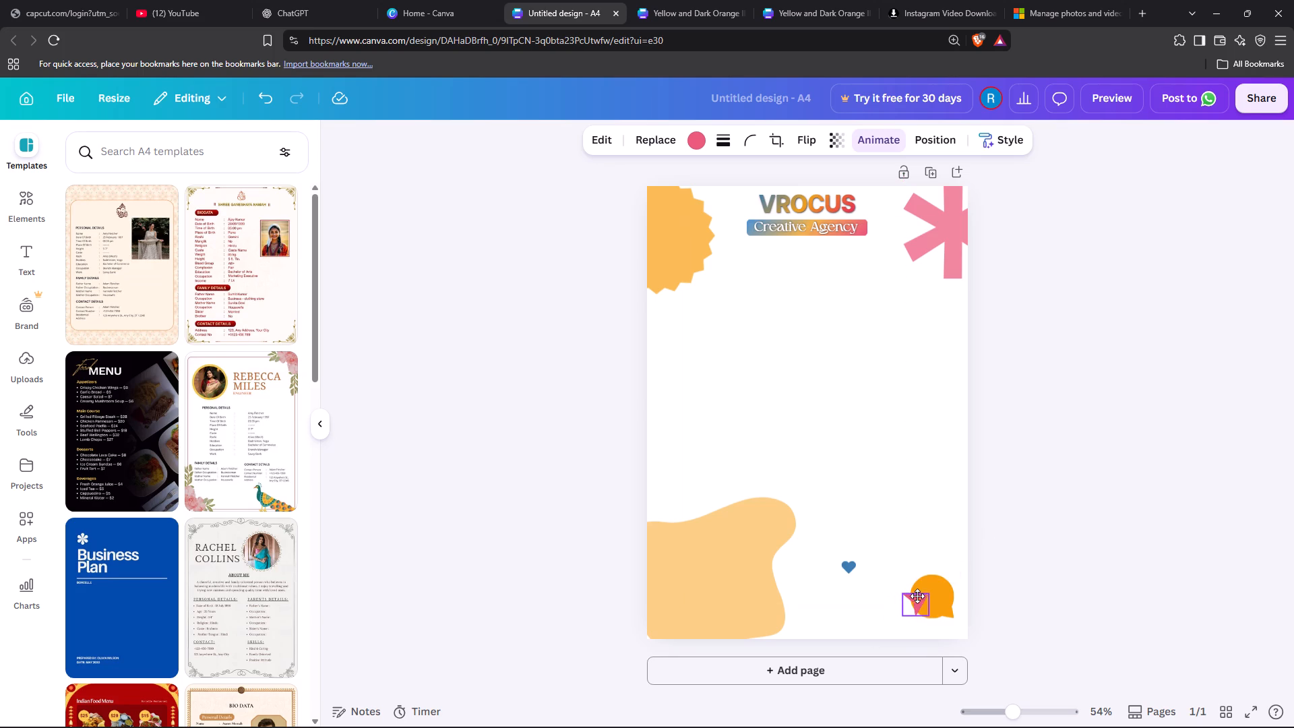
{"action": "left_click_drag", "start_coordinate": [917, 596], "coordinate": [909, 598]}
{"action": "key", "text": "ctrl+bracketright"}
{"action": "key", "text": "ctrl+bracketright"}
{"action": "key", "text": "ctrl+bracketright"}
{"action": "key", "text": "ctrl+bracketright"}
{"action": "key", "text": "ctrl+bracketright"}
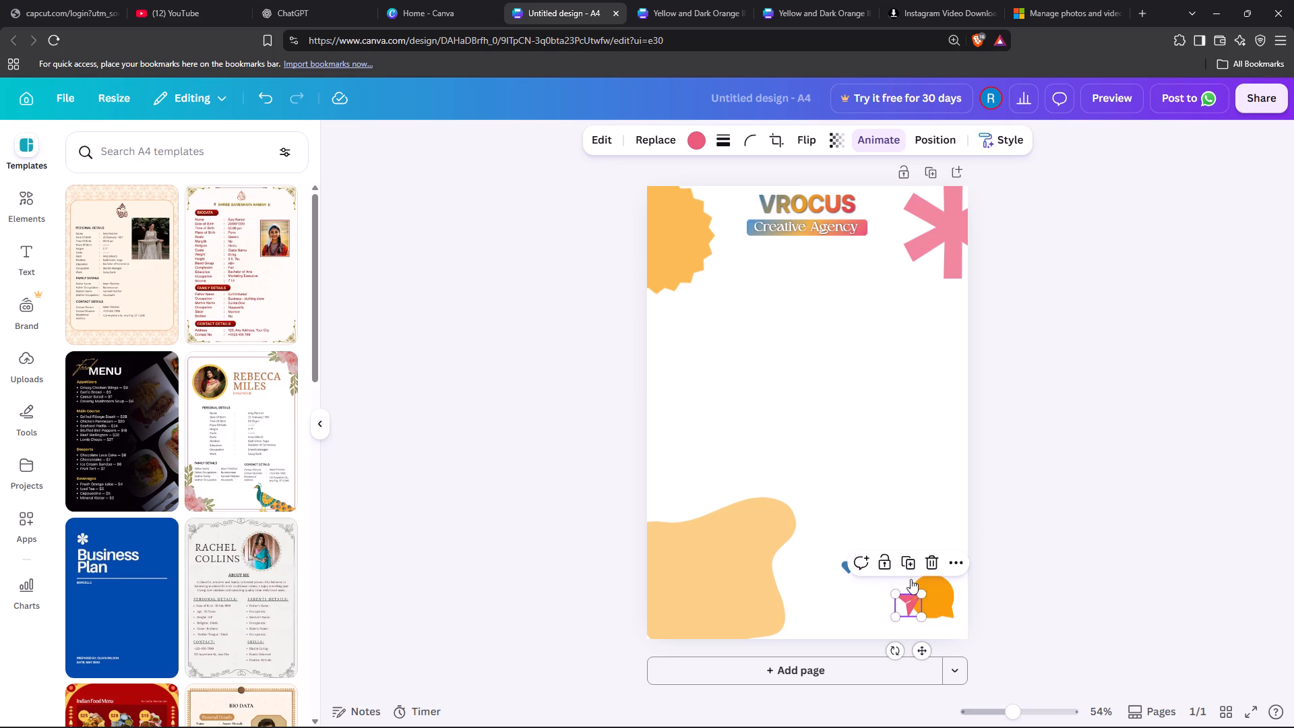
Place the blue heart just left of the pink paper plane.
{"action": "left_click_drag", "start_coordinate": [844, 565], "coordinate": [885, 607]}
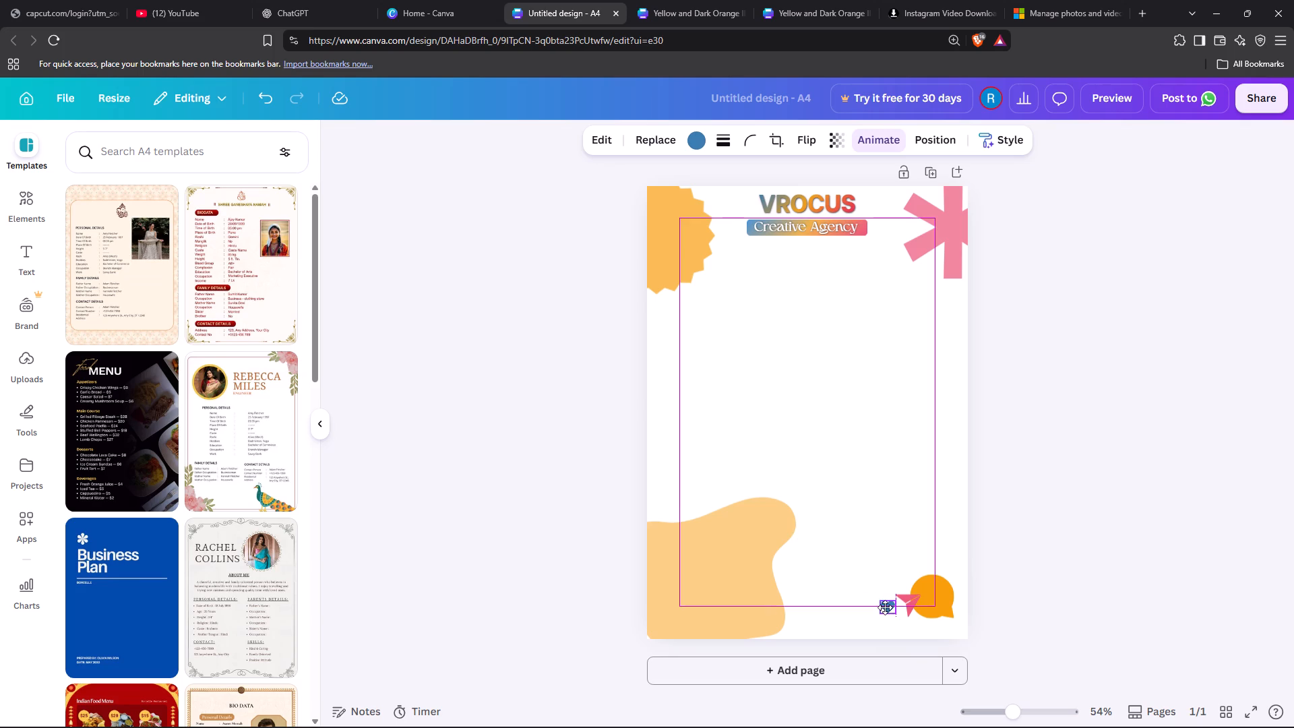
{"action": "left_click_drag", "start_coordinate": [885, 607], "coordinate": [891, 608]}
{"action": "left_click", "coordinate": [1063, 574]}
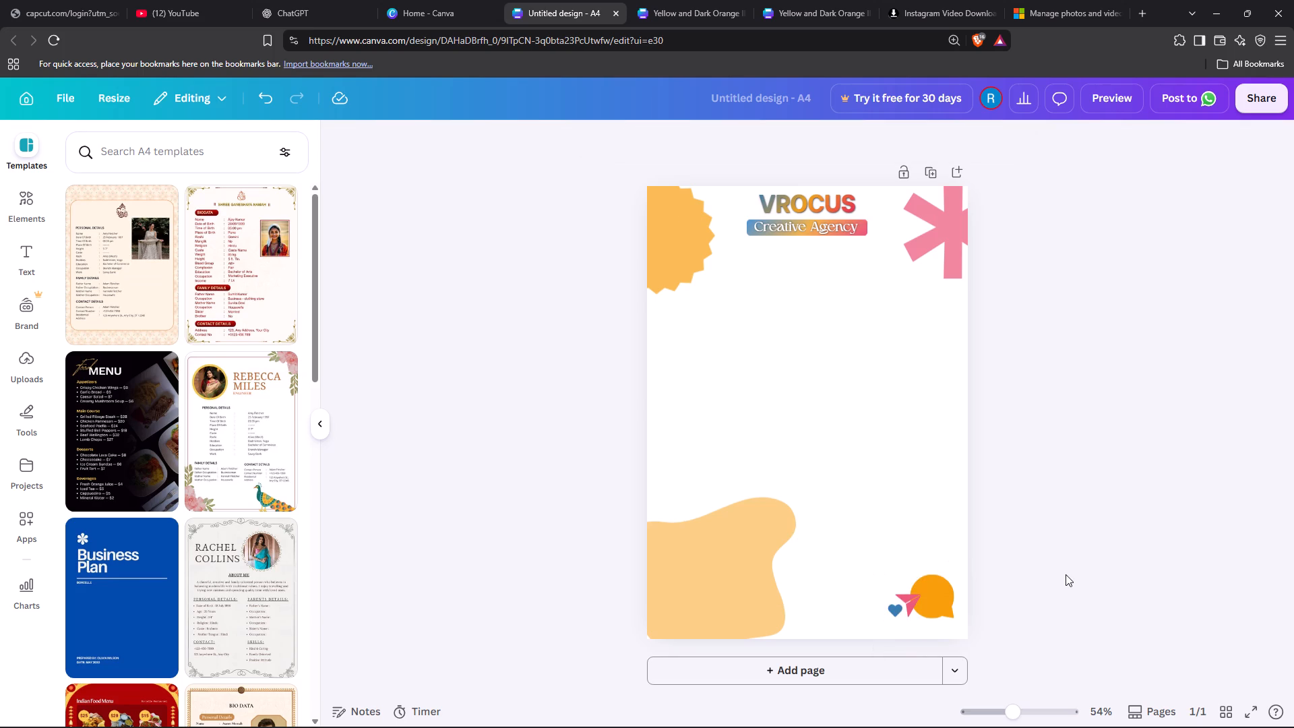
Move the pink paper plane away from the chat bubble to a spot above and left of it.
{"action": "left_click_drag", "start_coordinate": [907, 603], "coordinate": [930, 540]}
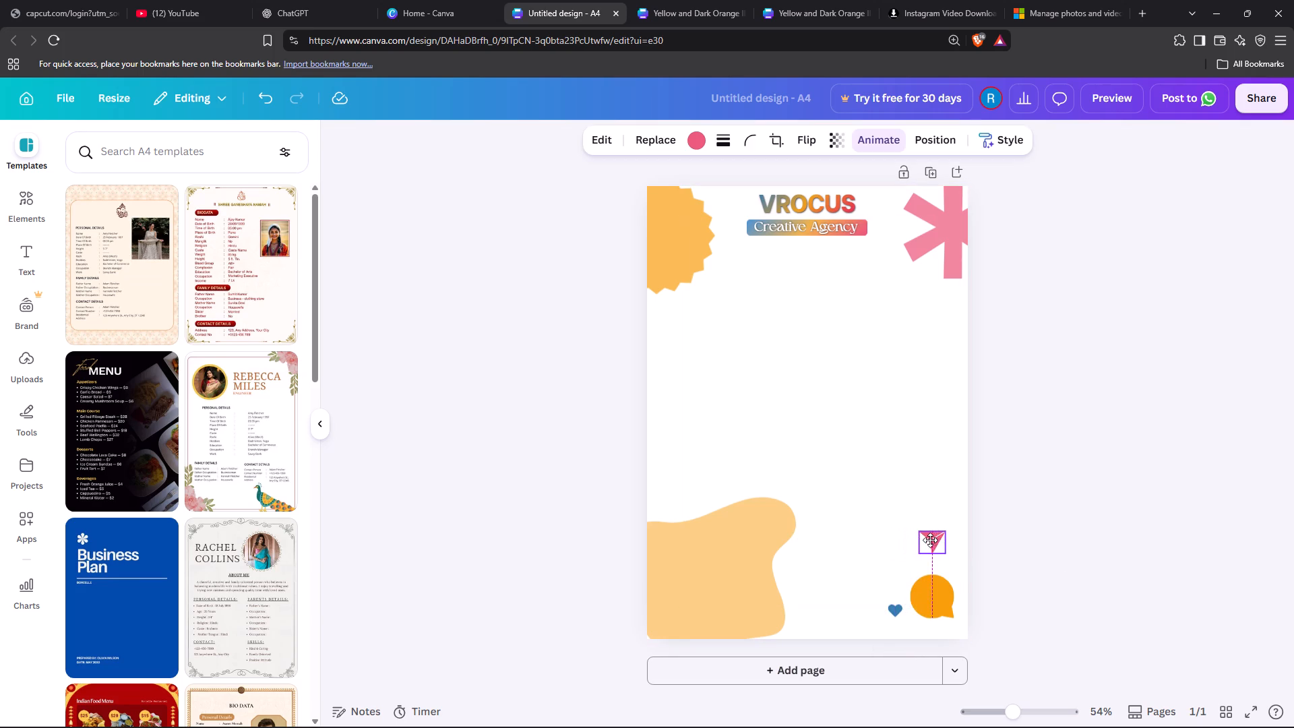
{"action": "left_click_drag", "start_coordinate": [930, 540], "coordinate": [898, 548]}
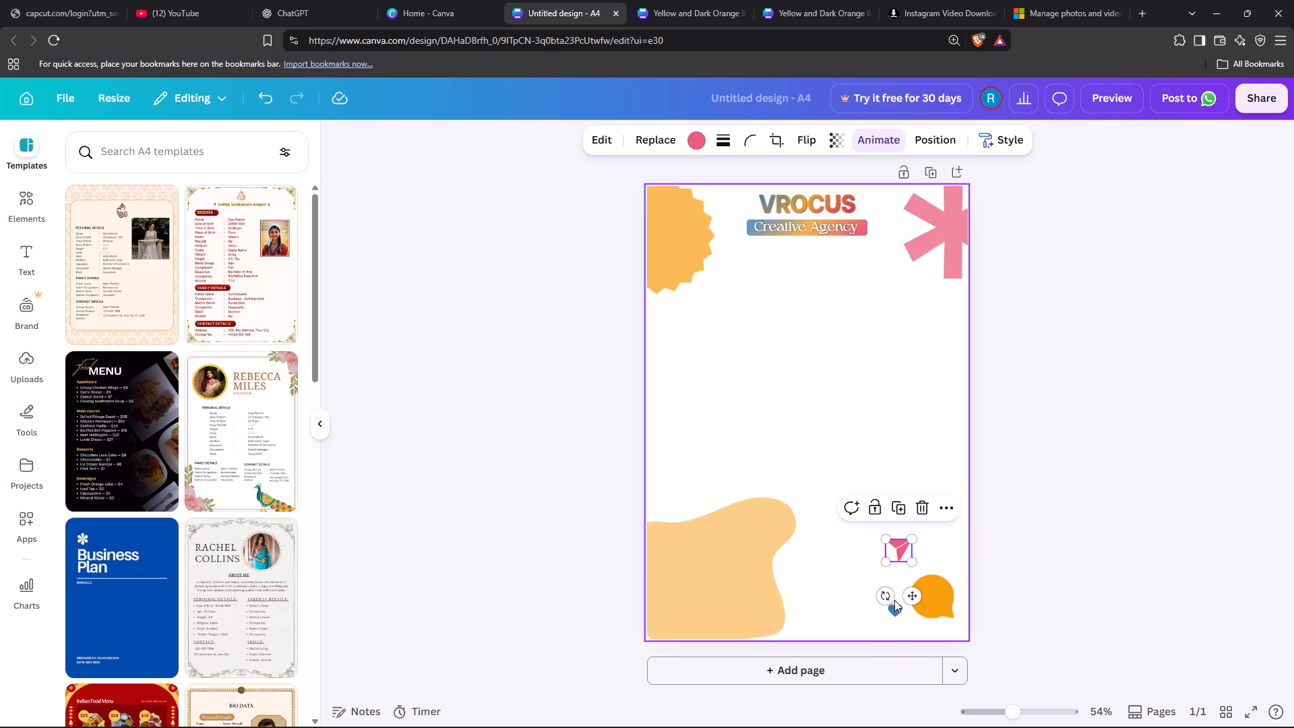
Enlarge the blue heart slightly and place it above the chat bubble, to the right of the paper plane.
{"action": "left_click_drag", "start_coordinate": [896, 612], "coordinate": [939, 508]}
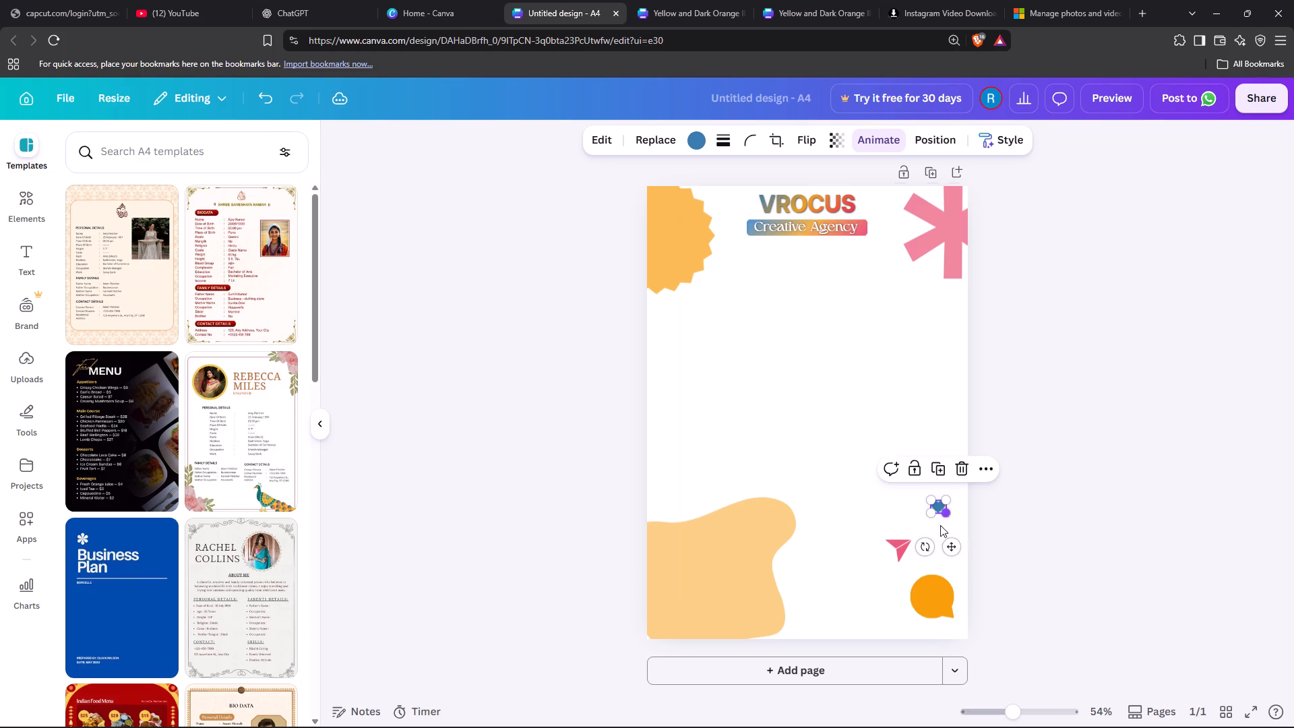
{"action": "left_click_drag", "start_coordinate": [933, 515], "coordinate": [926, 515]}
{"action": "left_click", "coordinate": [1039, 493]}
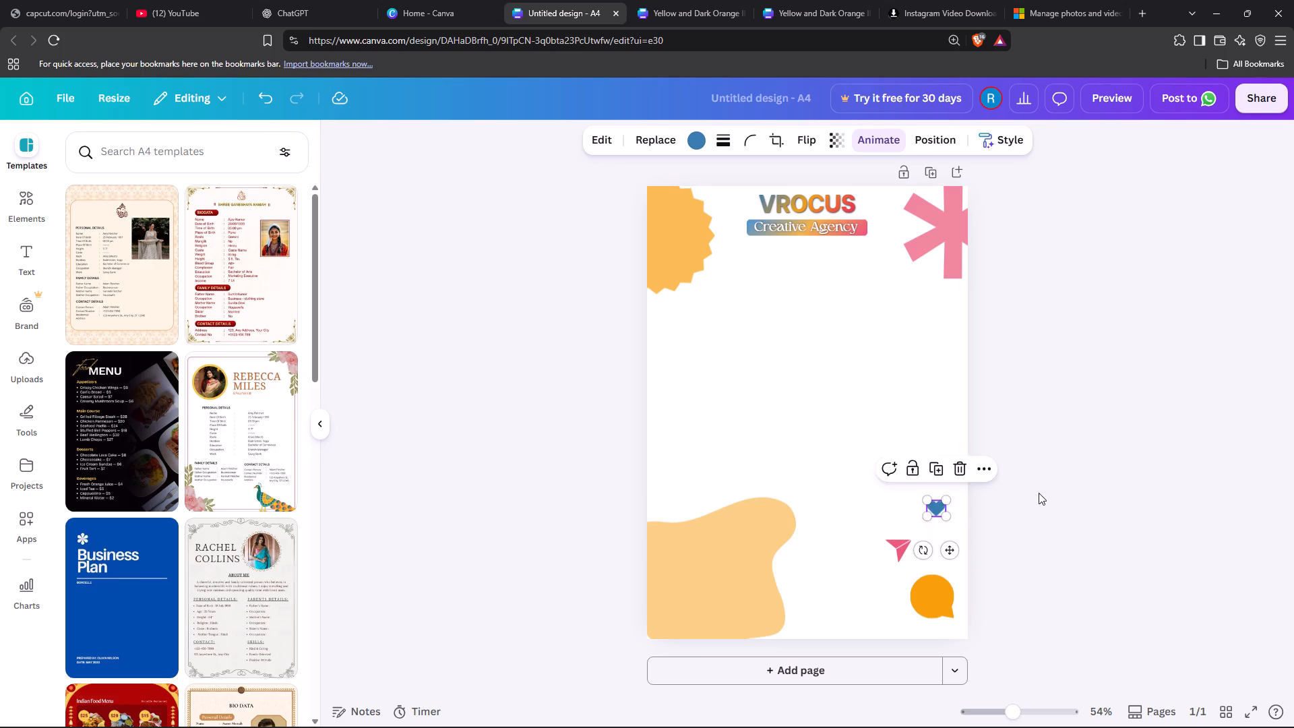
{"action": "scroll", "coordinate": [836, 431], "scroll_direction": "down", "scroll_amount": 2}
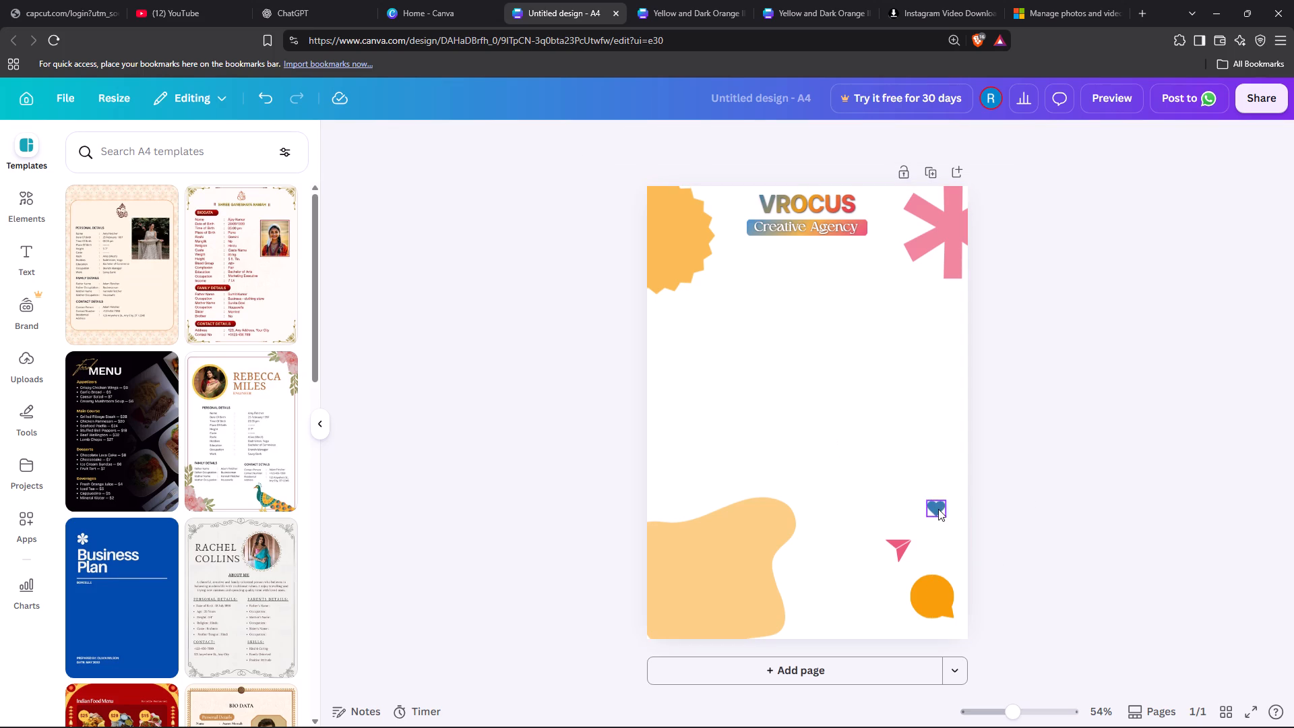
{"action": "left_click_drag", "start_coordinate": [938, 509], "coordinate": [938, 537]}
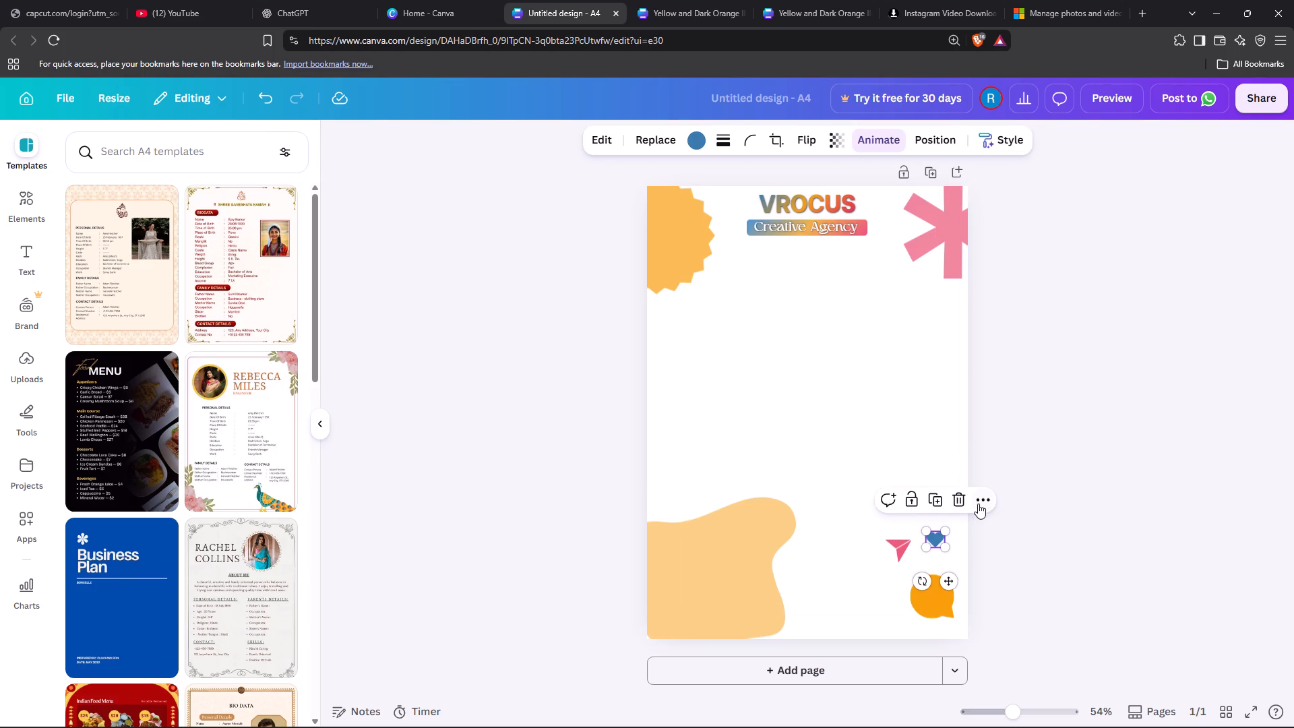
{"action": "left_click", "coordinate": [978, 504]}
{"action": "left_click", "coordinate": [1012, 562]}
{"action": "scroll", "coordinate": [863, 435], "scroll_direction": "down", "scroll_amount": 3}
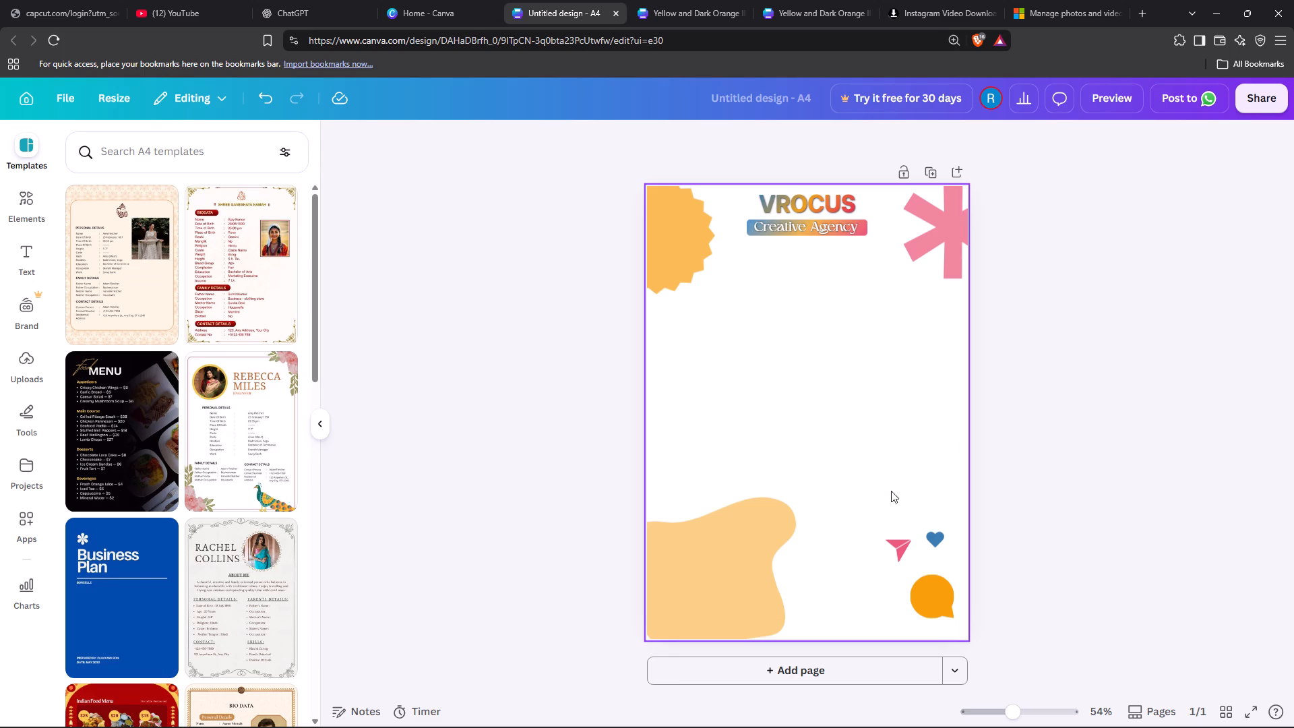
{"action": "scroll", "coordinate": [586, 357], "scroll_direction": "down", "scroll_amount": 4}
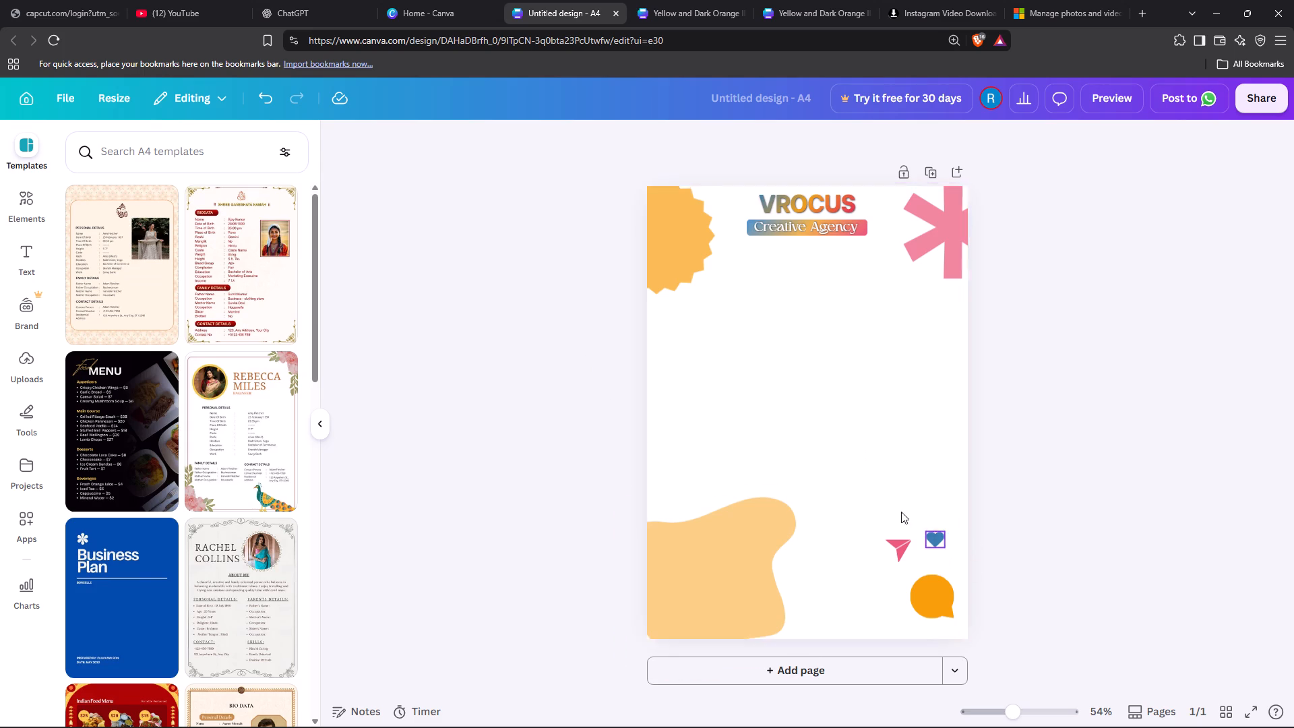
Examine the image-editing tools for the blue heart, including its Adjust settings for white balance, light, colour and texture.
{"action": "left_click", "coordinate": [932, 541]}
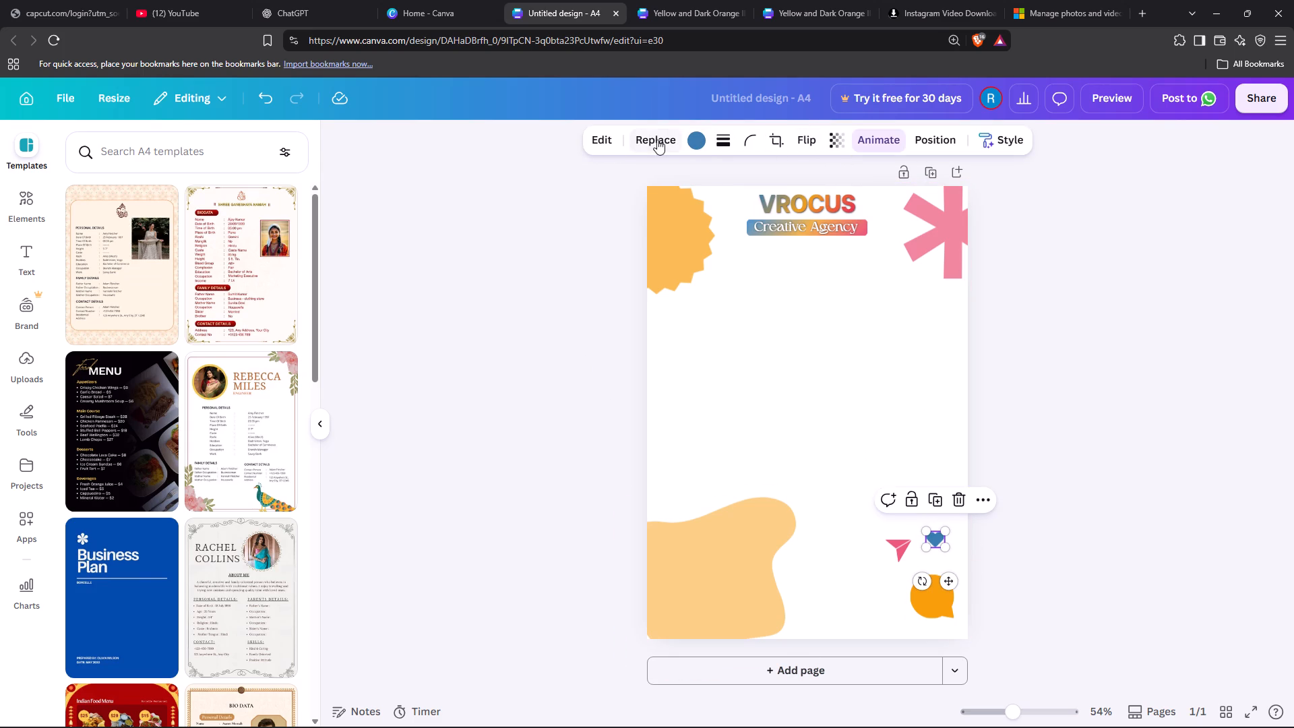
{"action": "left_click", "coordinate": [596, 137]}
{"action": "scroll", "coordinate": [137, 444], "scroll_direction": "down", "scroll_amount": 1}
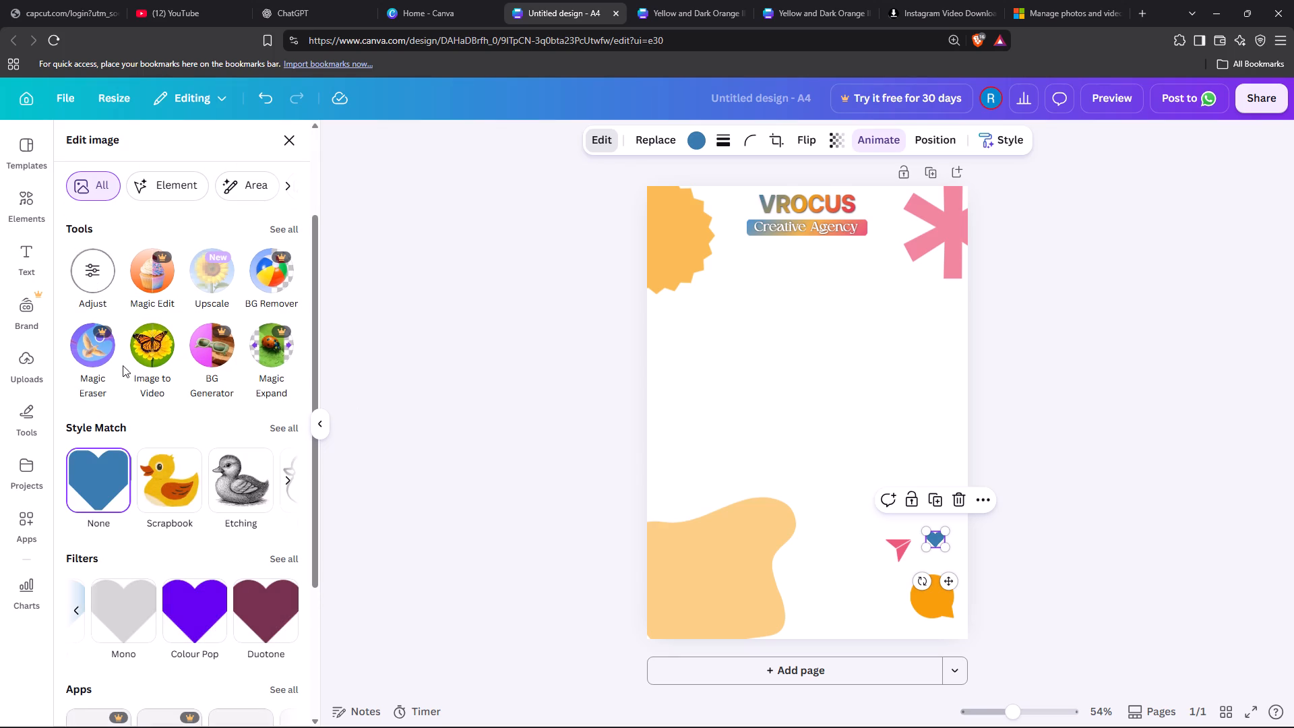
{"action": "left_click", "coordinate": [278, 237]}
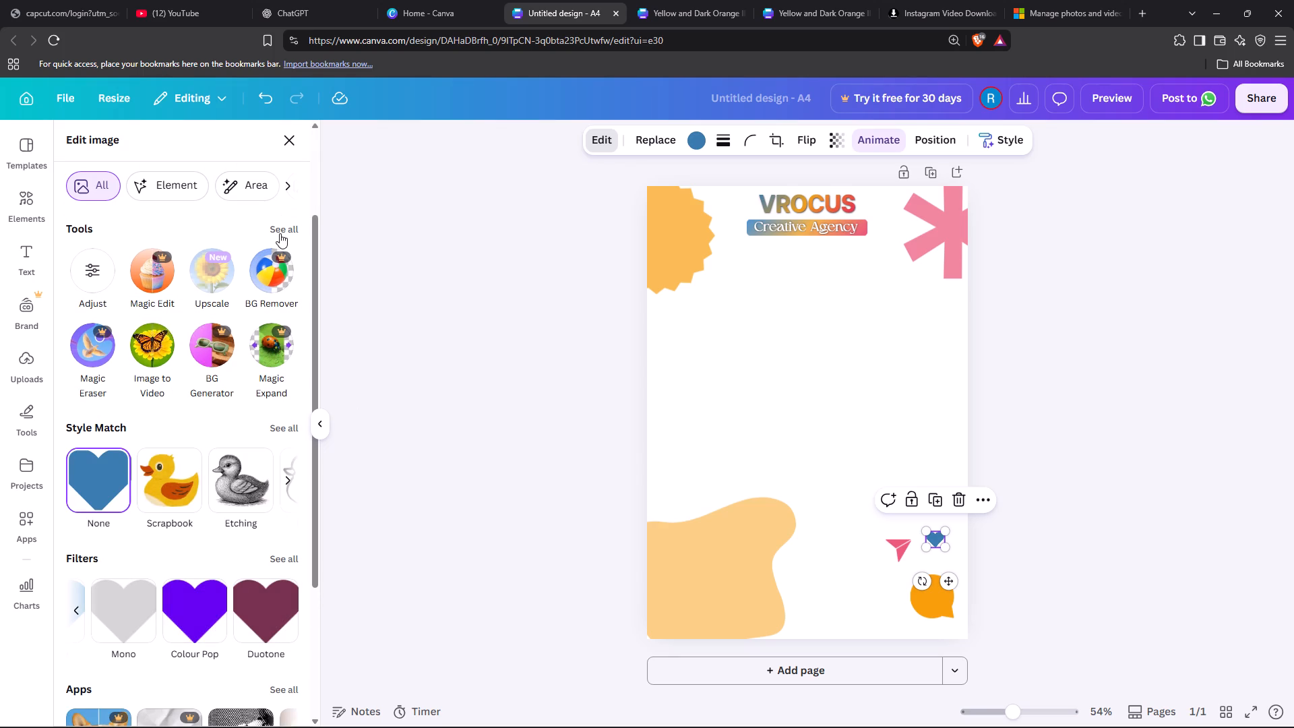
{"action": "left_click", "coordinate": [282, 229]}
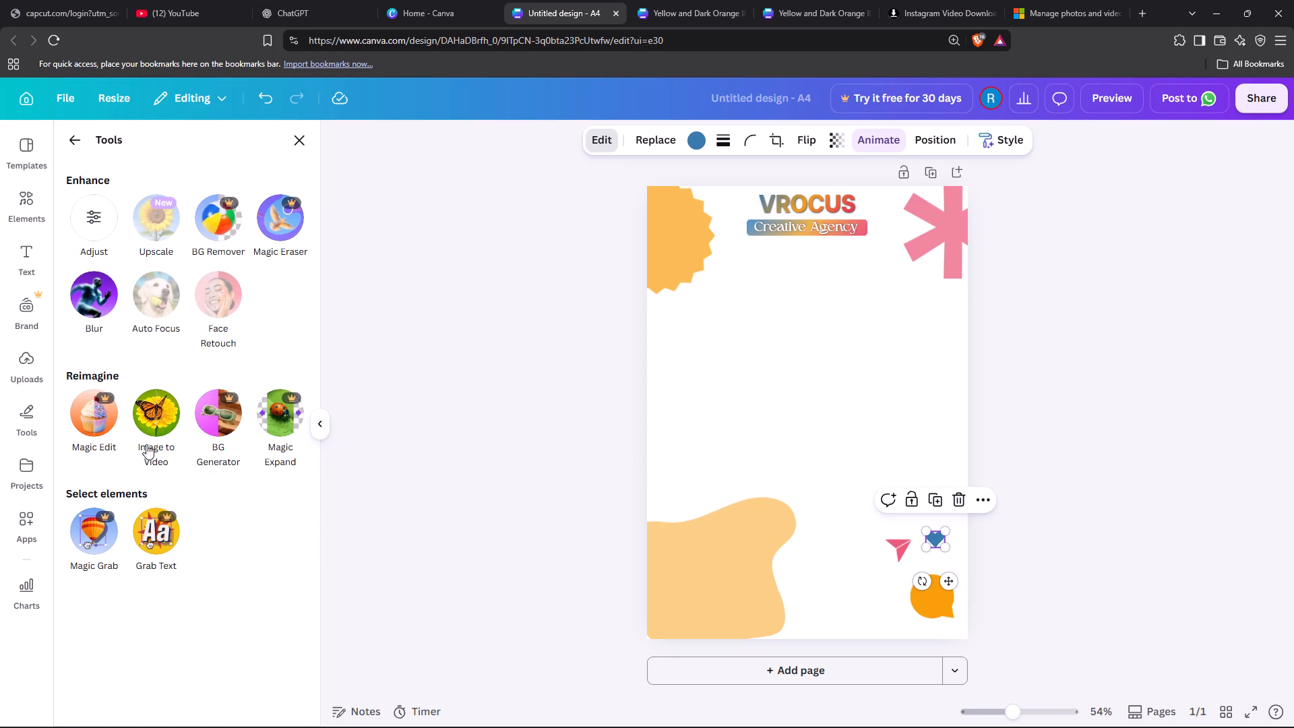
{"action": "left_click", "coordinate": [90, 218]}
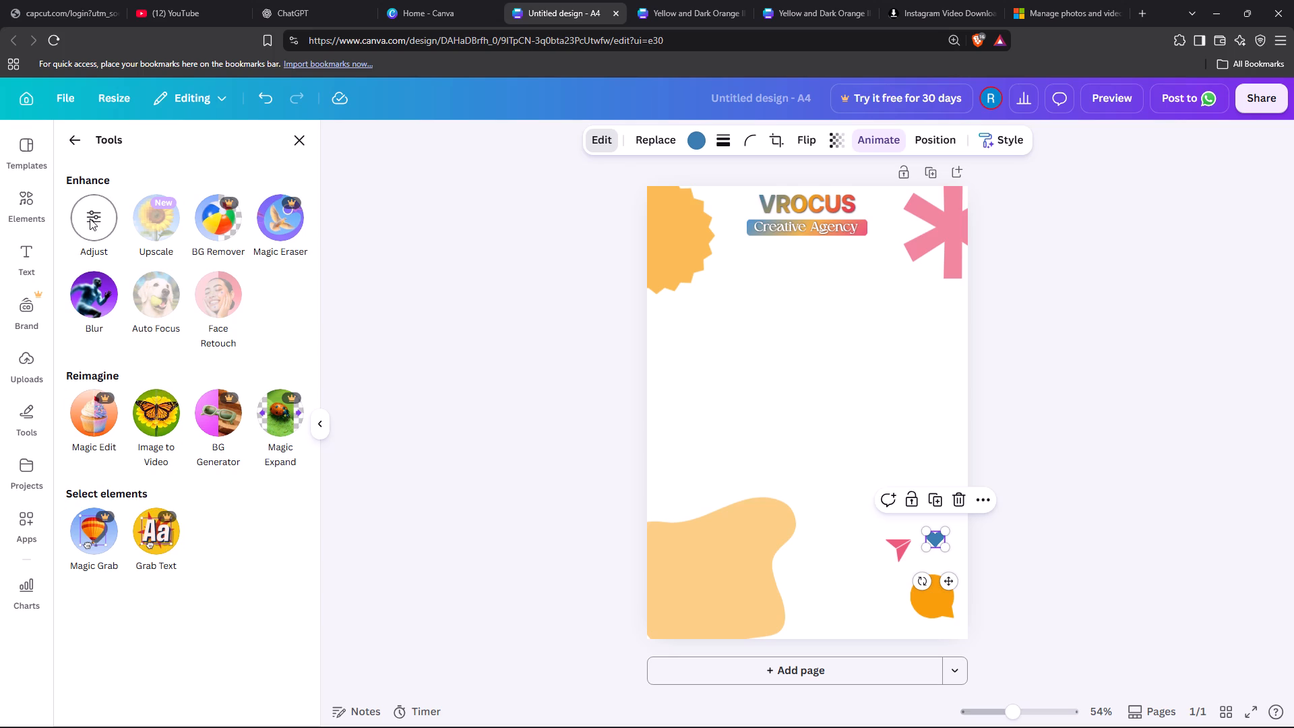
{"action": "scroll", "coordinate": [164, 464], "scroll_direction": "down", "scroll_amount": 6}
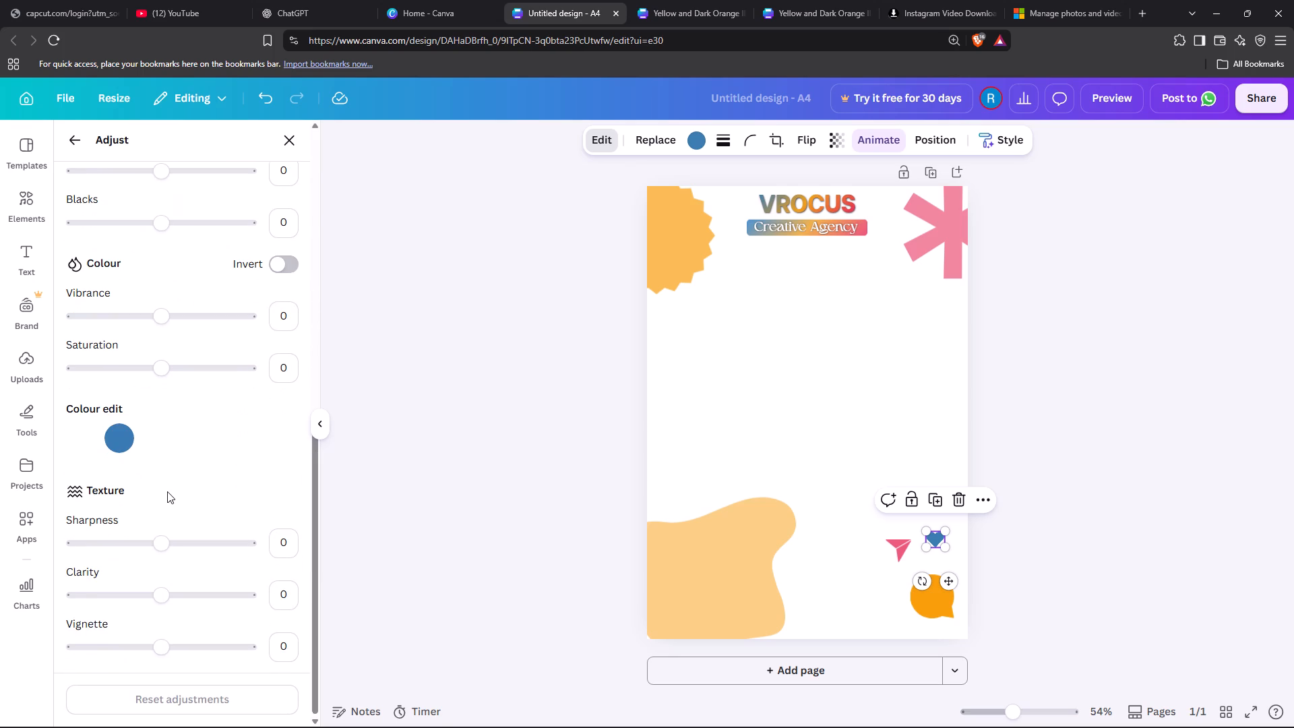
{"action": "scroll", "coordinate": [167, 491], "scroll_direction": "down", "scroll_amount": 3}
{"action": "scroll", "coordinate": [156, 518], "scroll_direction": "up", "scroll_amount": 2}
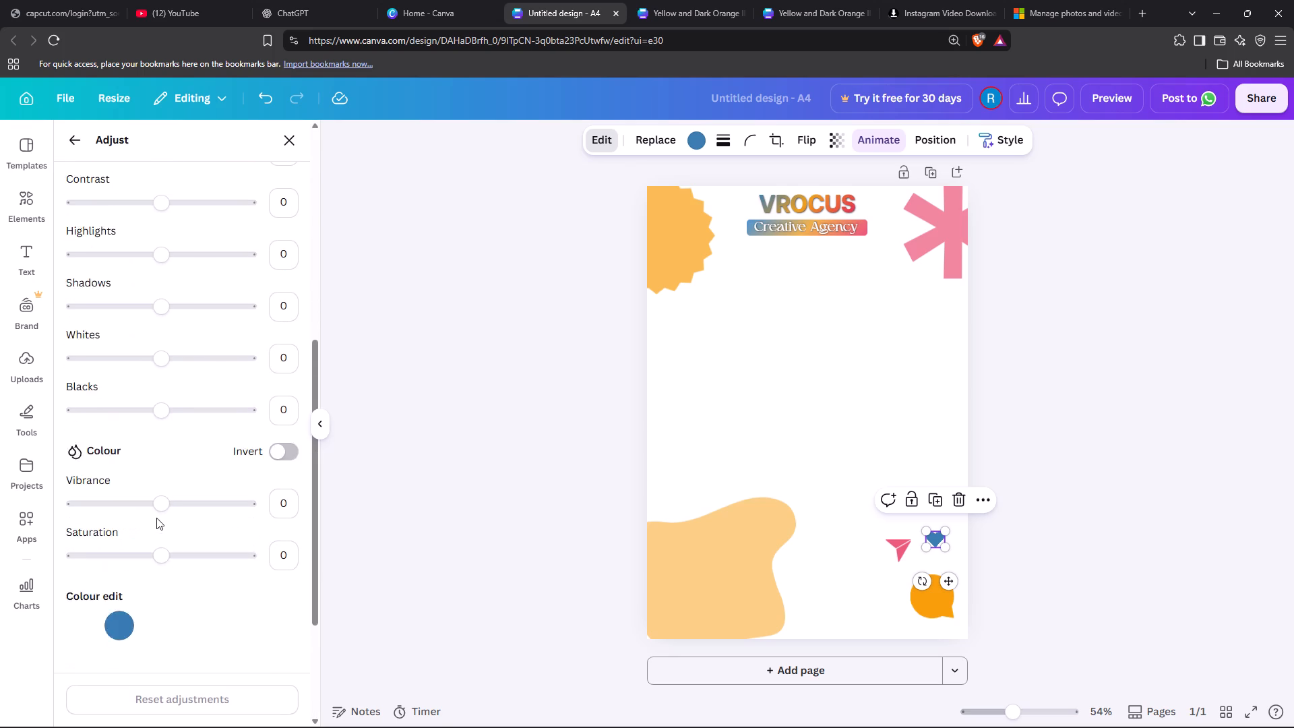
{"action": "scroll", "coordinate": [153, 540], "scroll_direction": "up", "scroll_amount": 2}
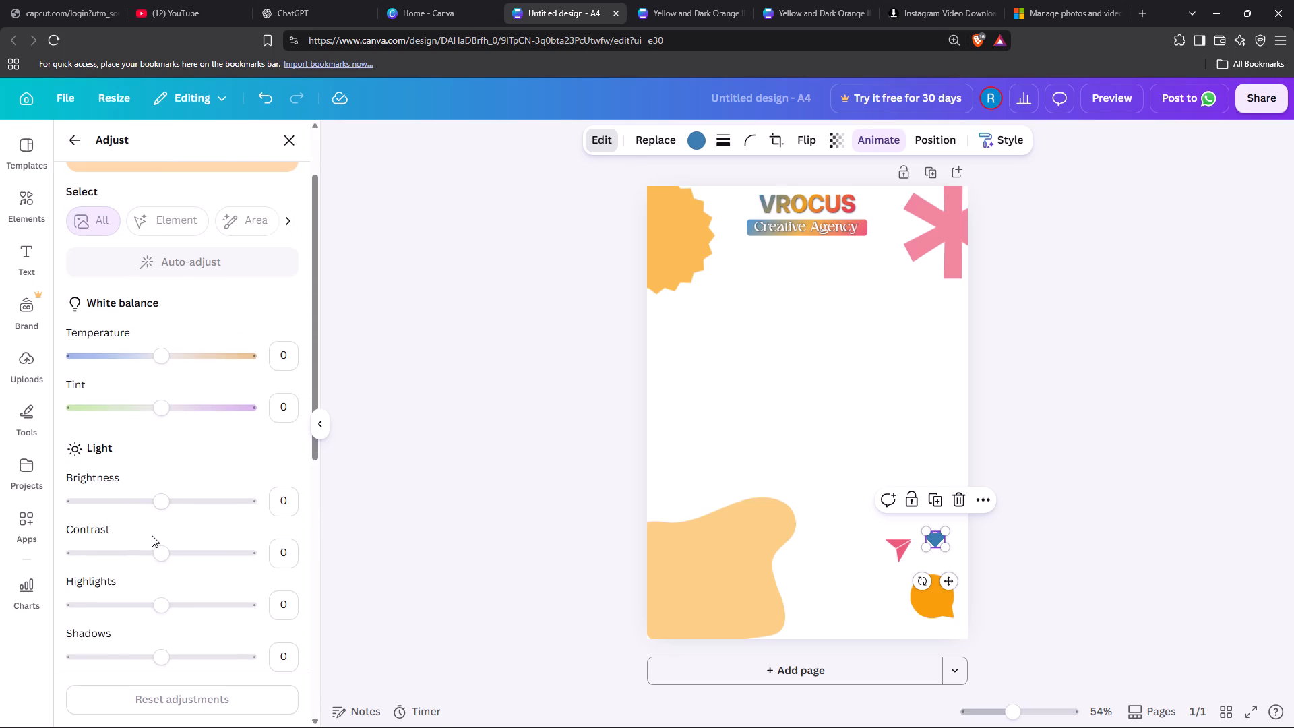
{"action": "scroll", "coordinate": [152, 535], "scroll_direction": "up", "scroll_amount": 3}
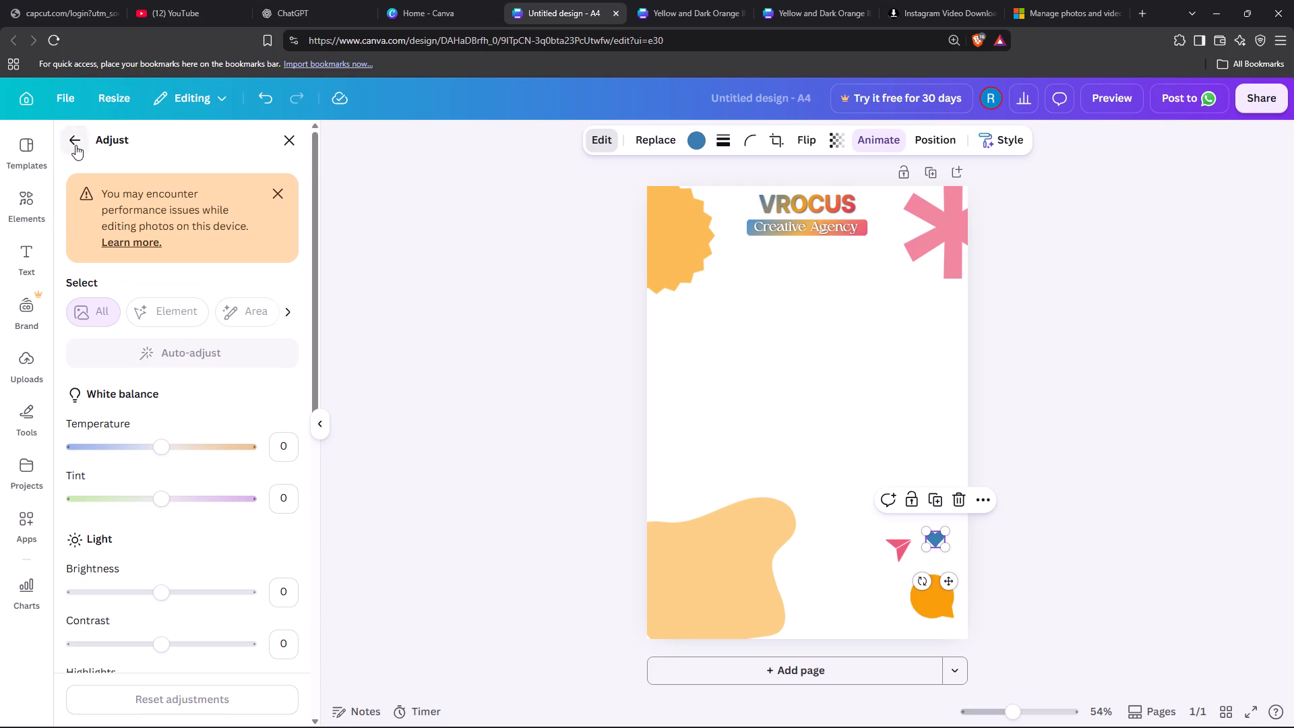
{"action": "left_click", "coordinate": [75, 145]}
{"action": "left_click", "coordinate": [75, 145]}
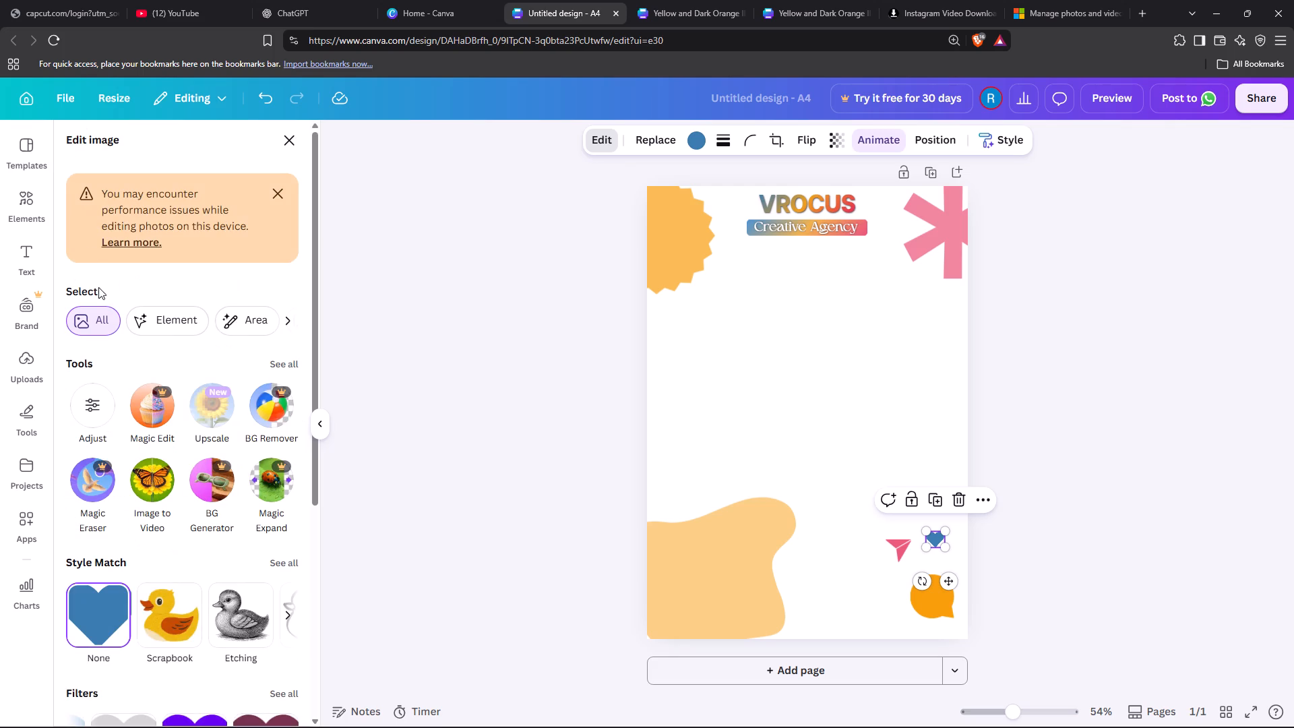
Examine the image-editing options for the blue heart, including the full set of shadow styles.
{"action": "scroll", "coordinate": [171, 377], "scroll_direction": "down", "scroll_amount": 1}
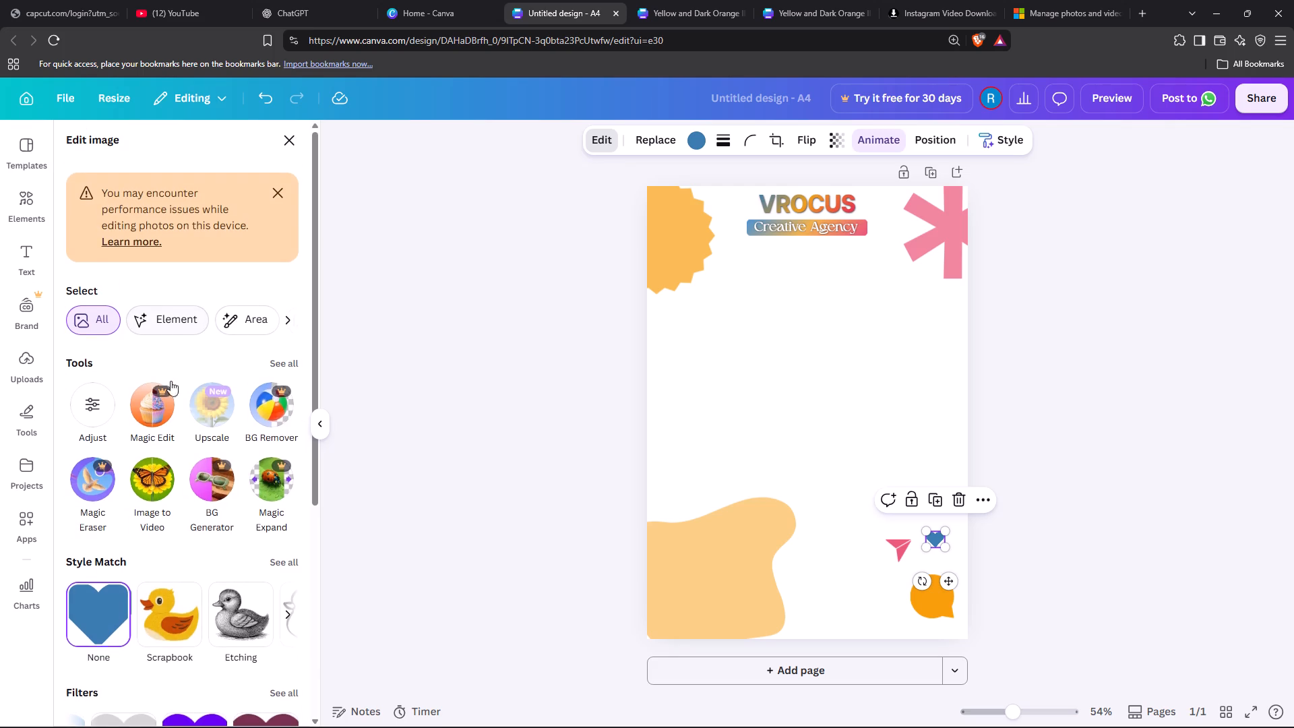
{"action": "scroll", "coordinate": [171, 381], "scroll_direction": "down", "scroll_amount": 1}
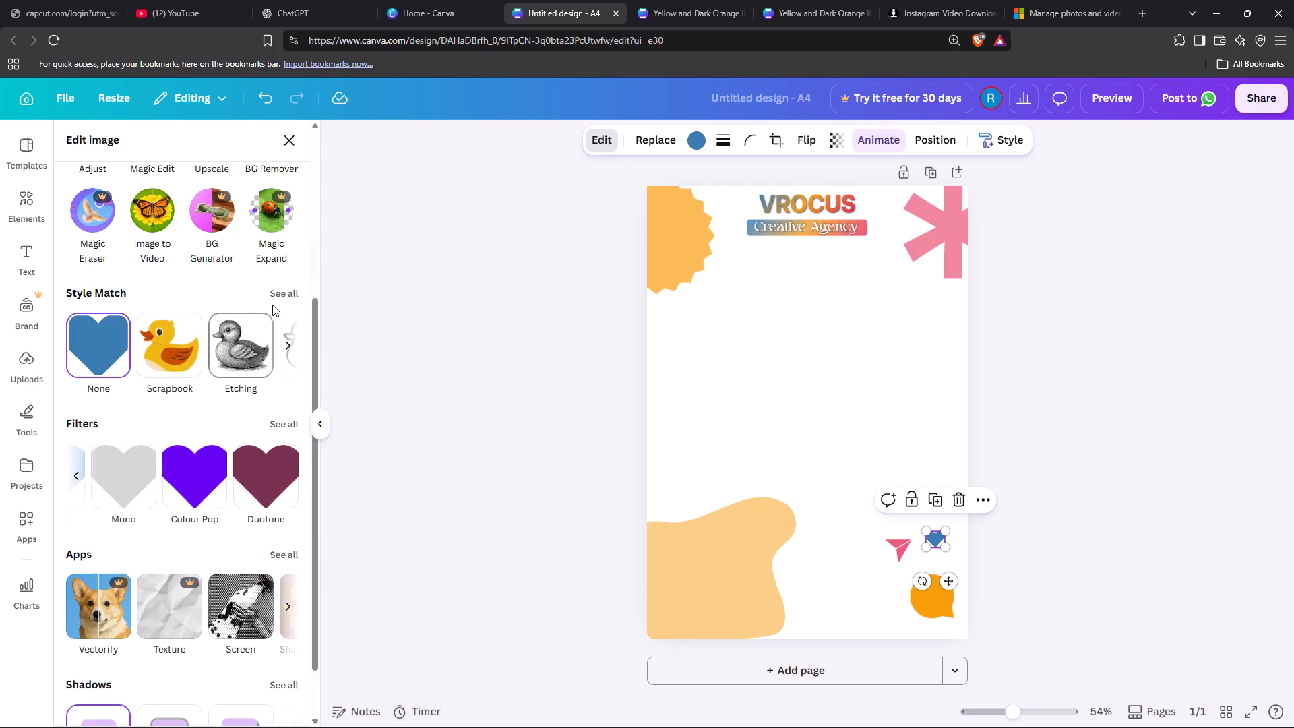
{"action": "scroll", "coordinate": [245, 444], "scroll_direction": "down", "scroll_amount": 2}
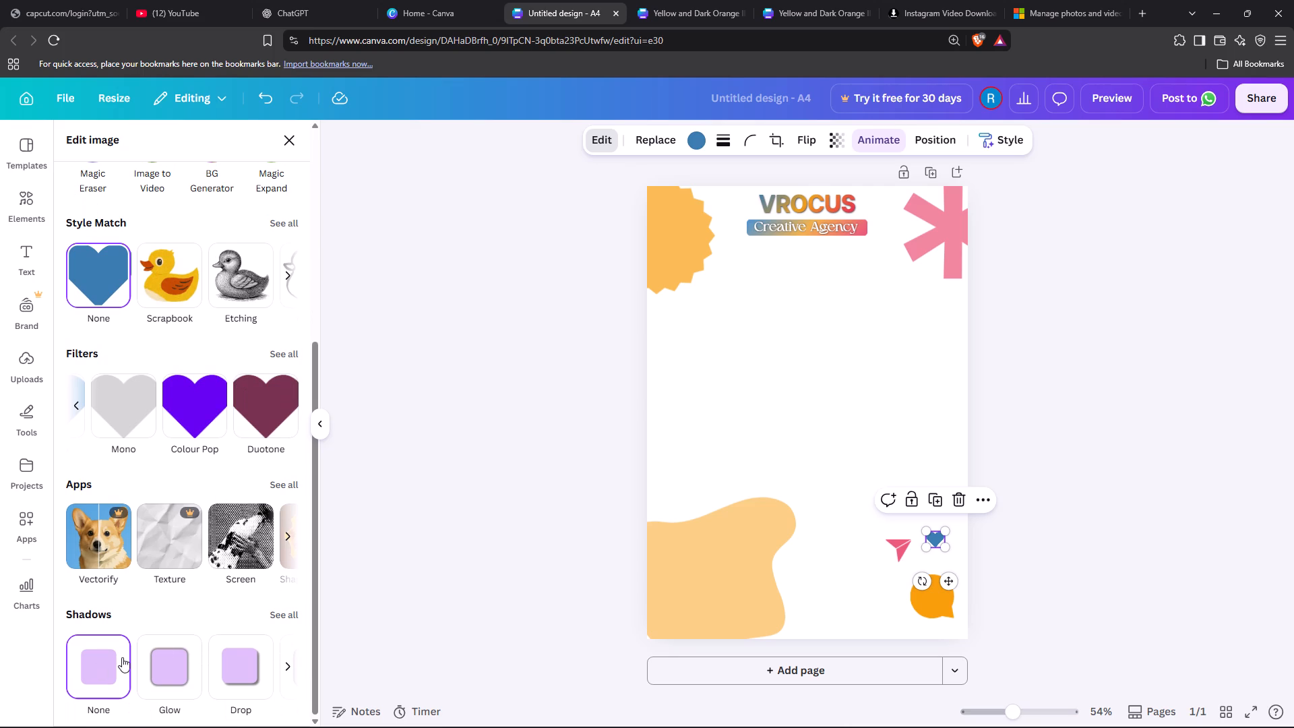
{"action": "left_click", "coordinate": [274, 615]}
{"action": "scroll", "coordinate": [166, 429], "scroll_direction": "down", "scroll_amount": 1}
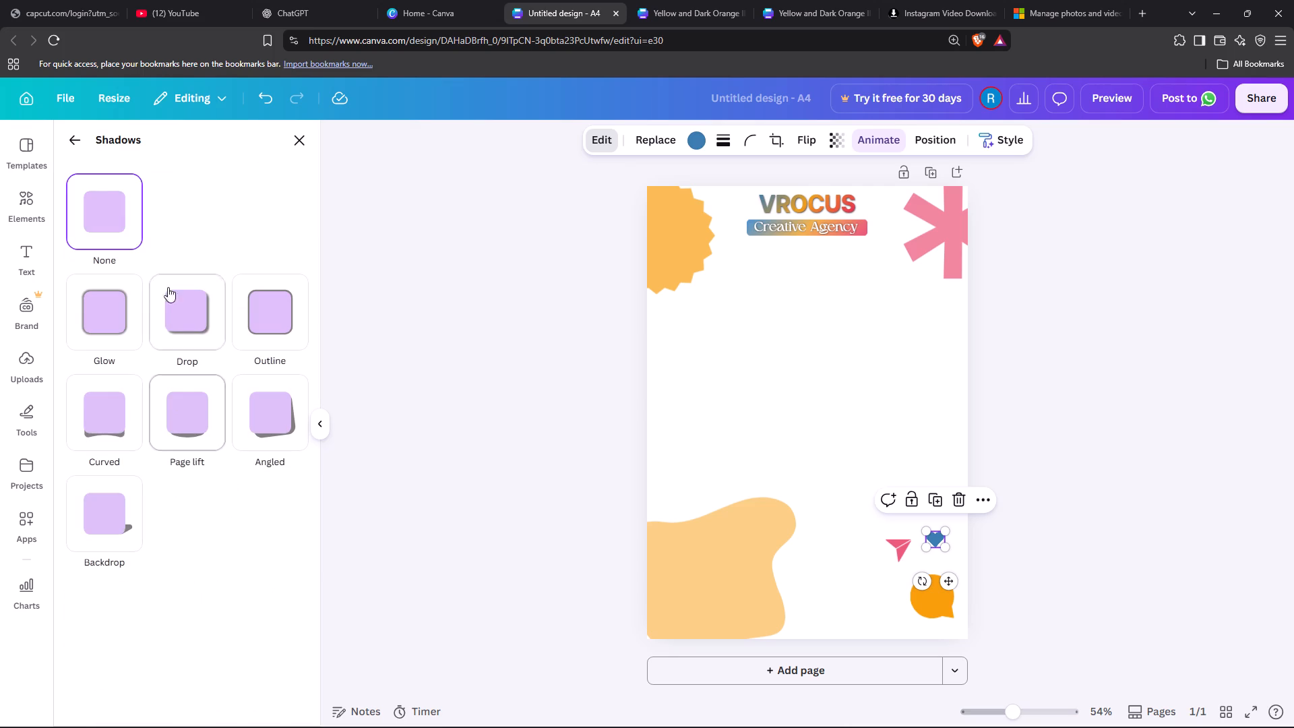
{"action": "left_click_drag", "start_coordinate": [65, 122], "coordinate": [73, 130]}
{"action": "left_click", "coordinate": [82, 144]}
{"action": "scroll", "coordinate": [162, 264], "scroll_direction": "up", "scroll_amount": 6}
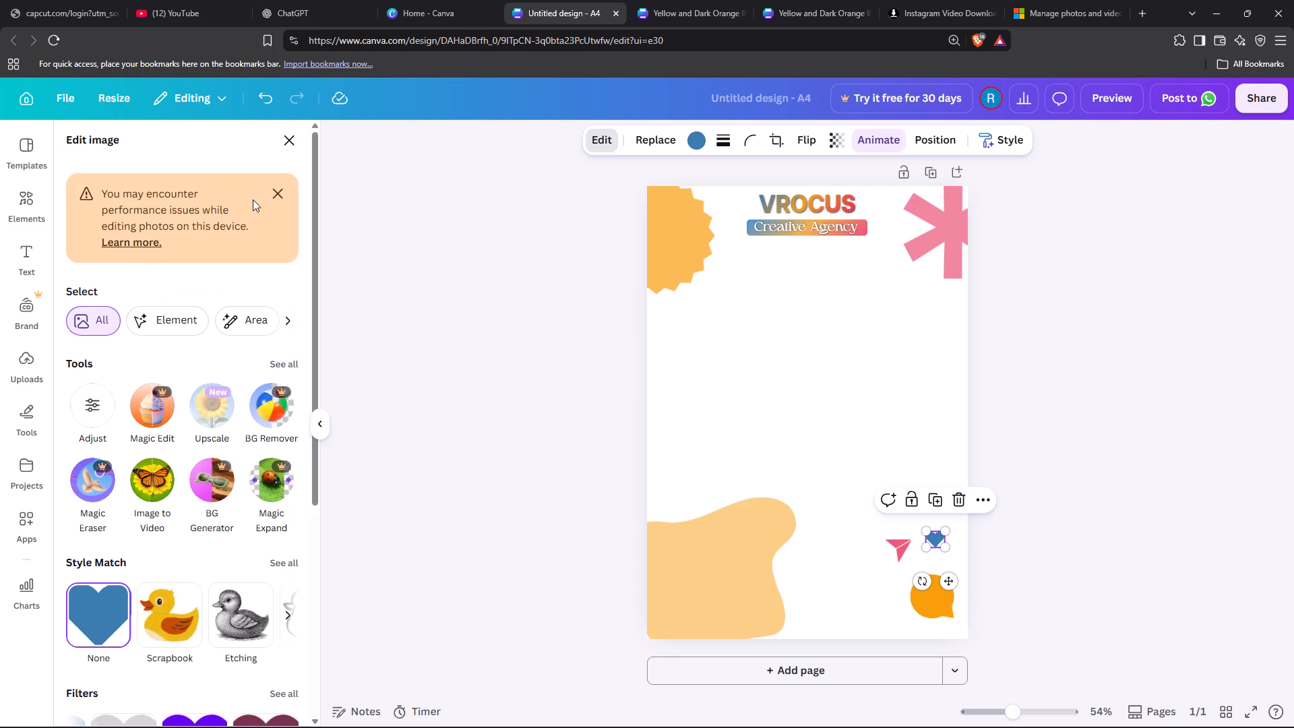
Dismiss the performance notice and examine the Style Match styles offered for the blue heart.
{"action": "left_click", "coordinate": [282, 193]}
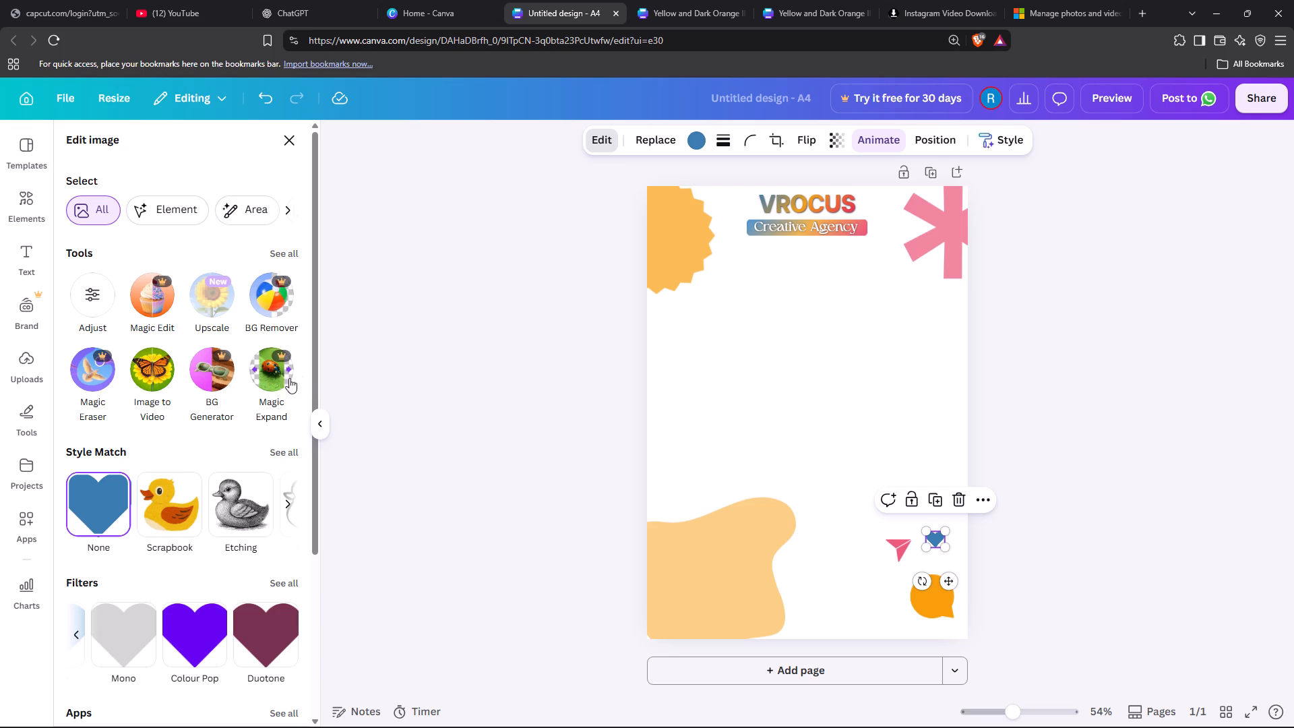
{"action": "left_click", "coordinate": [287, 452]}
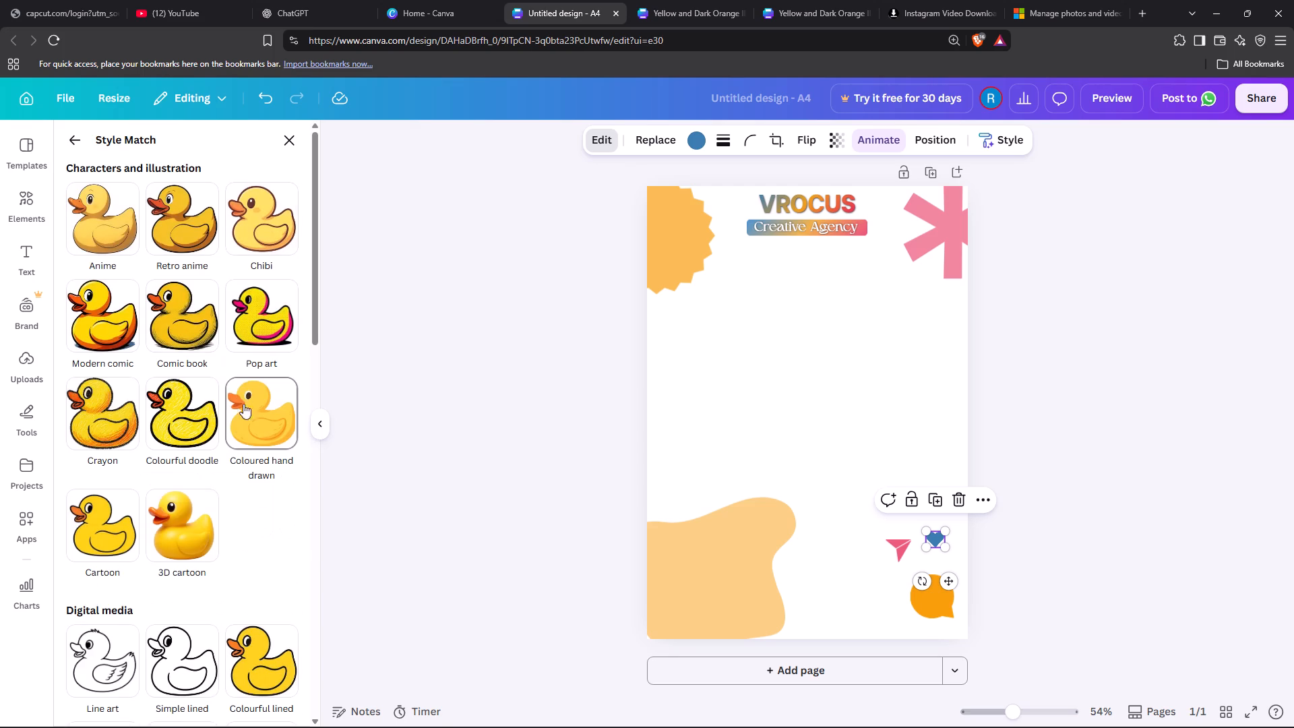
{"action": "scroll", "coordinate": [207, 556], "scroll_direction": "down", "scroll_amount": 3}
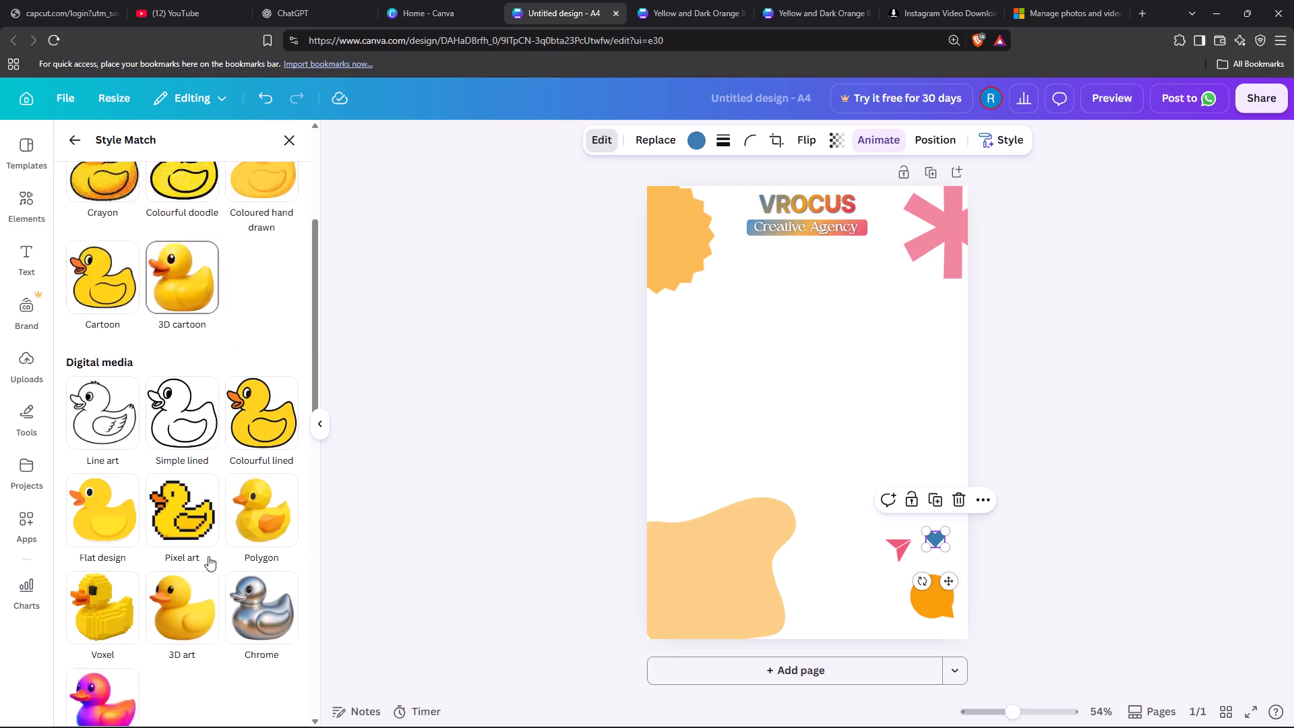
{"action": "scroll", "coordinate": [206, 473], "scroll_direction": "down", "scroll_amount": 4}
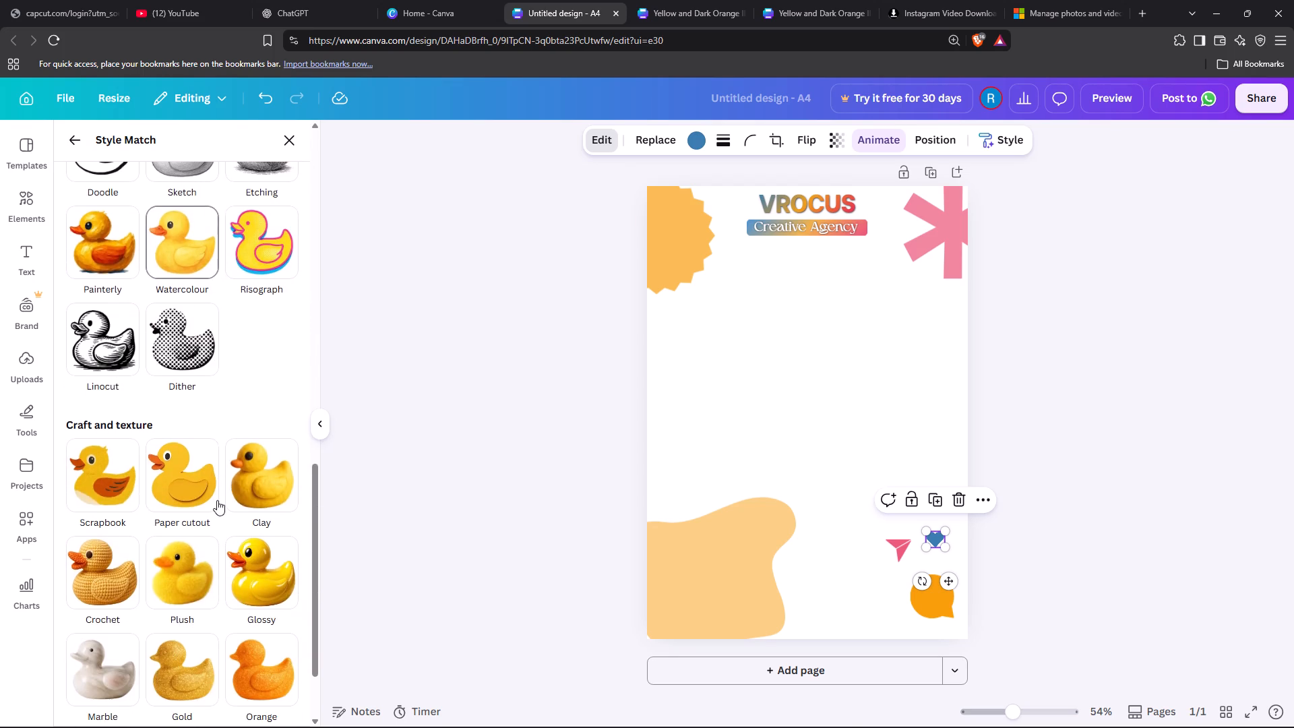
{"action": "scroll", "coordinate": [219, 496], "scroll_direction": "down", "scroll_amount": 3}
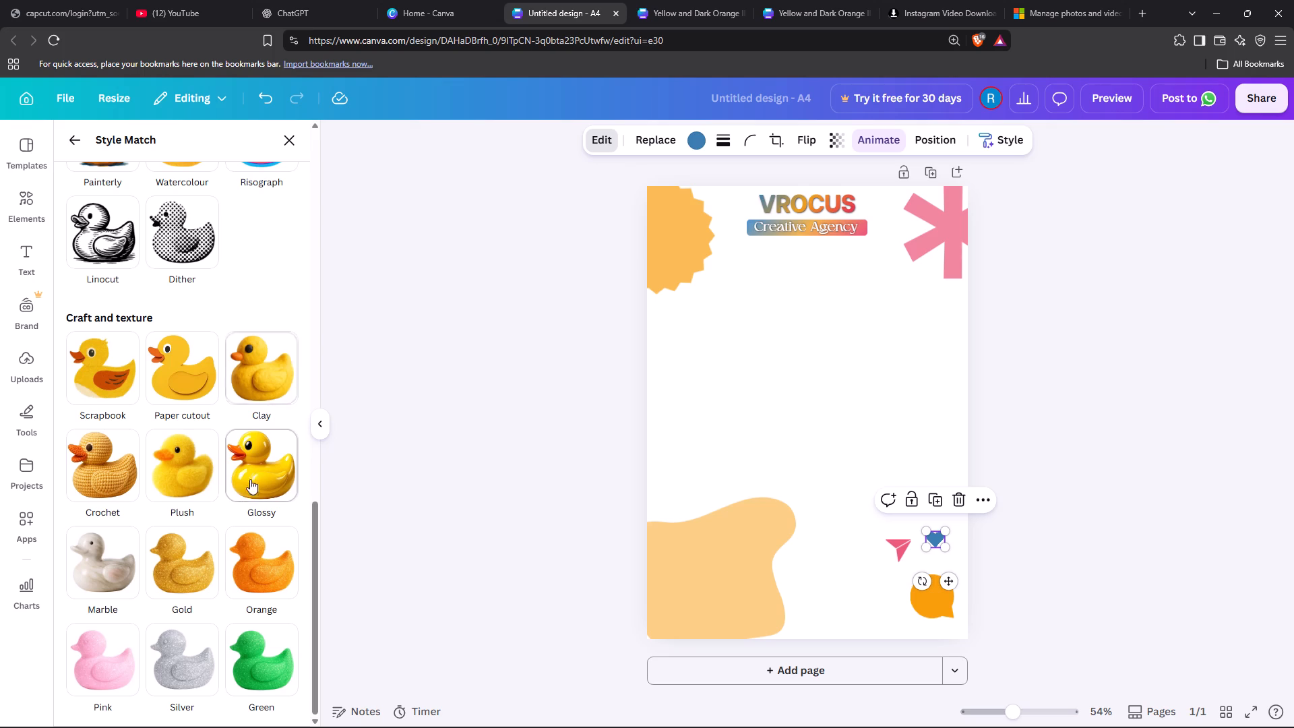
{"action": "scroll", "coordinate": [203, 358], "scroll_direction": "up", "scroll_amount": 3}
{"action": "left_click", "coordinate": [75, 133]}
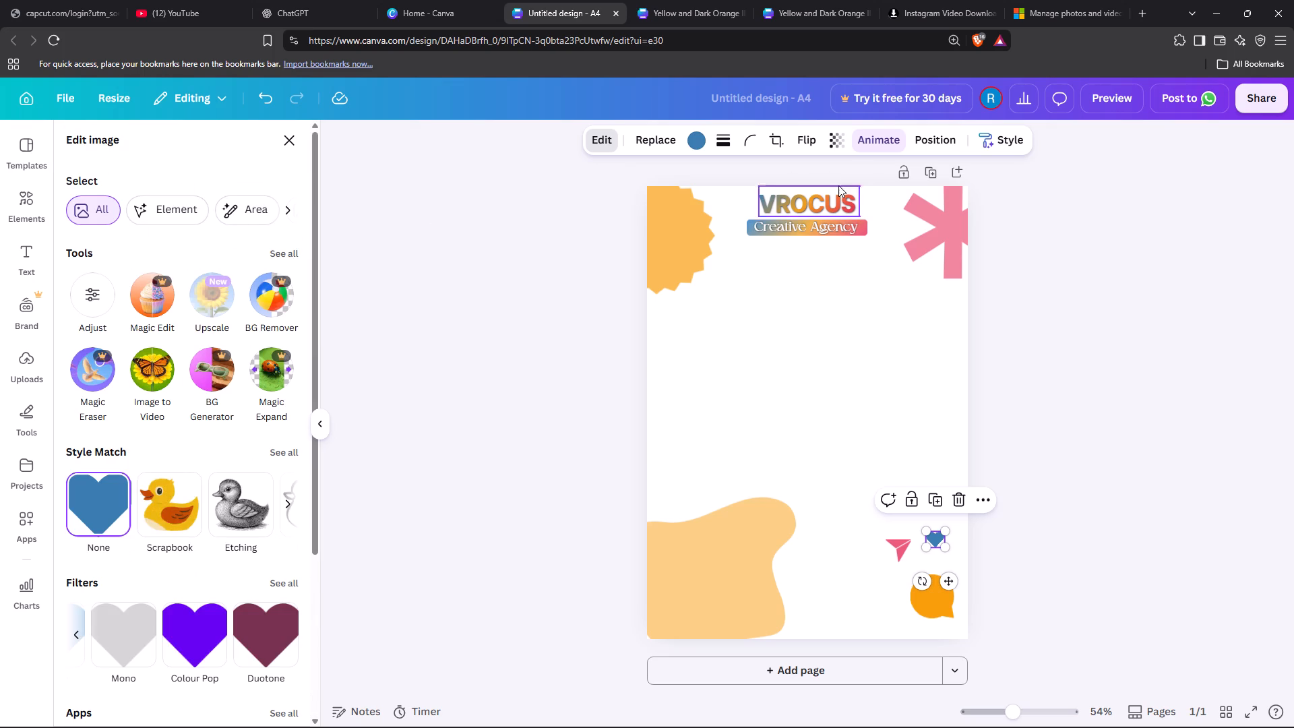
{"action": "left_click", "coordinate": [988, 140]}
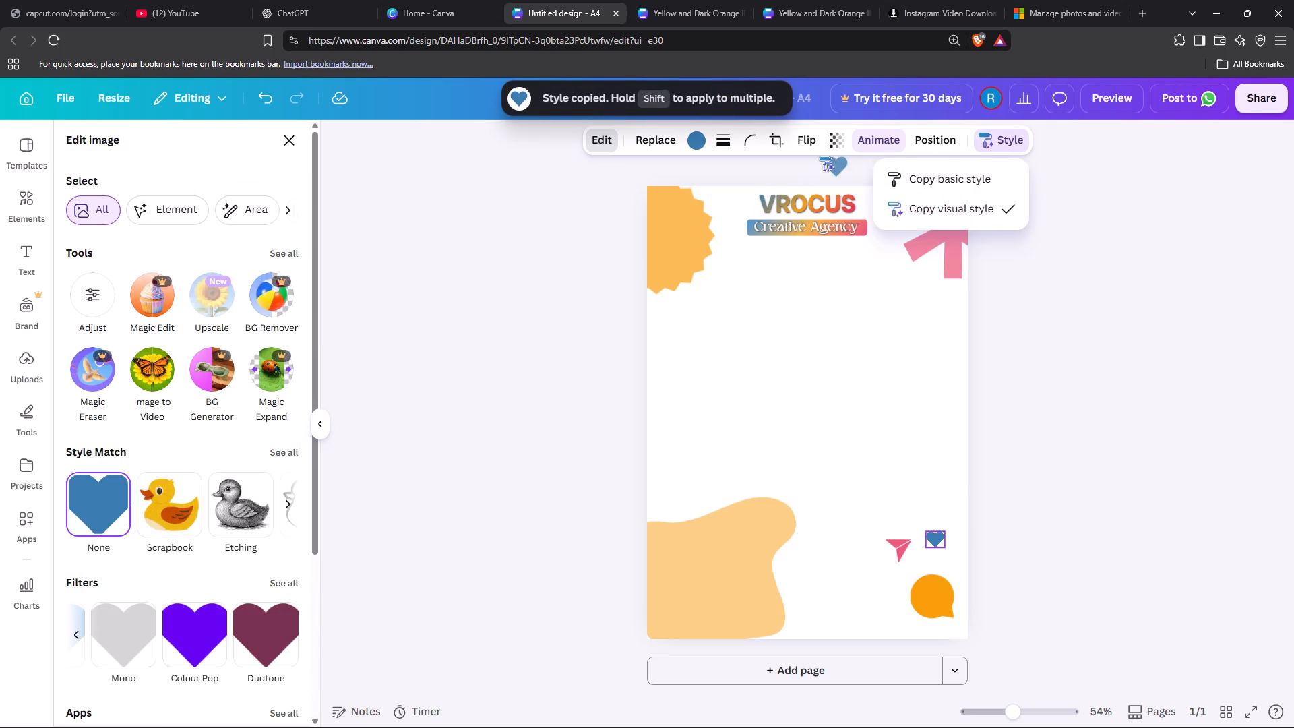
{"action": "left_click", "coordinate": [1006, 140]}
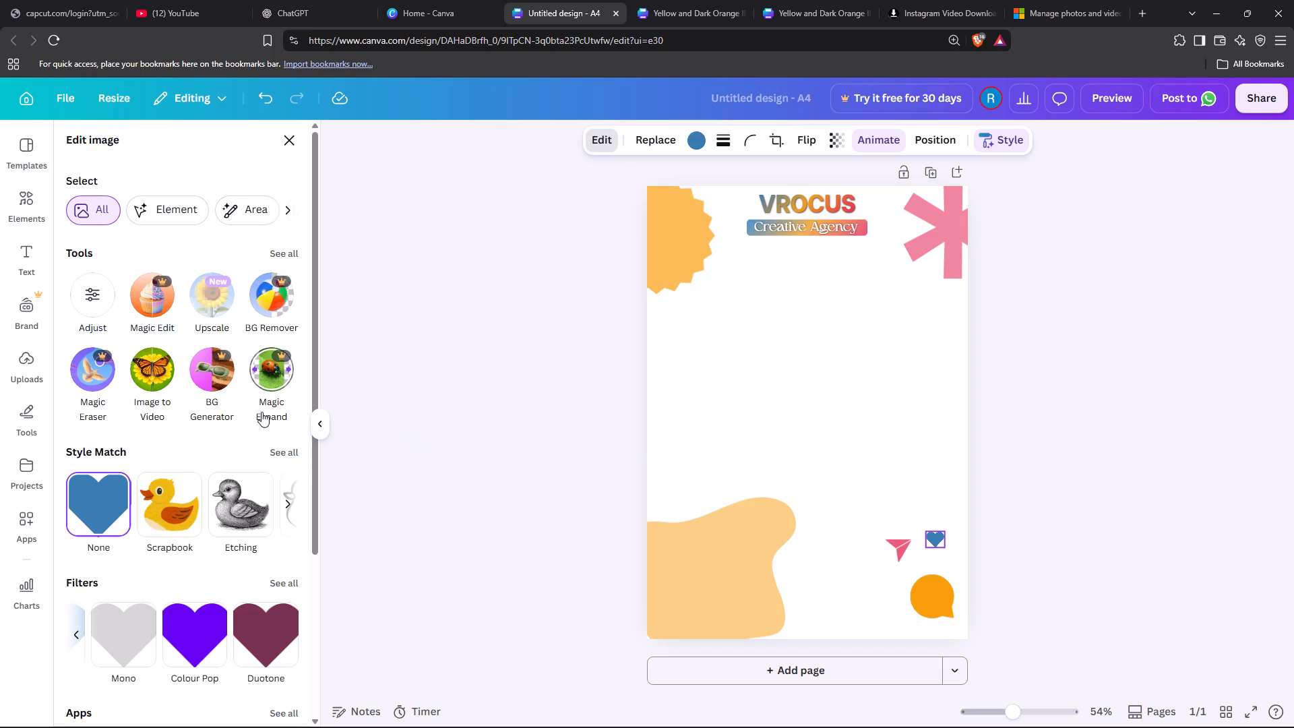
{"action": "left_click", "coordinate": [280, 460]}
{"action": "left_click", "coordinate": [285, 457]}
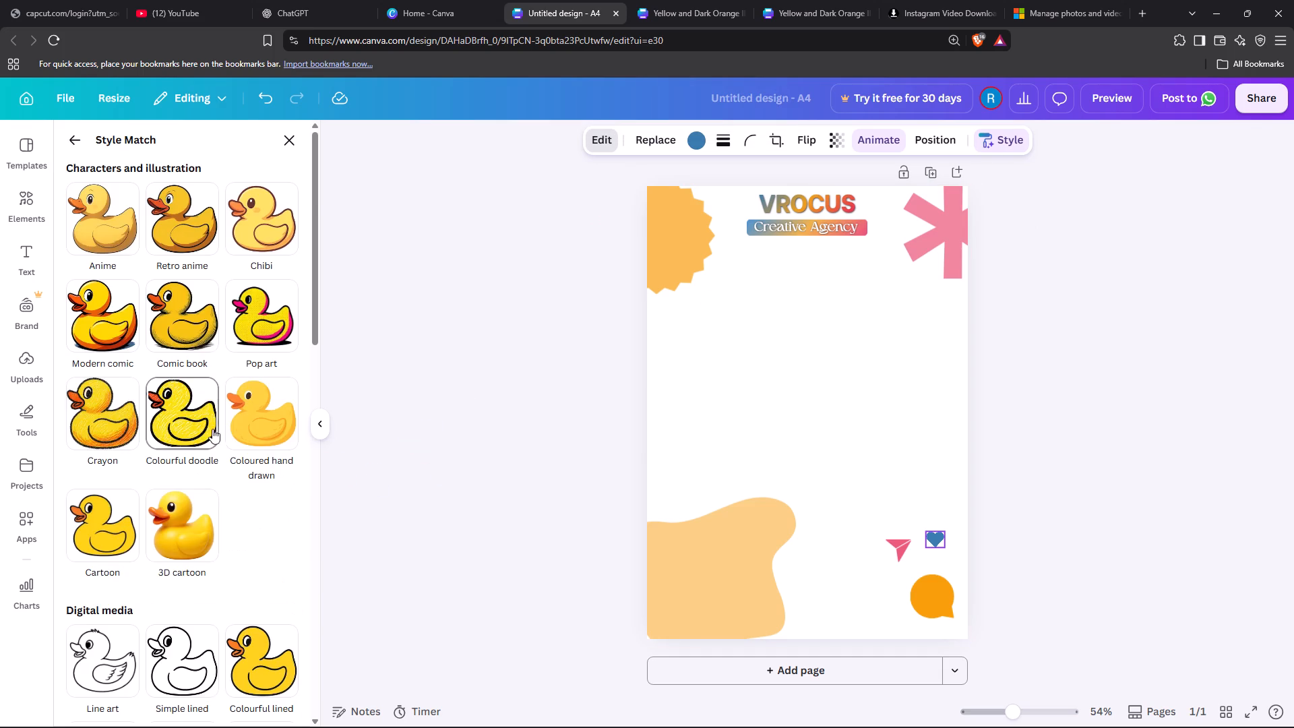
{"action": "scroll", "coordinate": [212, 441], "scroll_direction": "down", "scroll_amount": 4}
{"action": "left_click", "coordinate": [70, 145]}
Examine the full set of filters and the effect apps offered for the blue heart.
{"action": "scroll", "coordinate": [189, 499], "scroll_direction": "down", "scroll_amount": 3}
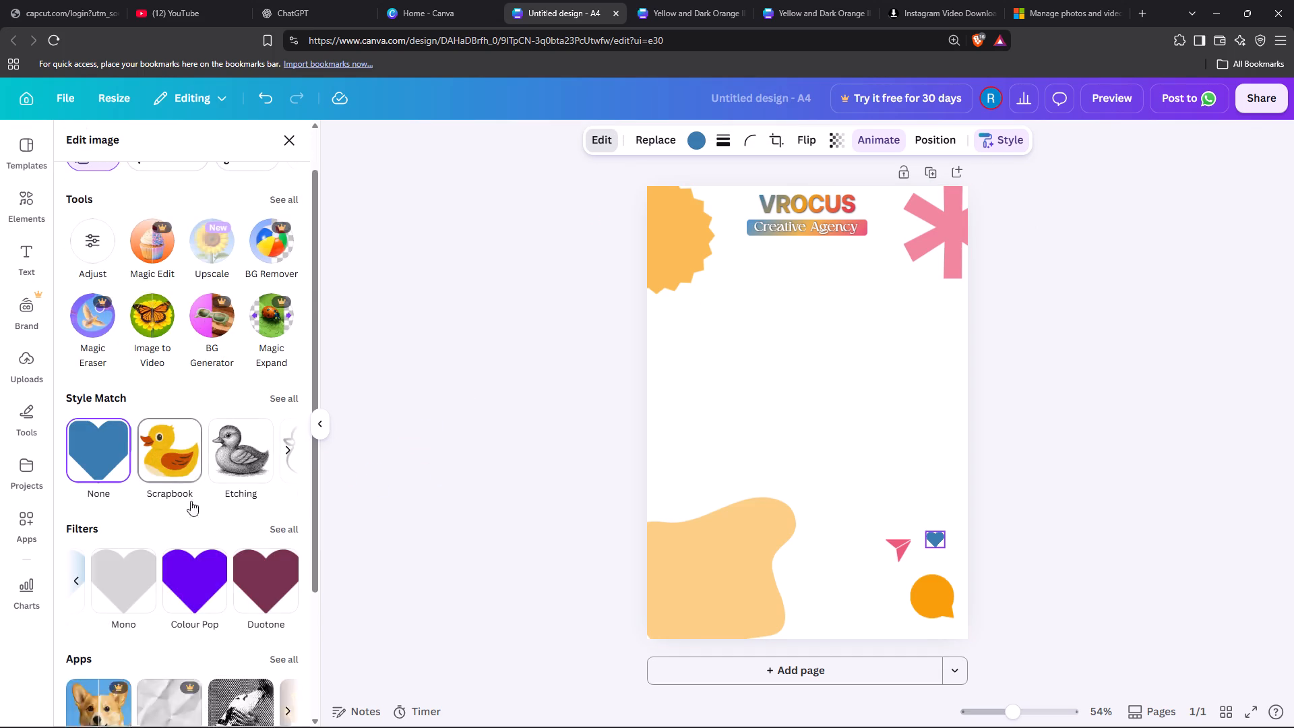
{"action": "left_click", "coordinate": [279, 355]}
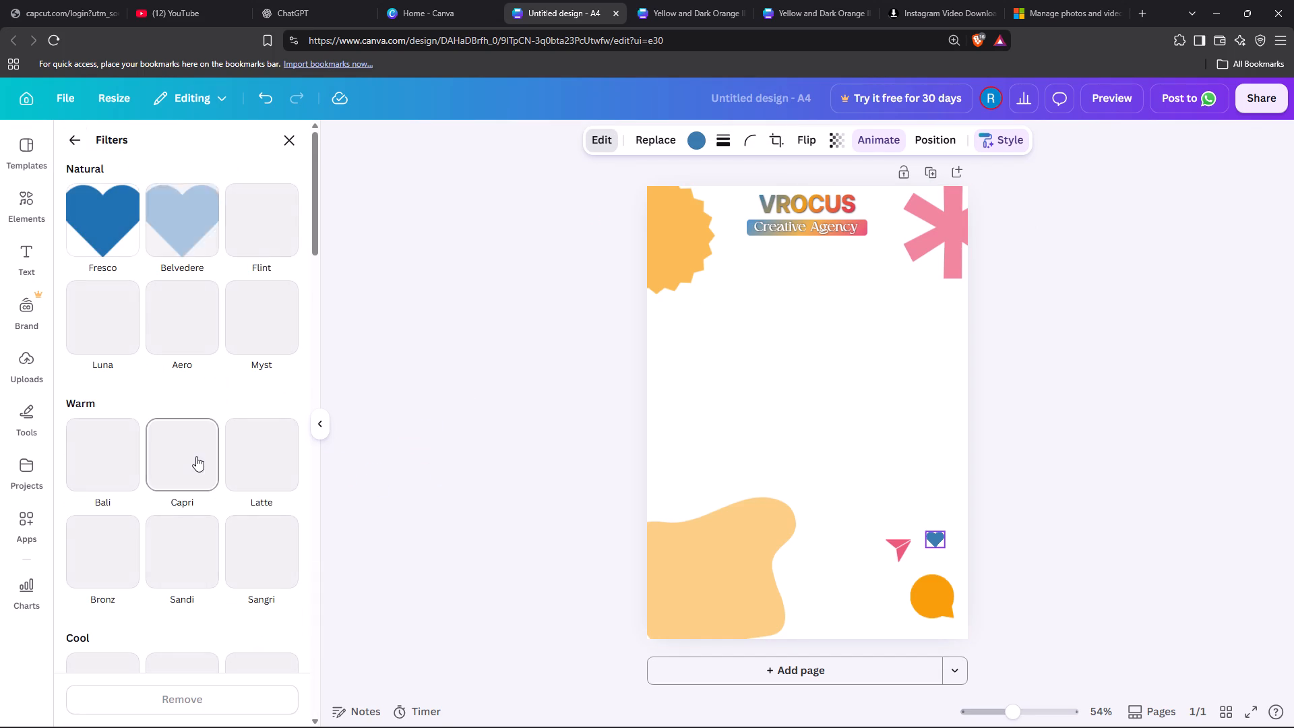
{"action": "scroll", "coordinate": [233, 386], "scroll_direction": "down", "scroll_amount": 4}
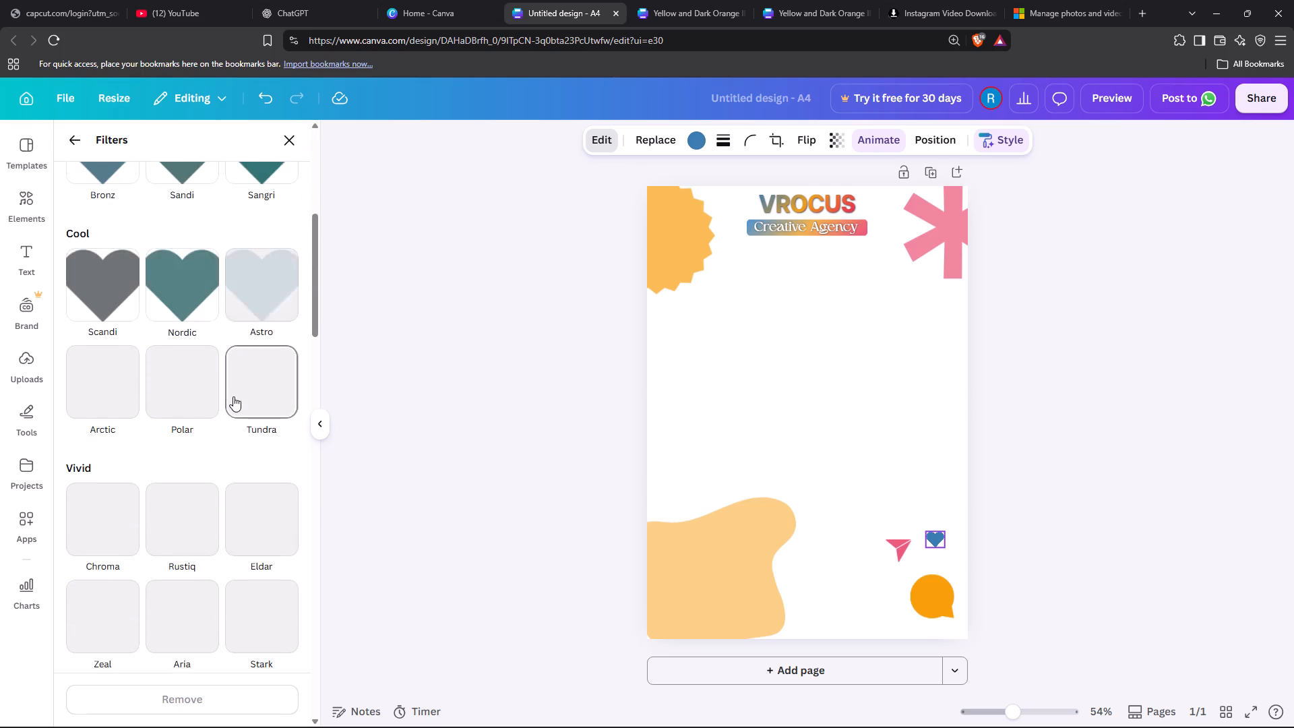
{"action": "scroll", "coordinate": [227, 406], "scroll_direction": "down", "scroll_amount": 4}
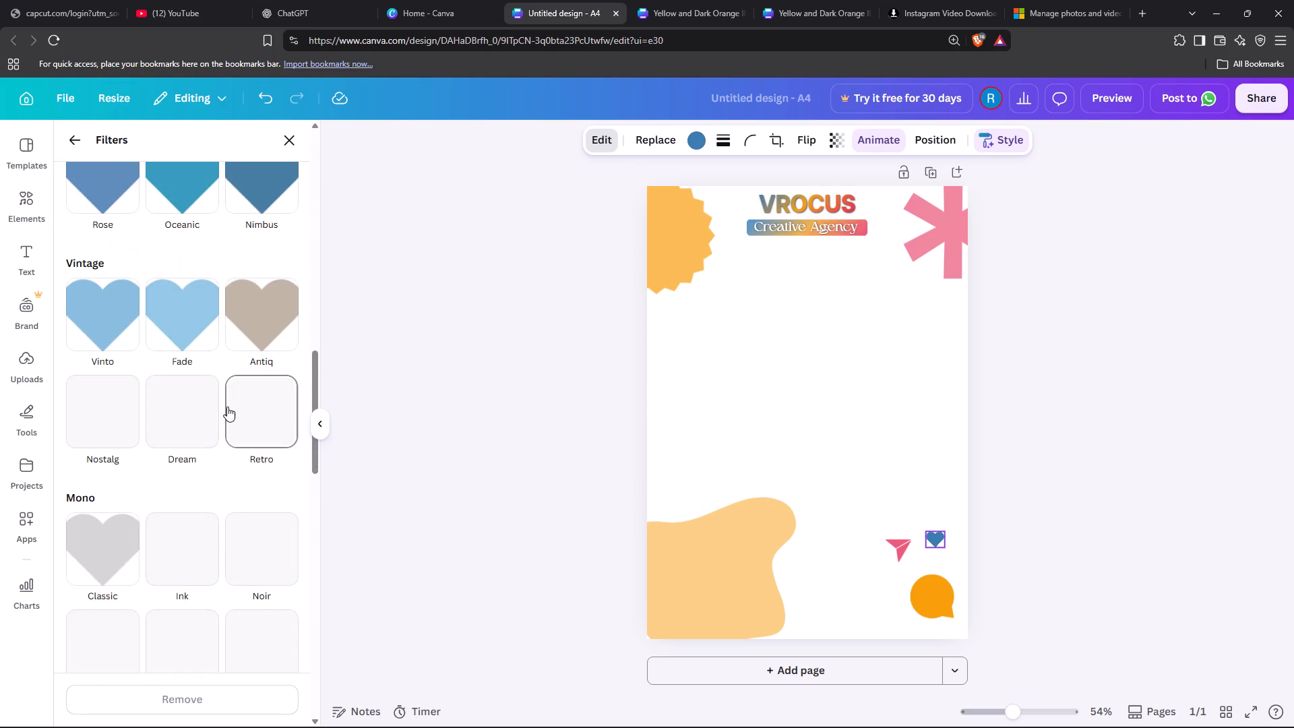
{"action": "scroll", "coordinate": [227, 406], "scroll_direction": "down", "scroll_amount": 13}
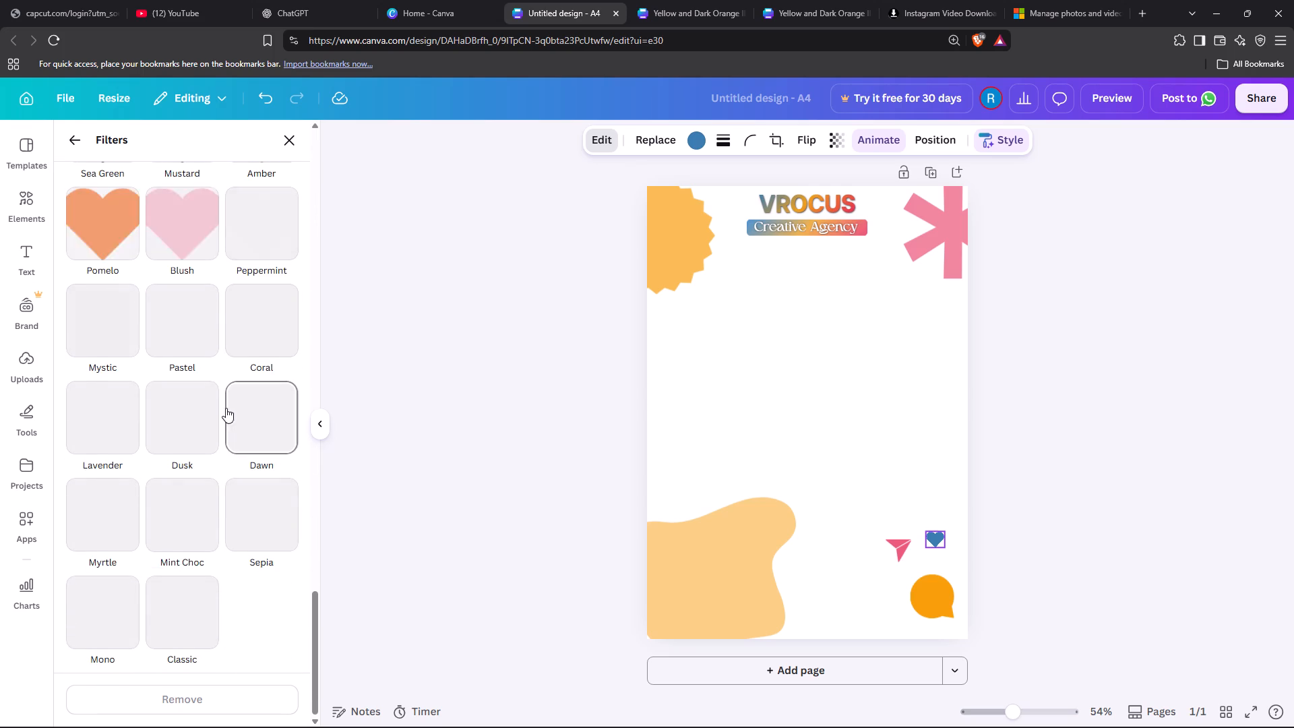
{"action": "left_click", "coordinate": [69, 131]}
{"action": "scroll", "coordinate": [158, 425], "scroll_direction": "down", "scroll_amount": 1}
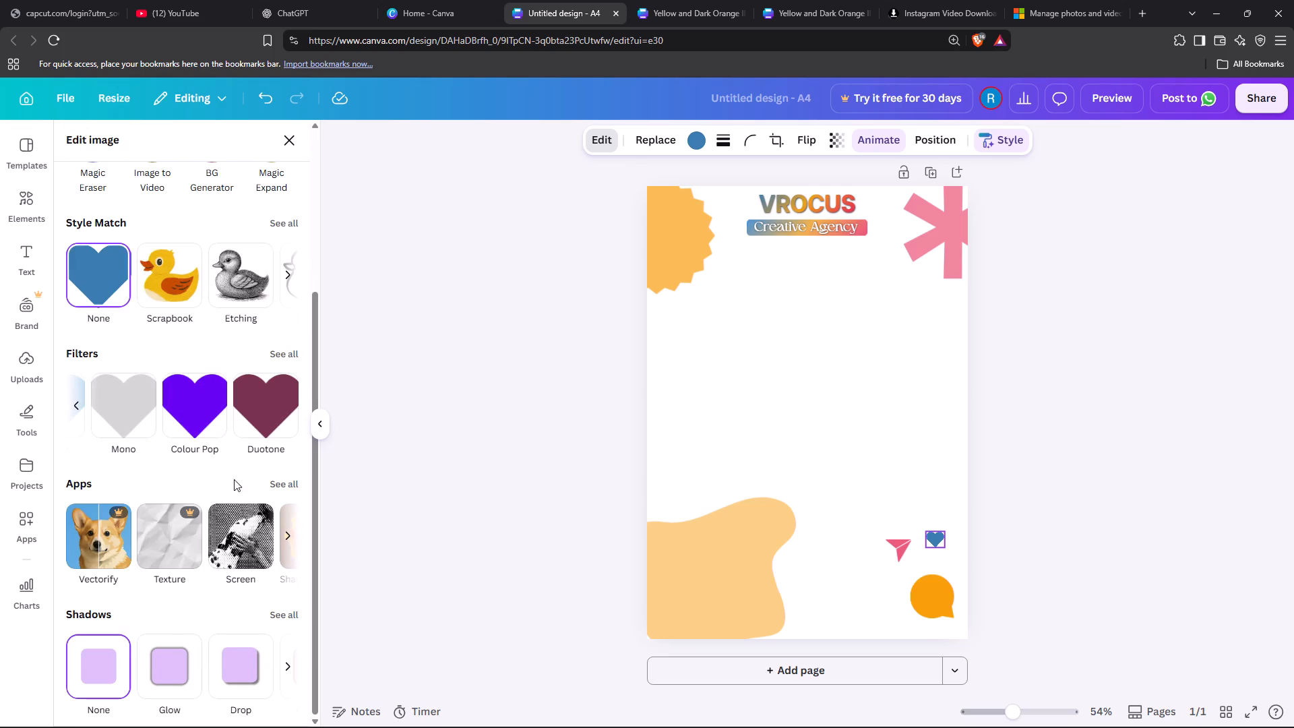
{"action": "left_click", "coordinate": [290, 483]}
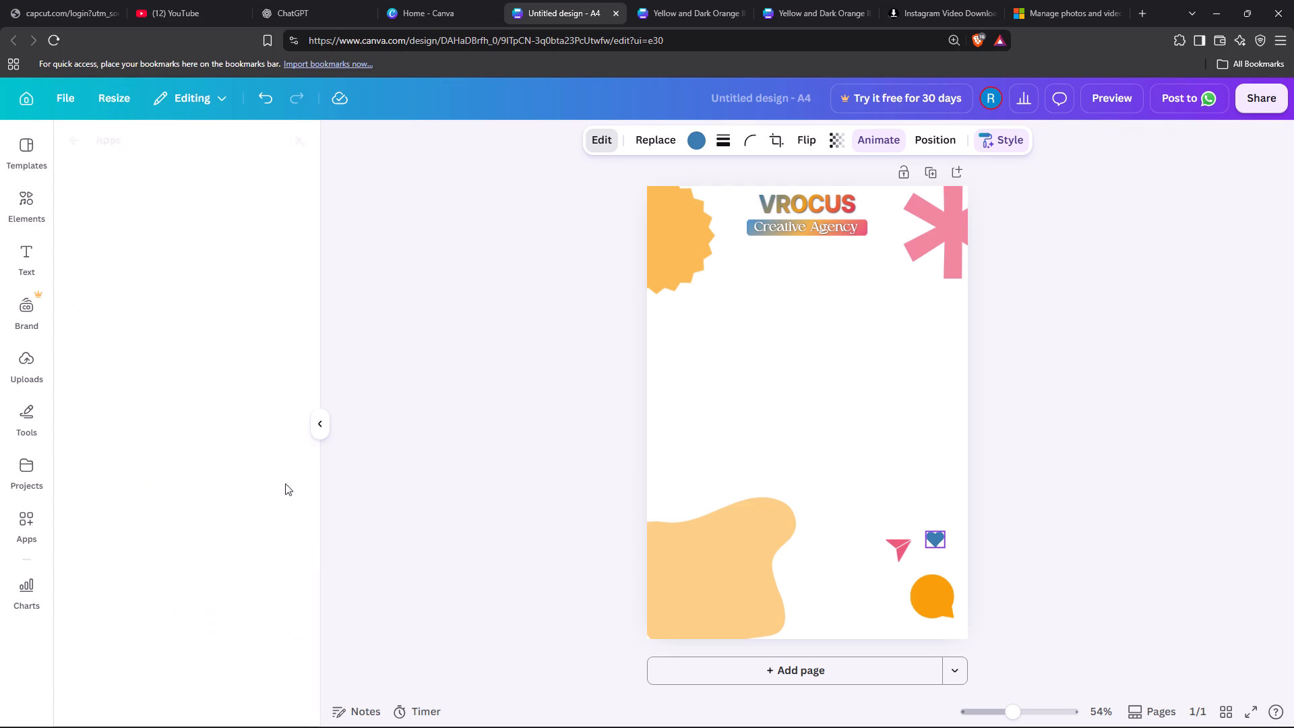
{"action": "scroll", "coordinate": [190, 451], "scroll_direction": "down", "scroll_amount": 3}
{"action": "left_click", "coordinate": [74, 140]}
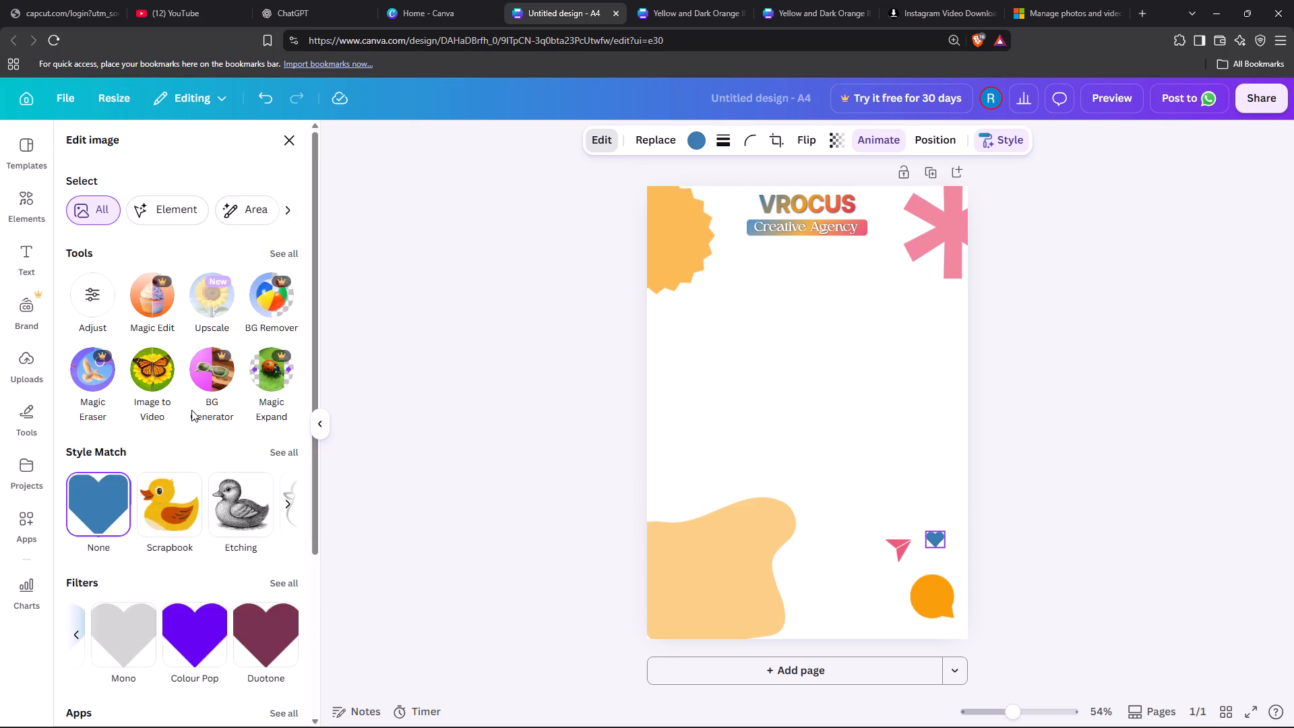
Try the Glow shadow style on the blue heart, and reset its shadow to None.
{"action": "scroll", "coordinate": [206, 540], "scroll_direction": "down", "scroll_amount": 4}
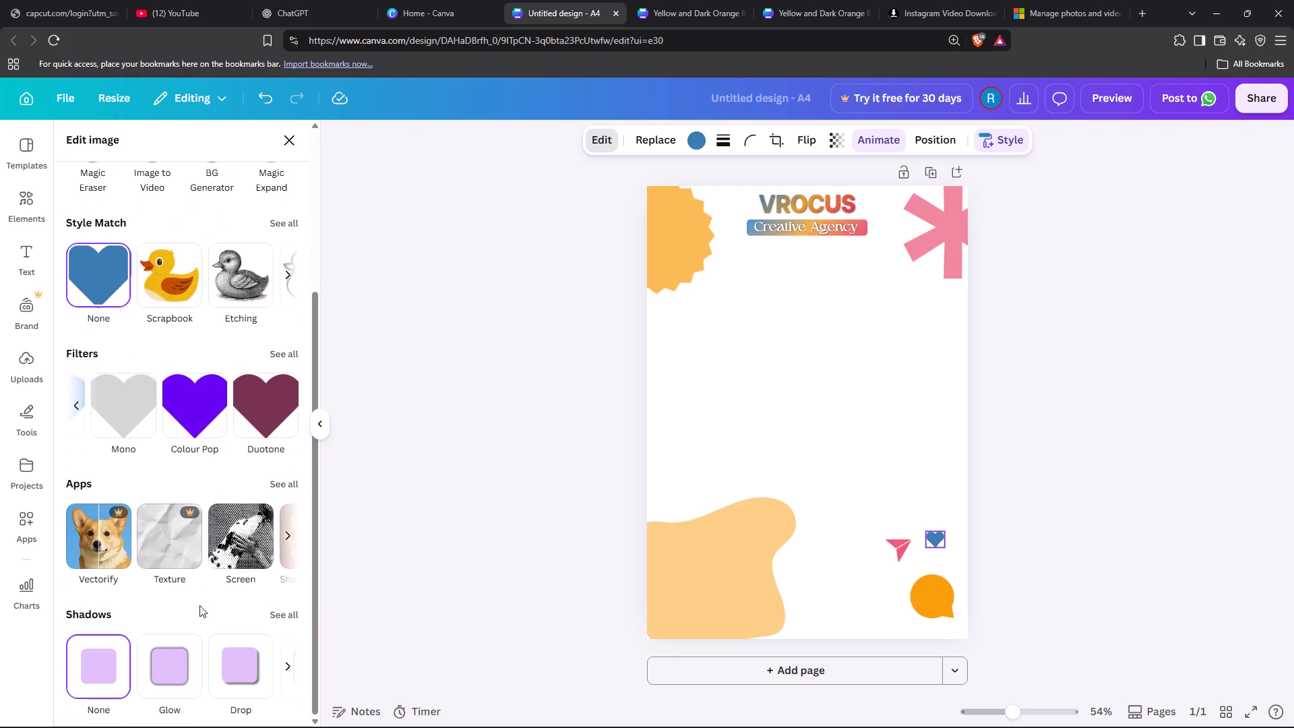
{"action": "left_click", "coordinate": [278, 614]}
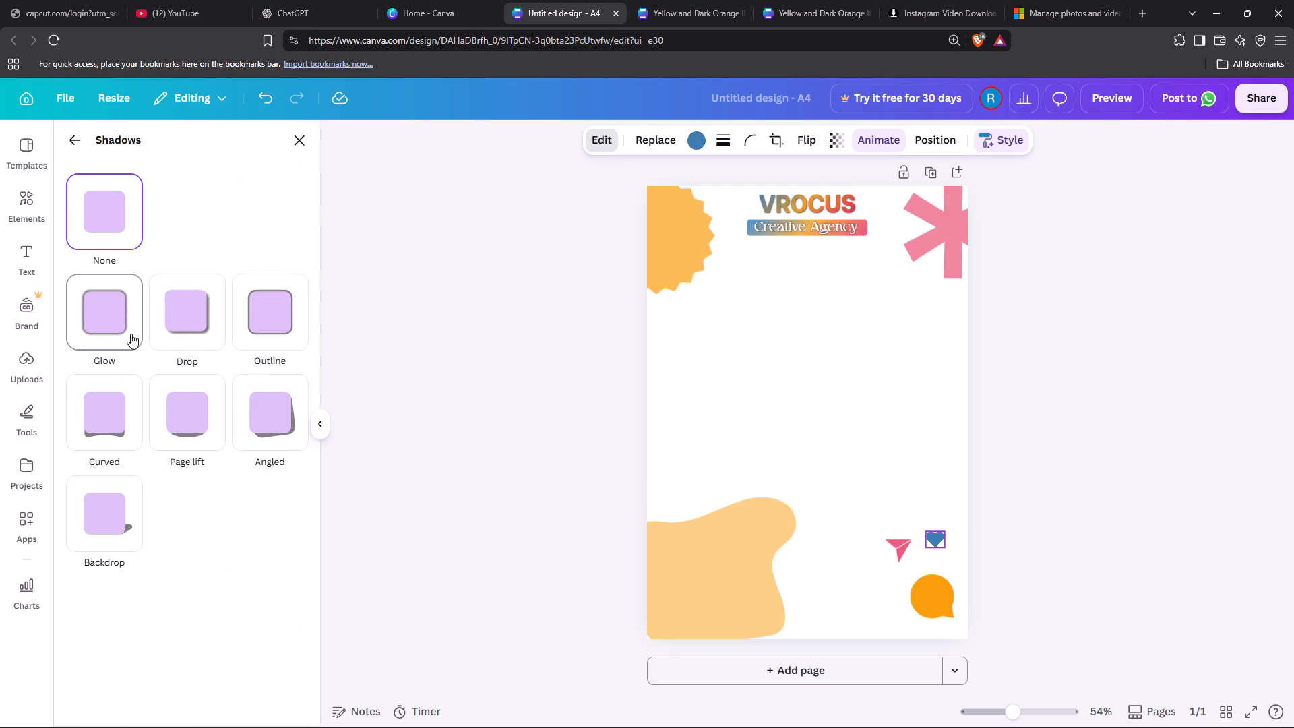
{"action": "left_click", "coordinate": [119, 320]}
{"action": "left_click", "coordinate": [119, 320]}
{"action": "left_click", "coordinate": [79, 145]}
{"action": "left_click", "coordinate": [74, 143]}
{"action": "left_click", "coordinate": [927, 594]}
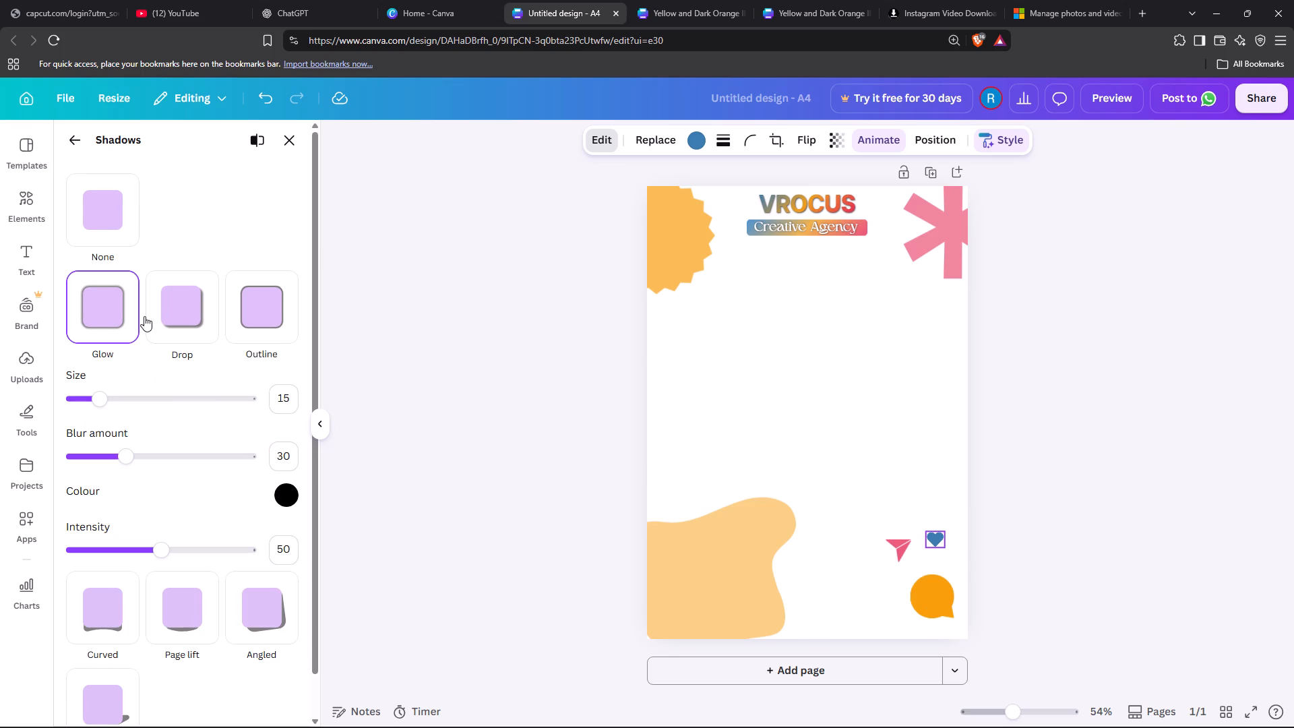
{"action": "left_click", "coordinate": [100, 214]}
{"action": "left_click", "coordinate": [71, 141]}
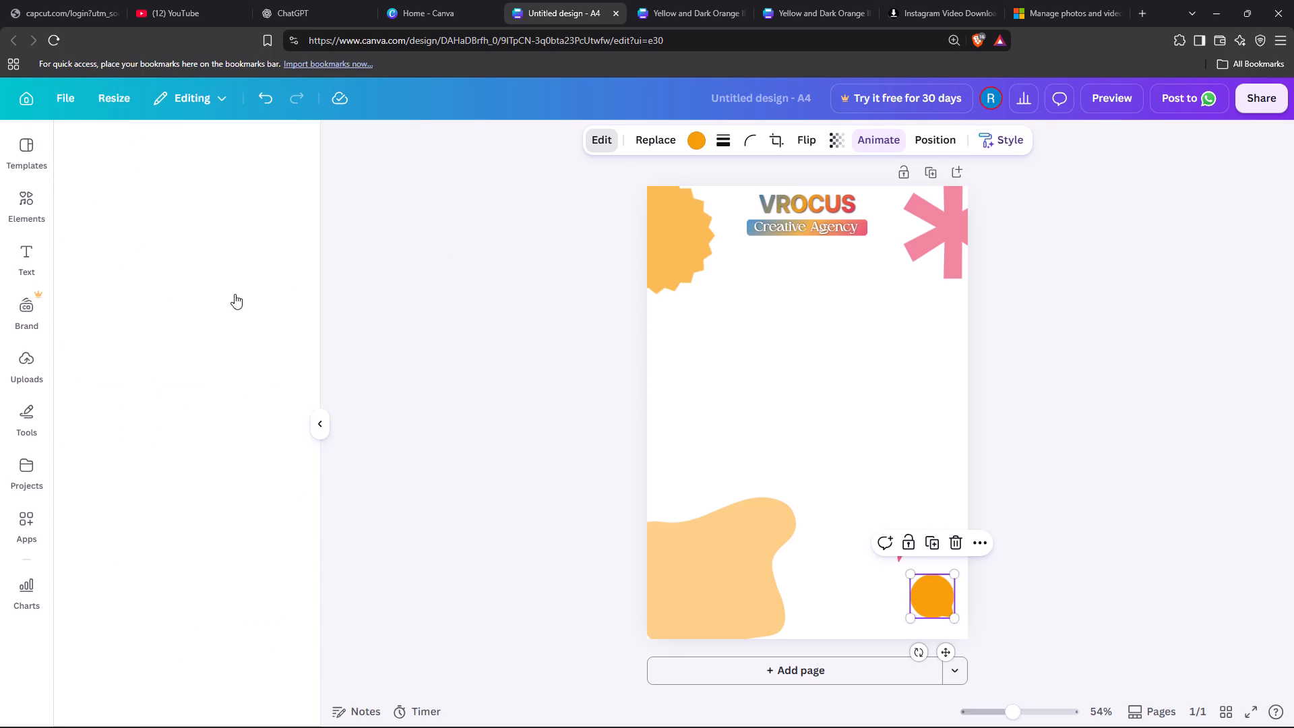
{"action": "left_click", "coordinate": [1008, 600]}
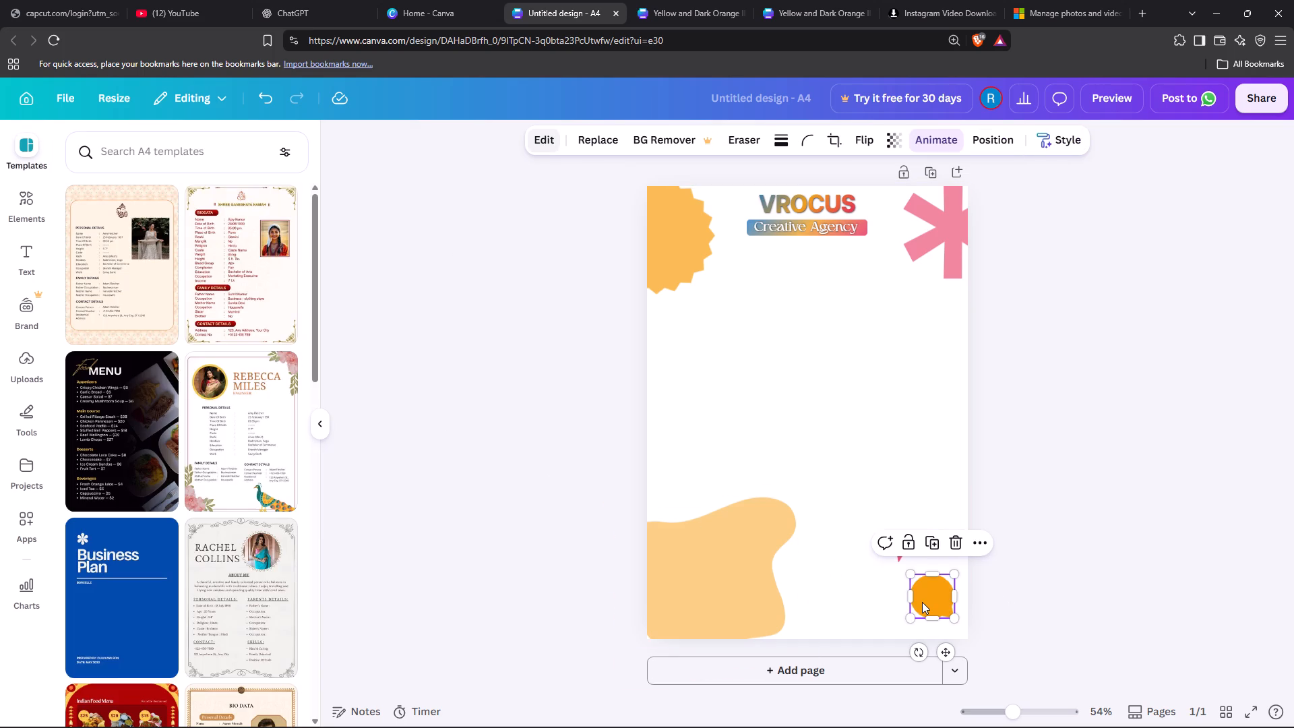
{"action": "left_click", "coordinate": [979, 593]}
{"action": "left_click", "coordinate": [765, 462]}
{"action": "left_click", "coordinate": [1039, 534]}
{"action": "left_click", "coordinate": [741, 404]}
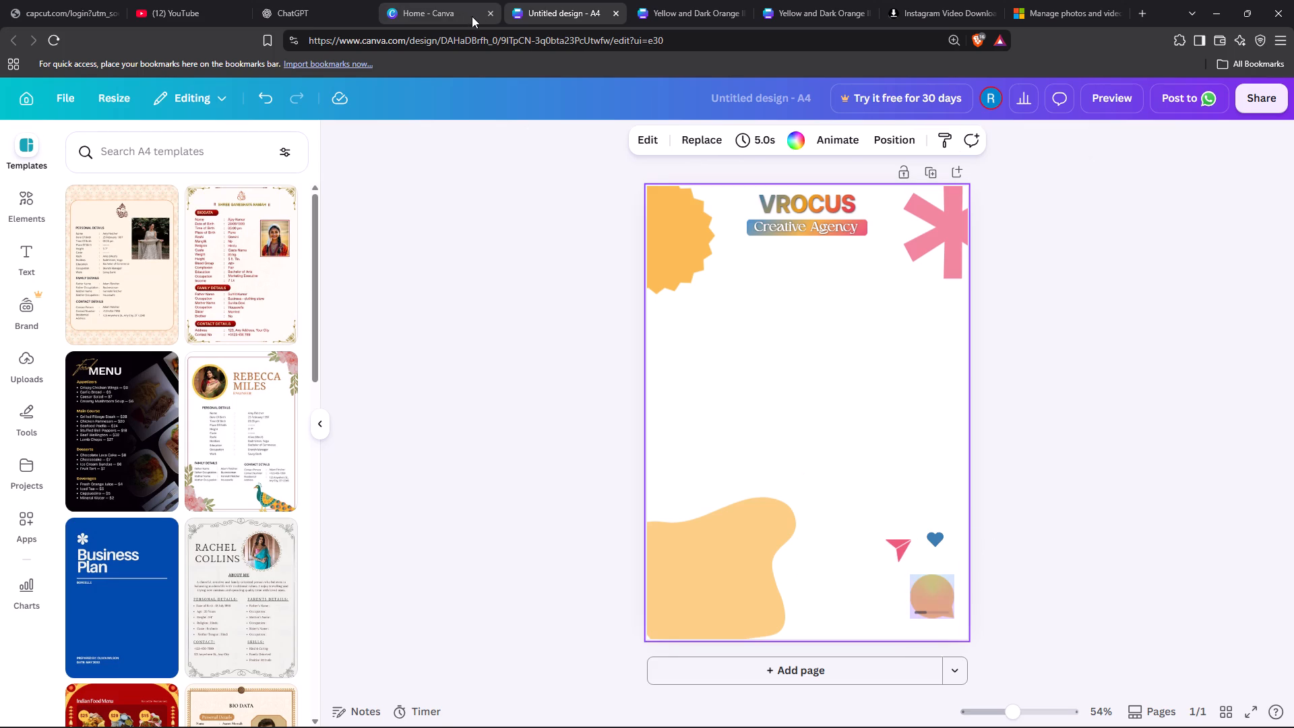
Close the ChatGPT, YouTube, duplicate Yellow and Dark Orange design, Instagram Video Downloader and Manage photos browser tabs.
{"action": "left_click", "coordinate": [363, 16]}
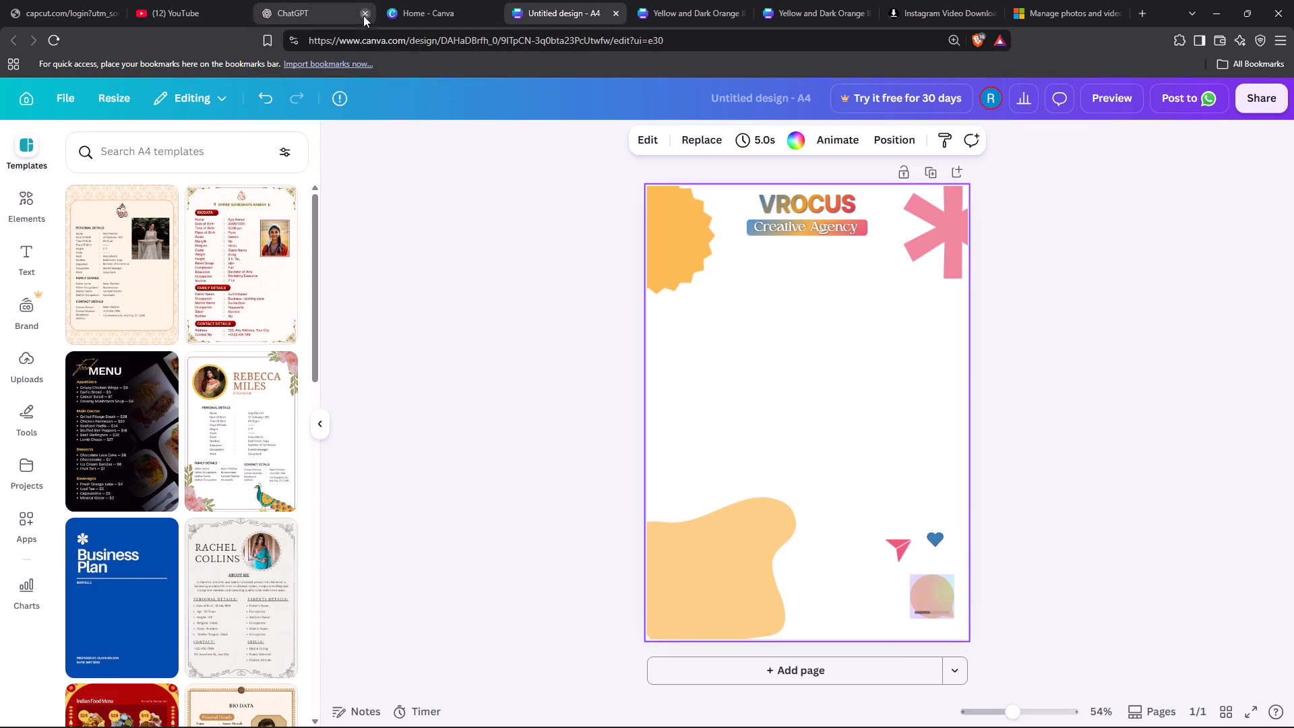
{"action": "left_click", "coordinate": [240, 14]}
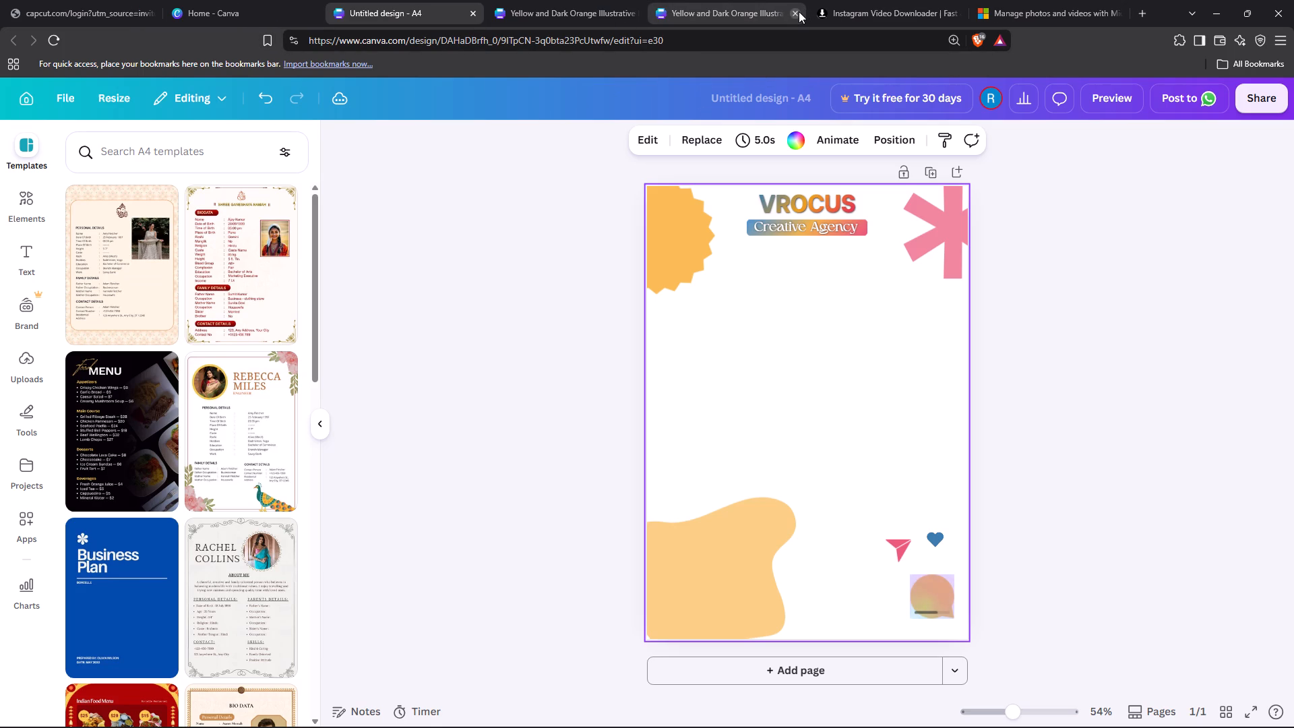
{"action": "left_click", "coordinate": [799, 11]}
{"action": "left_click", "coordinate": [796, 11]}
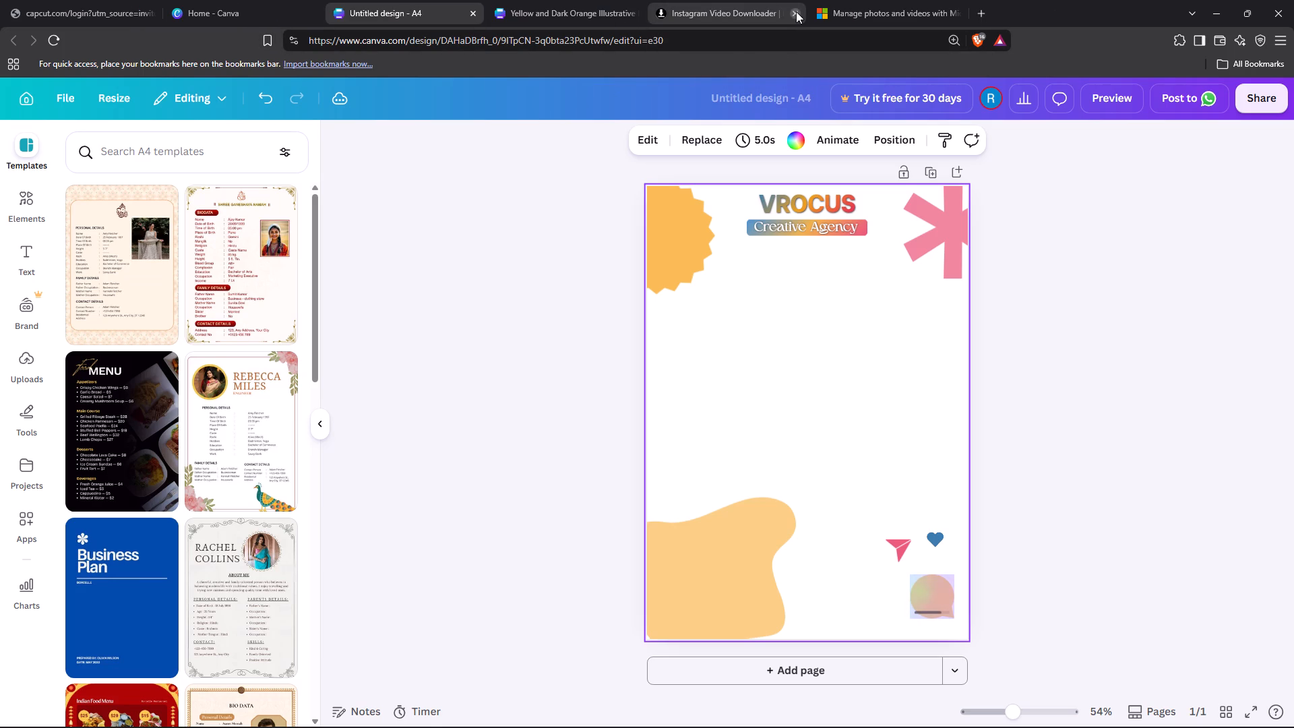
{"action": "left_click", "coordinate": [796, 11]}
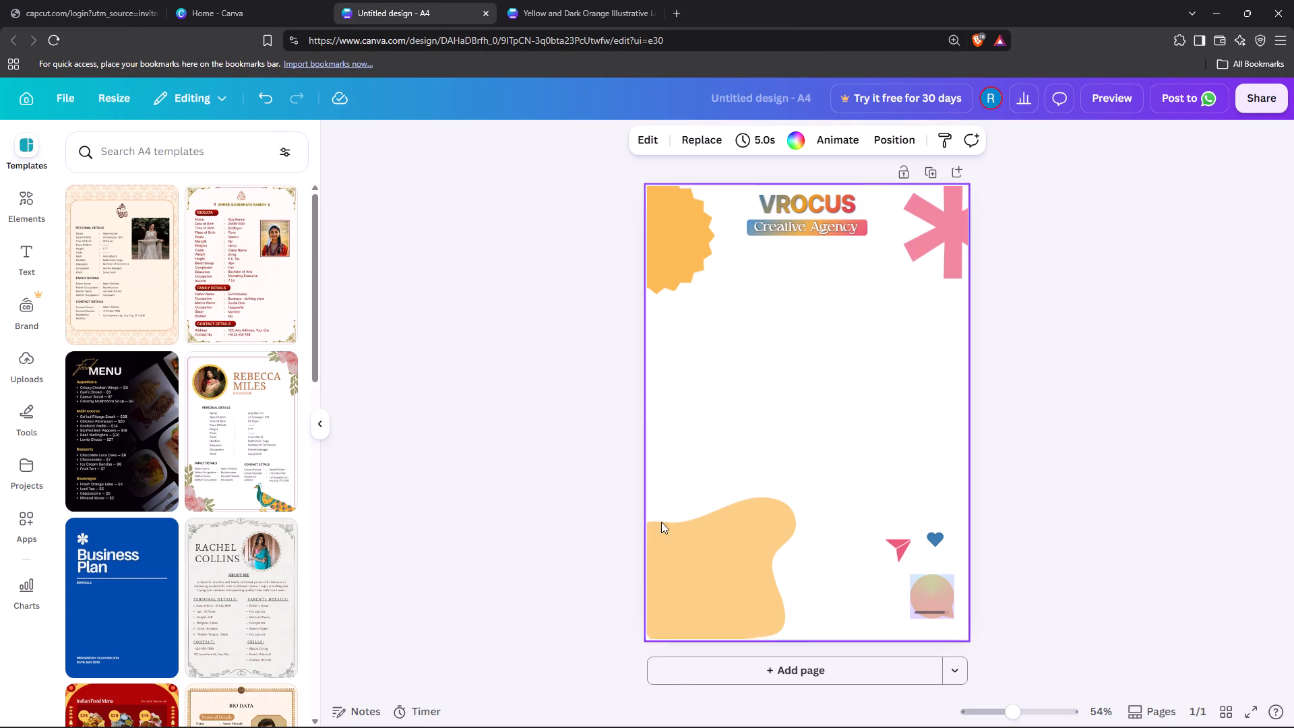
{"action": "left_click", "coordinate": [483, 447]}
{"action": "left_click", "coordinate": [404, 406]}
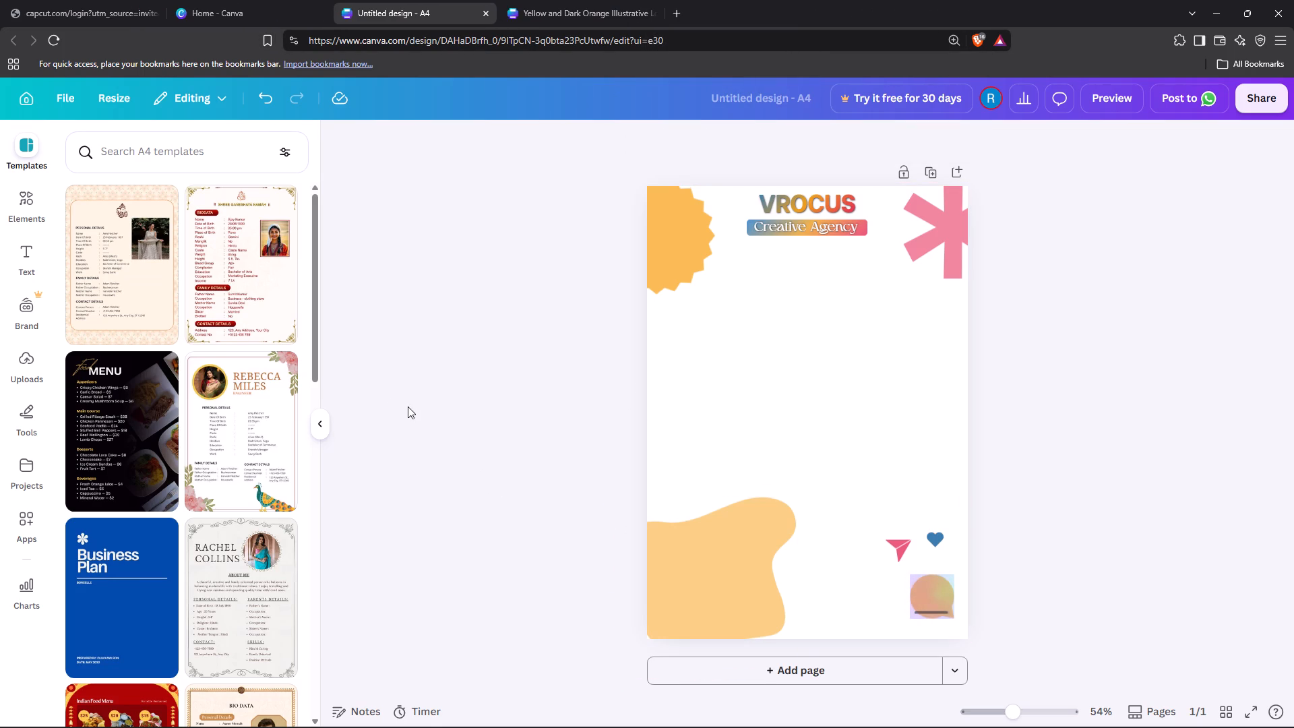
Place the first uploaded Unique Style Boutique Instagram profile screenshot on the left half of the page, below the VROCUS header.
{"action": "scroll", "coordinate": [197, 476], "scroll_direction": "down", "scroll_amount": 9}
{"action": "scroll", "coordinate": [199, 472], "scroll_direction": "up", "scroll_amount": 5}
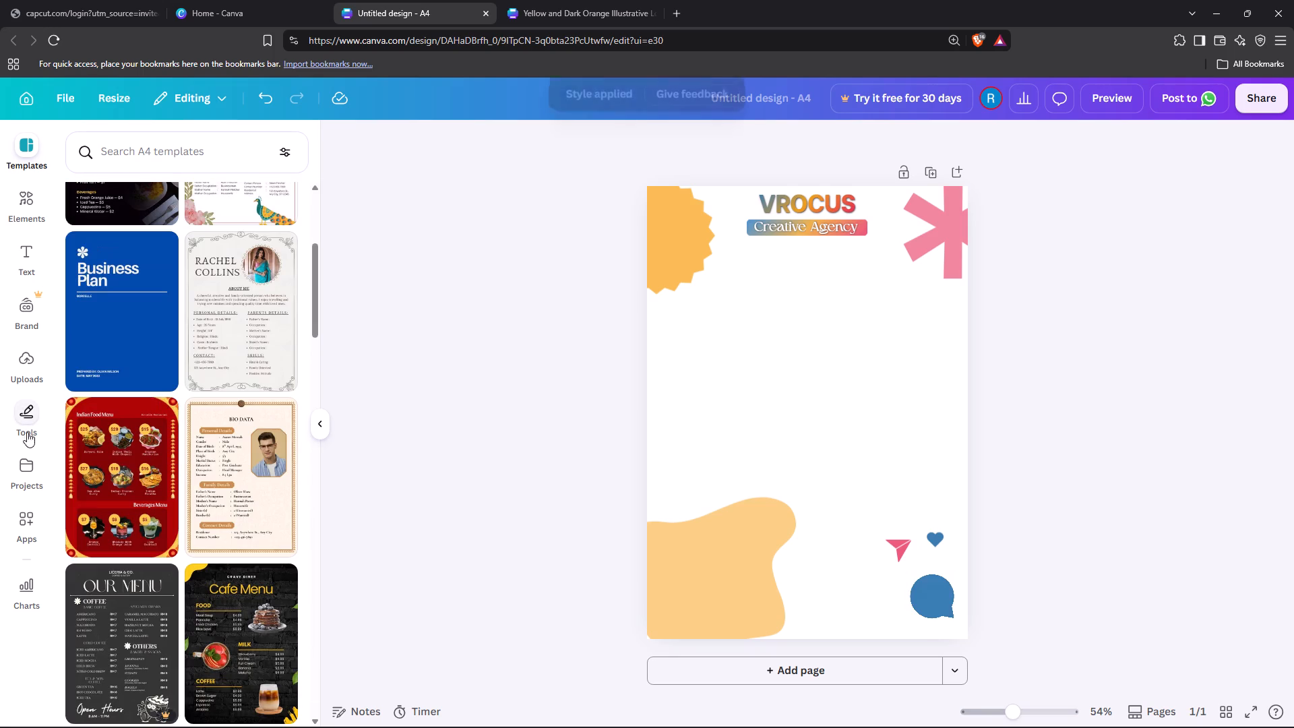
{"action": "left_click", "coordinate": [28, 373]}
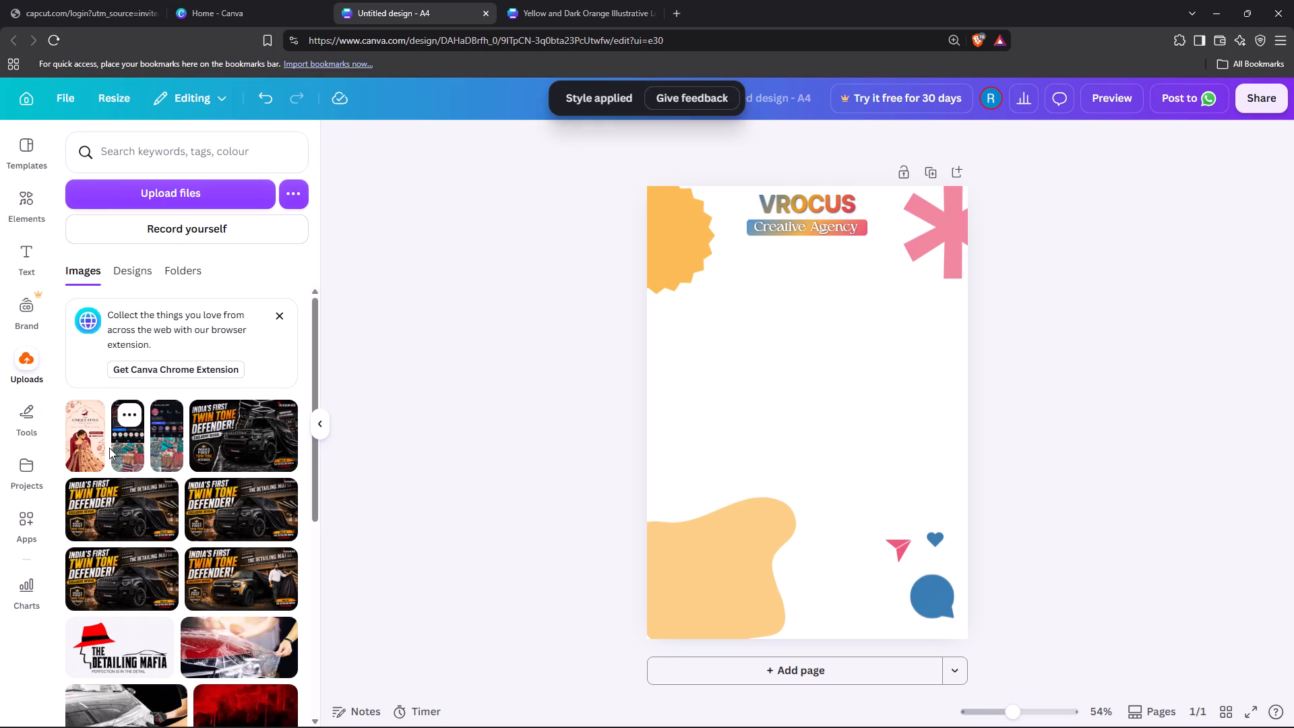
{"action": "left_click_drag", "start_coordinate": [127, 448], "coordinate": [710, 390]}
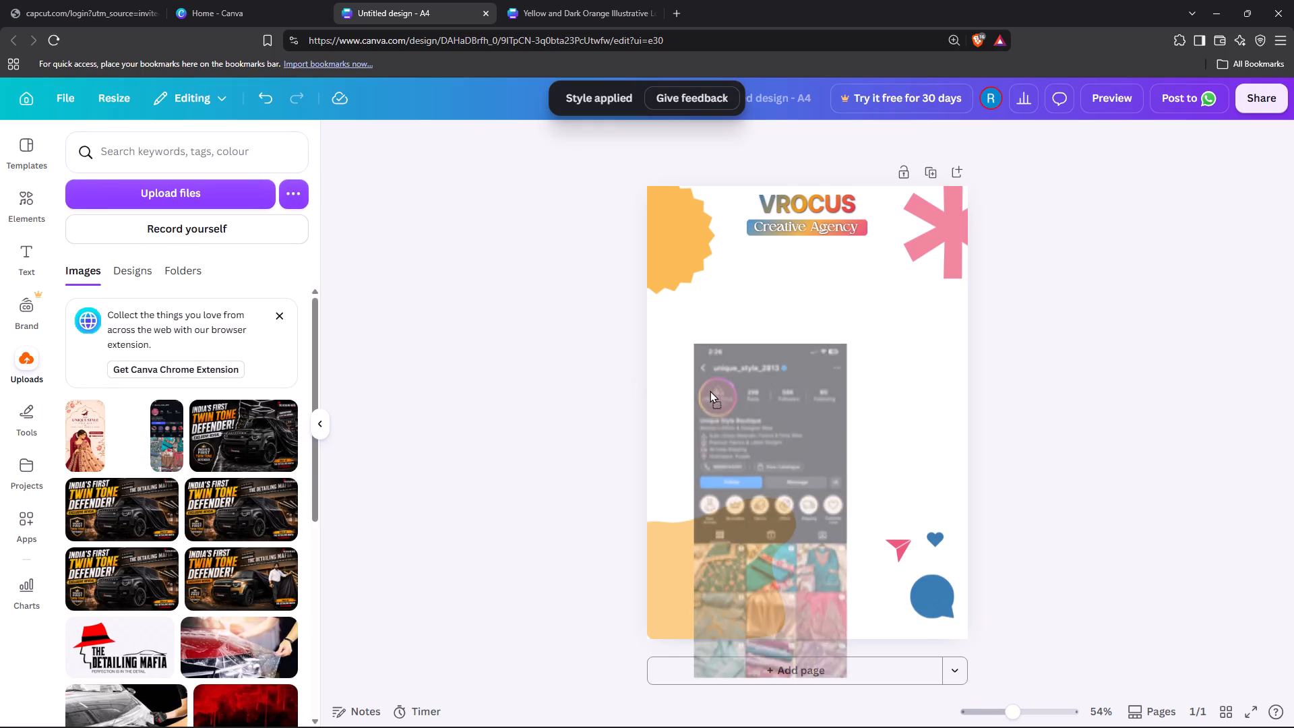
{"action": "left_click_drag", "start_coordinate": [710, 390], "coordinate": [685, 311]}
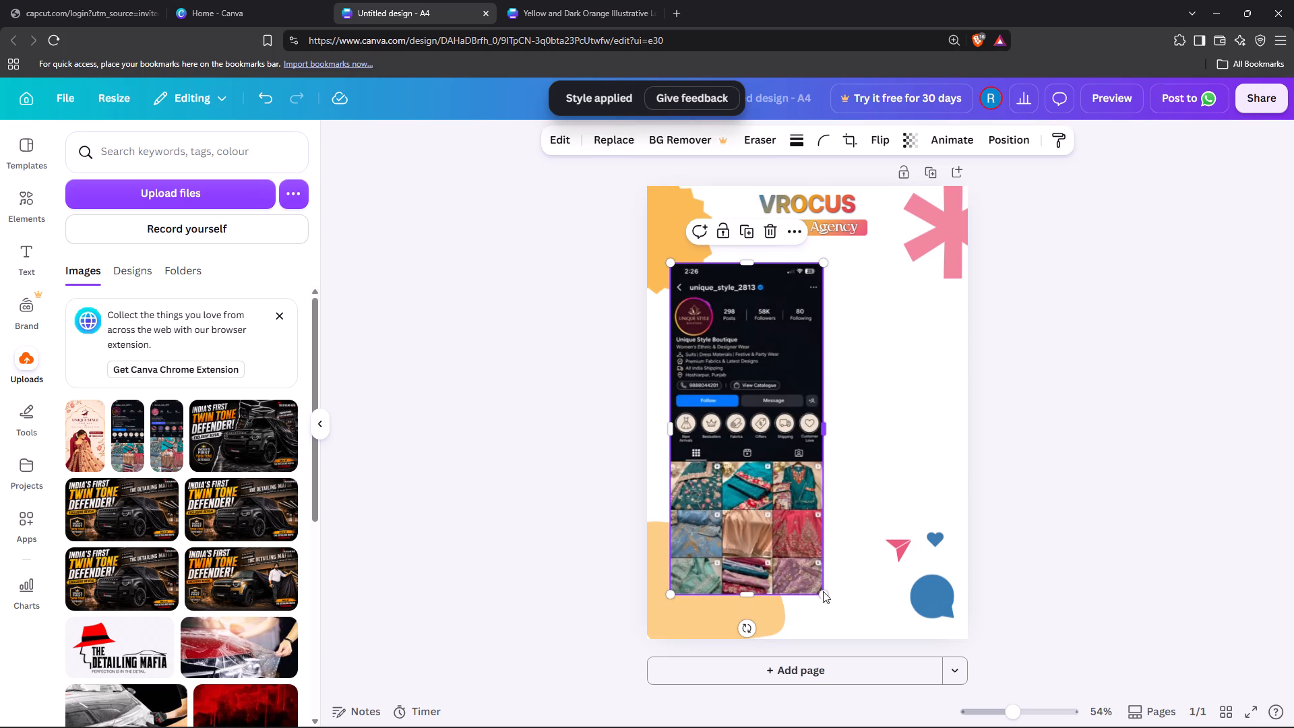
Crop the profile screenshot to end after the second row of posts and to cut off the phone status bar.
{"action": "left_click_drag", "start_coordinate": [829, 598], "coordinate": [815, 566]}
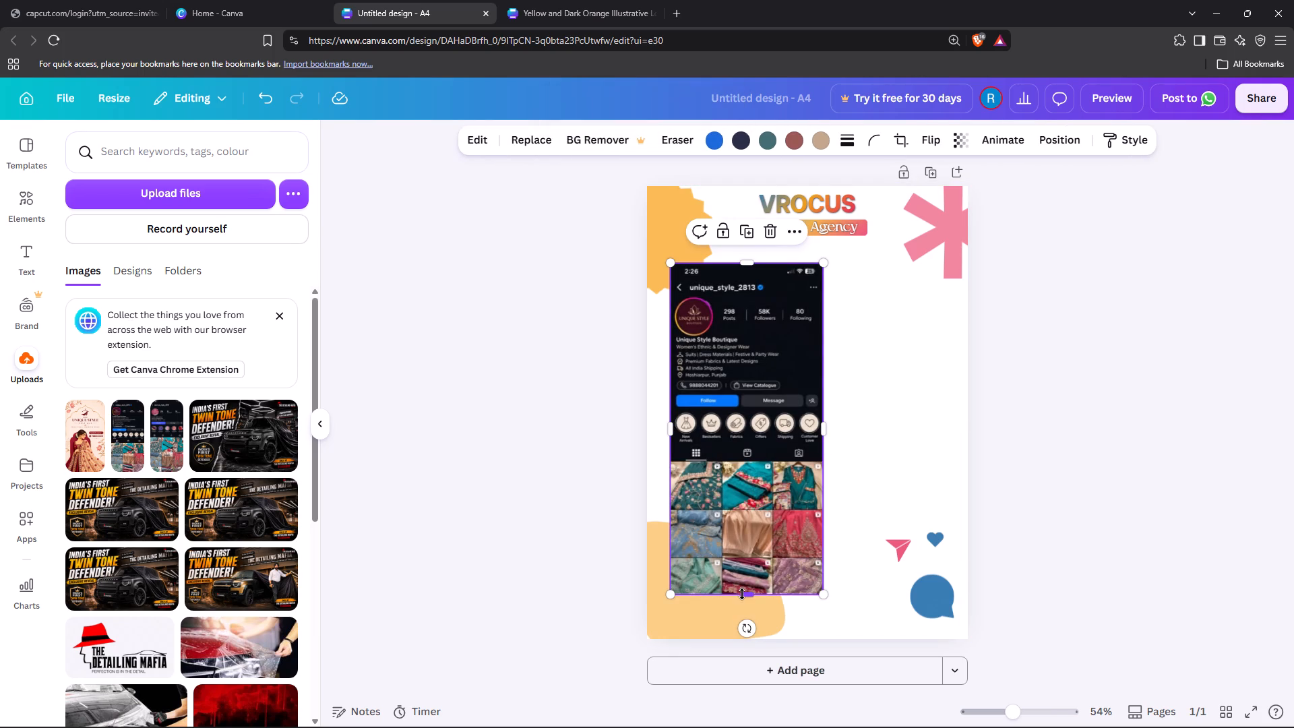
{"action": "left_click_drag", "start_coordinate": [742, 594], "coordinate": [751, 557]}
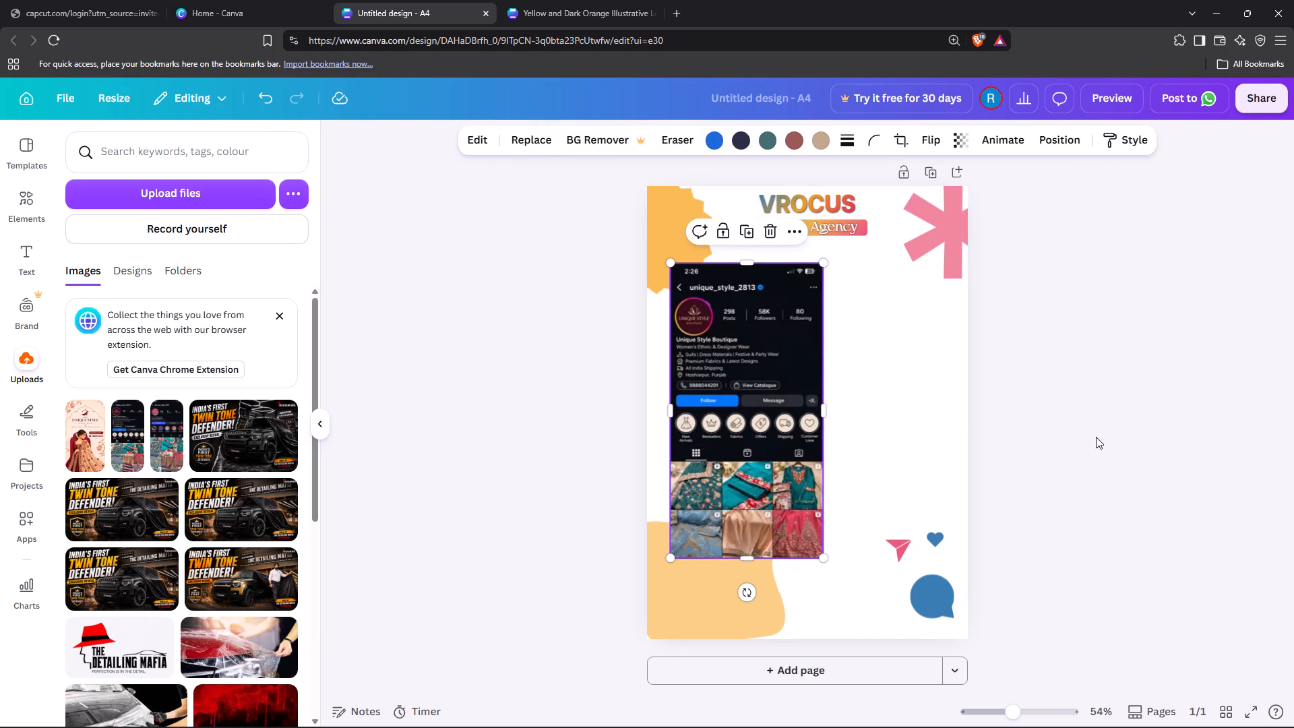
{"action": "left_click", "coordinate": [1096, 437]}
{"action": "left_click", "coordinate": [743, 328]}
{"action": "left_click_drag", "start_coordinate": [747, 264], "coordinate": [747, 282]}
Move the cropped profile screenshot slightly right and down, below the orange scalloped shape and overlapping the top of the beige blob.
{"action": "left_click_drag", "start_coordinate": [760, 413], "coordinate": [770, 400]}
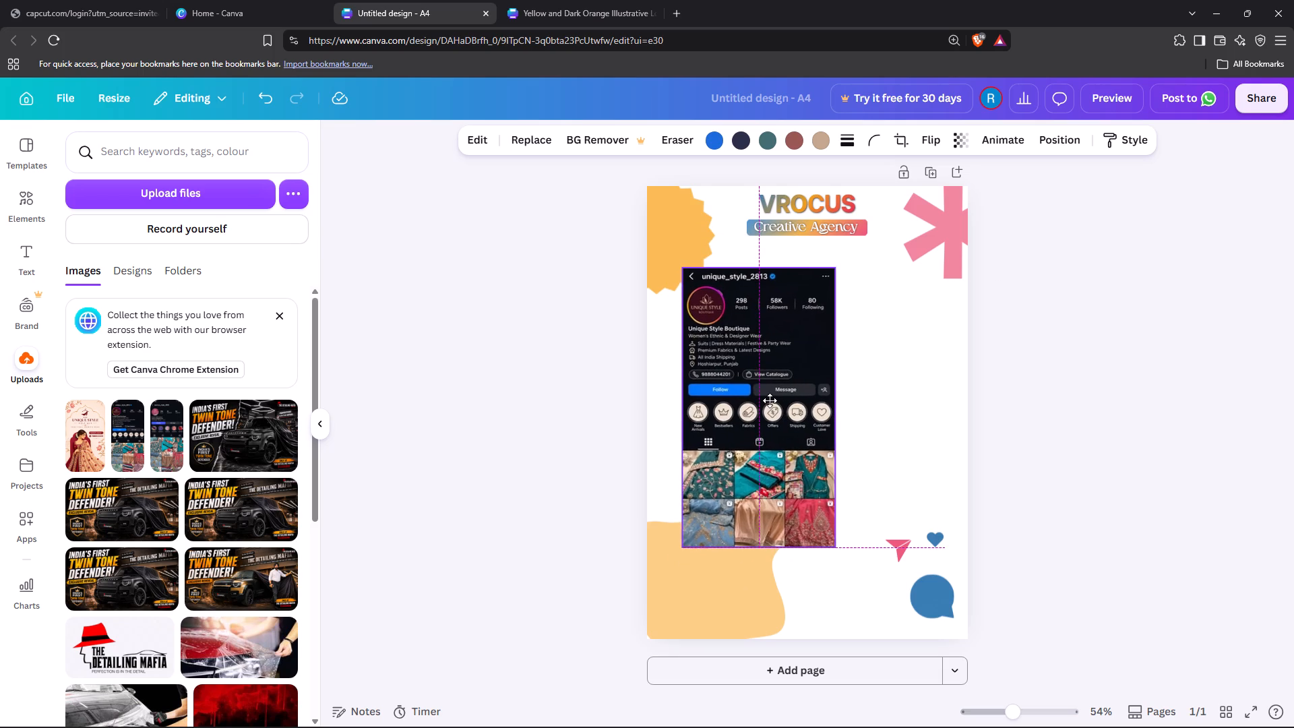
{"action": "left_click_drag", "start_coordinate": [770, 400], "coordinate": [768, 402]}
{"action": "left_click", "coordinate": [1134, 437]}
{"action": "left_click_drag", "start_coordinate": [739, 419], "coordinate": [737, 440]}
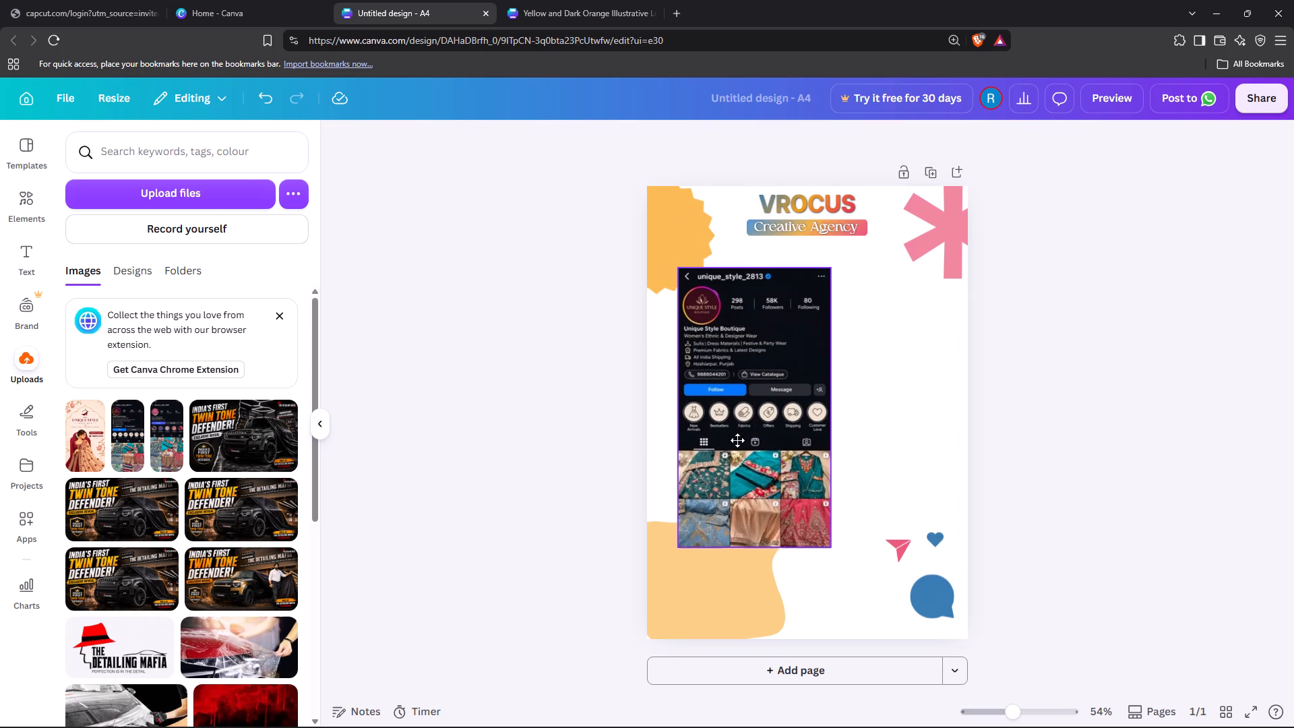
{"action": "left_click_drag", "start_coordinate": [737, 440], "coordinate": [737, 450]}
{"action": "left_click", "coordinate": [1142, 427]}
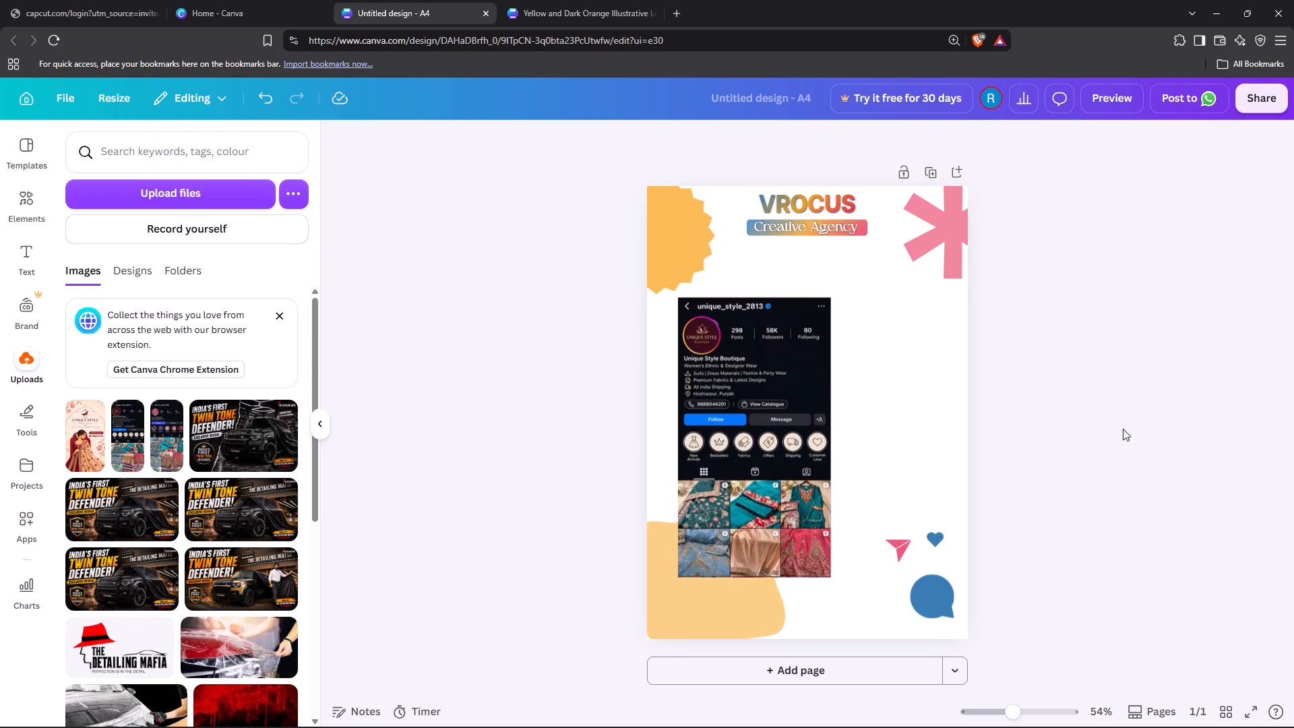
{"action": "left_click", "coordinate": [541, 402]}
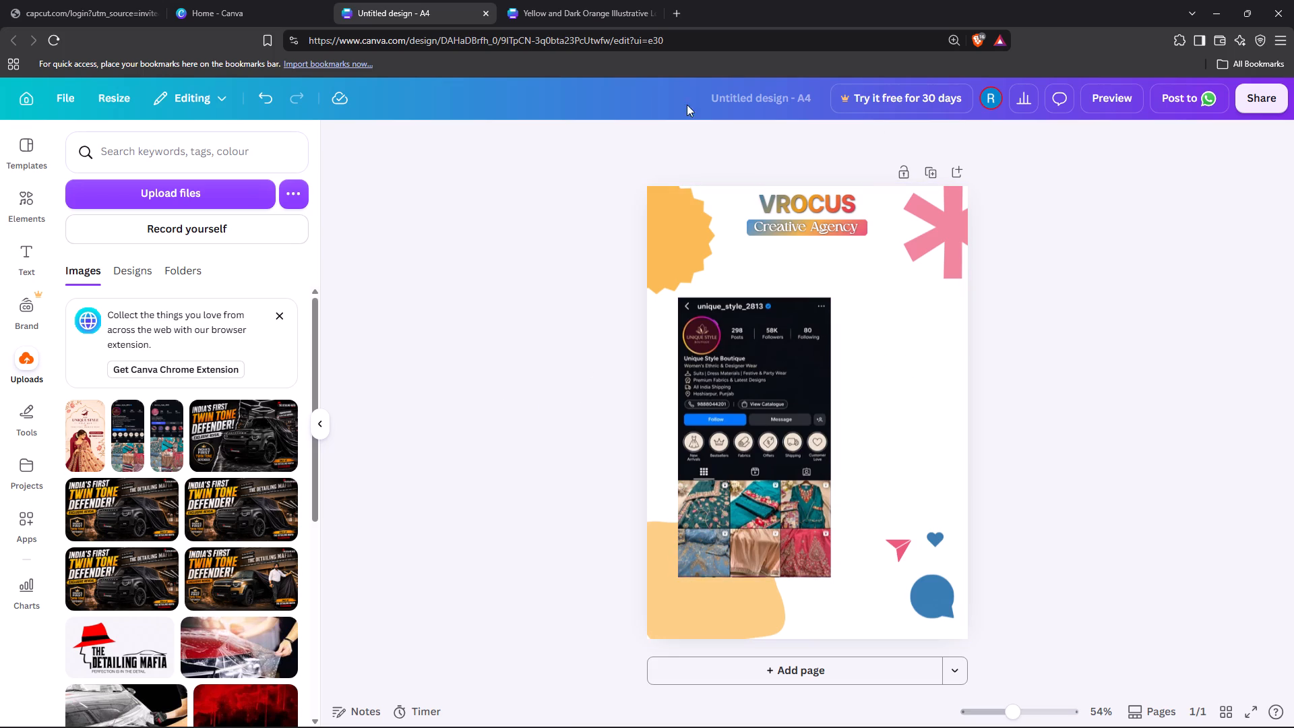
Consult page 1 of the Yellow and Dark Orange Illustrative design as a layout reference, and return to the untitled A4 design.
{"action": "left_click", "coordinate": [561, 0]}
{"action": "left_click", "coordinate": [430, 388]}
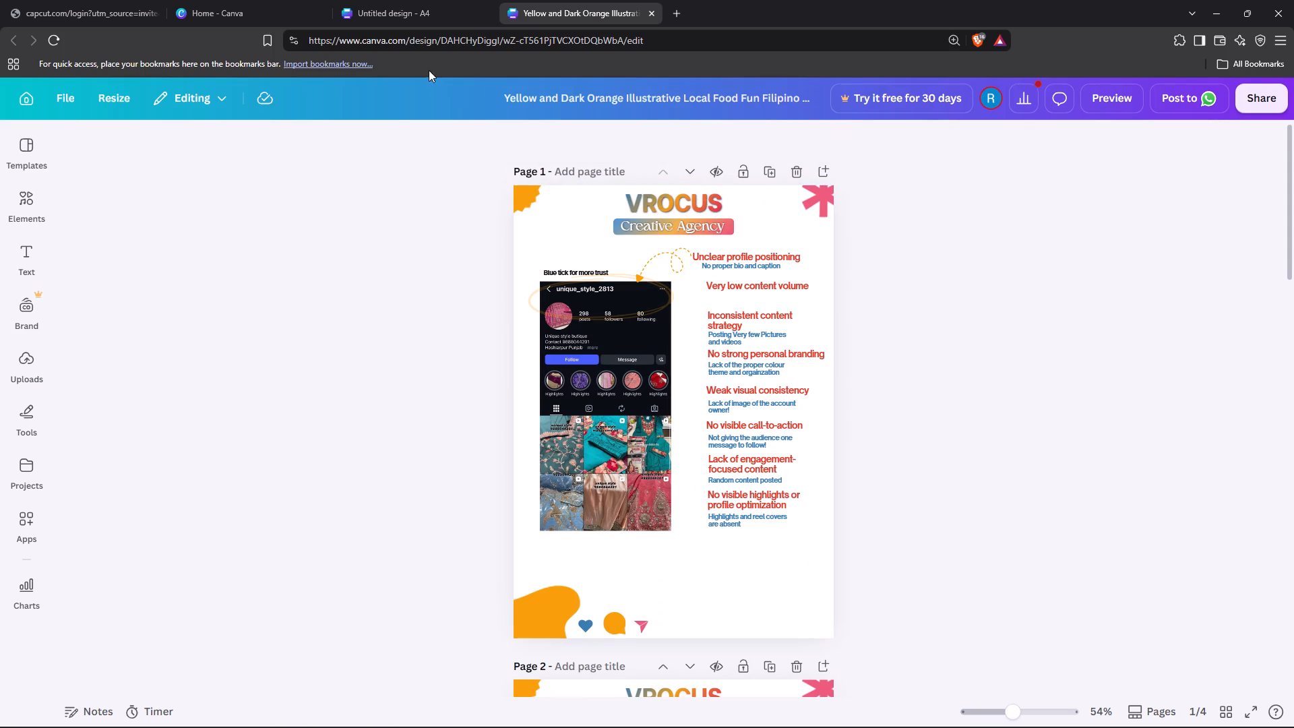
{"action": "left_click", "coordinate": [430, 16]}
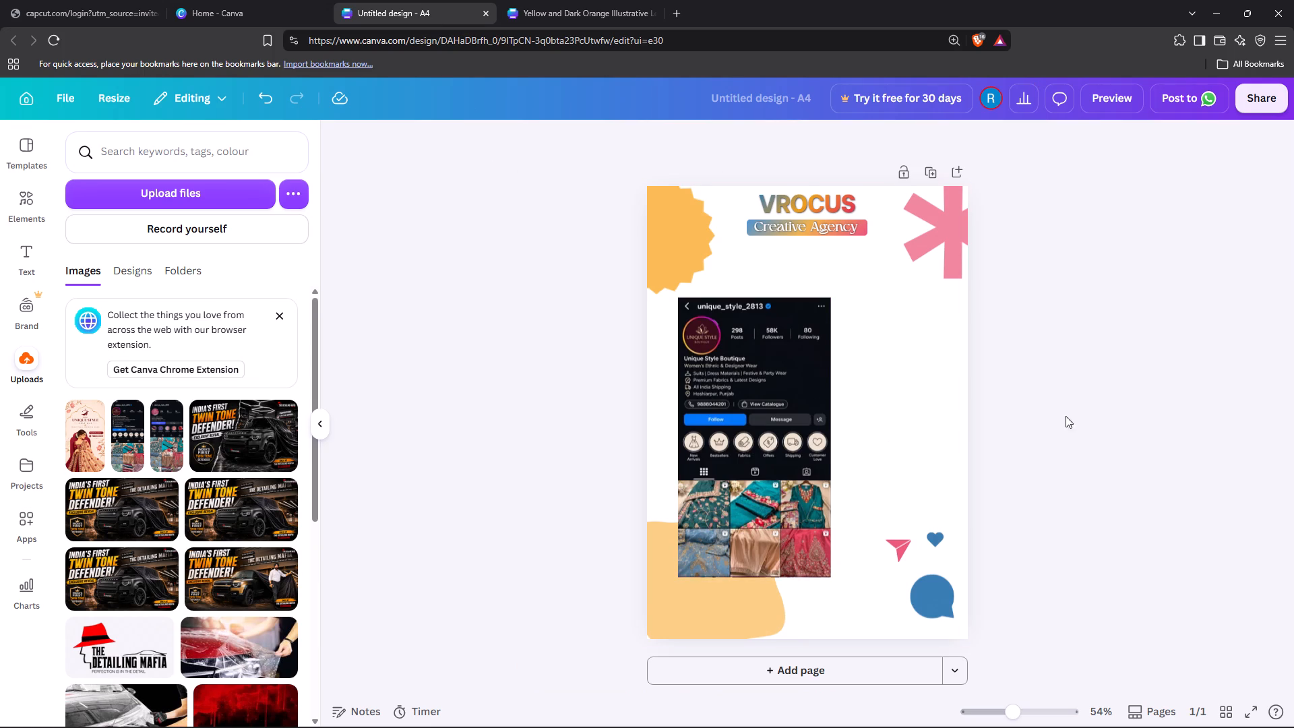
{"action": "scroll", "coordinate": [1026, 473], "scroll_direction": "down", "scroll_amount": 2}
Move the Instagram profile screenshot up beneath the VROCUS header, close to the page's left edge.
{"action": "left_click_drag", "start_coordinate": [775, 479], "coordinate": [802, 448]}
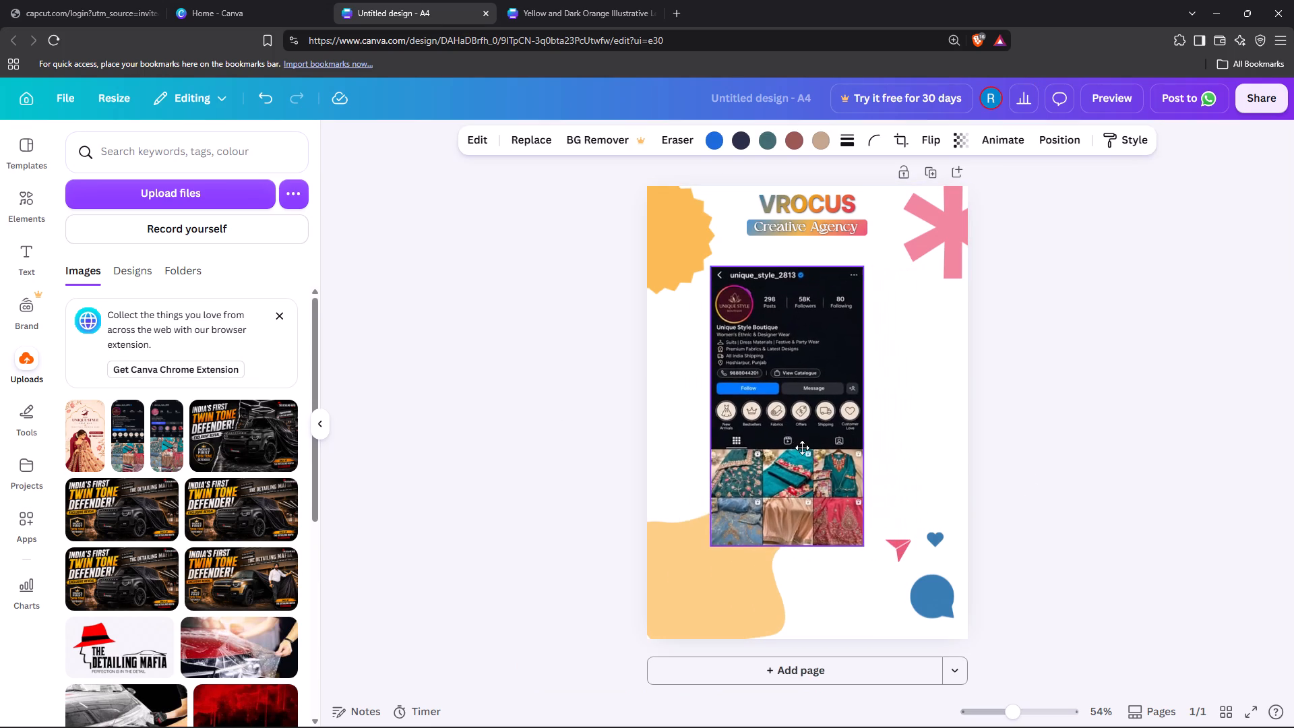
{"action": "left_click_drag", "start_coordinate": [802, 448], "coordinate": [764, 450]}
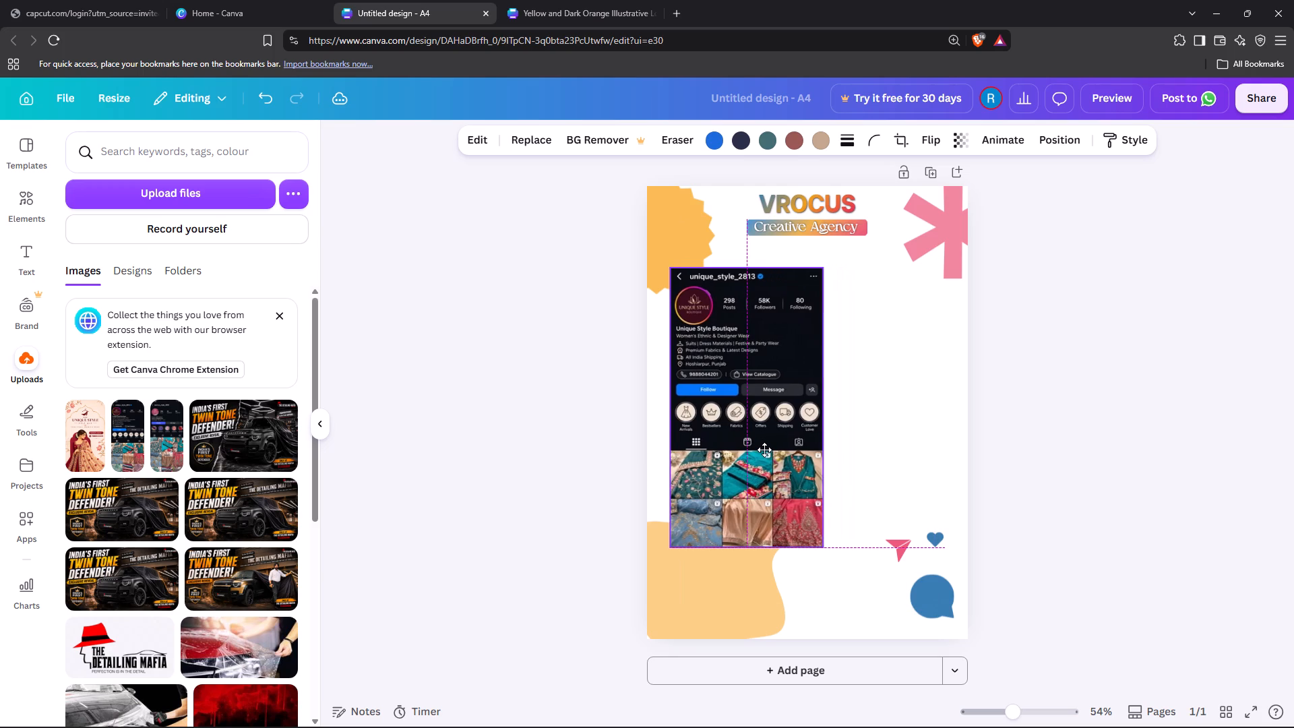
{"action": "left_click_drag", "start_coordinate": [764, 450], "coordinate": [762, 451]}
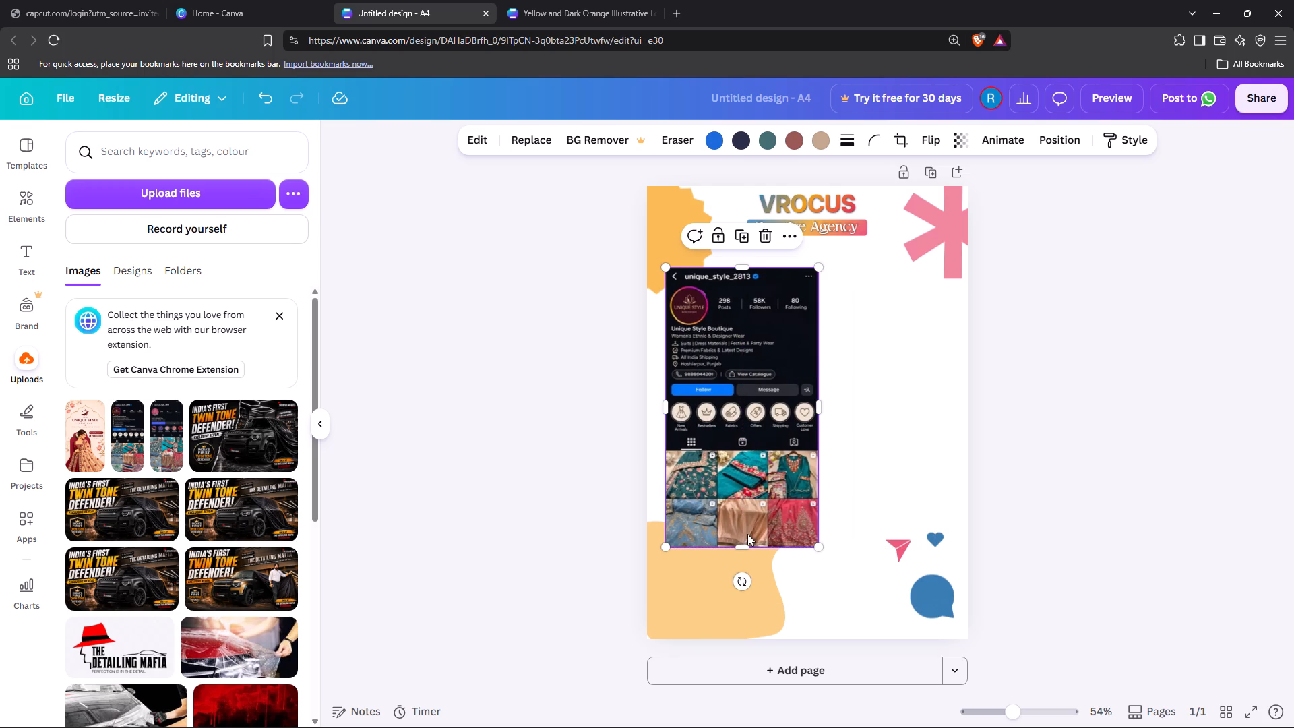
Crop the profile screenshot from its bottom edge so it ends just below the row of highlight covers.
{"action": "left_click_drag", "start_coordinate": [742, 549], "coordinate": [741, 402]}
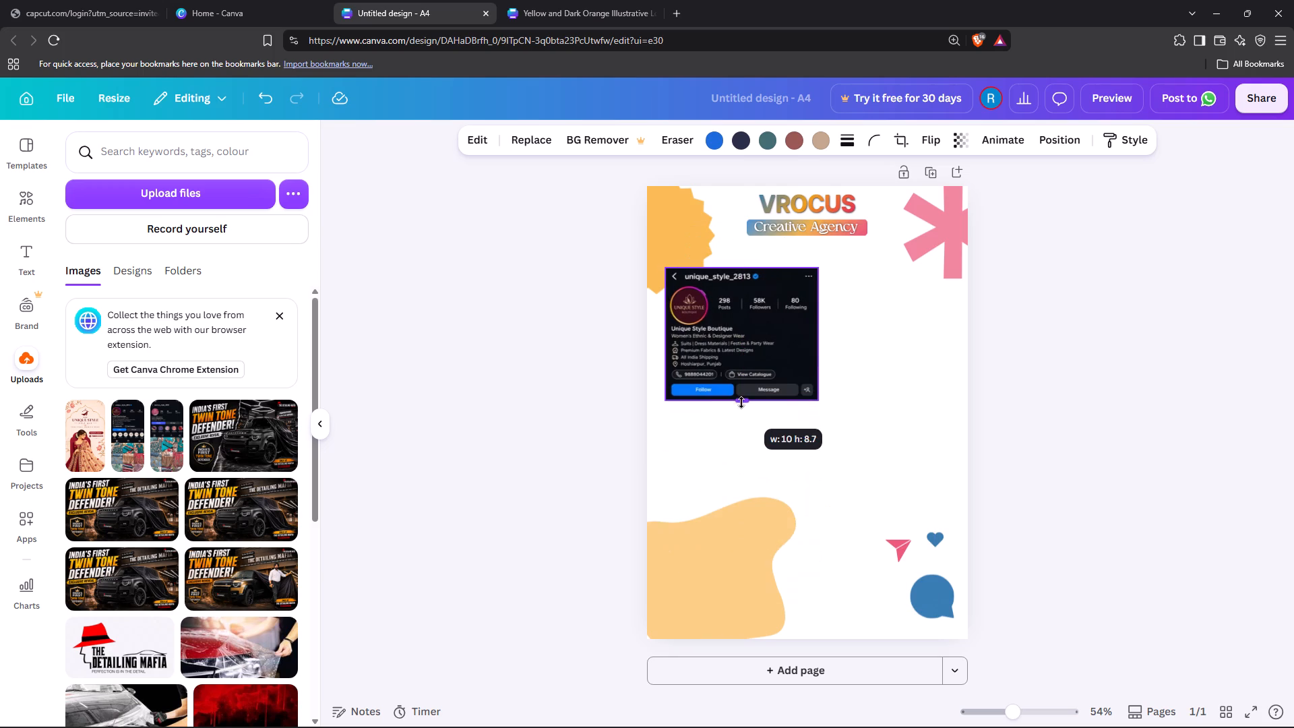
{"action": "left_click_drag", "start_coordinate": [741, 402], "coordinate": [750, 431]}
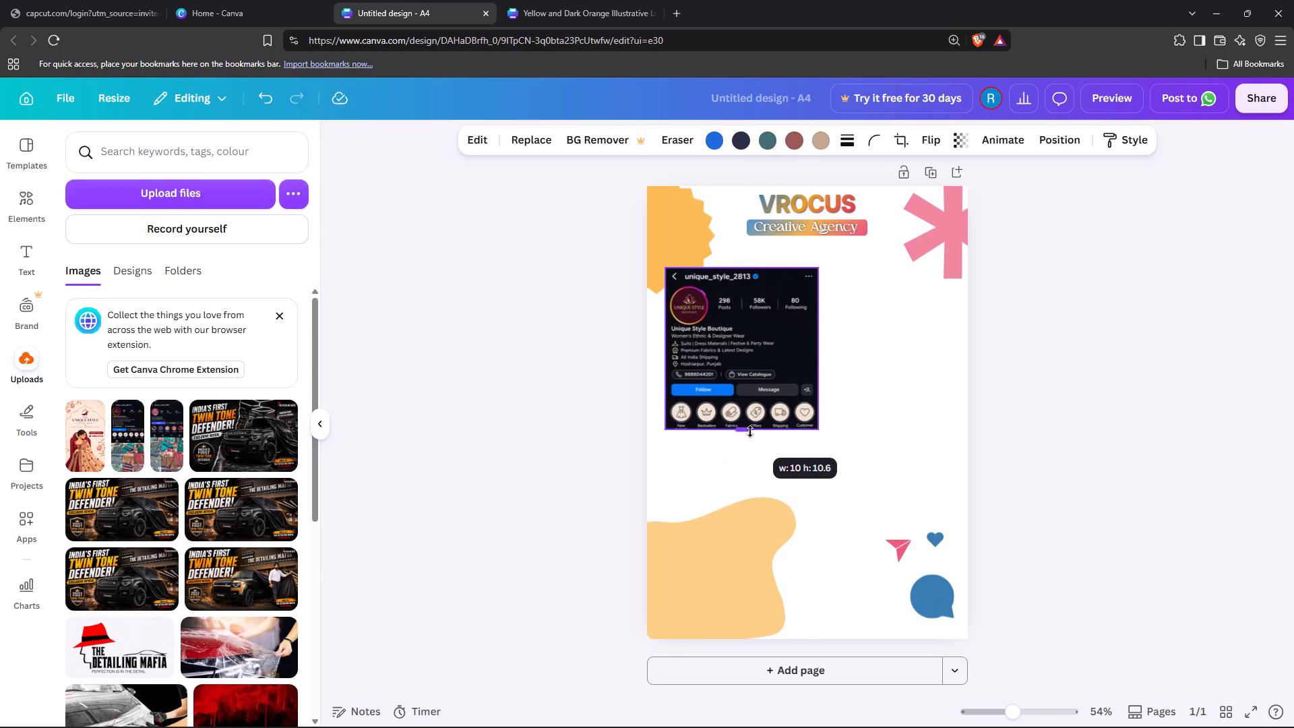
{"action": "left_click_drag", "start_coordinate": [750, 431], "coordinate": [752, 438]}
Reposition the cropped profile screenshot in the page's left half below the header, inset slightly from the left edge.
{"action": "left_click_drag", "start_coordinate": [735, 361], "coordinate": [805, 362]}
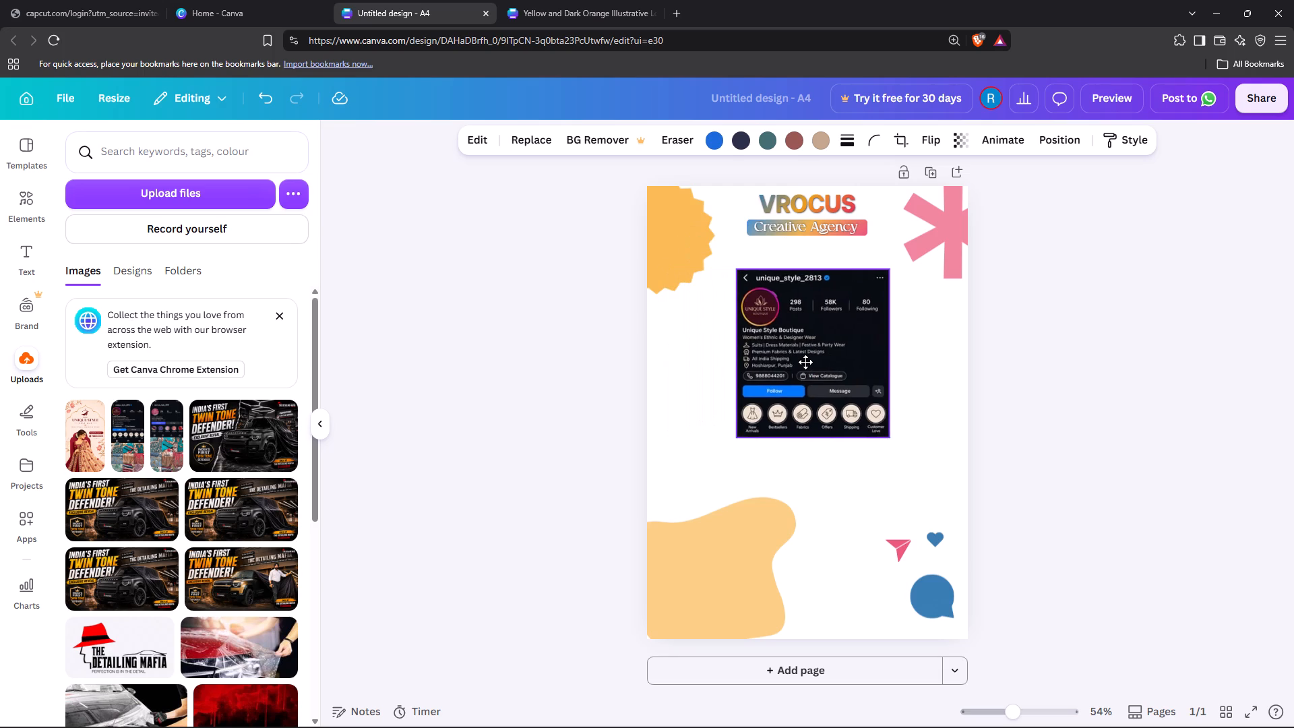
{"action": "left_click_drag", "start_coordinate": [805, 362], "coordinate": [800, 354]}
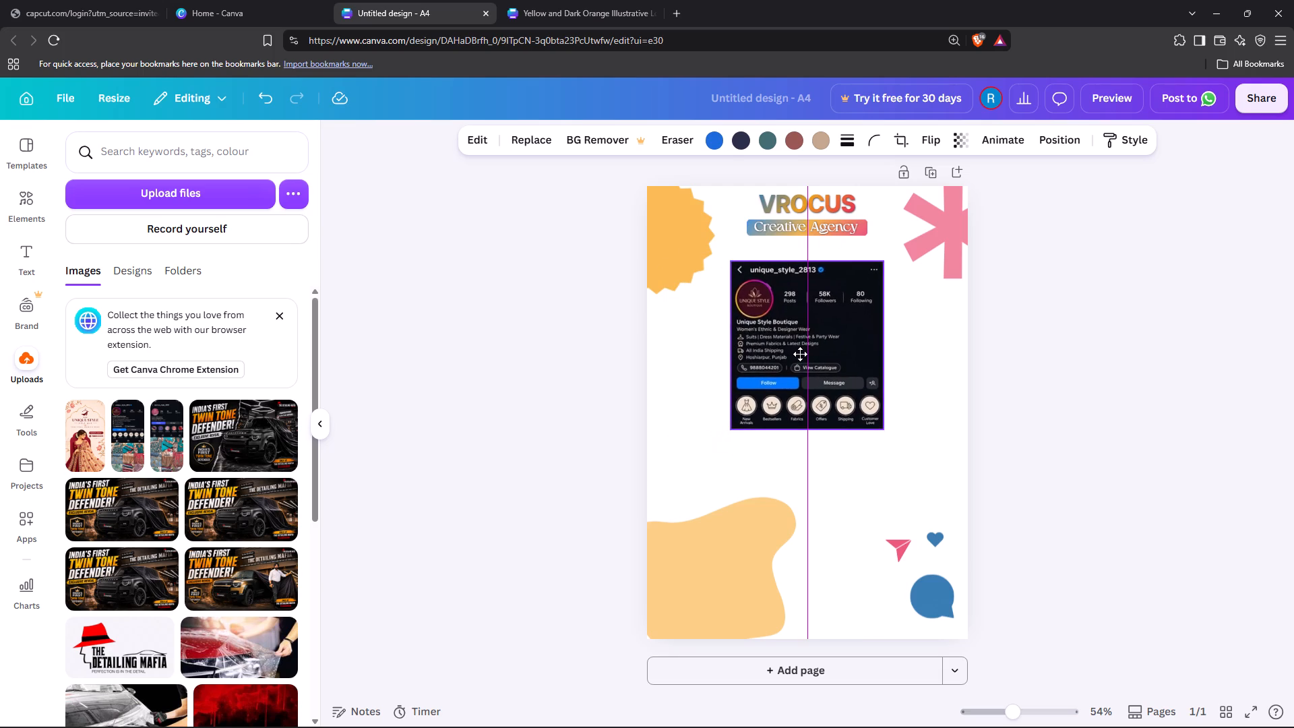
{"action": "left_click_drag", "start_coordinate": [800, 354], "coordinate": [742, 359]}
{"action": "left_click", "coordinate": [1084, 369]}
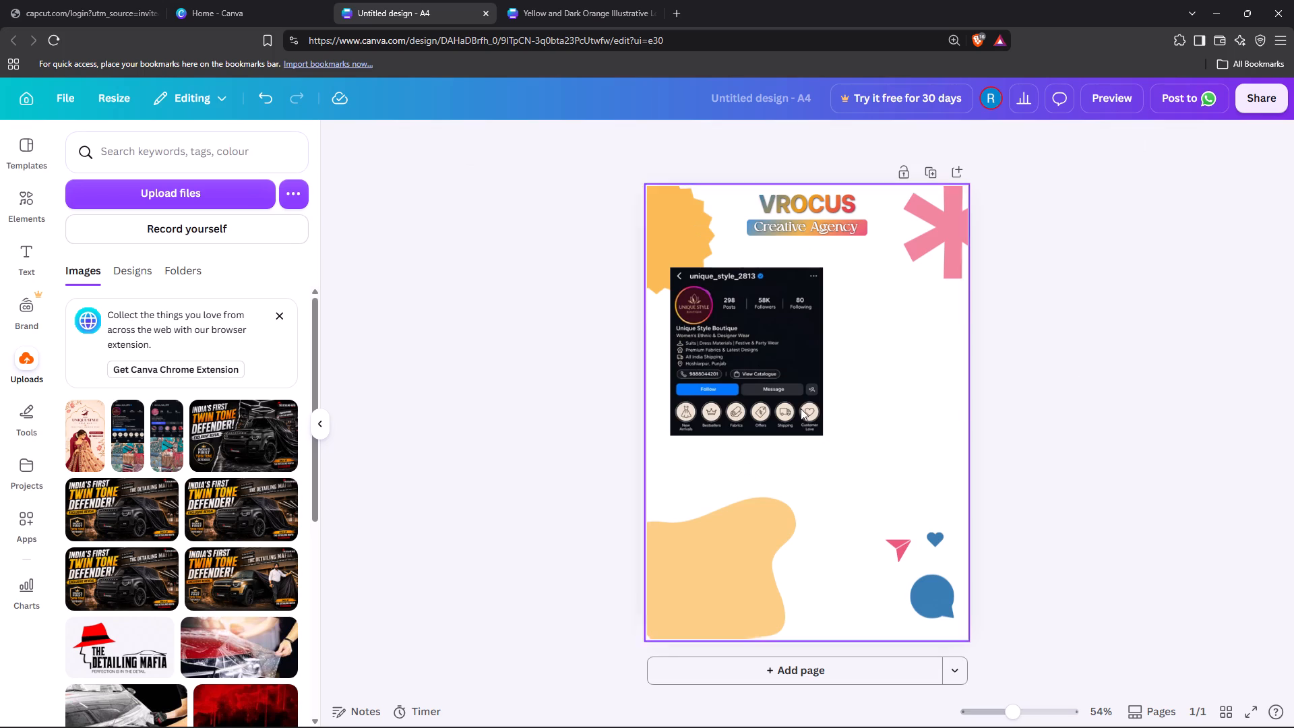
{"action": "left_click_drag", "start_coordinate": [745, 361], "coordinate": [758, 361]}
{"action": "left_click", "coordinate": [1113, 404]}
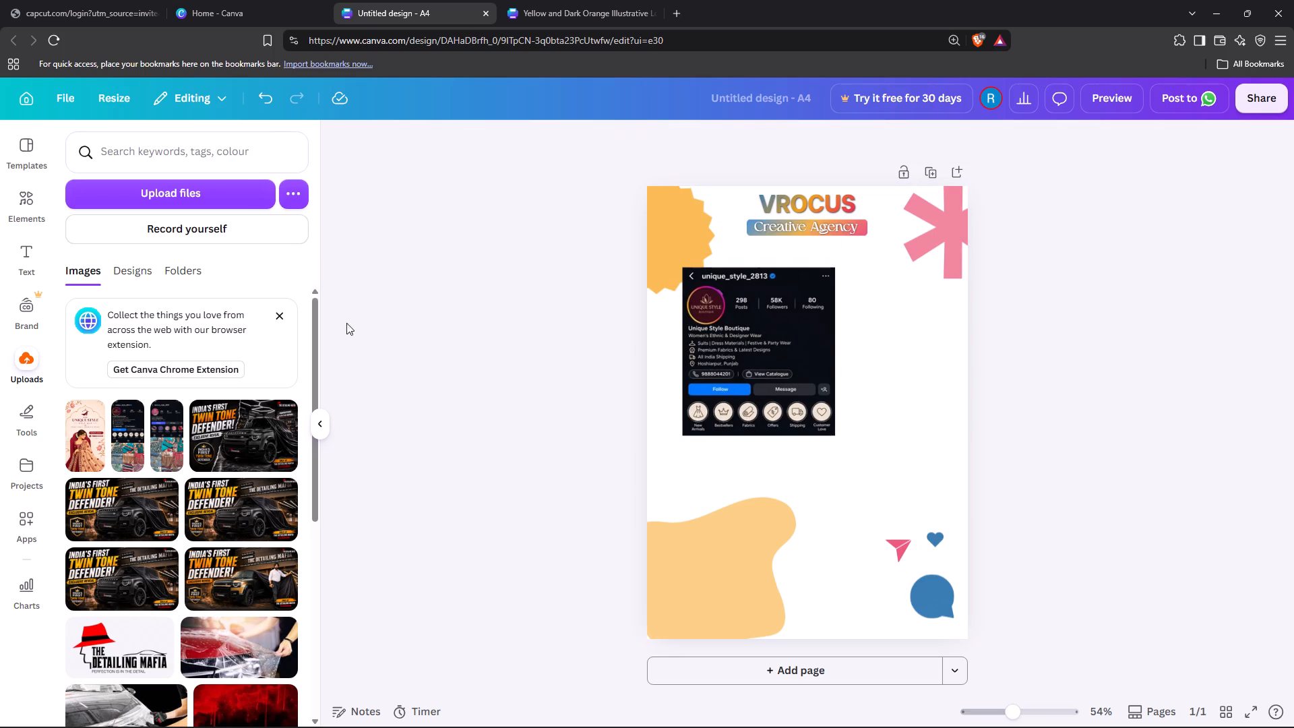
Add a text box to the page containing the word "SHOULD".
{"action": "left_click", "coordinate": [29, 245]}
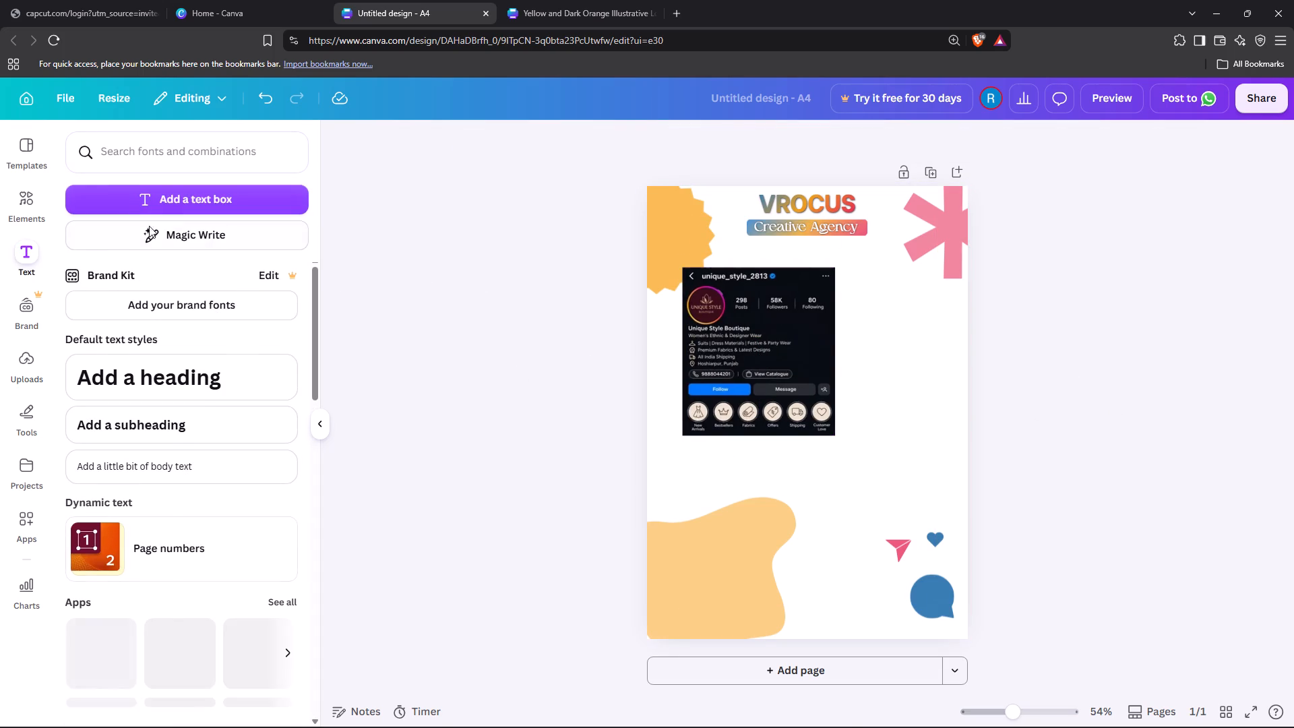
{"action": "left_click", "coordinate": [185, 198]}
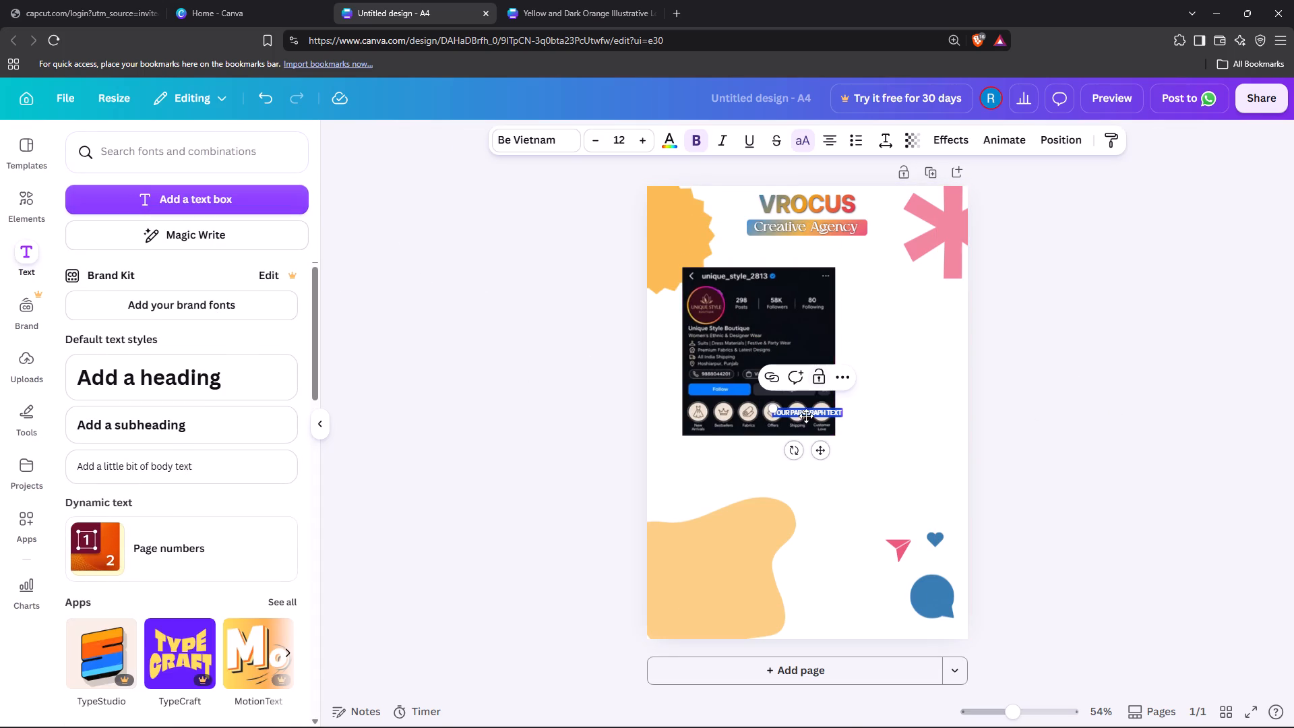
{"action": "type", "text": "SHOULD"}
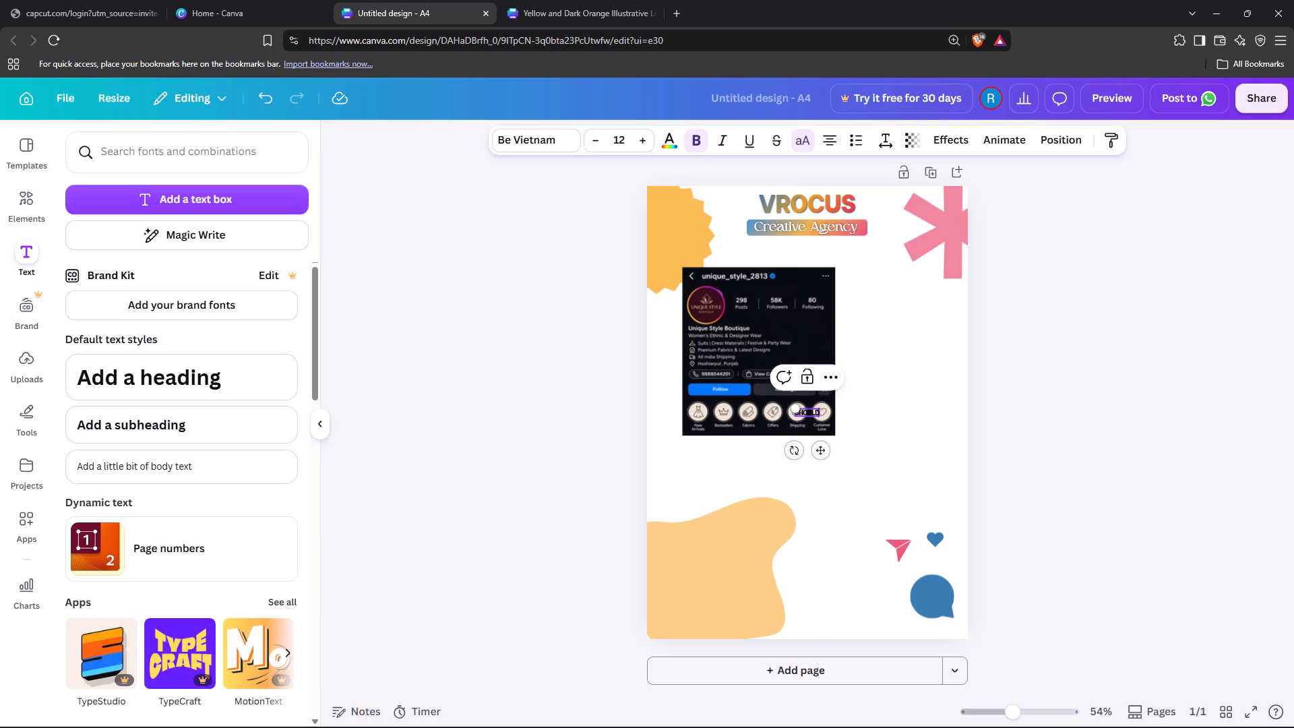
{"action": "key", "text": "space"}
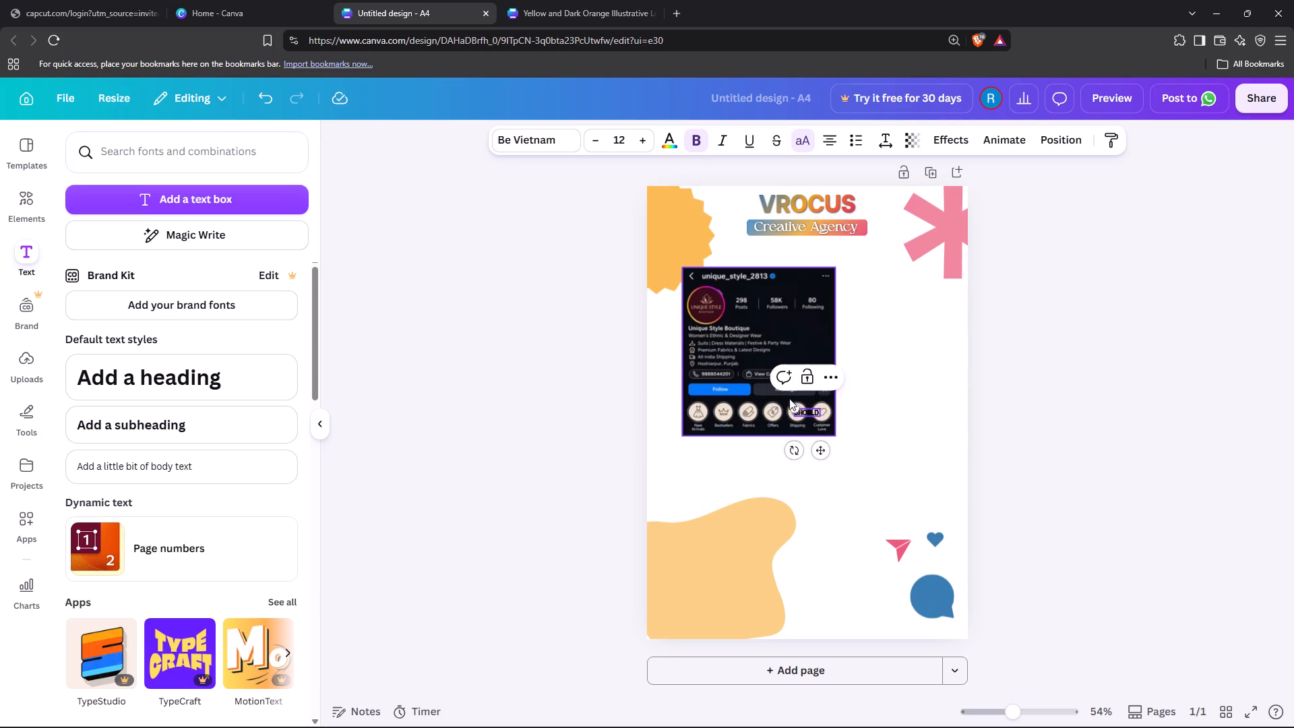
Enlarge the SHOULD text to about size 34.9 and place it in the blank area right of the profile screenshot.
{"action": "left_click_drag", "start_coordinate": [795, 411], "coordinate": [762, 342]}
{"action": "left_click_drag", "start_coordinate": [791, 413], "coordinate": [886, 339]}
{"action": "left_click_drag", "start_coordinate": [791, 450], "coordinate": [847, 402]}
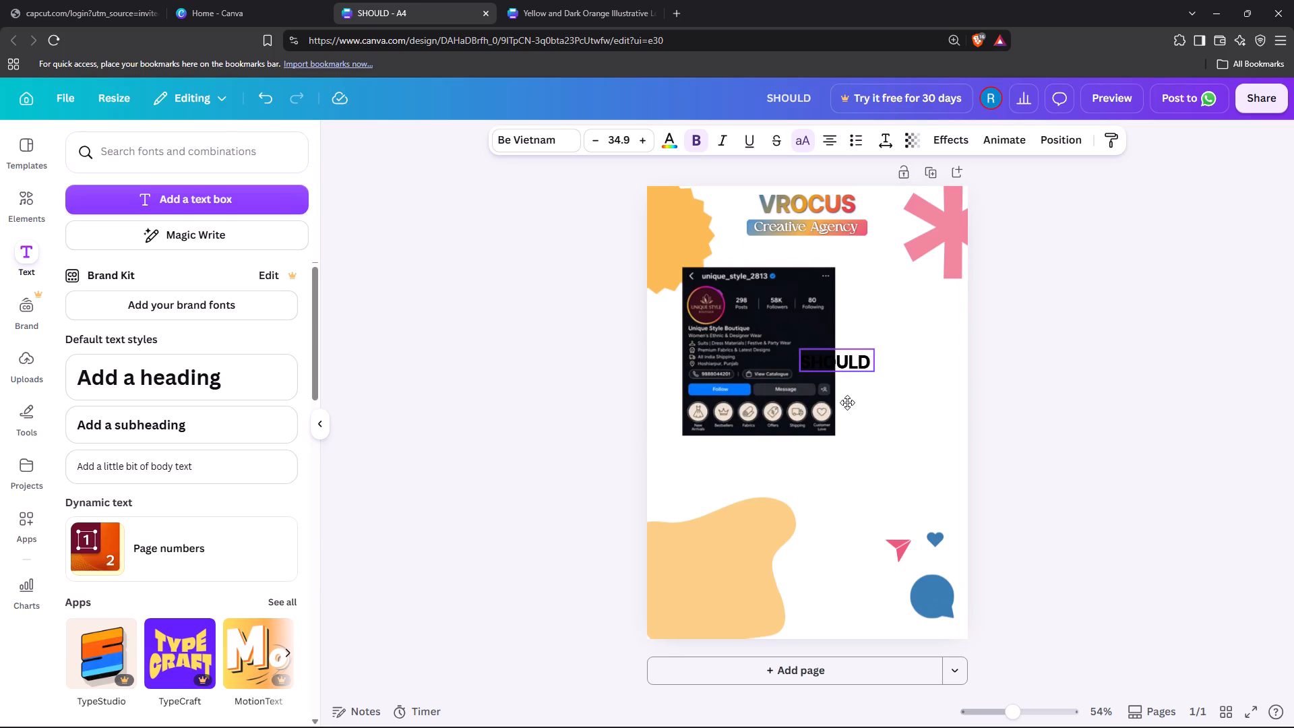
{"action": "left_click_drag", "start_coordinate": [847, 402], "coordinate": [893, 352]}
Add "BE CHANGED" as a second line under SHOULD in the text box beside the profile screenshot.
{"action": "double_click", "coordinate": [897, 307]}
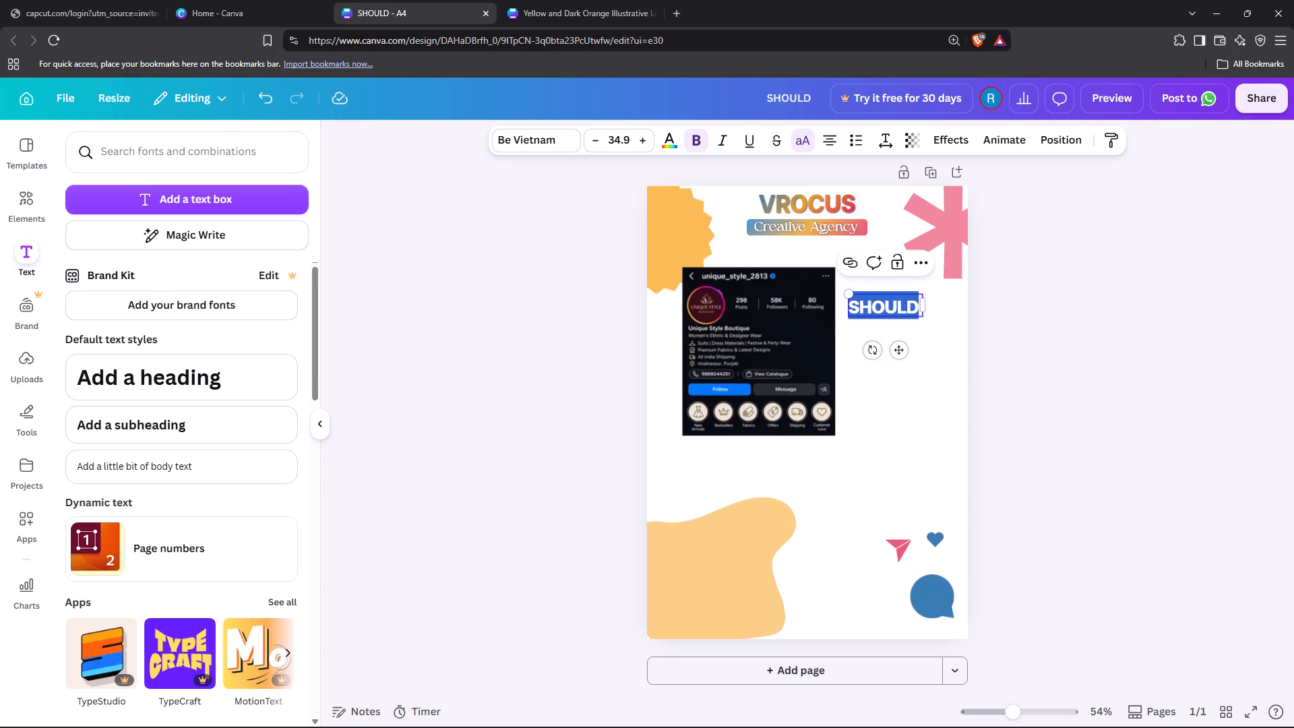
{"action": "left_click", "coordinate": [904, 303]}
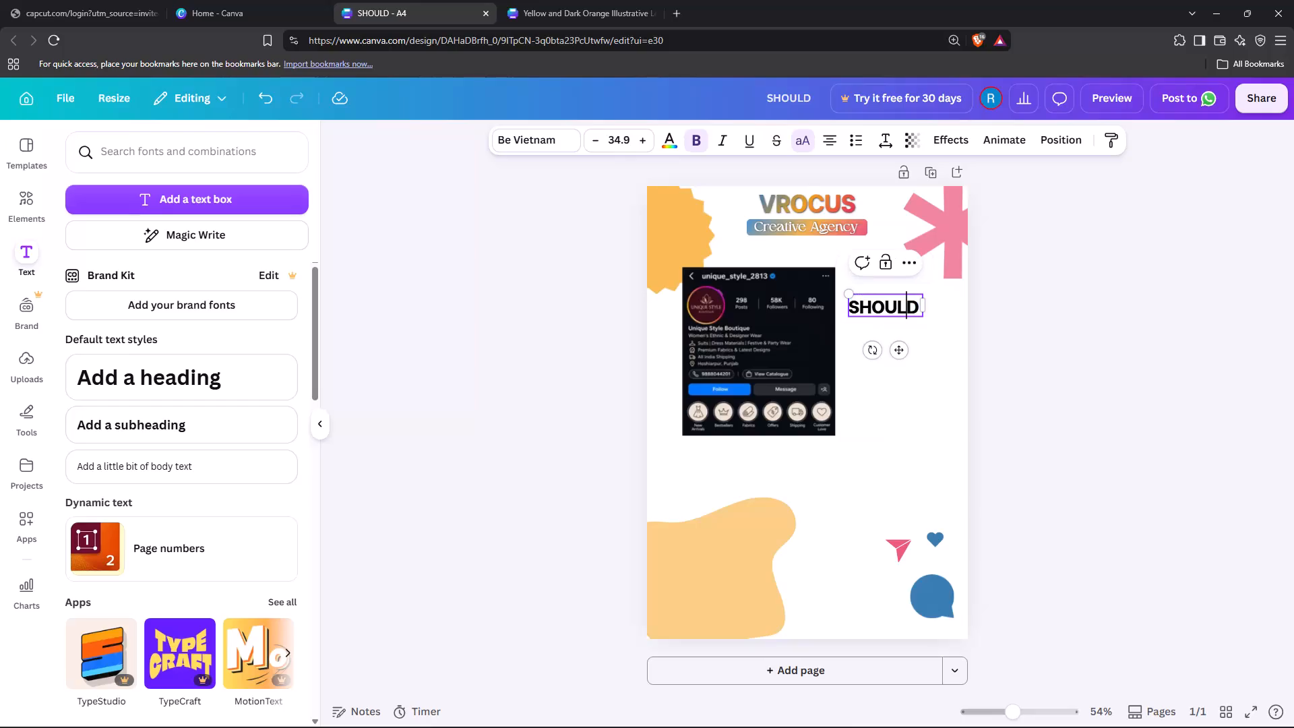
{"action": "left_click", "coordinate": [915, 308]}
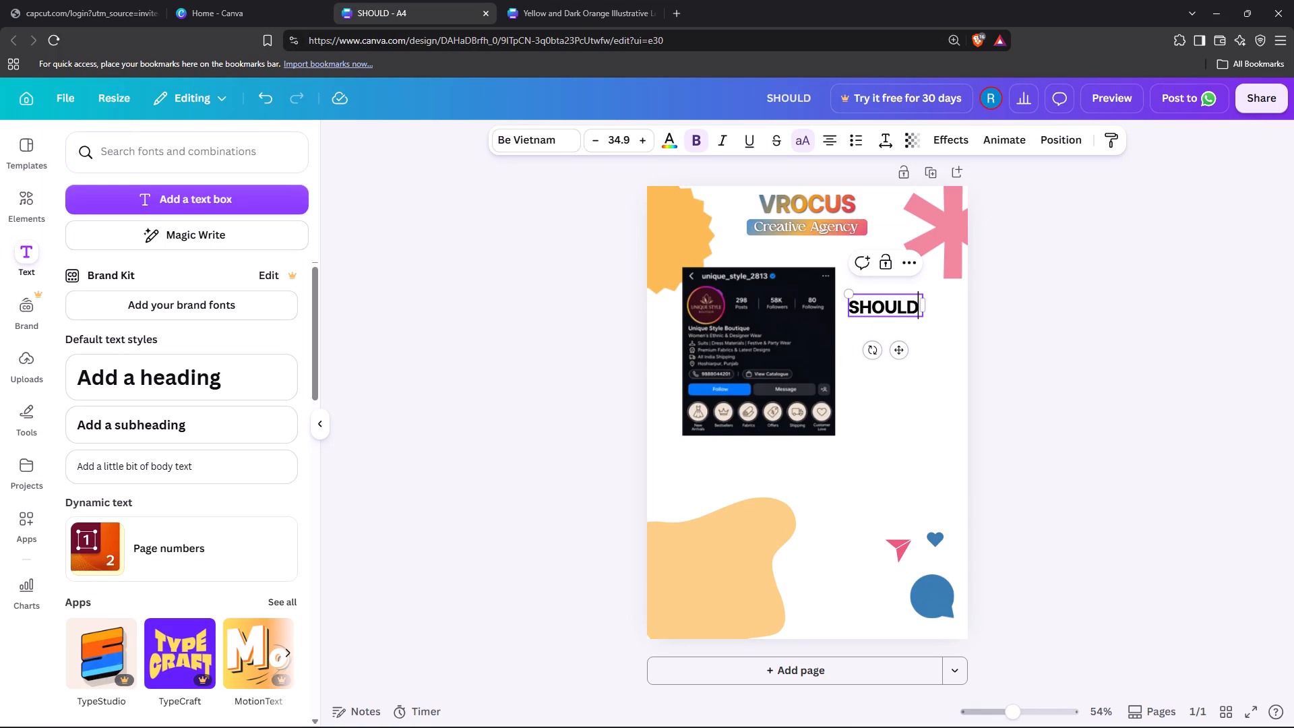
{"action": "key", "text": "Return"}
{"action": "type", "text": "BR"}
{"action": "key", "text": "space"}
{"action": "key", "text": "BackSpace"}
{"action": "key", "text": "BackSpace"}
{"action": "type", "text": "E"}
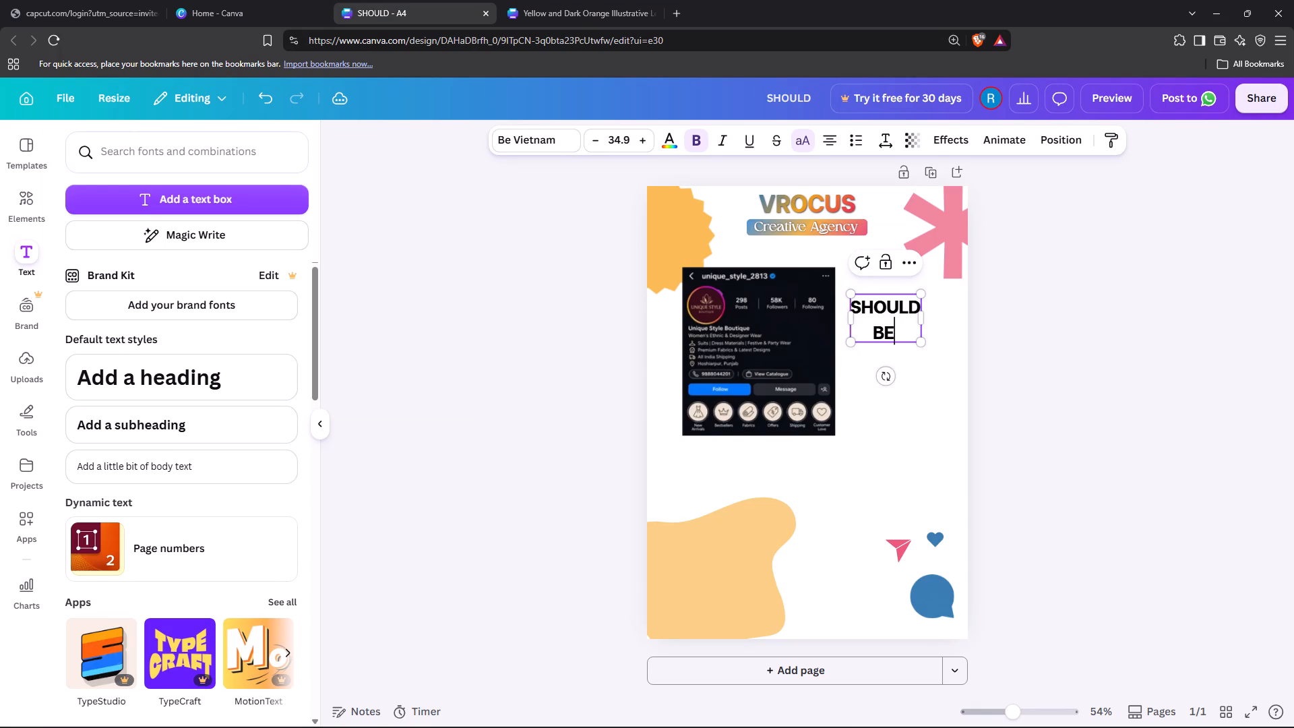
{"action": "key", "text": "space"}
{"action": "type", "text": "CHANGED OR"}
{"action": "key", "text": "space"}
{"action": "key", "text": "BackSpace"}
{"action": "key", "text": "BackSpace"}
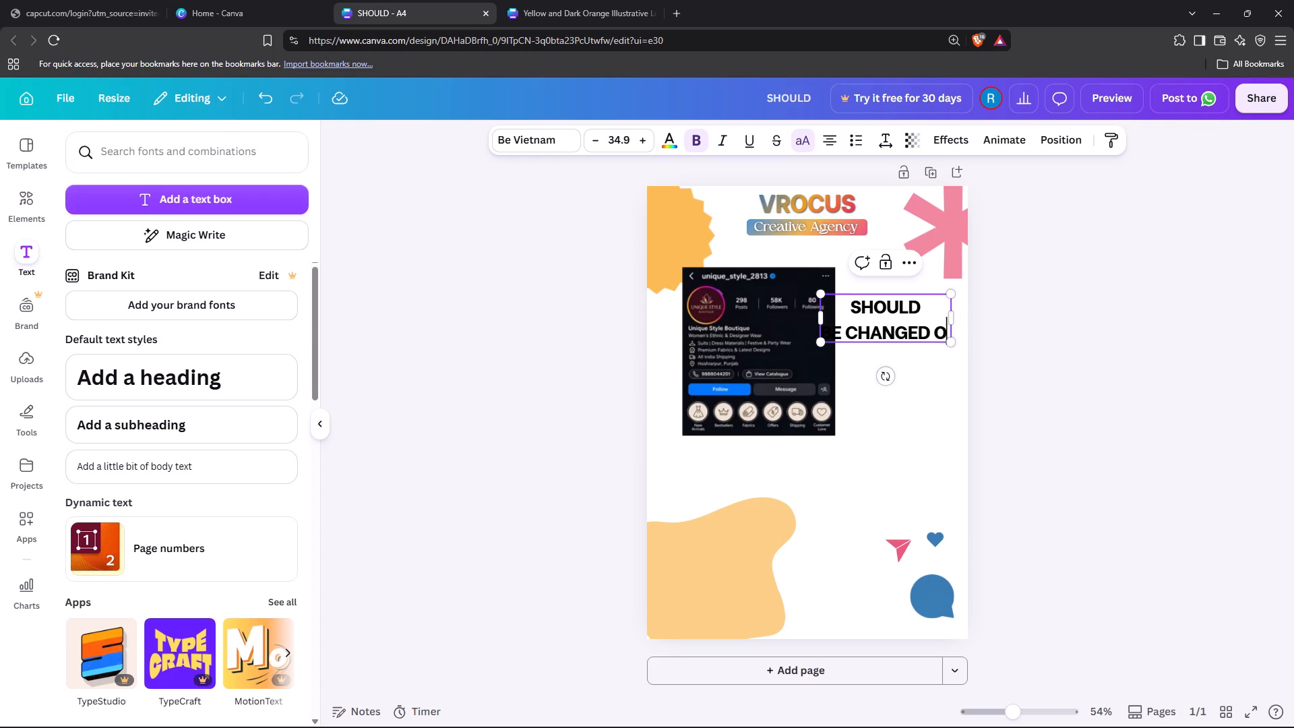
{"action": "key", "text": "BackSpace"}
{"action": "key", "text": "BackSpace"}
Add "OR" and "REPLACED" on two separate lines below "BE CHANGED".
{"action": "key", "text": "Return"}
{"action": "type", "text": "OR REPLACED"}
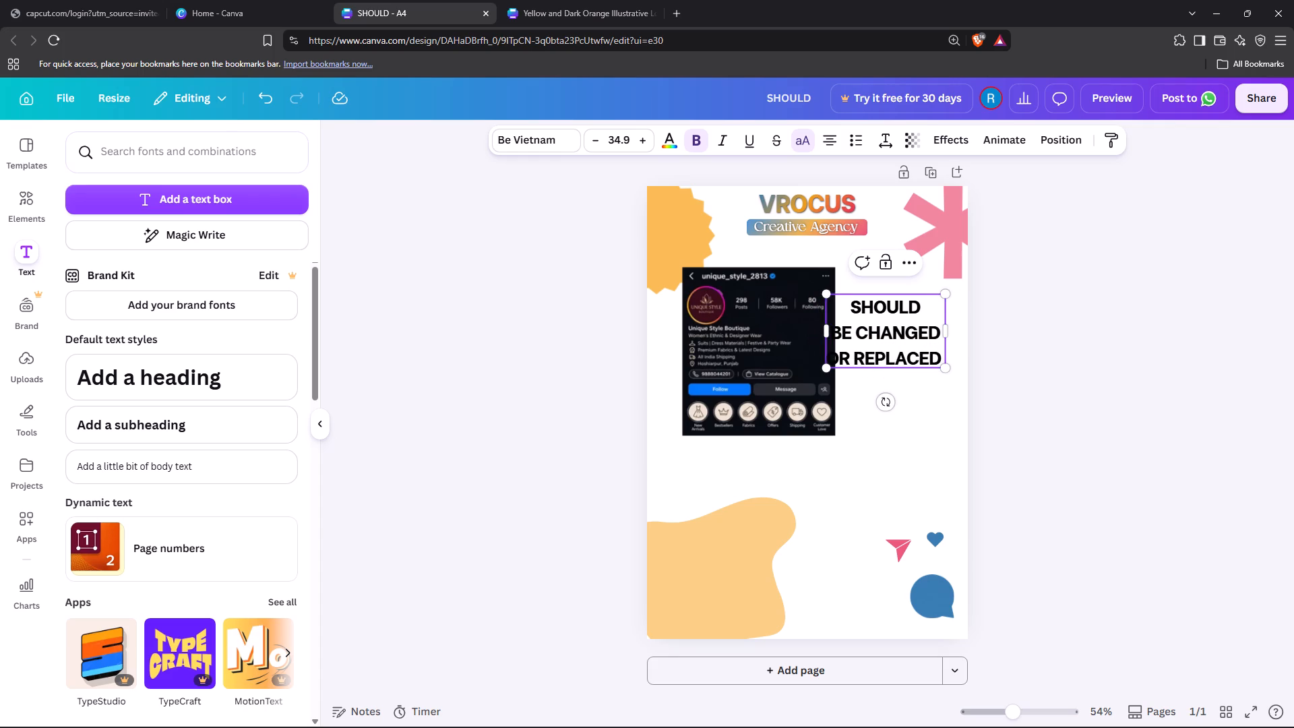
{"action": "left_click", "coordinate": [850, 359]}
{"action": "key", "text": "Return"}
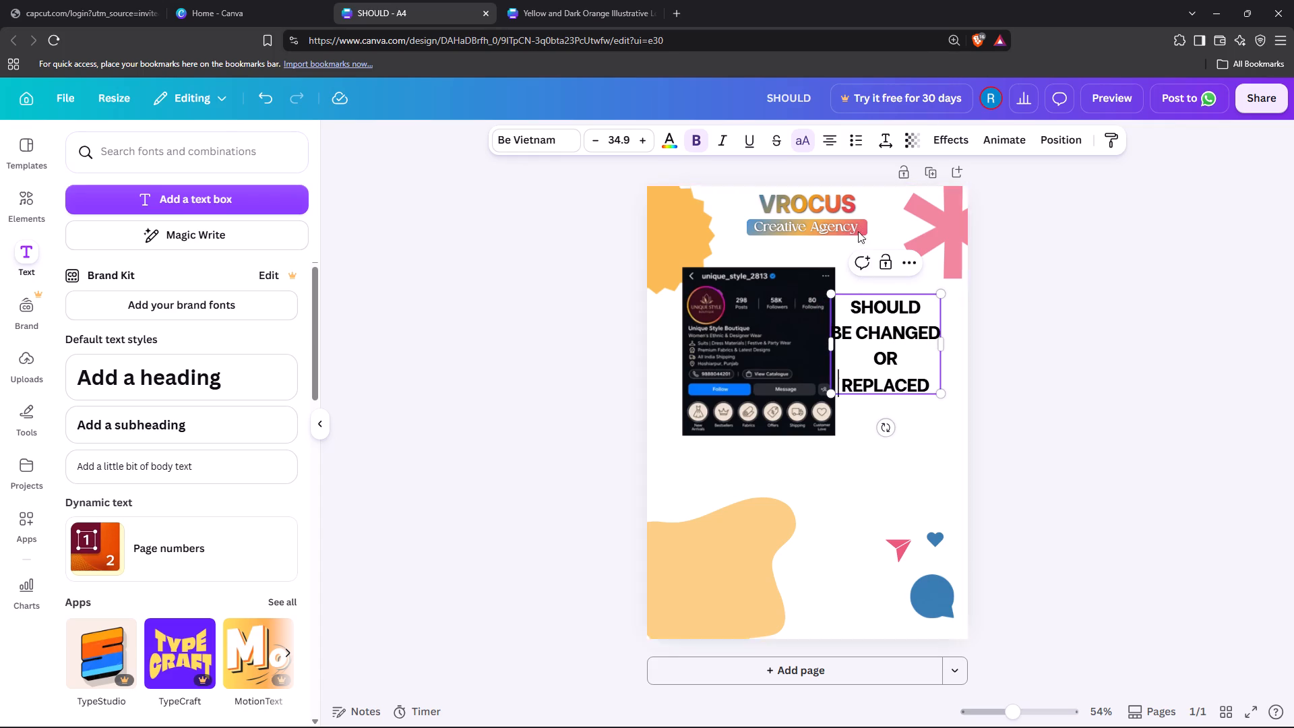
Left-align all lines of the SHOULD BE CHANGED OR REPLACED text.
{"action": "left_click", "coordinate": [826, 142]}
{"action": "left_click", "coordinate": [826, 142]}
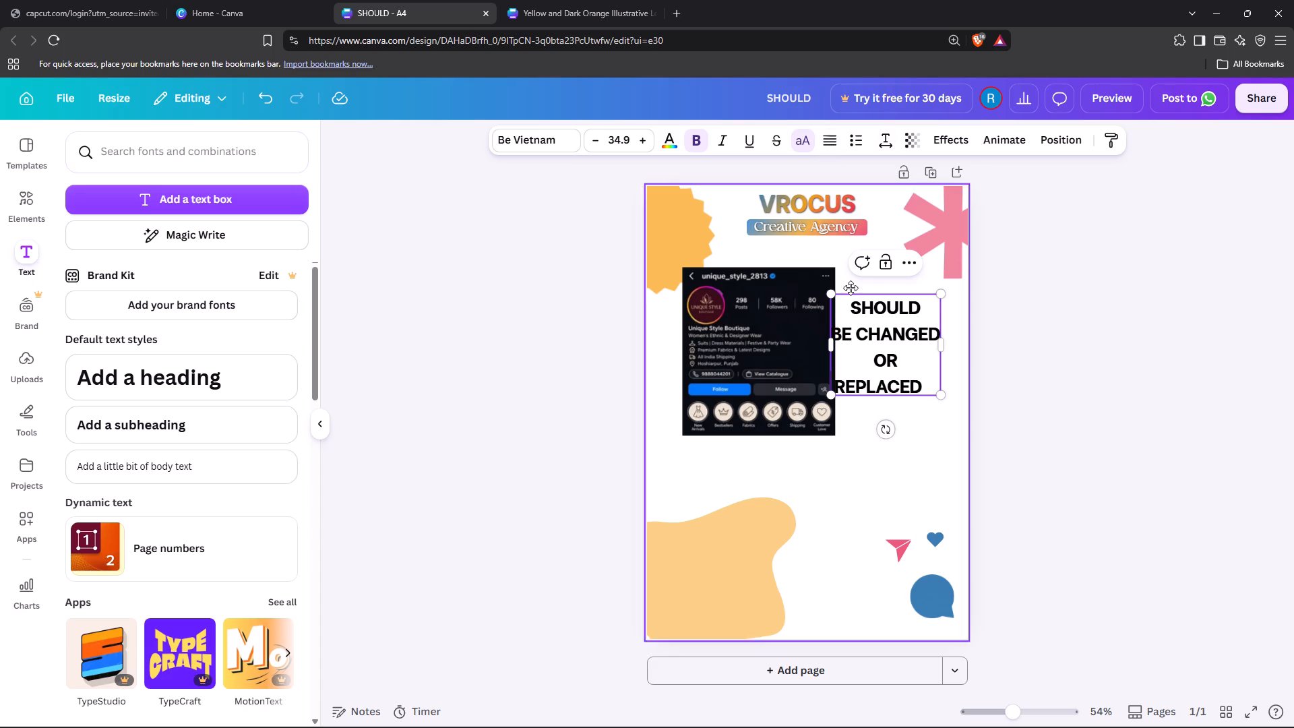
{"action": "left_click", "coordinate": [849, 331]}
{"action": "key", "text": "ctrl+a"}
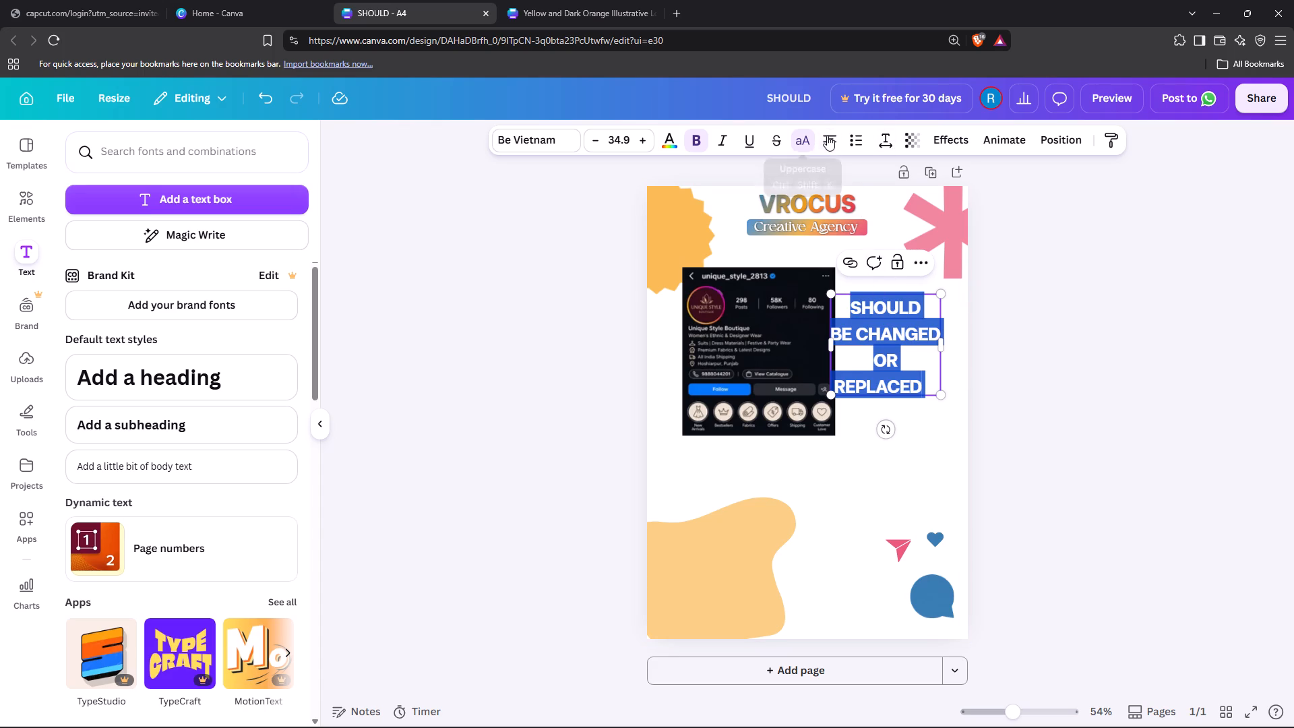
{"action": "left_click", "coordinate": [830, 138]}
{"action": "left_click", "coordinate": [830, 138]}
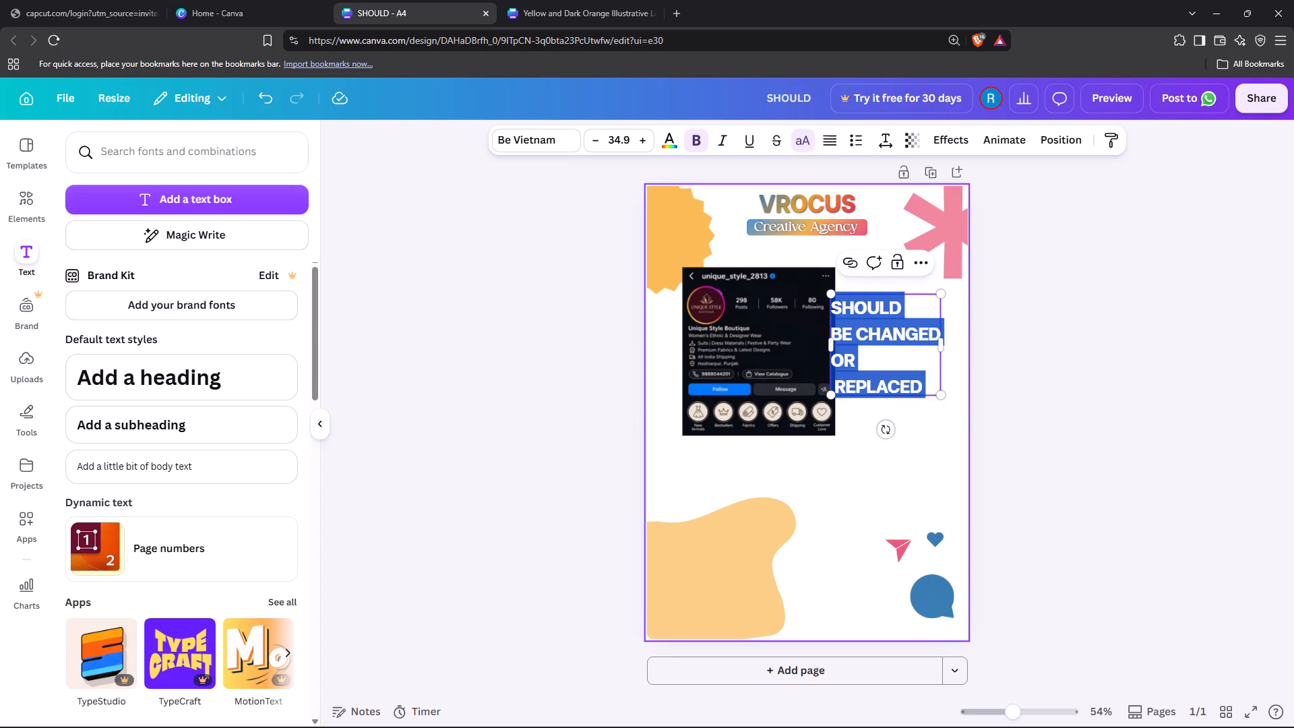
Enlarge the SHOULD BE CHANGED OR REPLACED text block to about size 40.9.
{"action": "left_click_drag", "start_coordinate": [938, 394], "coordinate": [948, 422]}
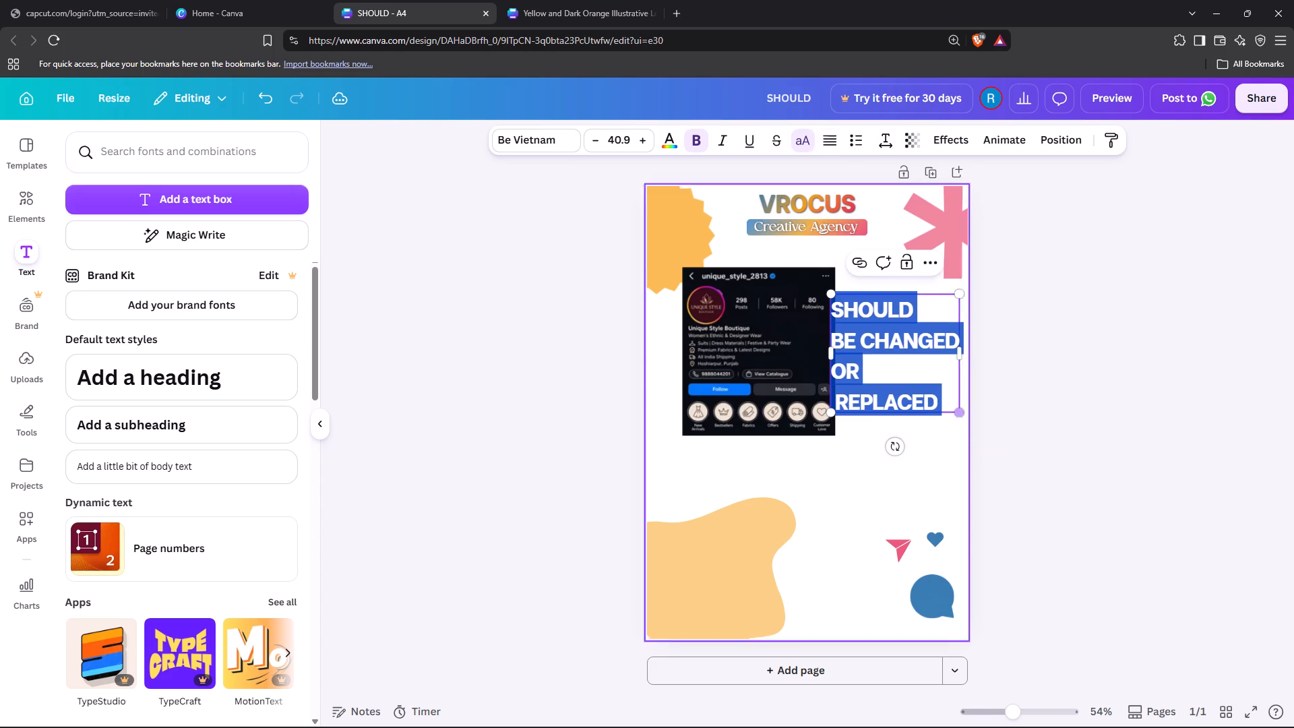
{"action": "left_click_drag", "start_coordinate": [874, 344], "coordinate": [895, 346]}
{"action": "left_click", "coordinate": [1072, 357]}
Change the font of the "BE CHANGED" line to Archivo Black.
{"action": "left_click", "coordinate": [838, 318]}
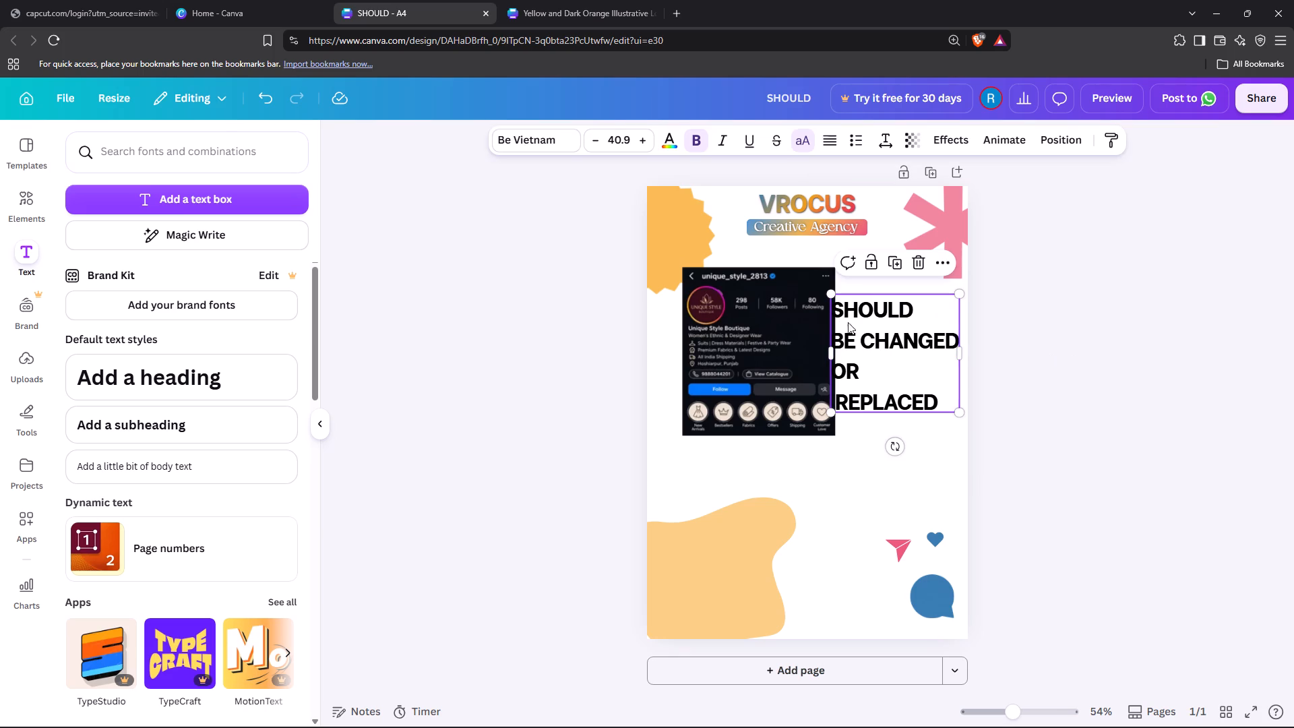
{"action": "double_click", "coordinate": [859, 327]}
{"action": "left_click", "coordinate": [864, 334]}
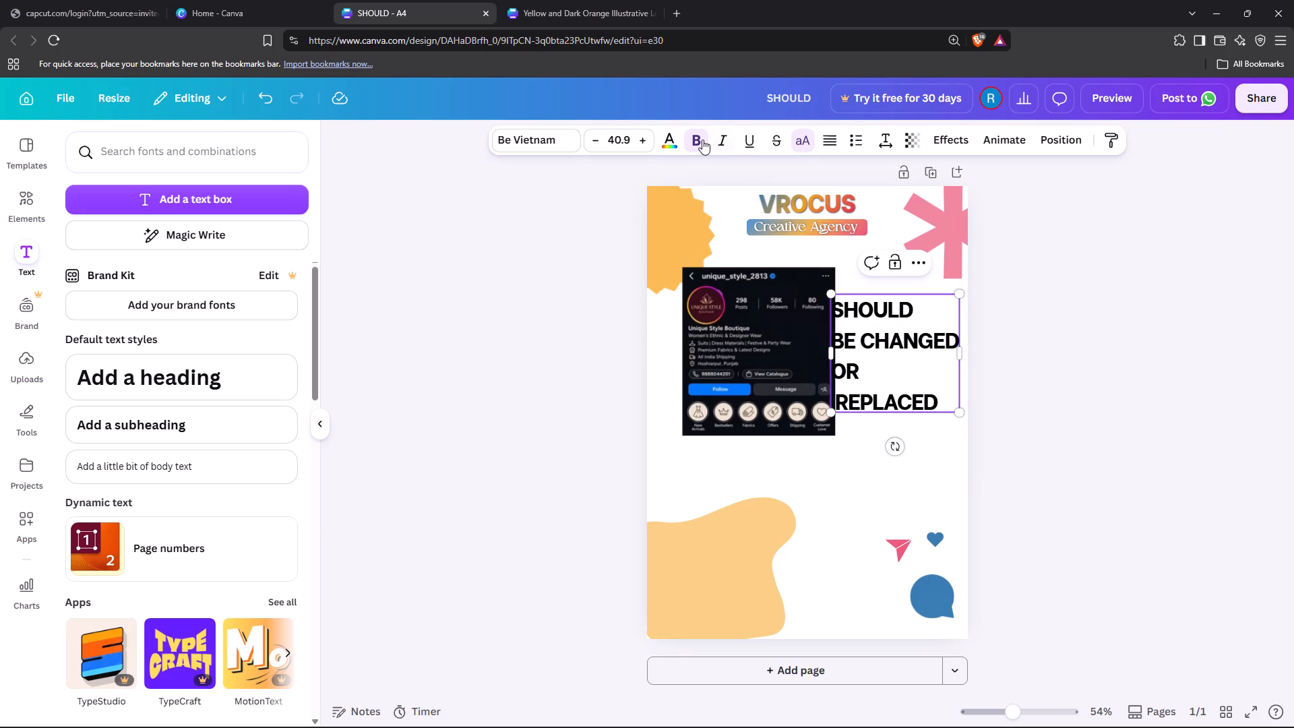
{"action": "left_click", "coordinate": [559, 136]}
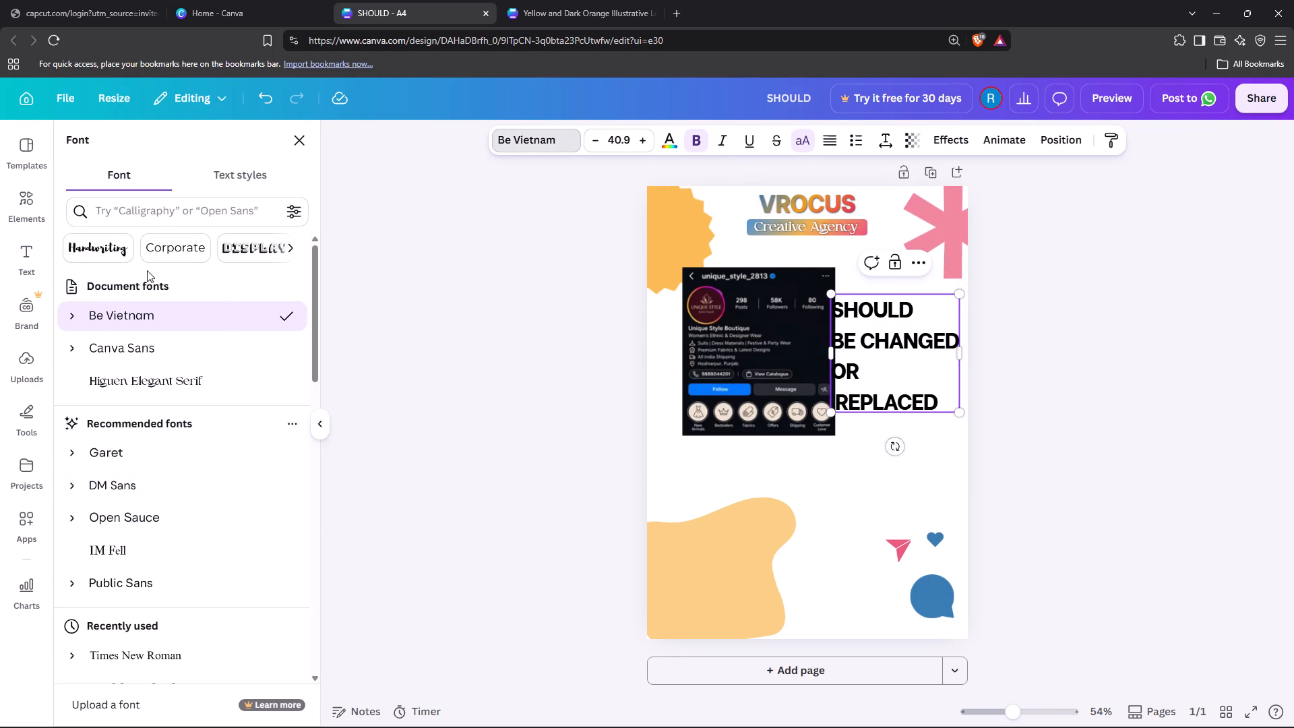
{"action": "scroll", "coordinate": [179, 455], "scroll_direction": "down", "scroll_amount": 2}
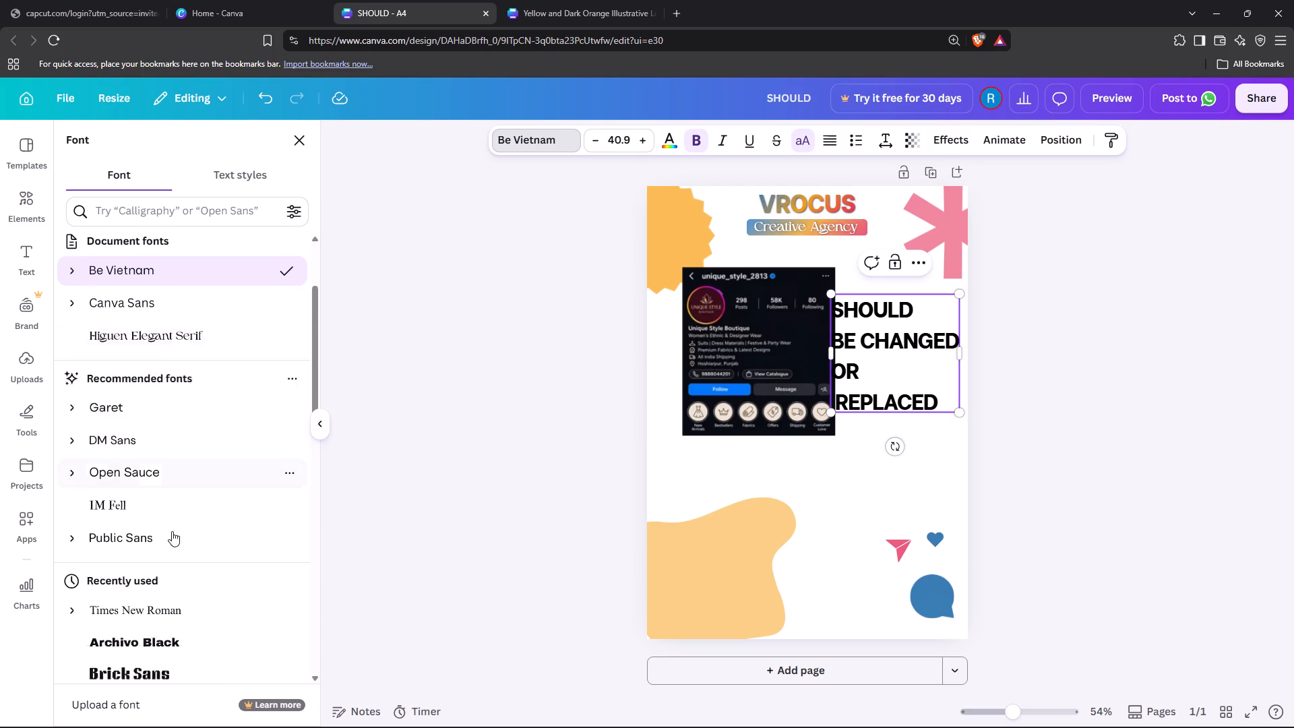
{"action": "left_click", "coordinate": [151, 417]}
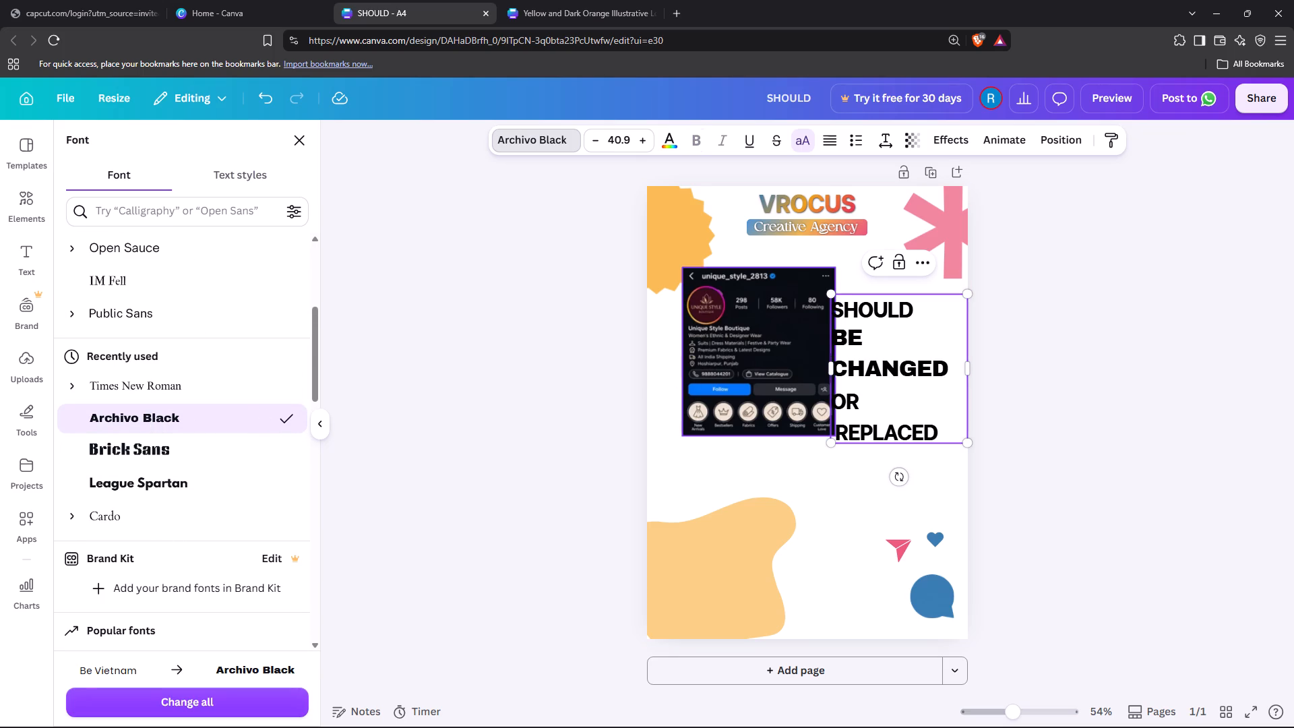
{"action": "left_click", "coordinate": [1069, 419]}
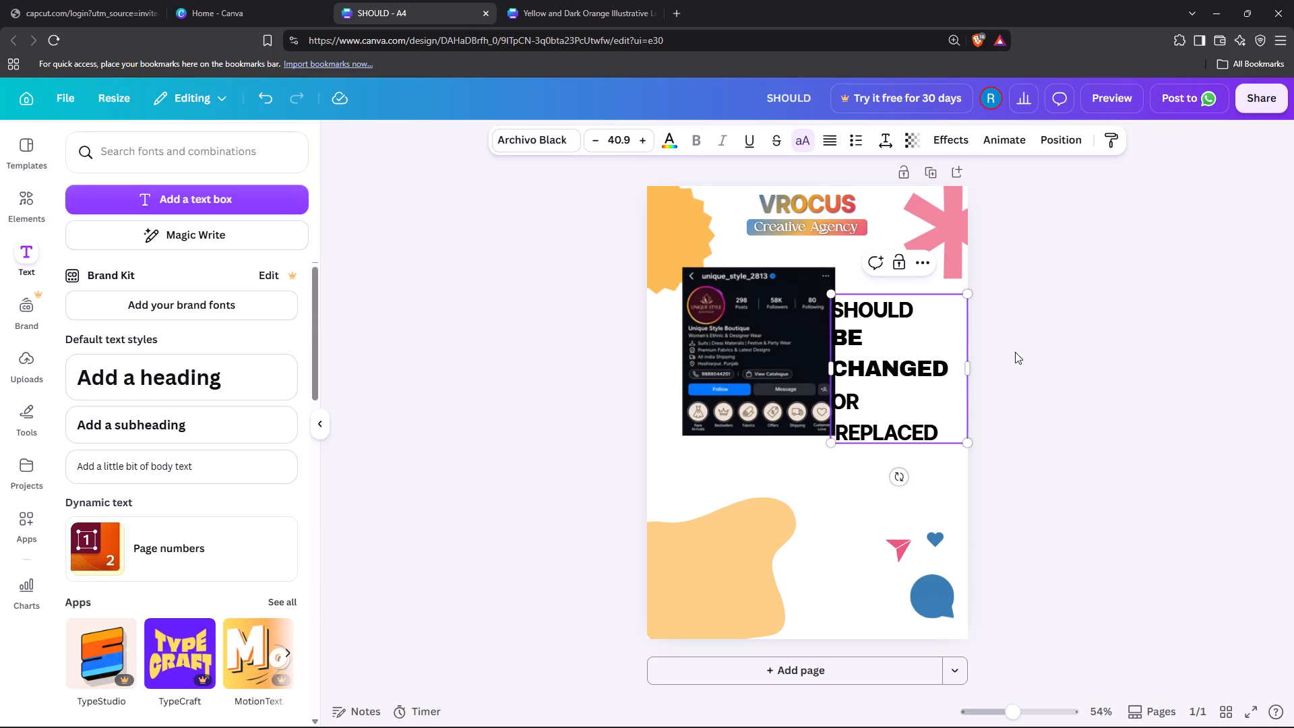
Move the text block slightly right and up so it clears the edge of the profile screenshot.
{"action": "left_click", "coordinate": [1039, 342]}
{"action": "left_click_drag", "start_coordinate": [884, 367], "coordinate": [898, 355]}
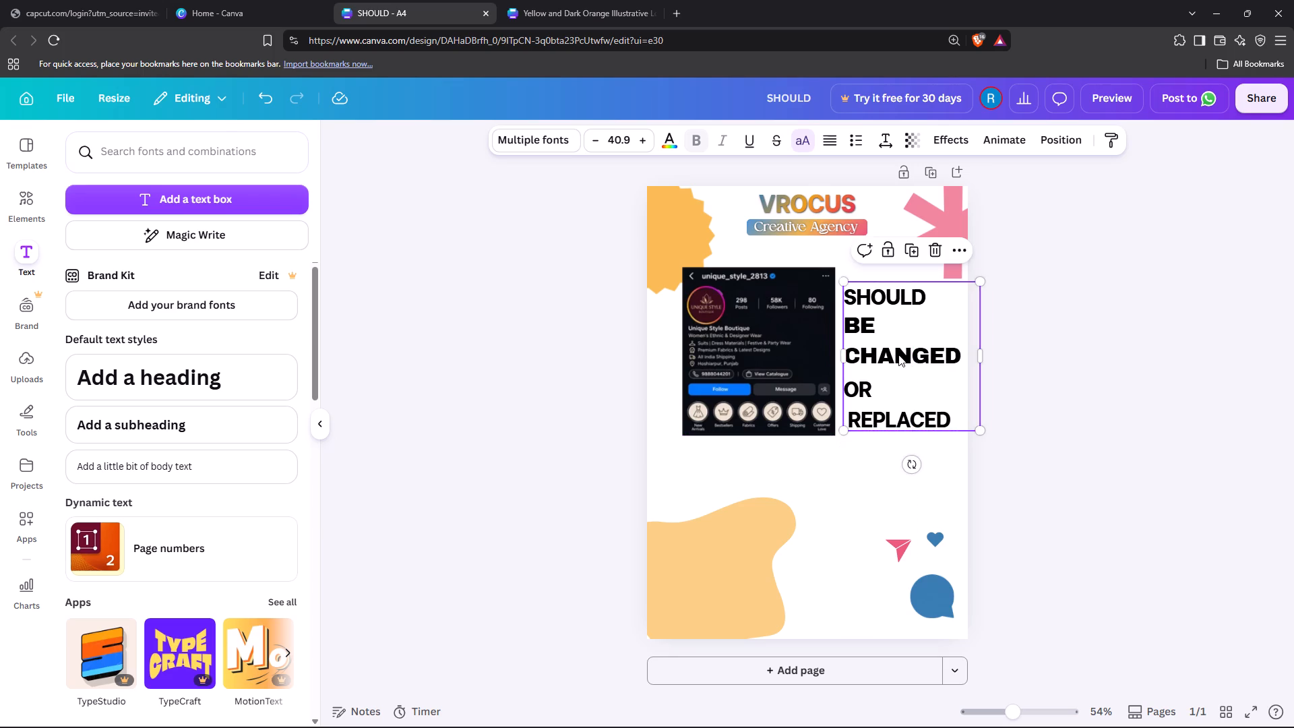
Break "BE" and "CHANGED" onto separate lines and remove the leading space before CHANGED.
{"action": "left_click", "coordinate": [869, 313]}
{"action": "left_click", "coordinate": [864, 296]}
{"action": "left_click", "coordinate": [878, 324]}
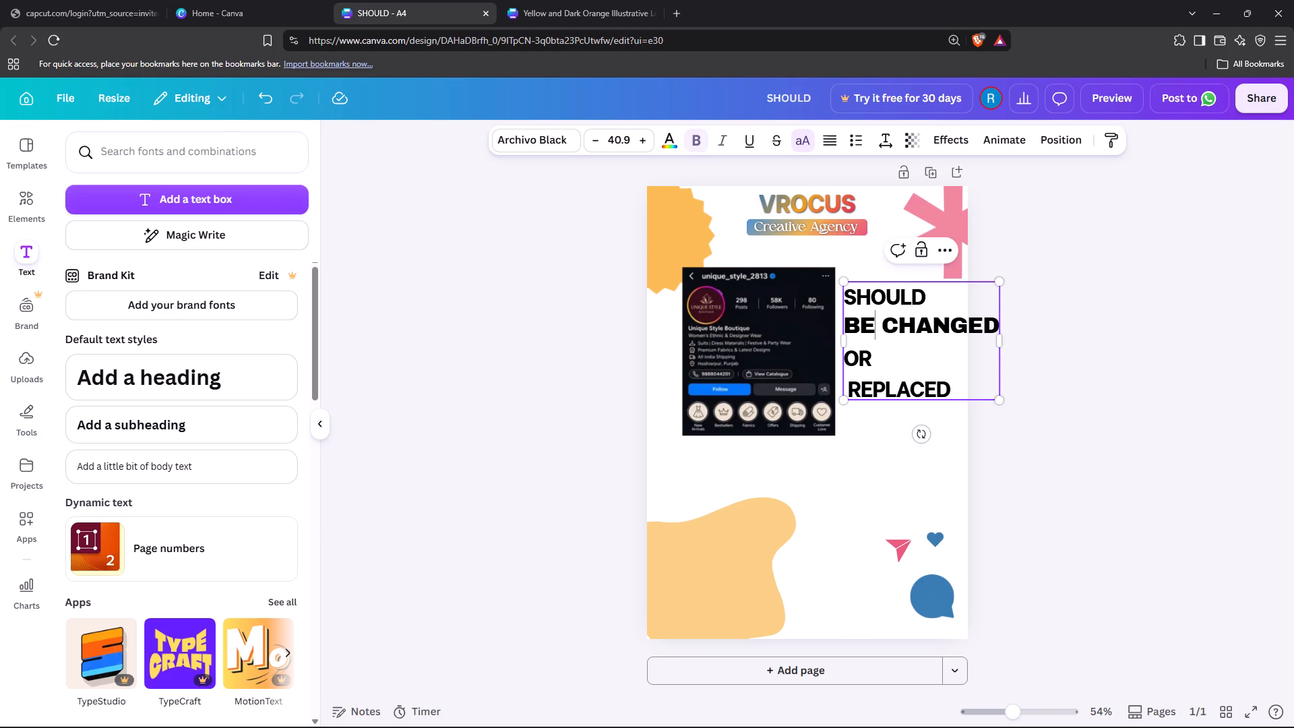
{"action": "key", "text": "Return"}
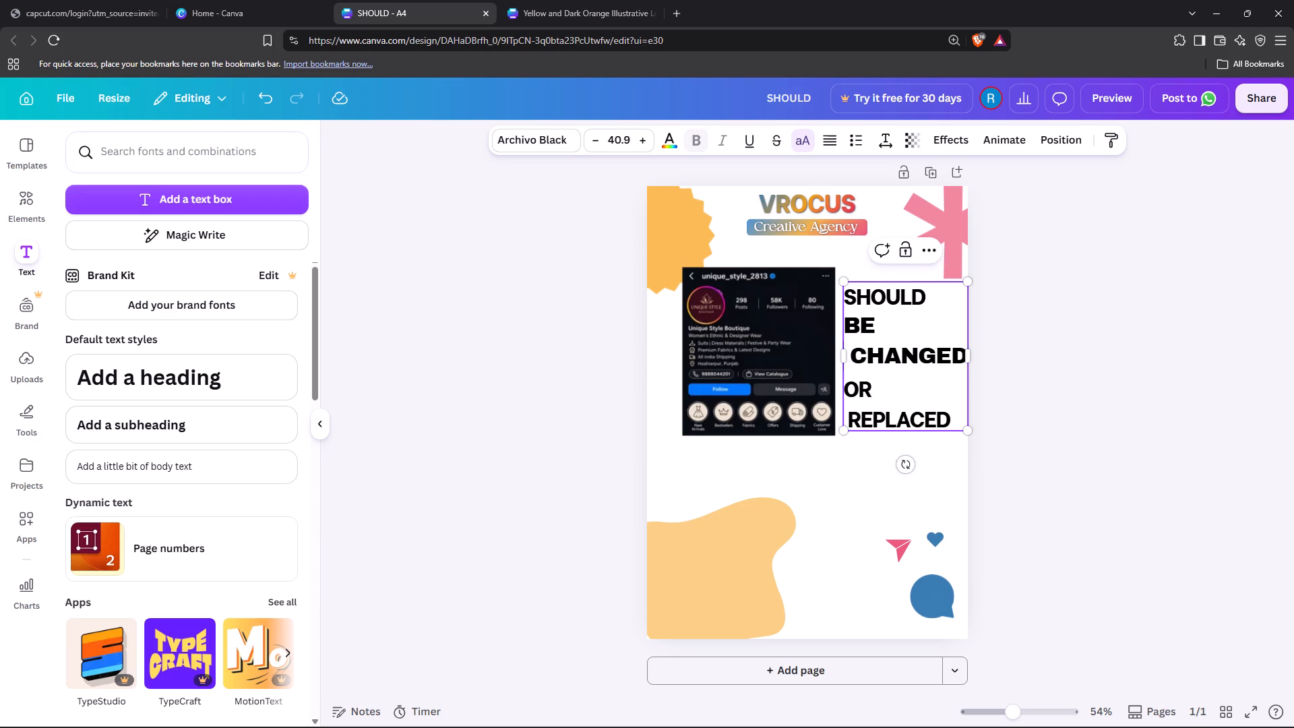
{"action": "key", "text": "Right"}
{"action": "key", "text": "BackSpace"}
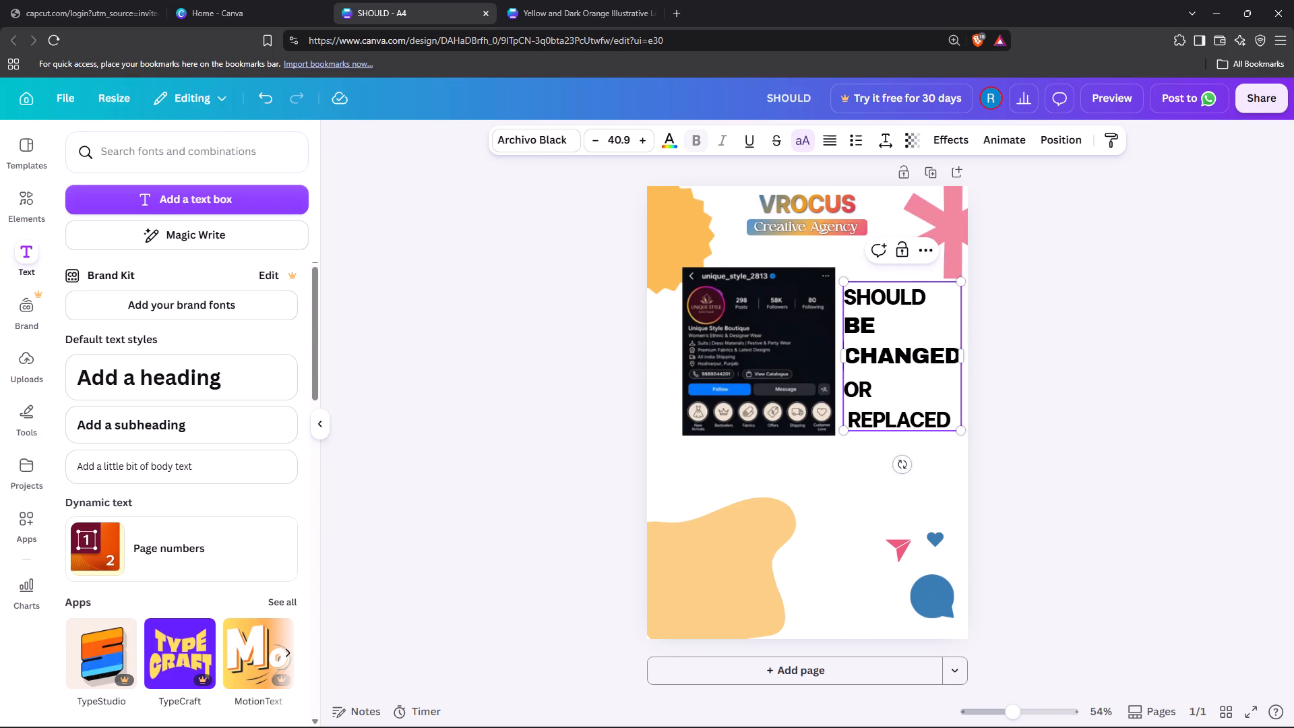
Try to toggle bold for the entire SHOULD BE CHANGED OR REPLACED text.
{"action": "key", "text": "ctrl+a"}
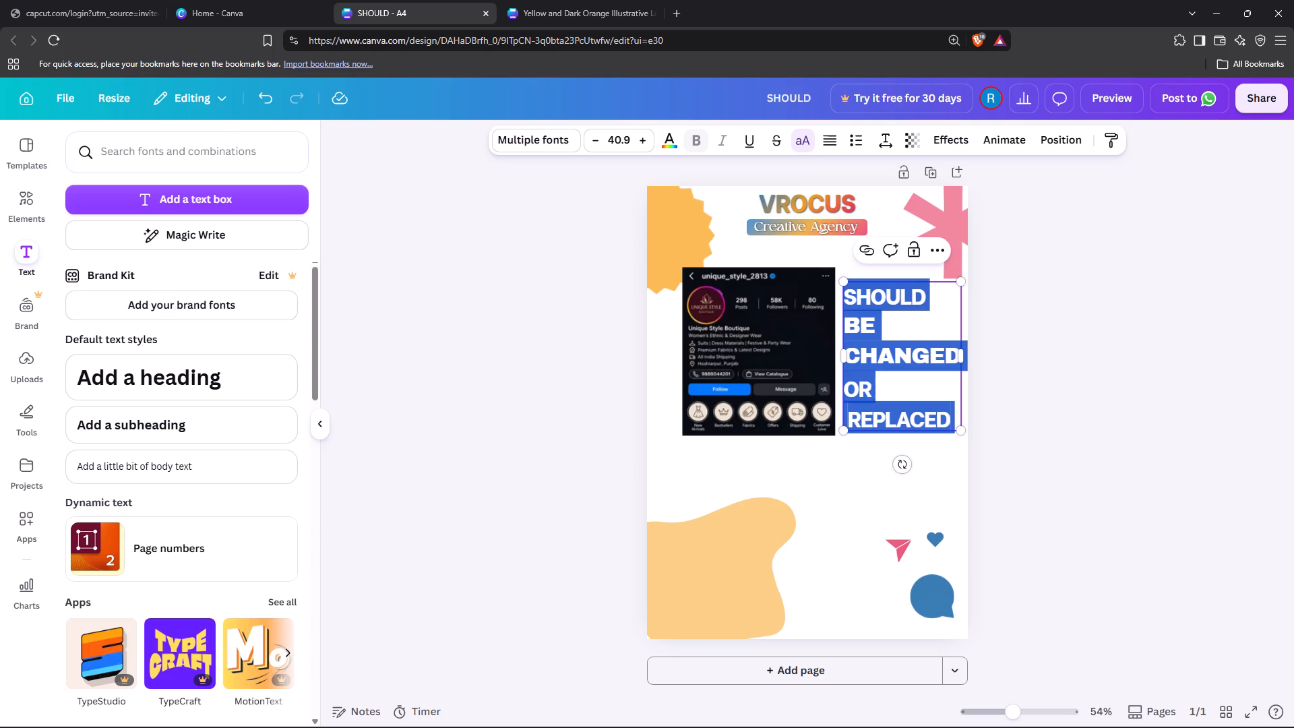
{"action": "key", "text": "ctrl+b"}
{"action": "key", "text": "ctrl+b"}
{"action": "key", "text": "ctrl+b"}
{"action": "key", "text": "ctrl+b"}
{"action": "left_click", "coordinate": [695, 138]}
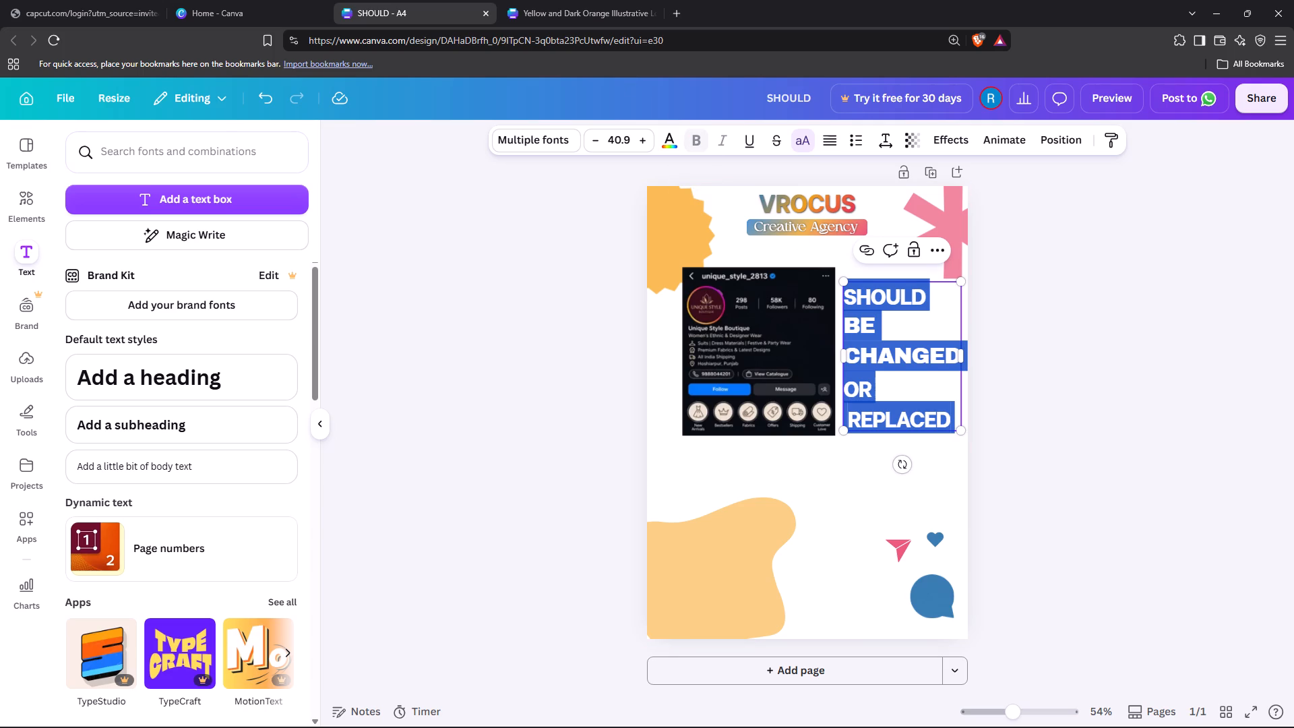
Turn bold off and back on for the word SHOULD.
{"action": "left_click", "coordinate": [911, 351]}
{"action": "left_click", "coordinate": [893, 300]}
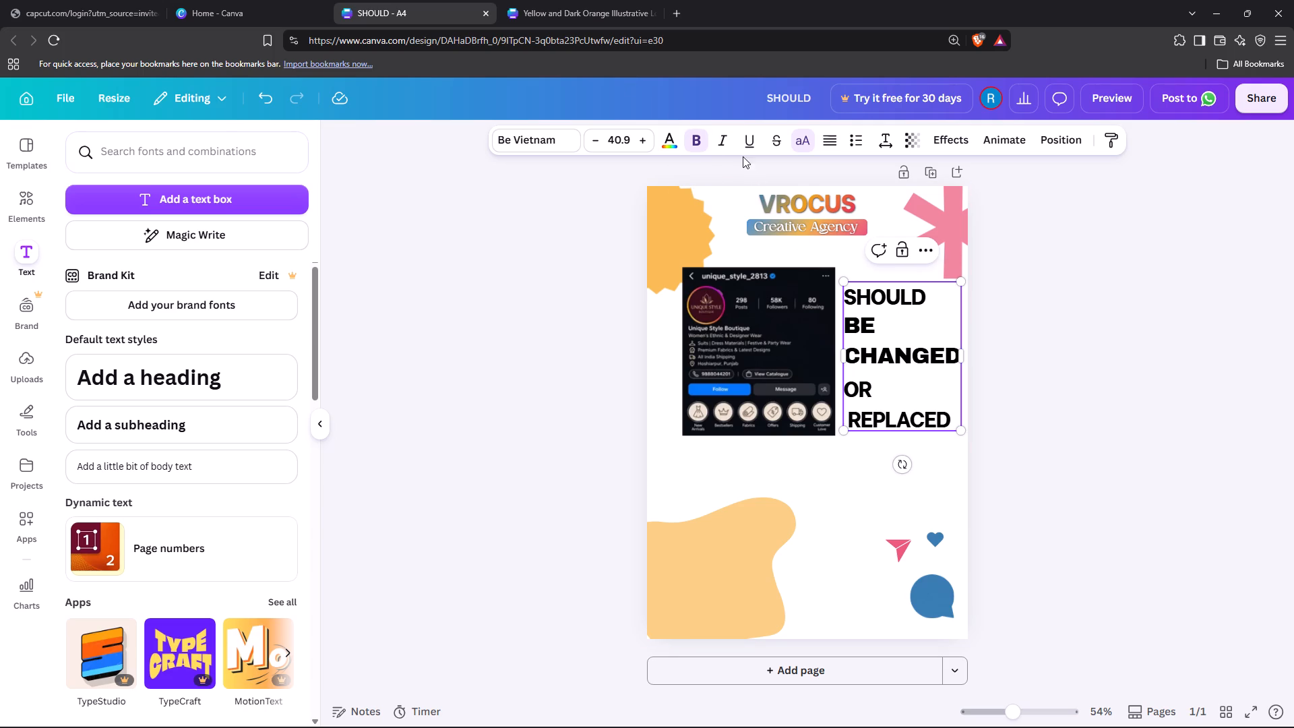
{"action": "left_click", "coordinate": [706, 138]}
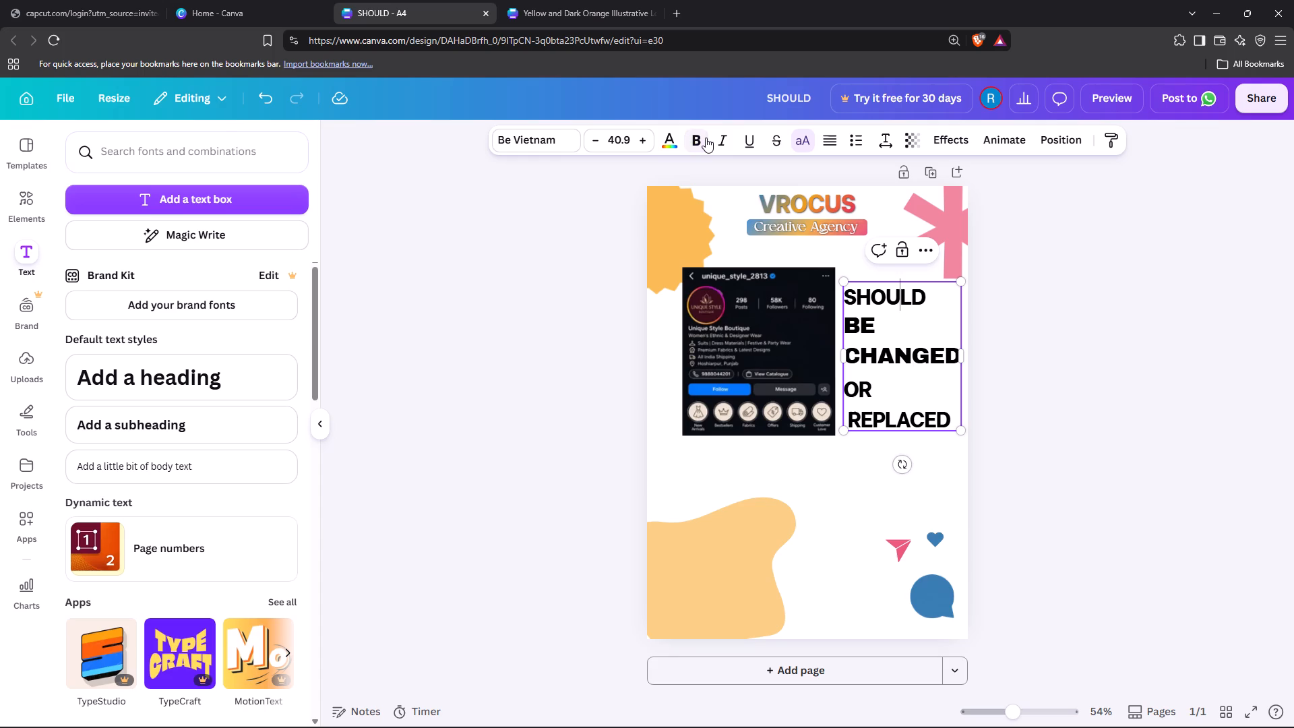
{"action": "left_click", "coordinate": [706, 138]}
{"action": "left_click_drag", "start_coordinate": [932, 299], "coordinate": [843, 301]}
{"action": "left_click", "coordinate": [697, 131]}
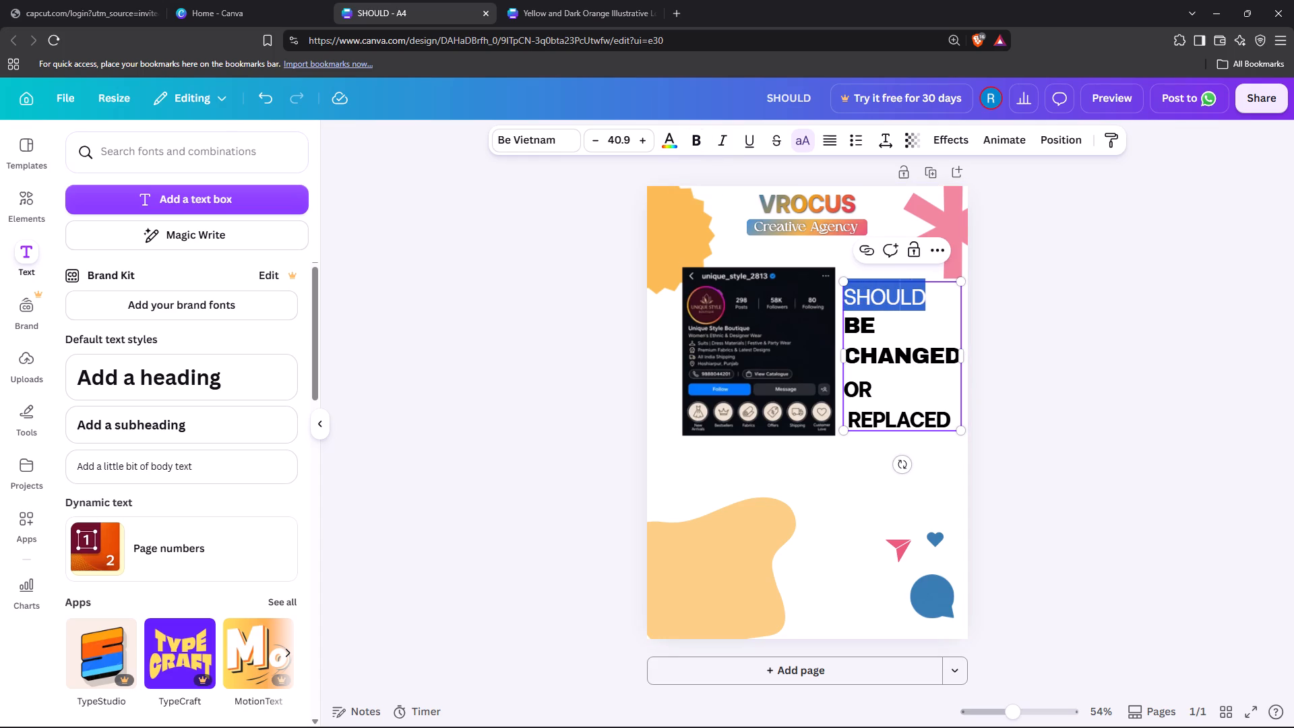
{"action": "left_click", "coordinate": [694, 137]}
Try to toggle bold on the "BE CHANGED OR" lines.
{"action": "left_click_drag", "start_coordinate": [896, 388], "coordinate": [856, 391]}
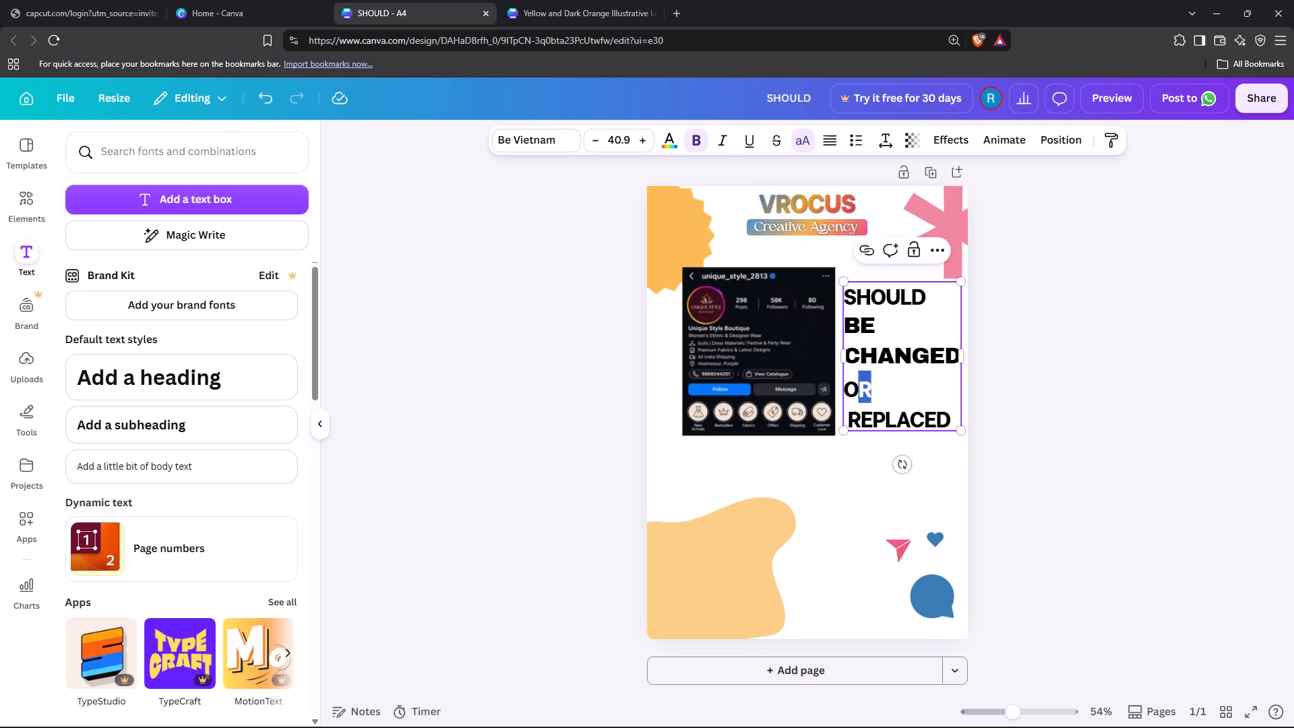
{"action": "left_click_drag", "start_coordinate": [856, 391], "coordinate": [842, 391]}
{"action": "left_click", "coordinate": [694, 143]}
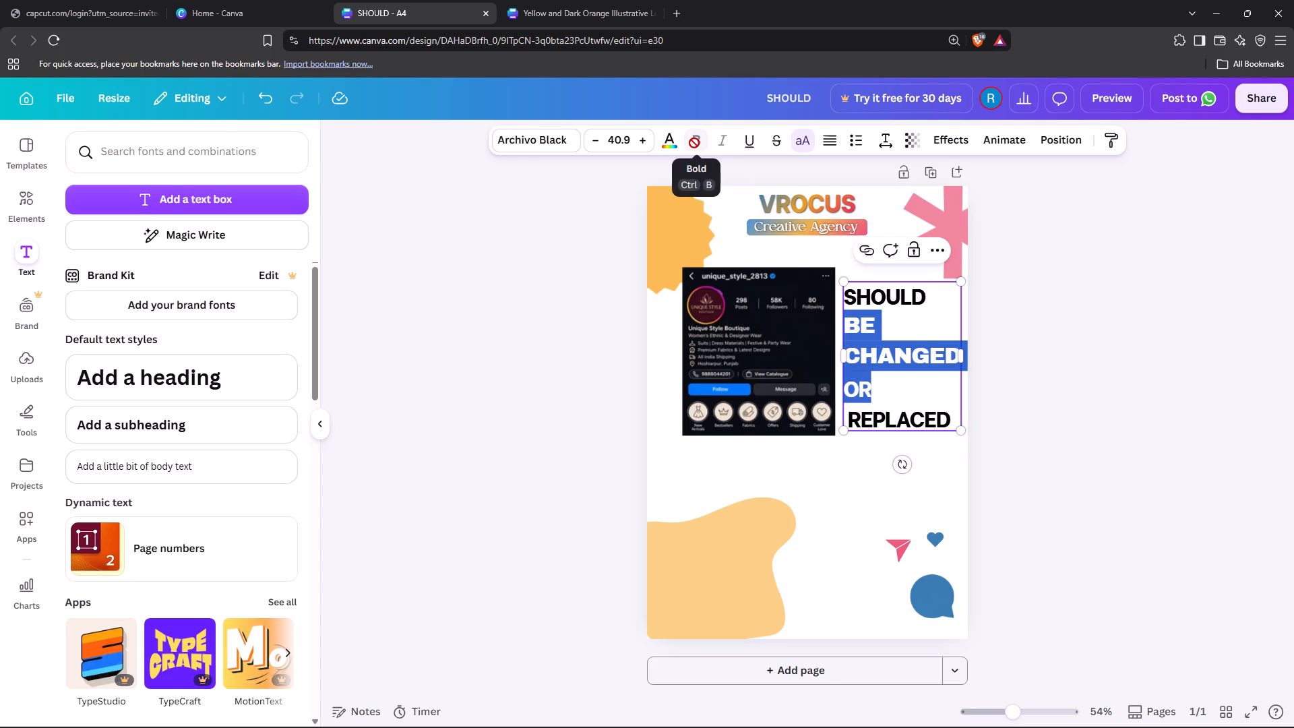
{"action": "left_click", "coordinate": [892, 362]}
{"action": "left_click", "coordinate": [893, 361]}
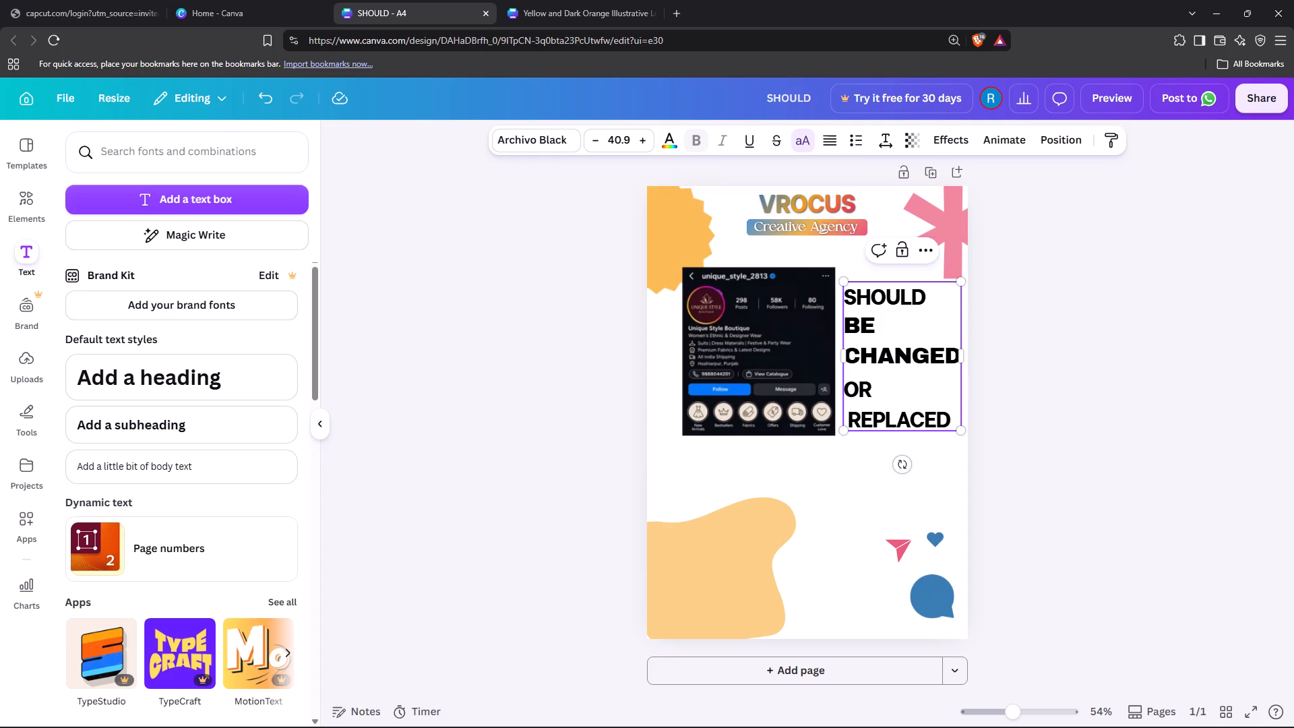
Set the font of the entire SHOULD BE CHANGED OR REPLACED text to Anton.
{"action": "left_click_drag", "start_coordinate": [946, 423], "coordinate": [851, 334]}
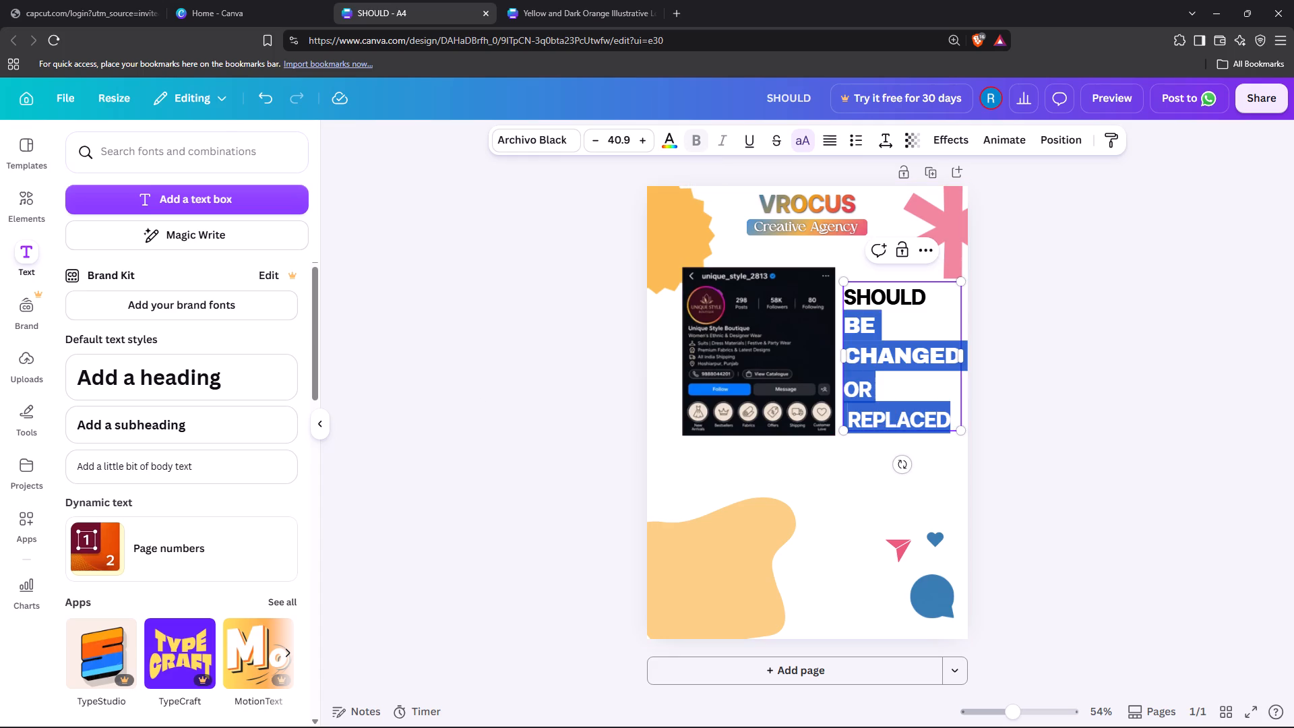
{"action": "left_click_drag", "start_coordinate": [851, 334], "coordinate": [840, 303]}
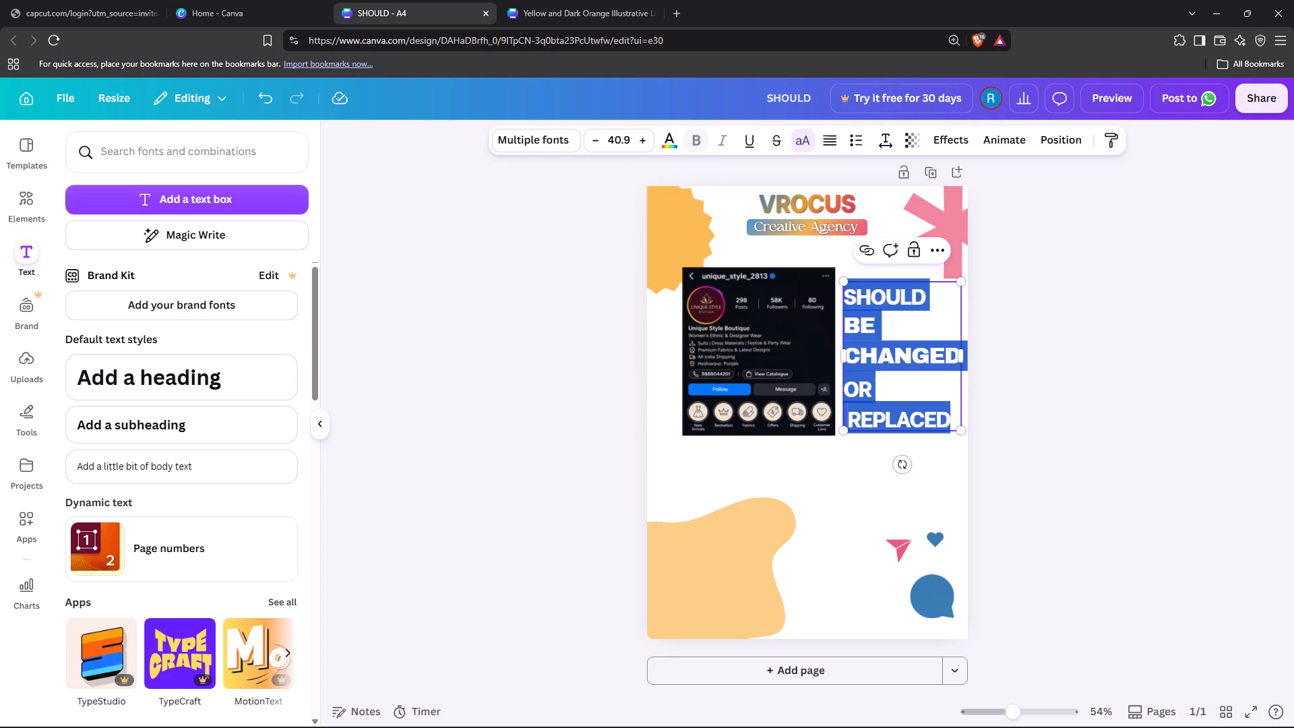
{"action": "left_click", "coordinate": [551, 135]}
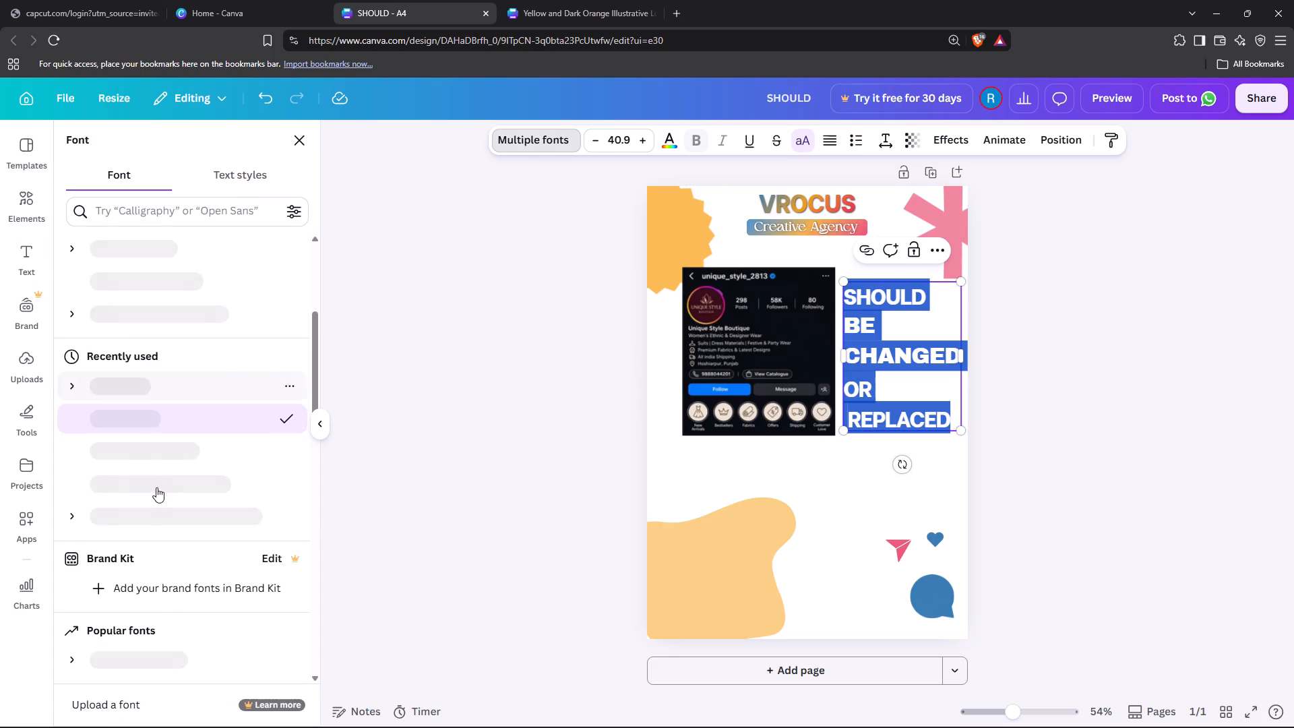
{"action": "scroll", "coordinate": [195, 506], "scroll_direction": "down", "scroll_amount": 1}
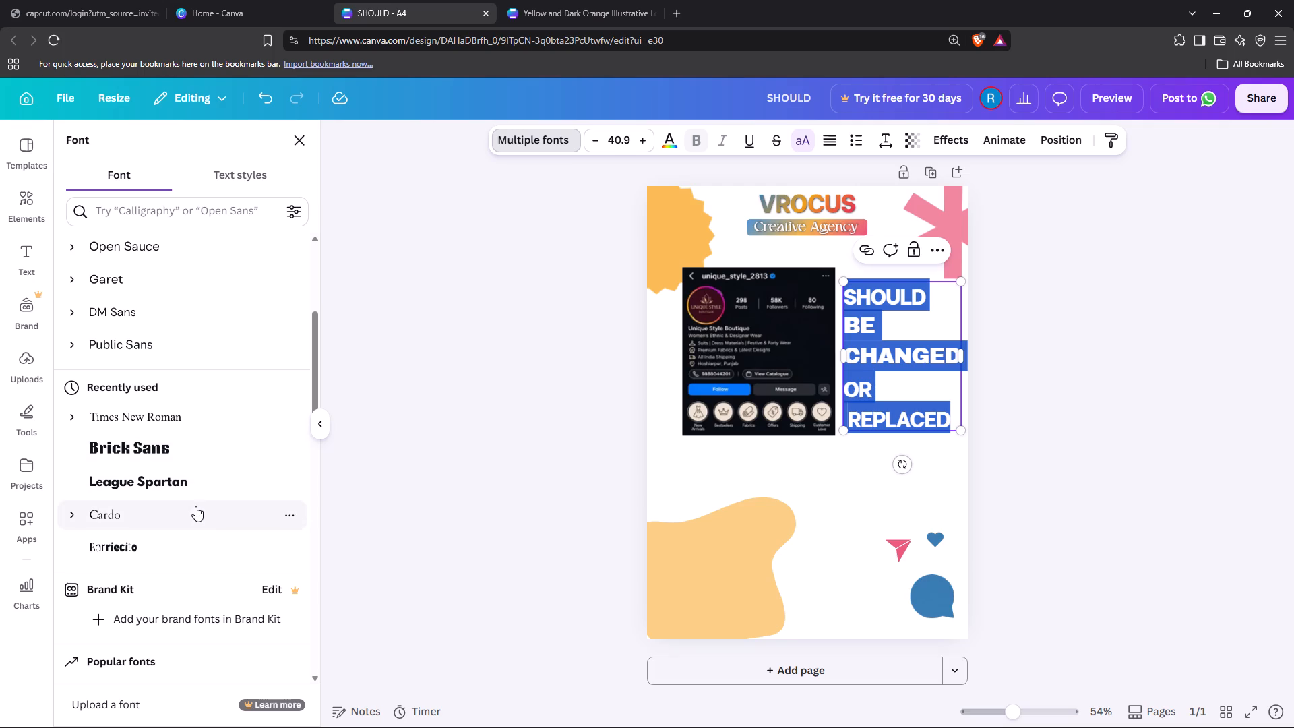
{"action": "scroll", "coordinate": [195, 506], "scroll_direction": "down", "scroll_amount": 2}
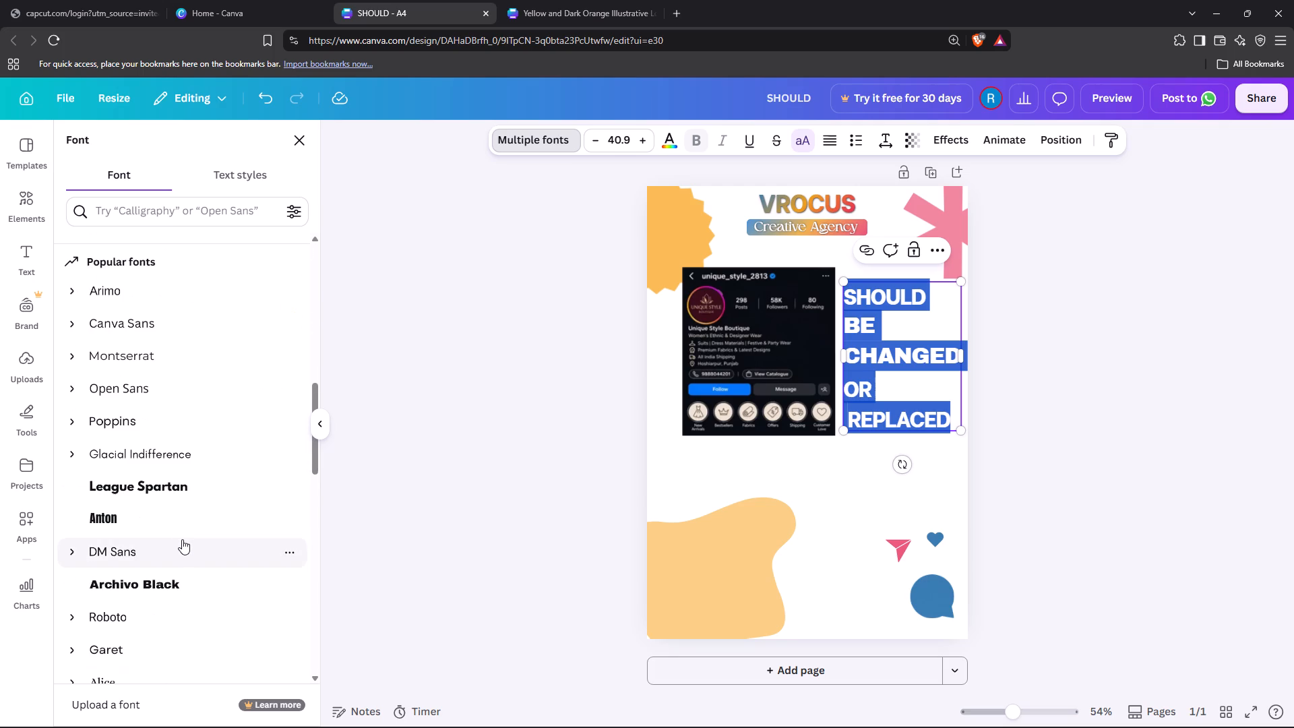
{"action": "left_click", "coordinate": [174, 522]}
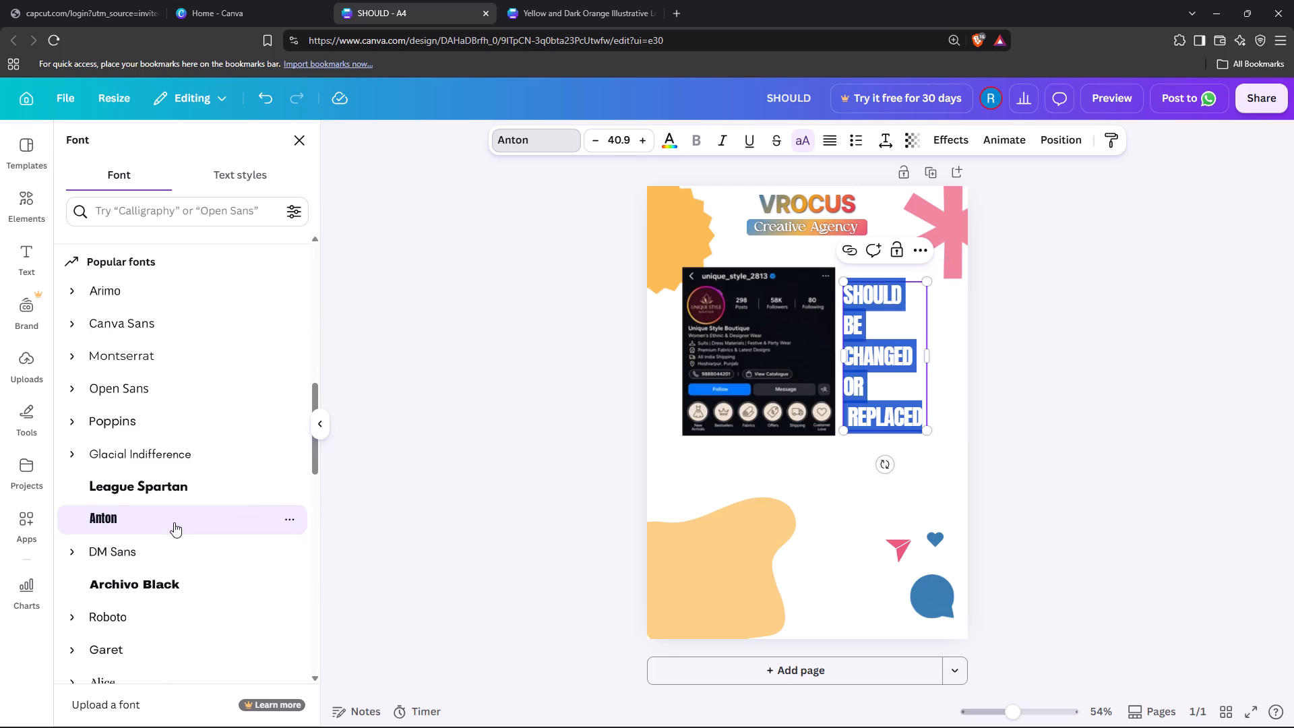
Enlarge the SHOULD BE CHANGED OR REPLACED text box to a font size of about 46.9.
{"action": "left_click_drag", "start_coordinate": [925, 432], "coordinate": [940, 441]}
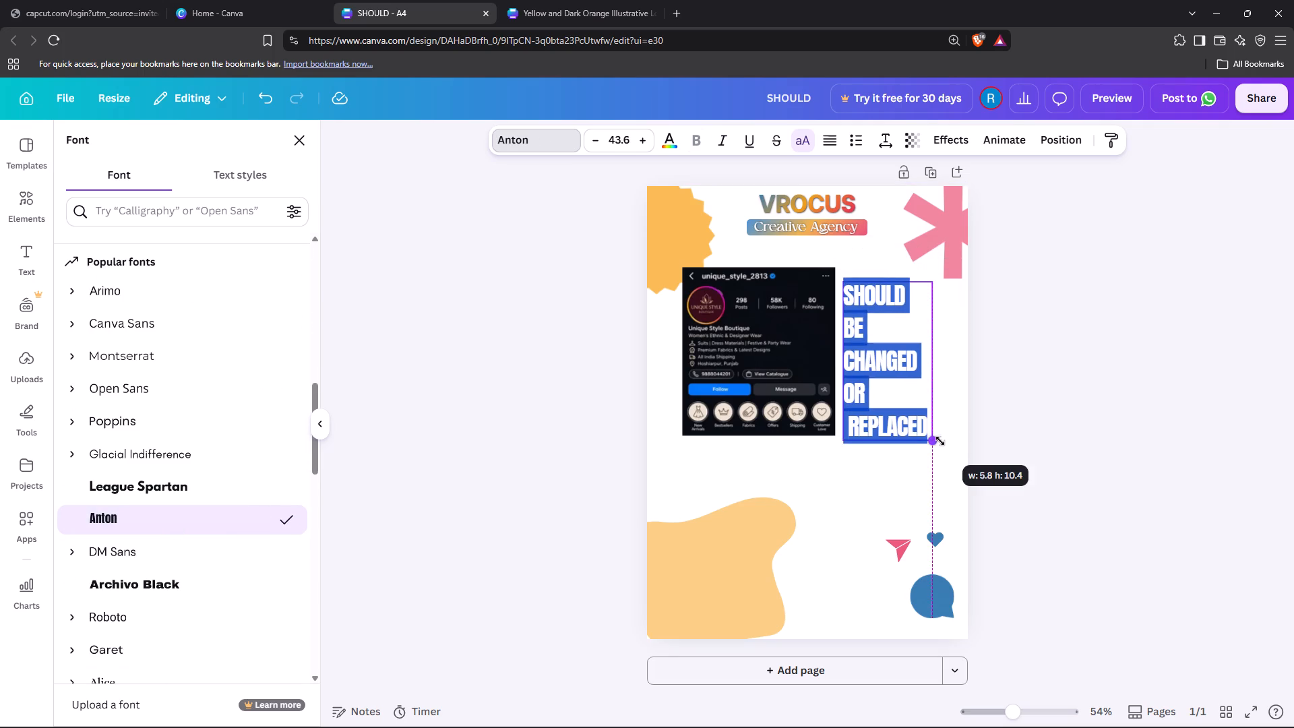
{"action": "left_click_drag", "start_coordinate": [940, 441], "coordinate": [949, 448]}
{"action": "left_click", "coordinate": [995, 361]}
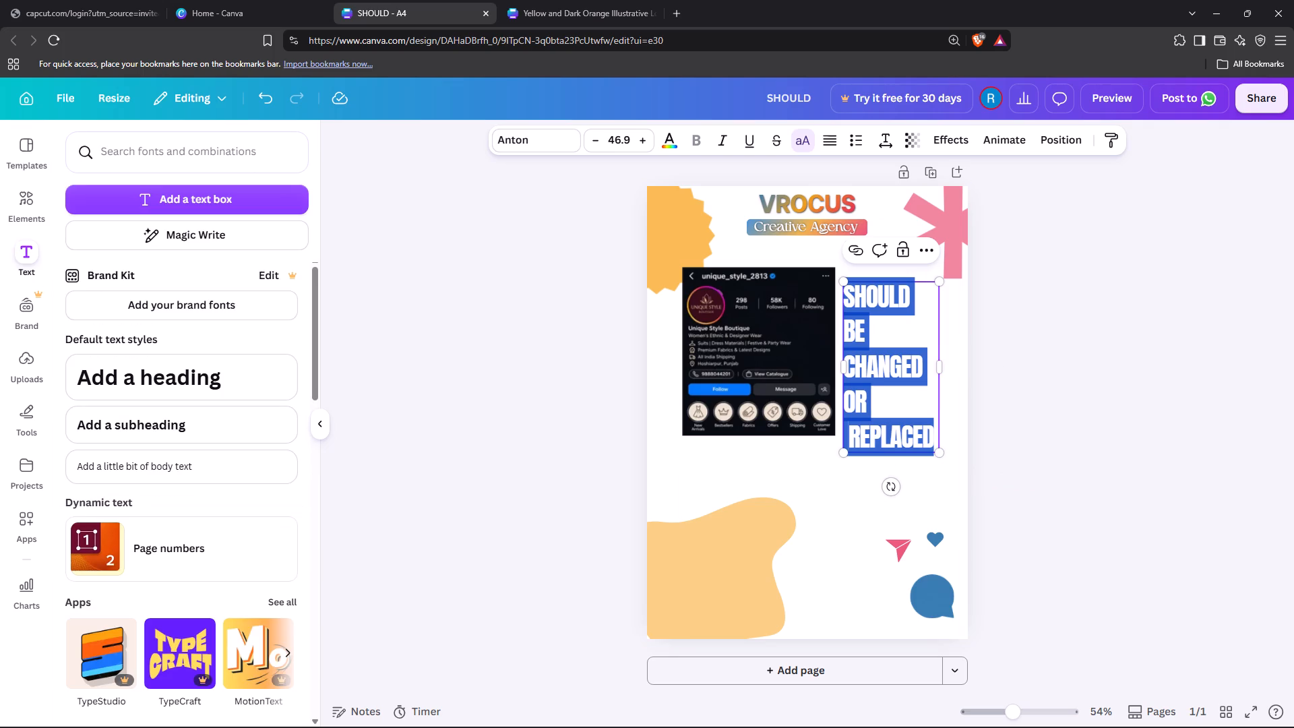
Remove the leading space before REPLACED in the text beside the profile screenshot.
{"action": "left_click", "coordinate": [862, 347]}
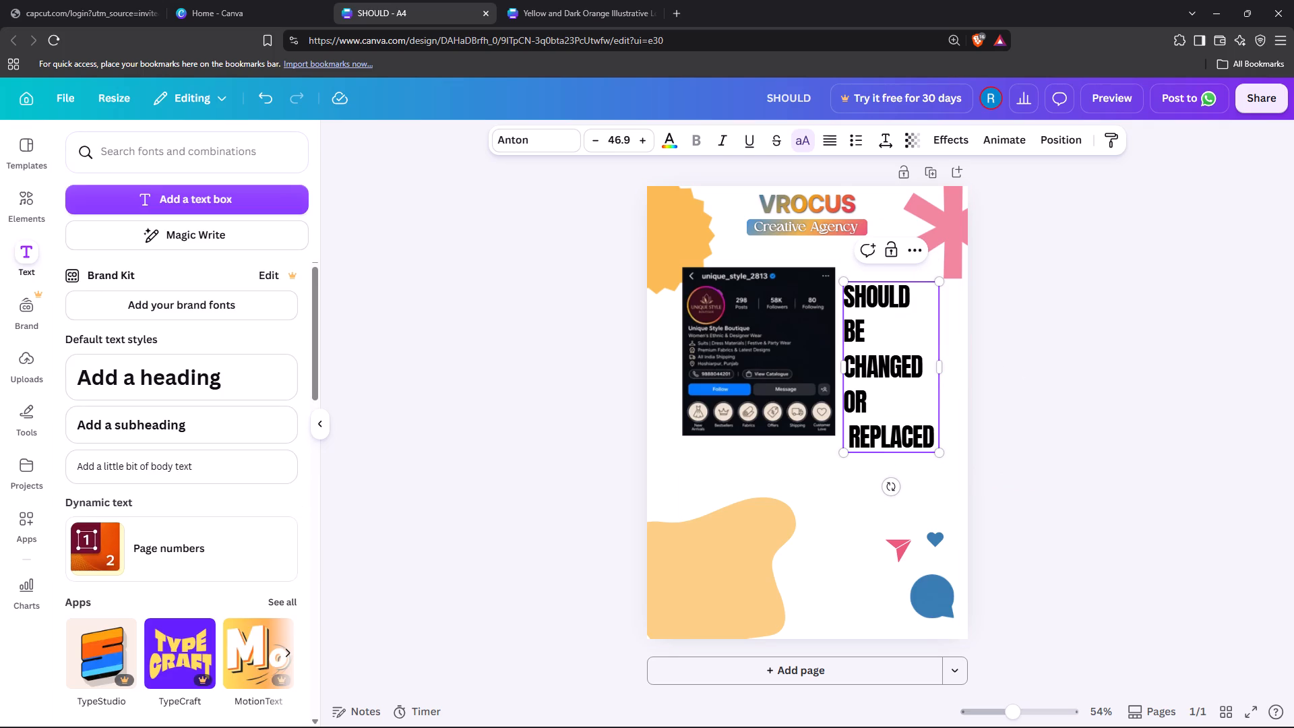
{"action": "left_click", "coordinate": [847, 437]}
{"action": "key", "text": "BackSpace"}
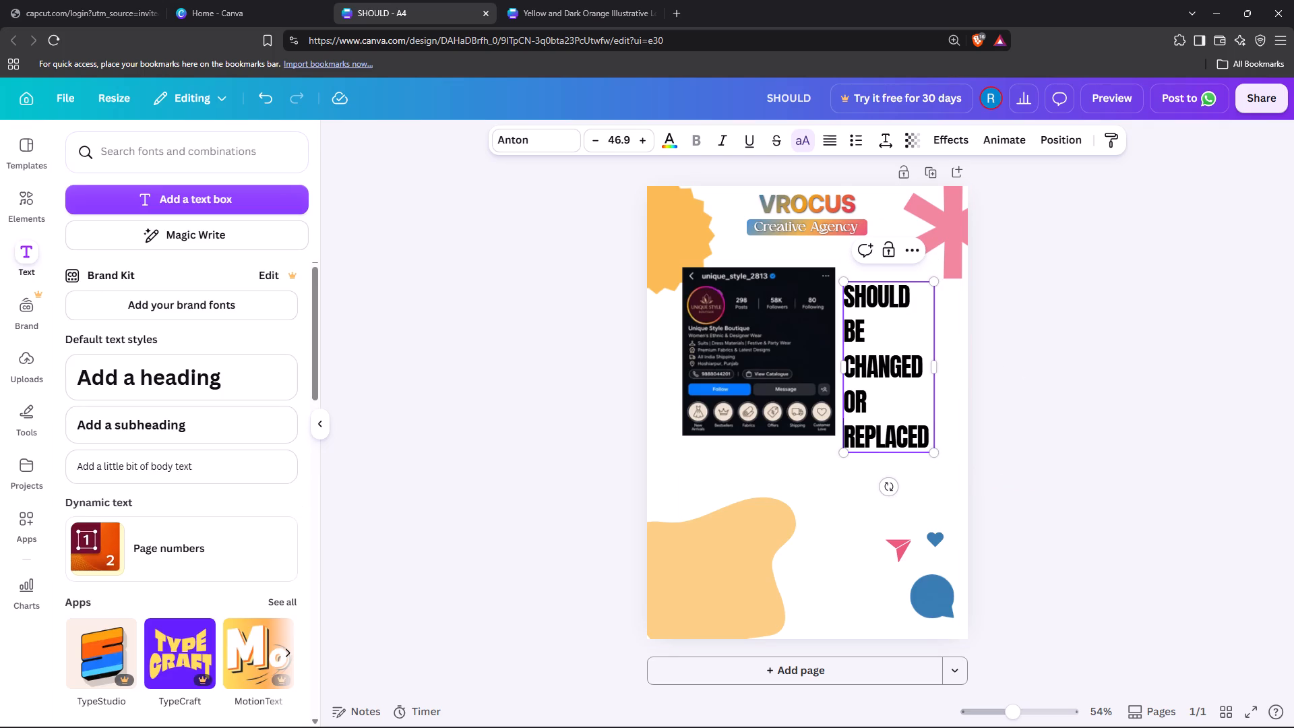
{"action": "left_click", "coordinate": [1047, 400]}
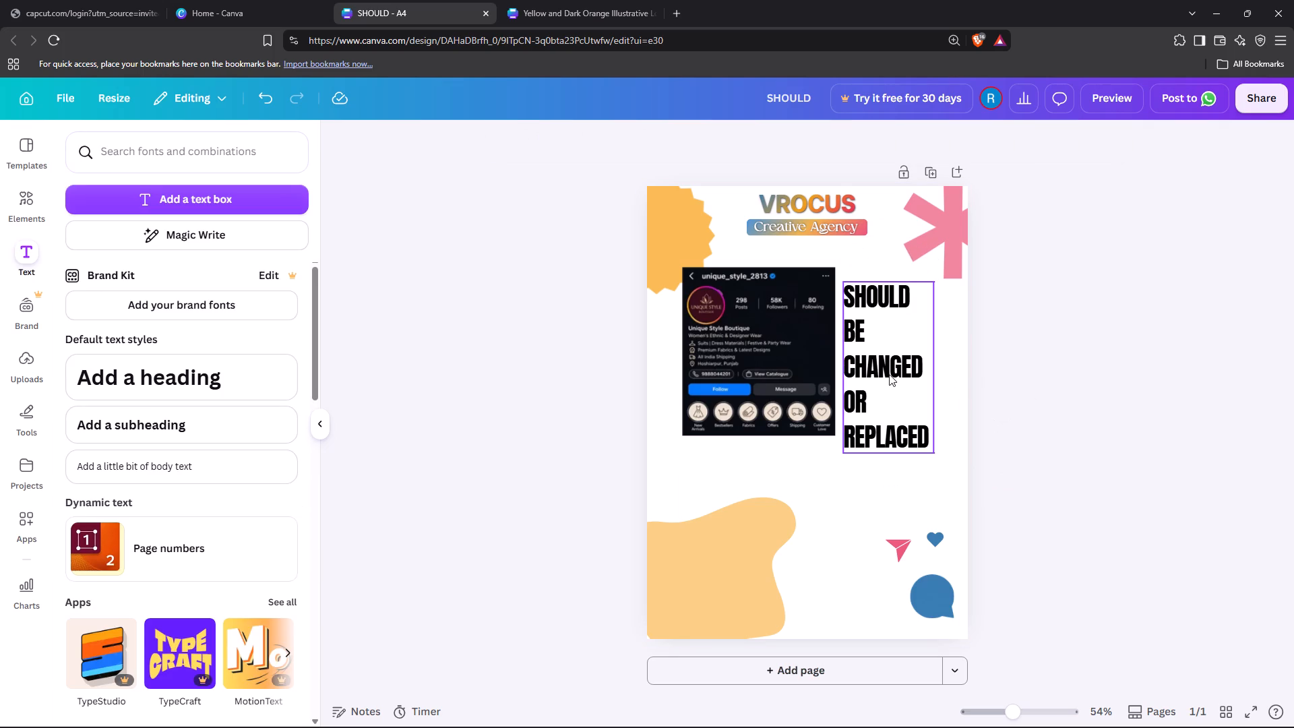
Move the SHOULD BE CHANGED OR REPLACED text up level with the profile screenshot and enlarge it to a font size of about 48.6.
{"action": "left_click_drag", "start_coordinate": [889, 370], "coordinate": [891, 353]}
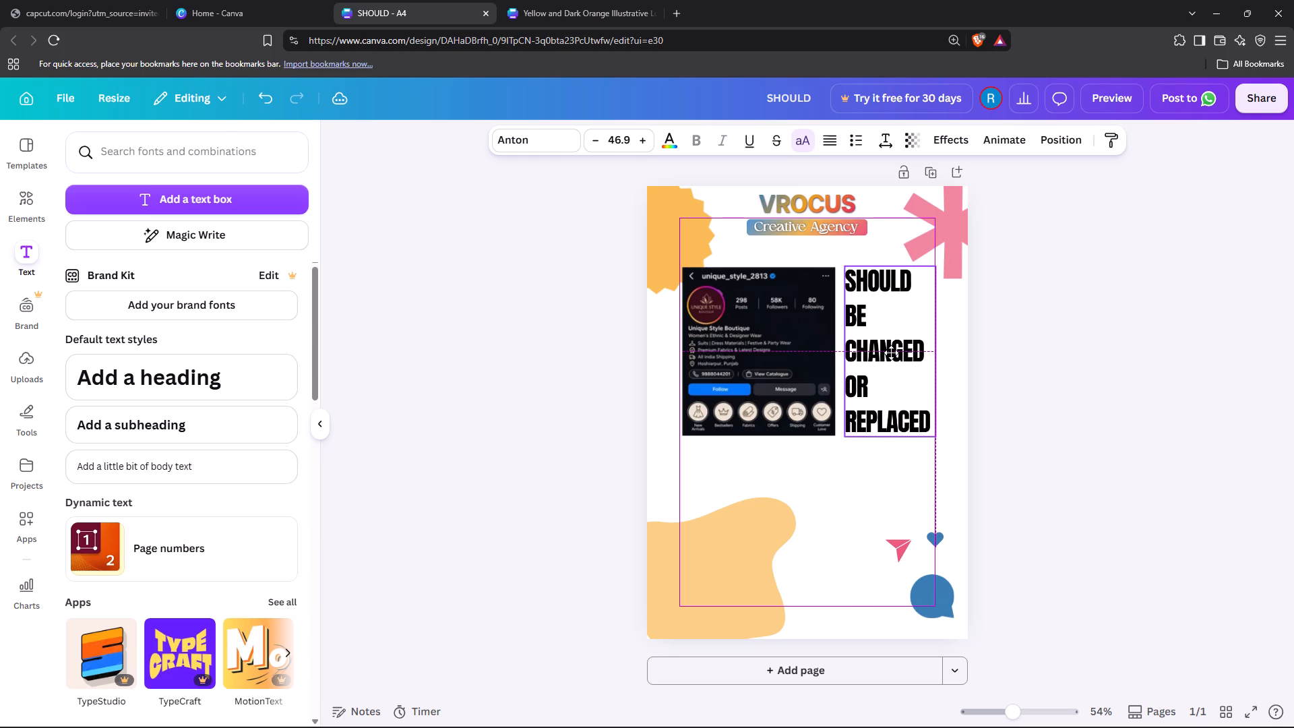
{"action": "left_click_drag", "start_coordinate": [891, 353], "coordinate": [892, 355]}
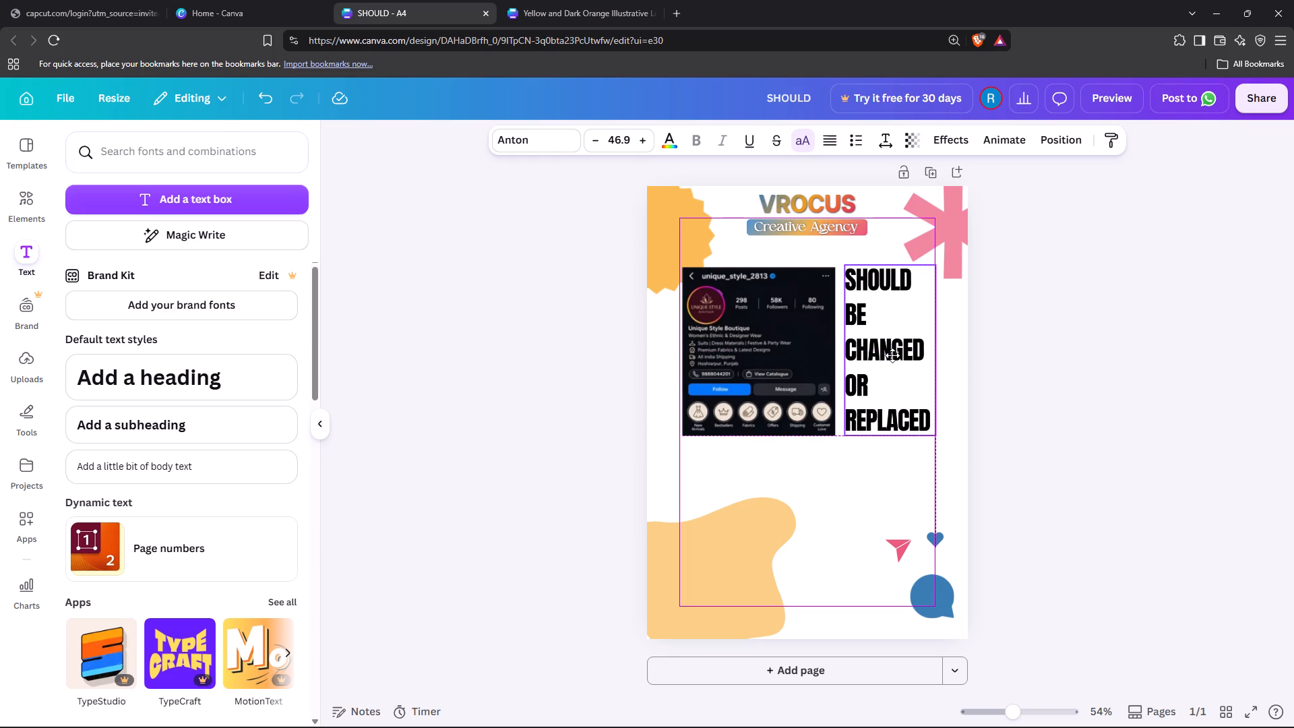
{"action": "left_click_drag", "start_coordinate": [892, 355], "coordinate": [892, 353]}
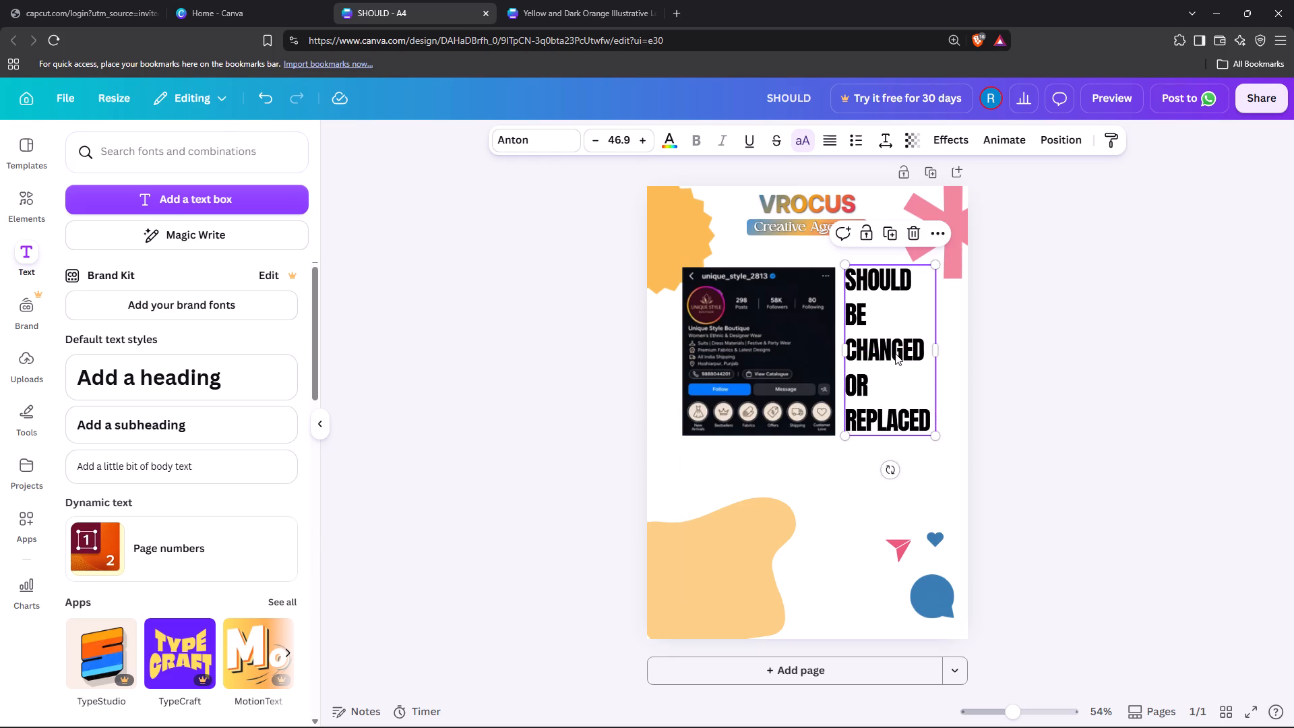
{"action": "left_click_drag", "start_coordinate": [935, 434], "coordinate": [942, 437]}
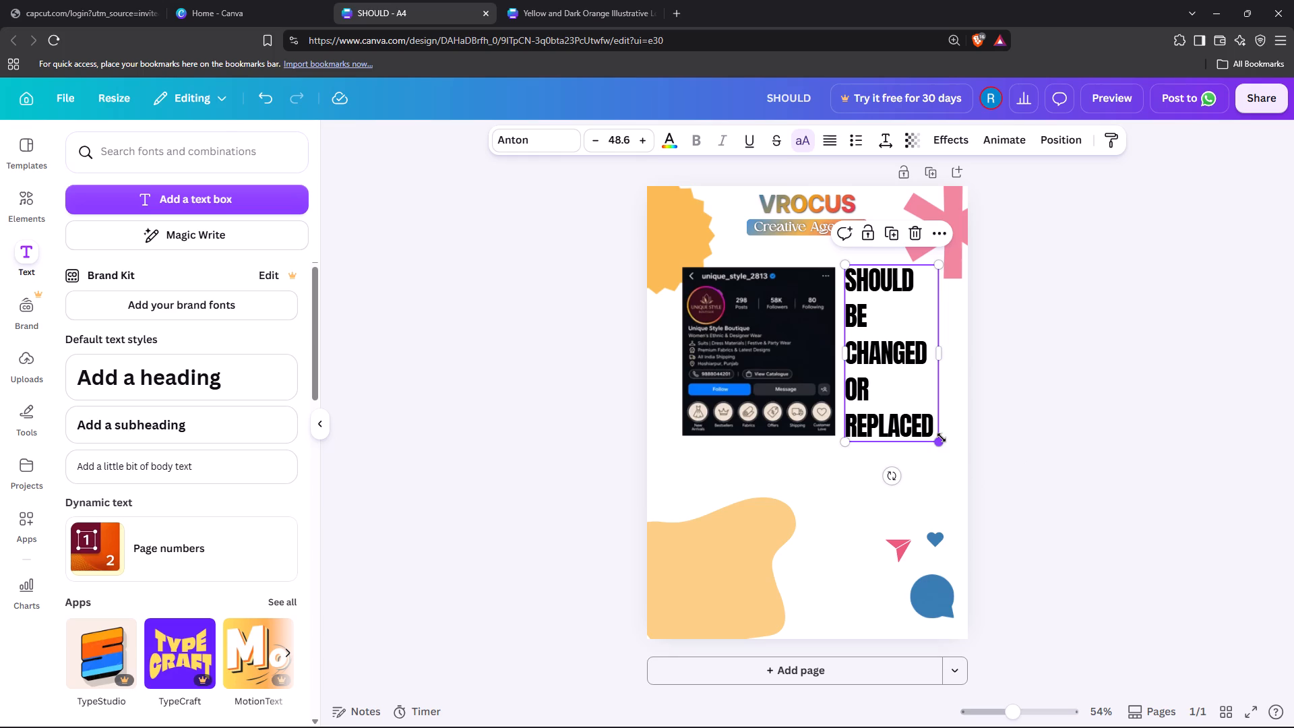
{"action": "key", "text": "Up"}
{"action": "key", "text": "Up"}
{"action": "key", "text": "Down"}
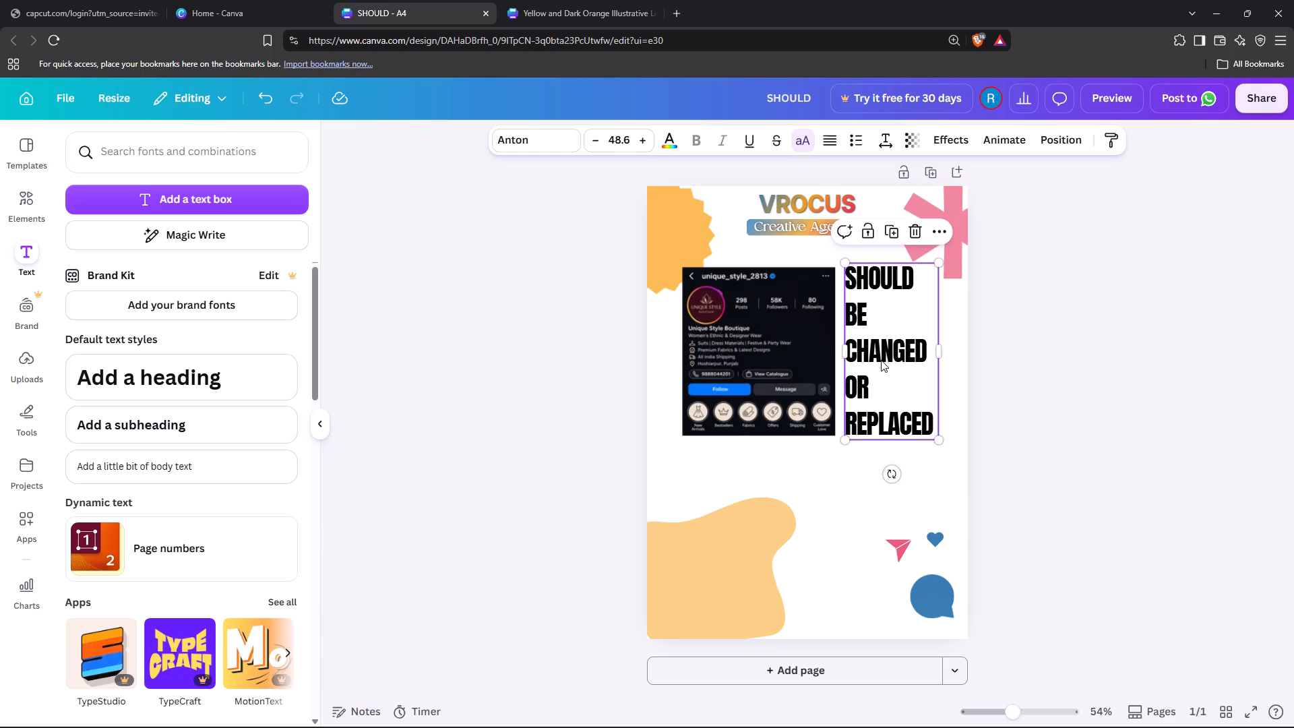
Open the text colour choices for the SHOULD BE CHANGED OR REPLACED text.
{"action": "left_click", "coordinate": [670, 142]}
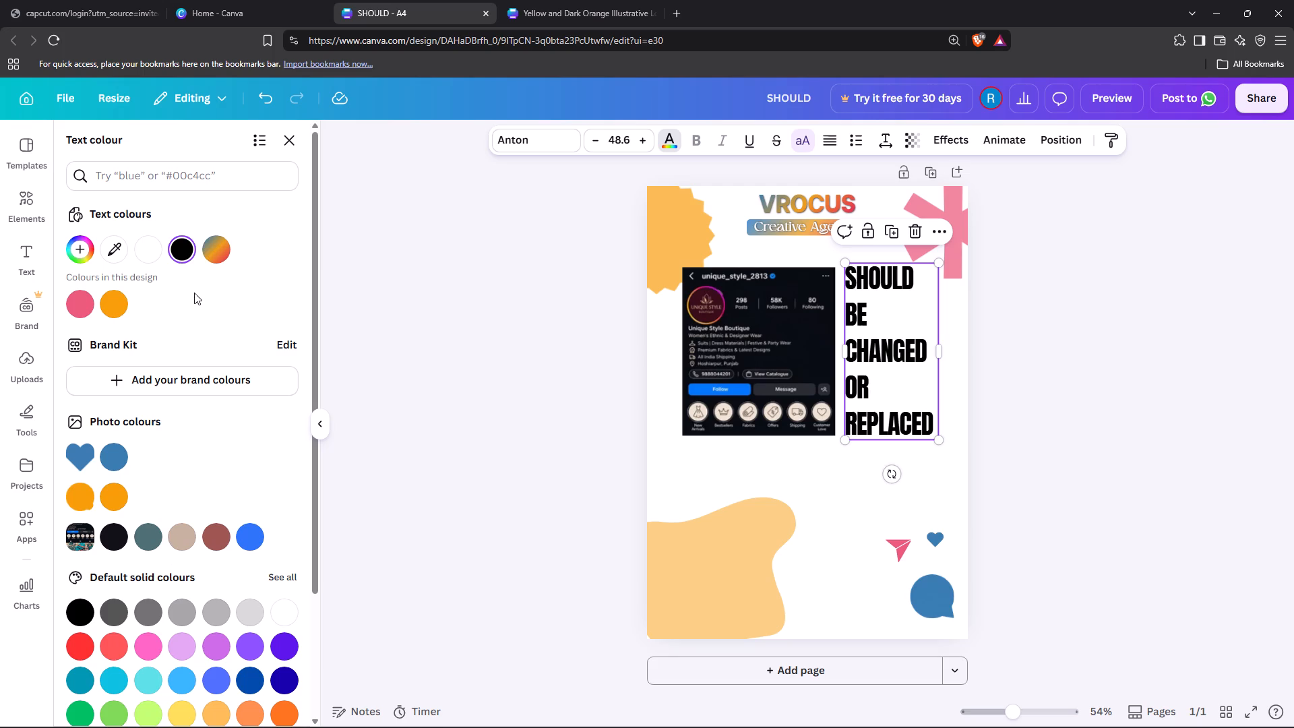
Colour the SHOULD BE CHANGED OR REPLACED text with the blue, orange and red gradient used in this design.
{"action": "left_click", "coordinate": [216, 241]}
{"action": "left_click", "coordinate": [1114, 395]}
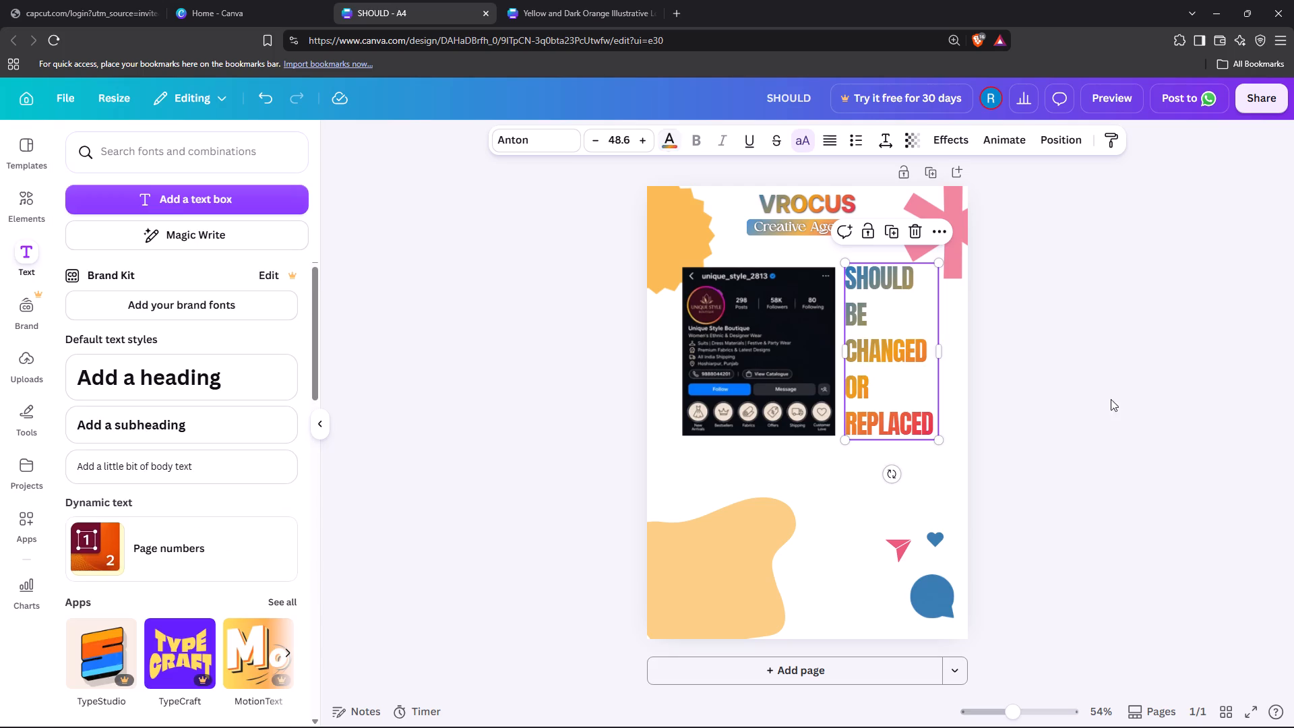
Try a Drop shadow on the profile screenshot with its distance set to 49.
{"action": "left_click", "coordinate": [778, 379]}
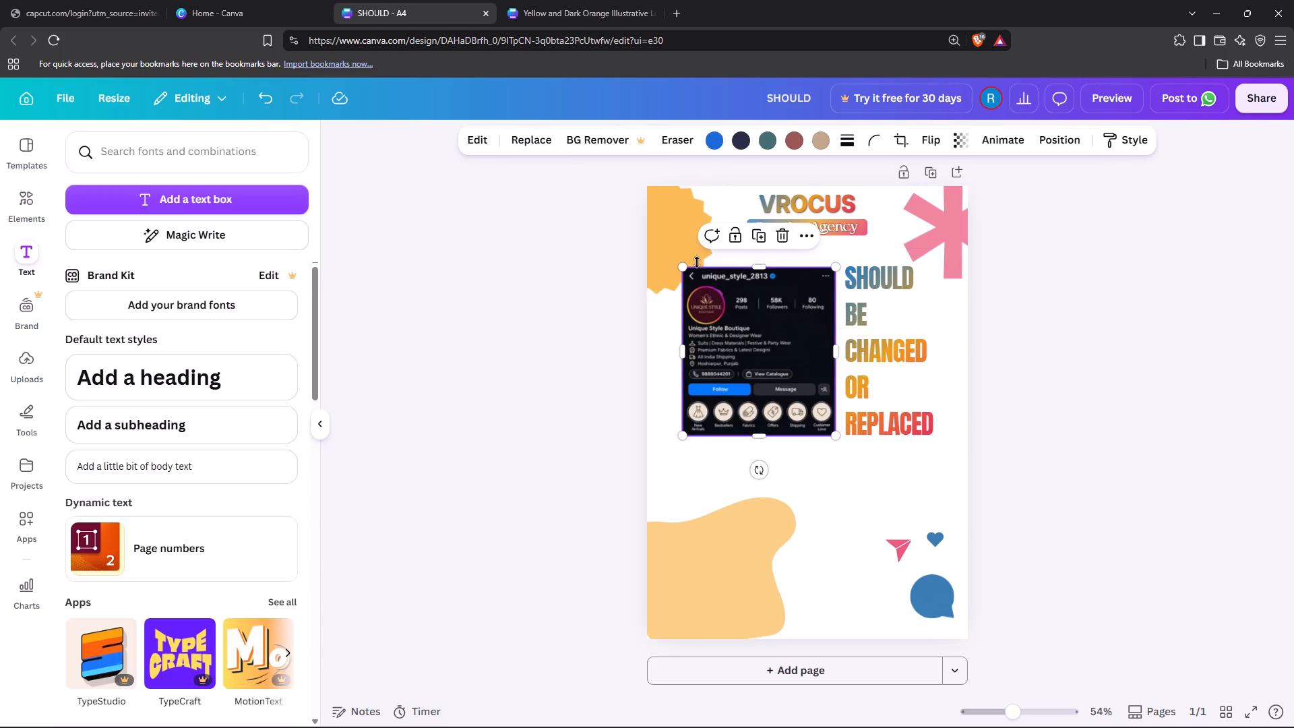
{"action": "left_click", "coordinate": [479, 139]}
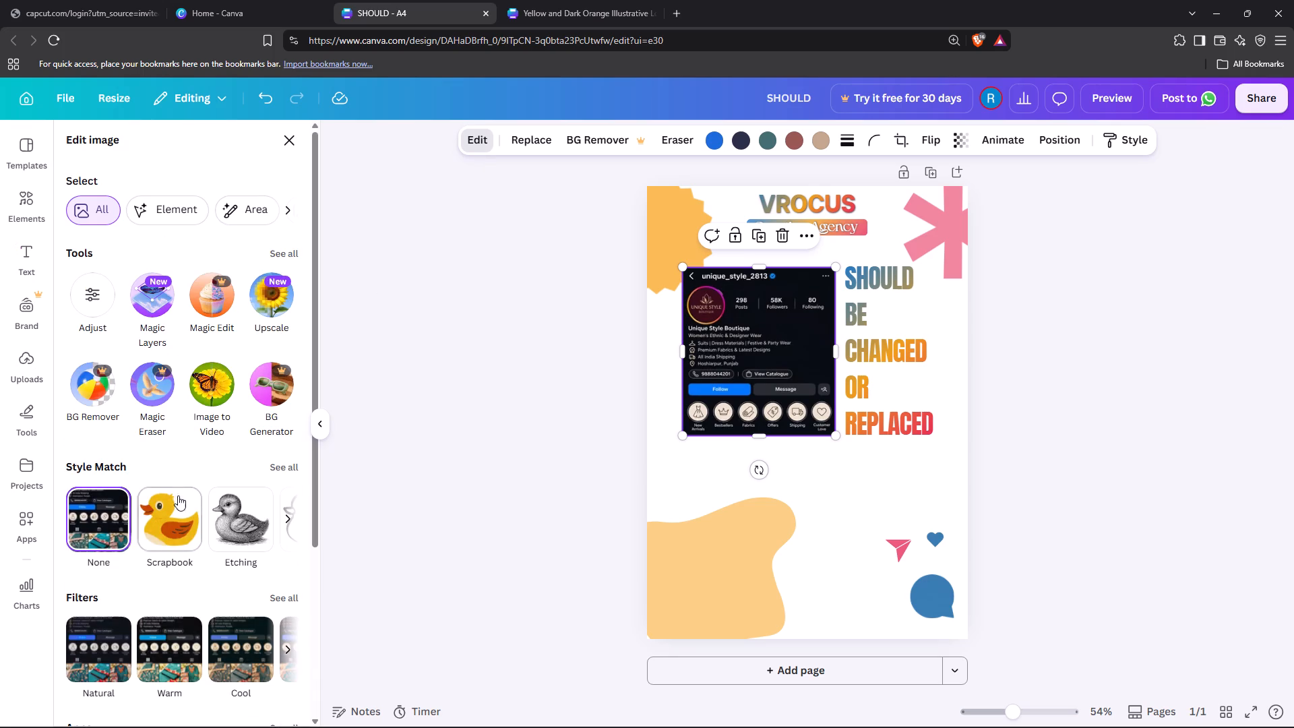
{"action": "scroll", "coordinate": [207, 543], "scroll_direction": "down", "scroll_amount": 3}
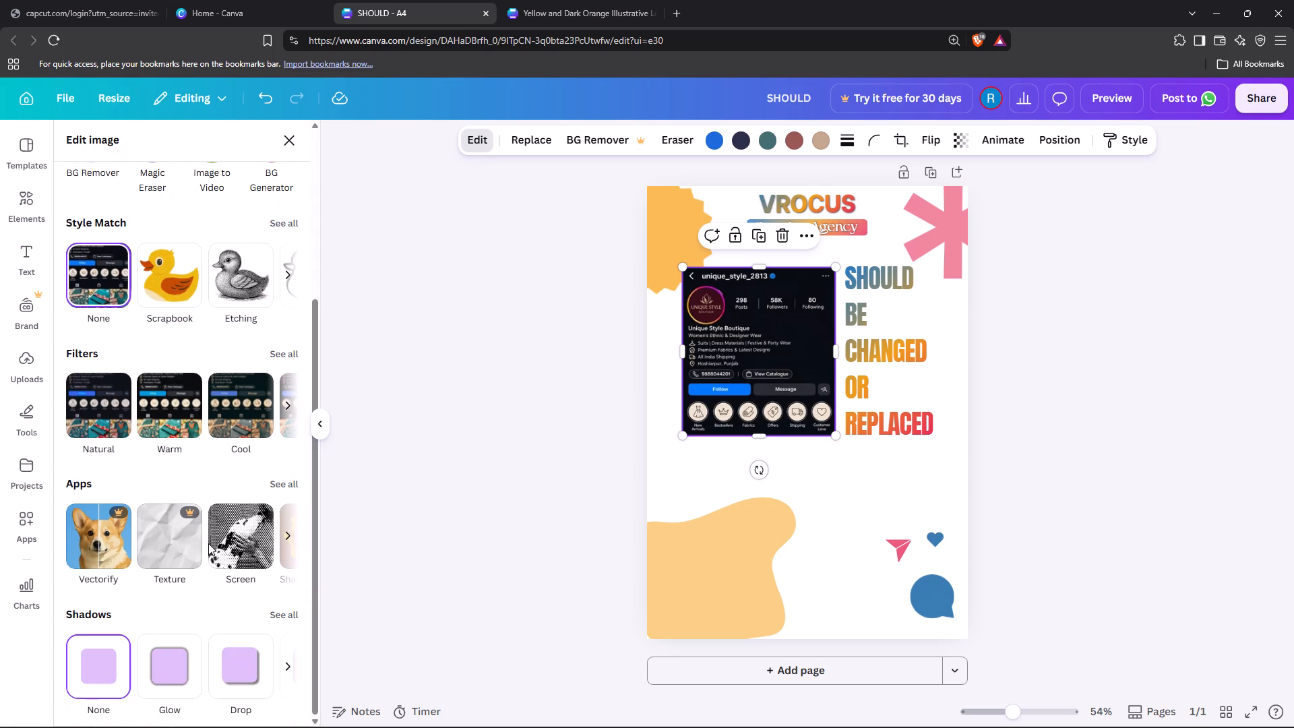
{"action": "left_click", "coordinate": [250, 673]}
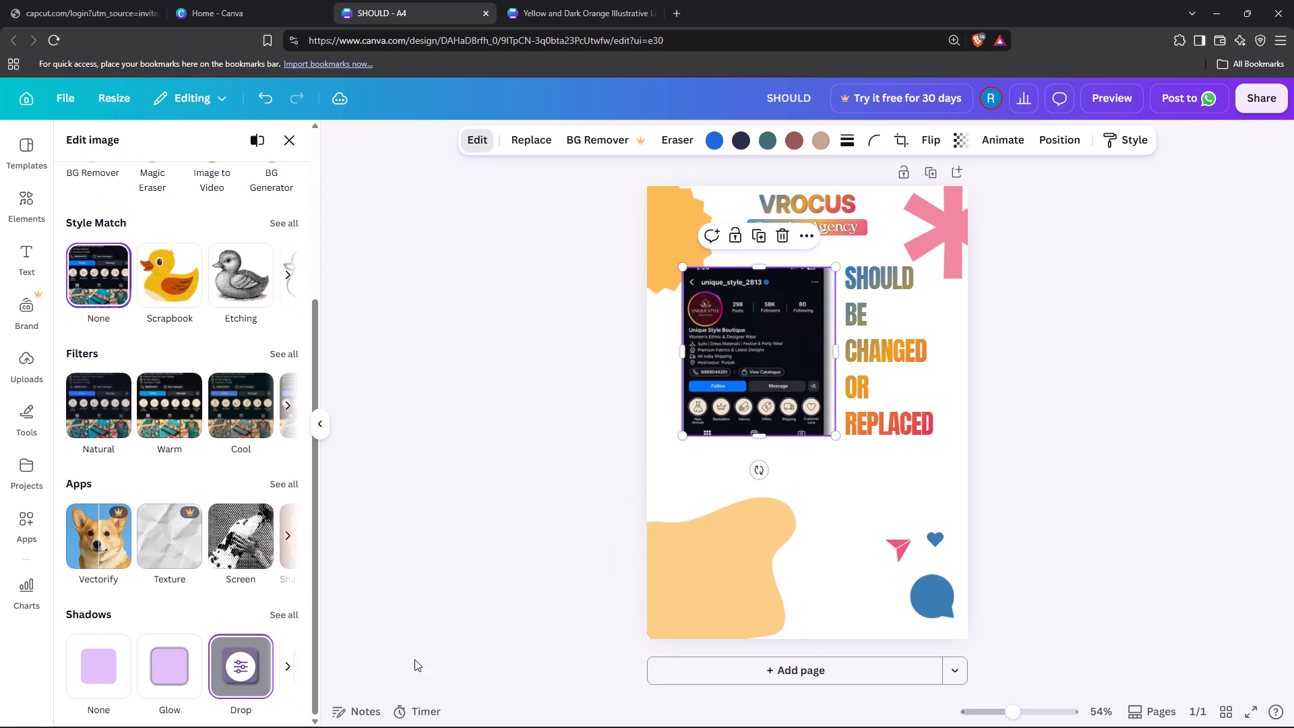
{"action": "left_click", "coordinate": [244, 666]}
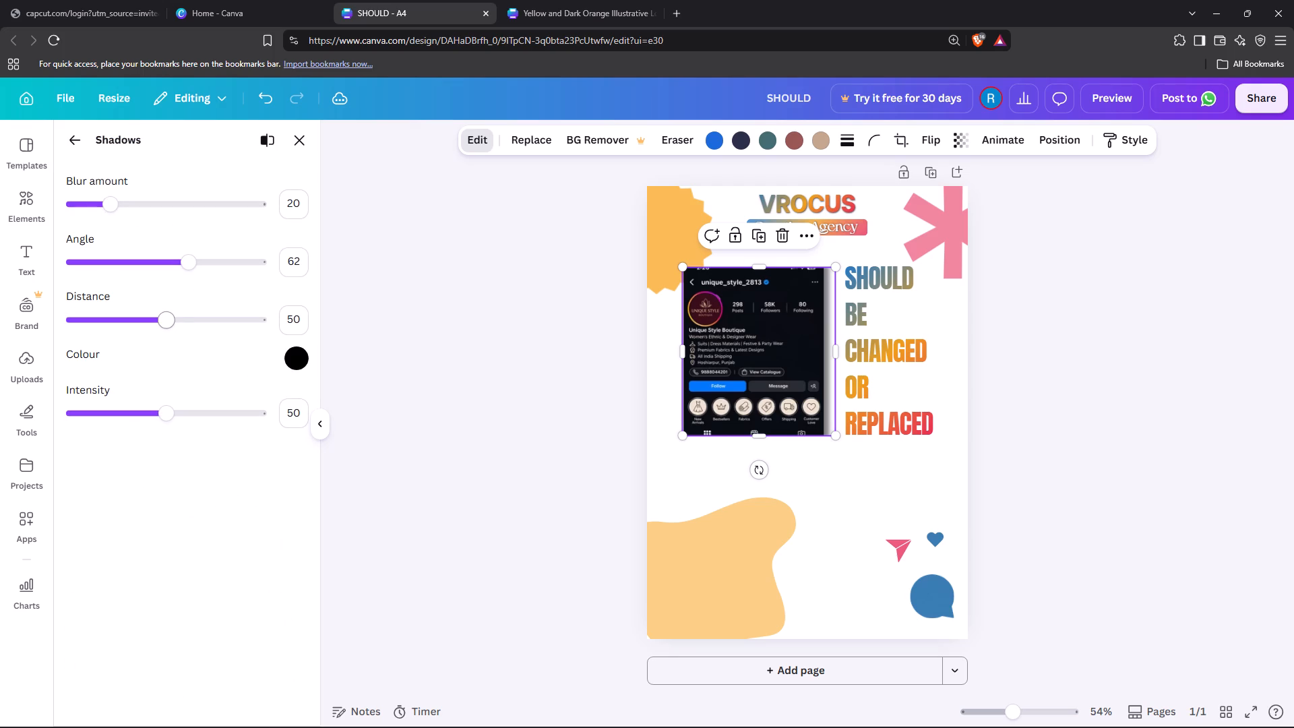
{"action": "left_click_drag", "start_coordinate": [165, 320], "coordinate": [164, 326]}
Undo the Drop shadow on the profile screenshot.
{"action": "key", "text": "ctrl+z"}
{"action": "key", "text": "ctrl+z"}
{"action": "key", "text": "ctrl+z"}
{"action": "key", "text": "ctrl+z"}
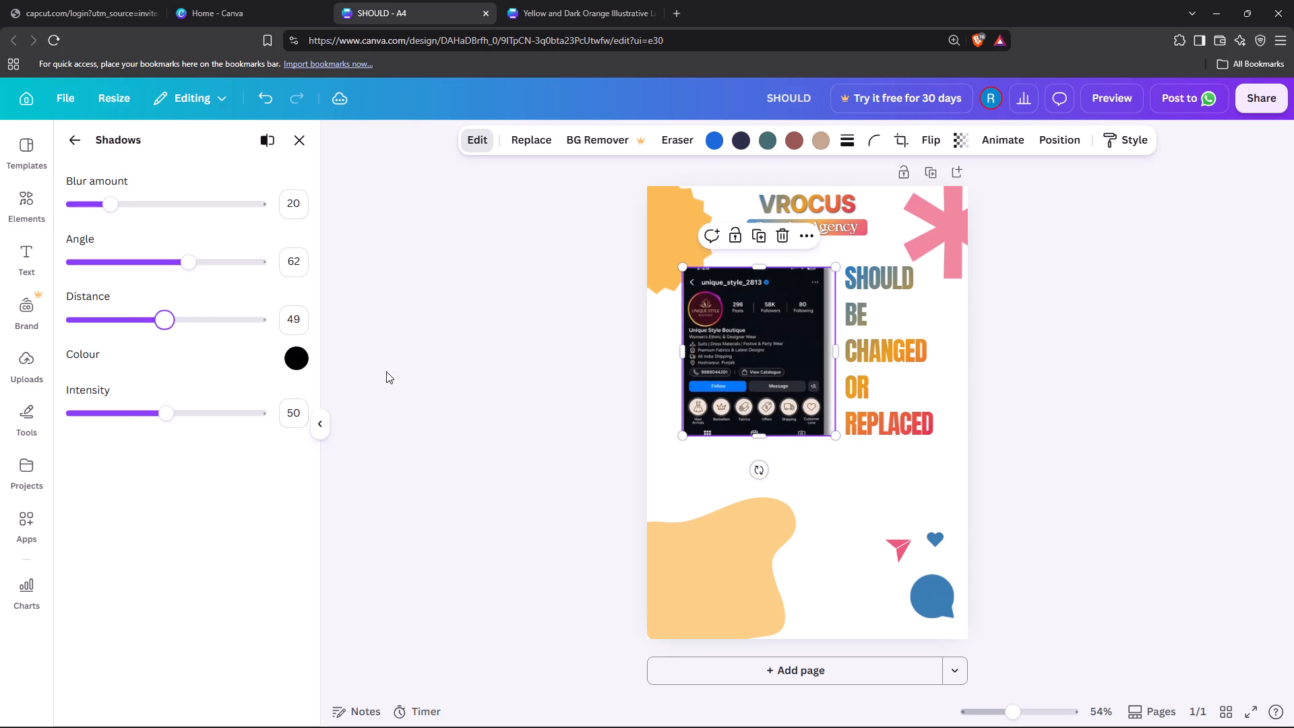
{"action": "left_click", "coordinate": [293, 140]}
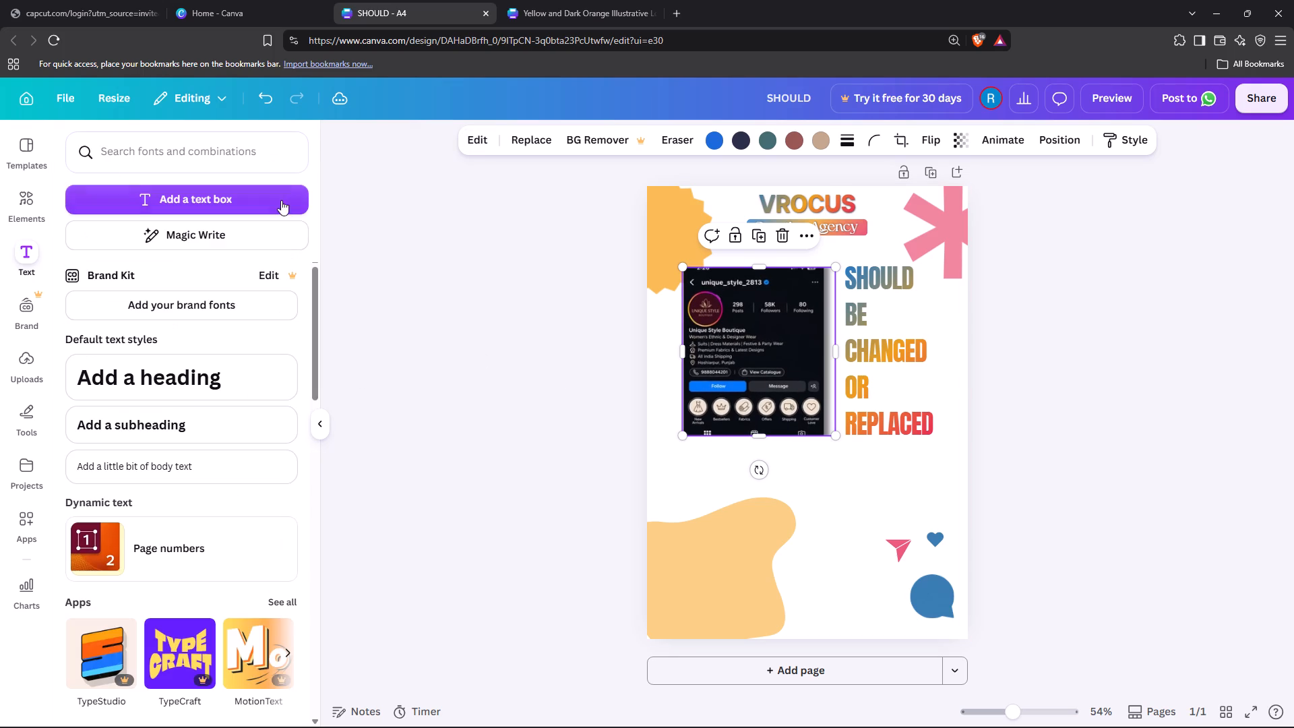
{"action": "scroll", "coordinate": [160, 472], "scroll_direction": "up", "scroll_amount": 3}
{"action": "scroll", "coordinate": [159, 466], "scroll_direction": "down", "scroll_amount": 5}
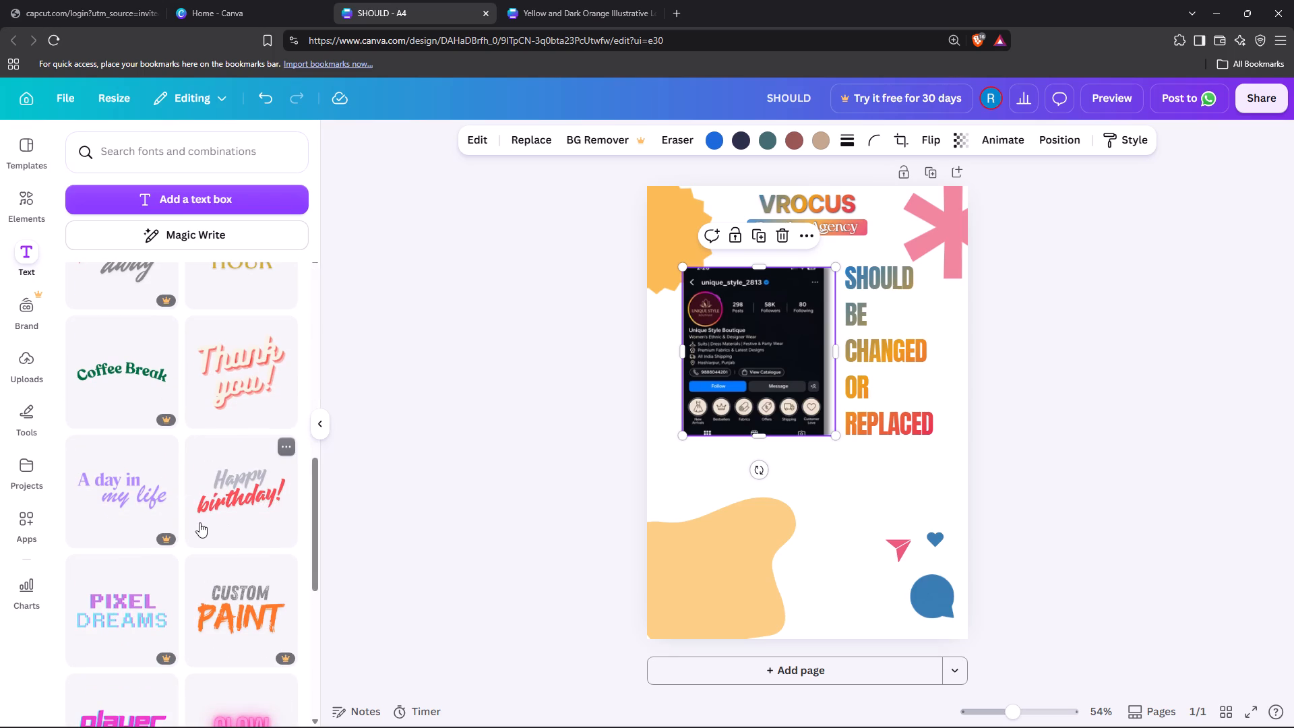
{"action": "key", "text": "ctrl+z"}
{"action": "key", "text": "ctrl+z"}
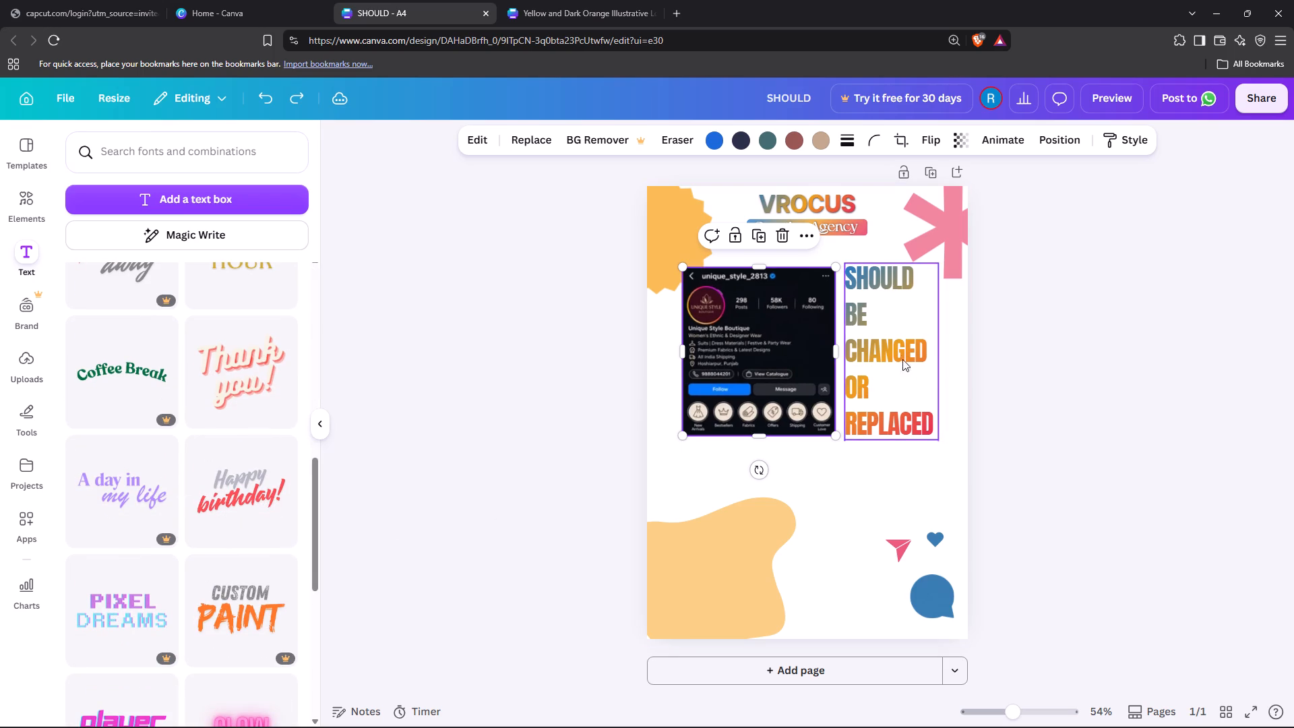
Apply the Drop text effect to the SHOULD BE CHANGED OR REPLACED text.
{"action": "left_click", "coordinate": [900, 355]}
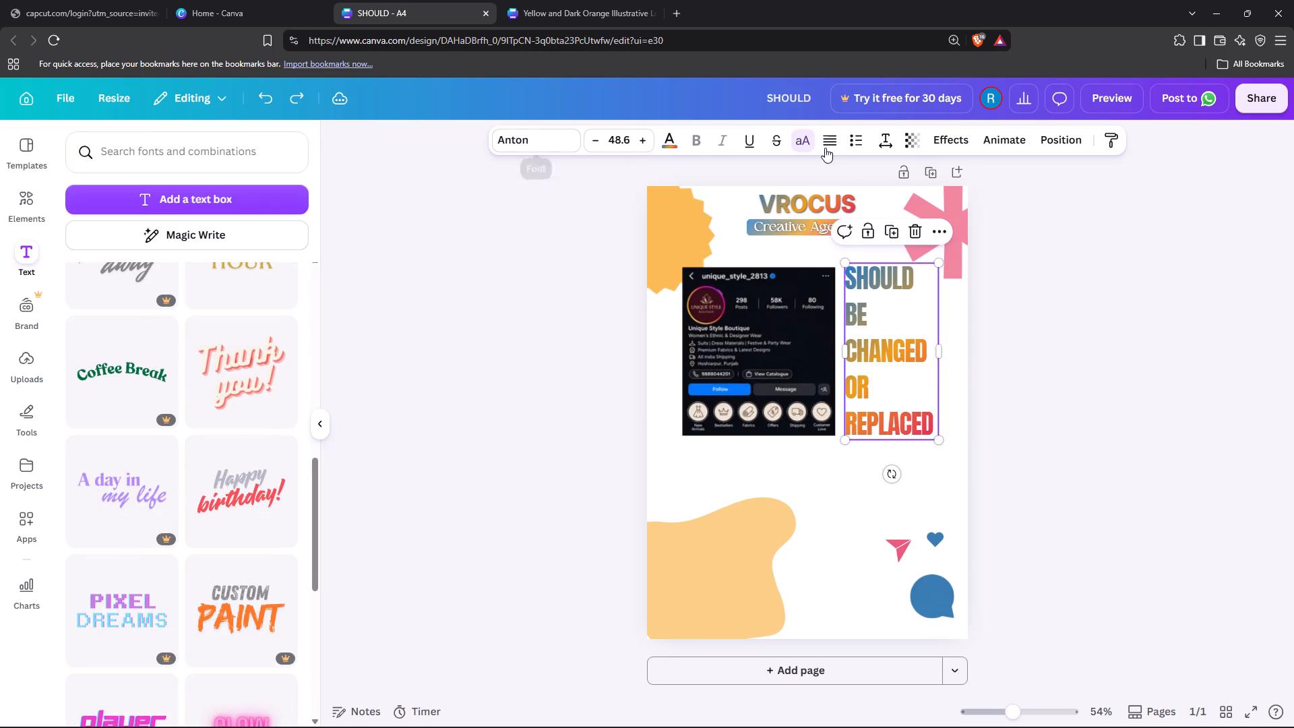
{"action": "left_click", "coordinate": [955, 143]}
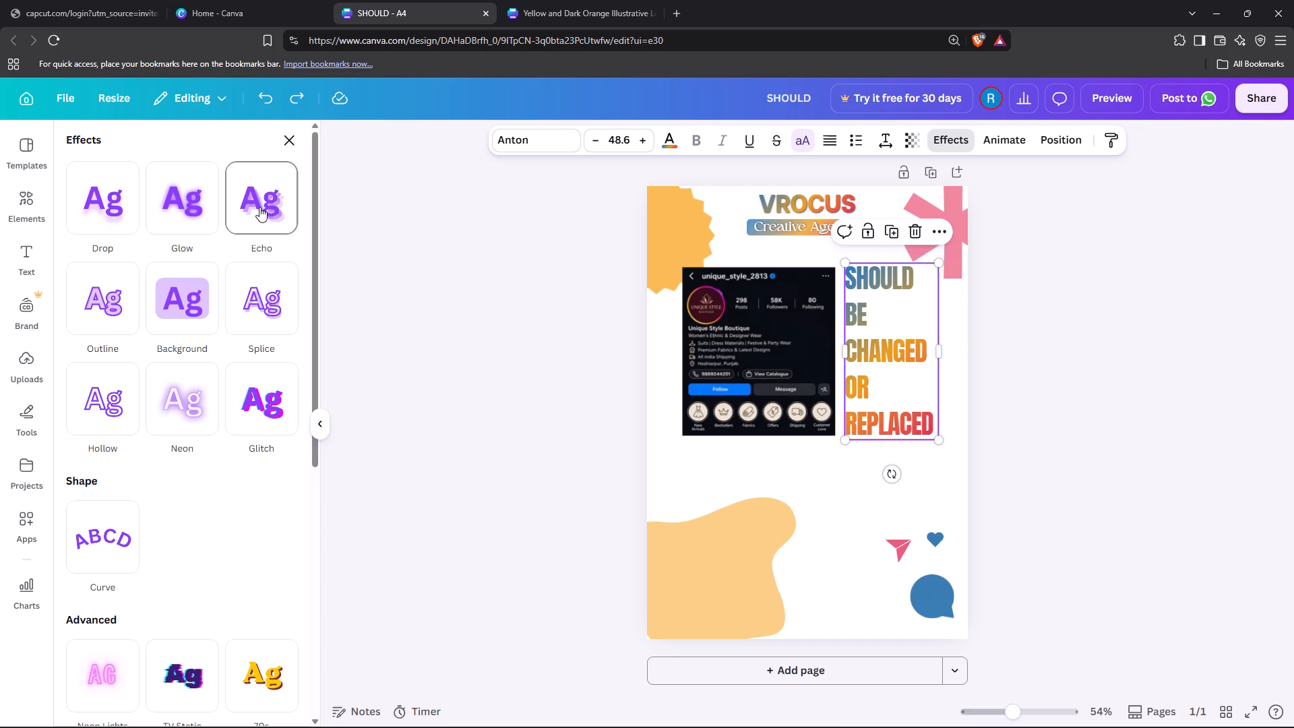
{"action": "scroll", "coordinate": [189, 471], "scroll_direction": "down", "scroll_amount": 3}
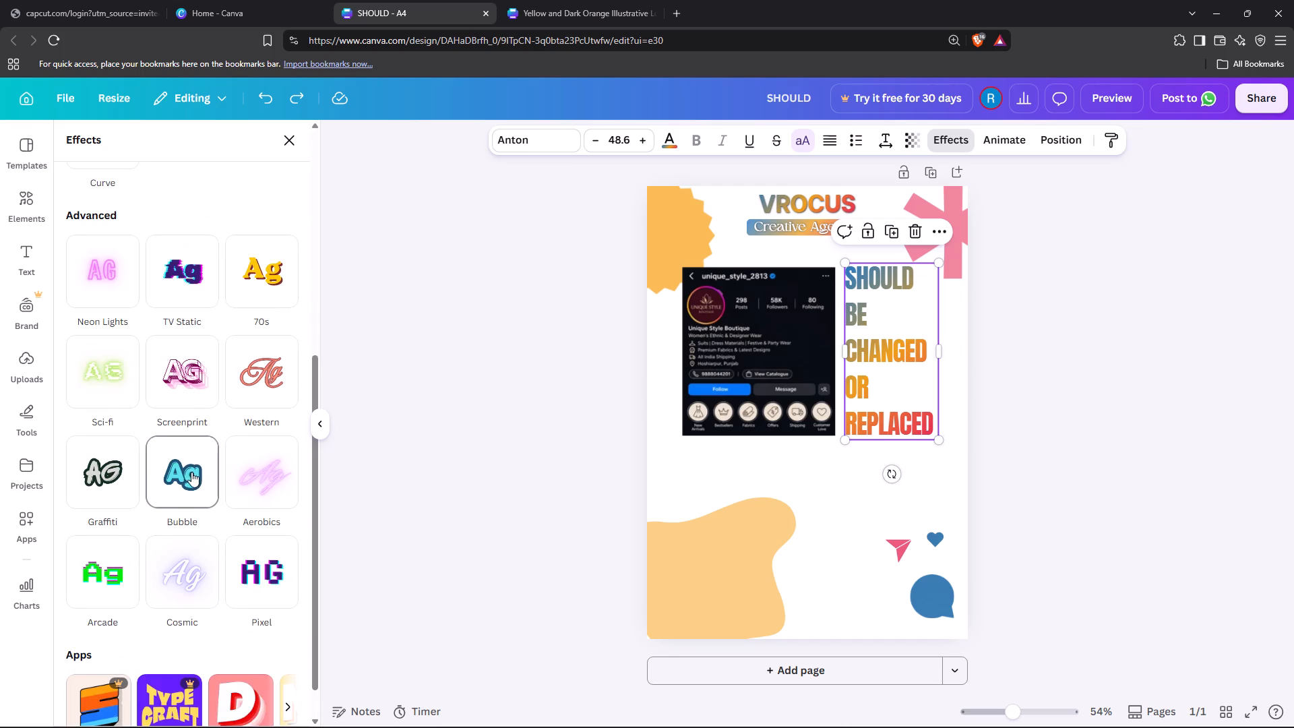
{"action": "scroll", "coordinate": [158, 432], "scroll_direction": "up", "scroll_amount": 5}
{"action": "left_click", "coordinate": [114, 195]}
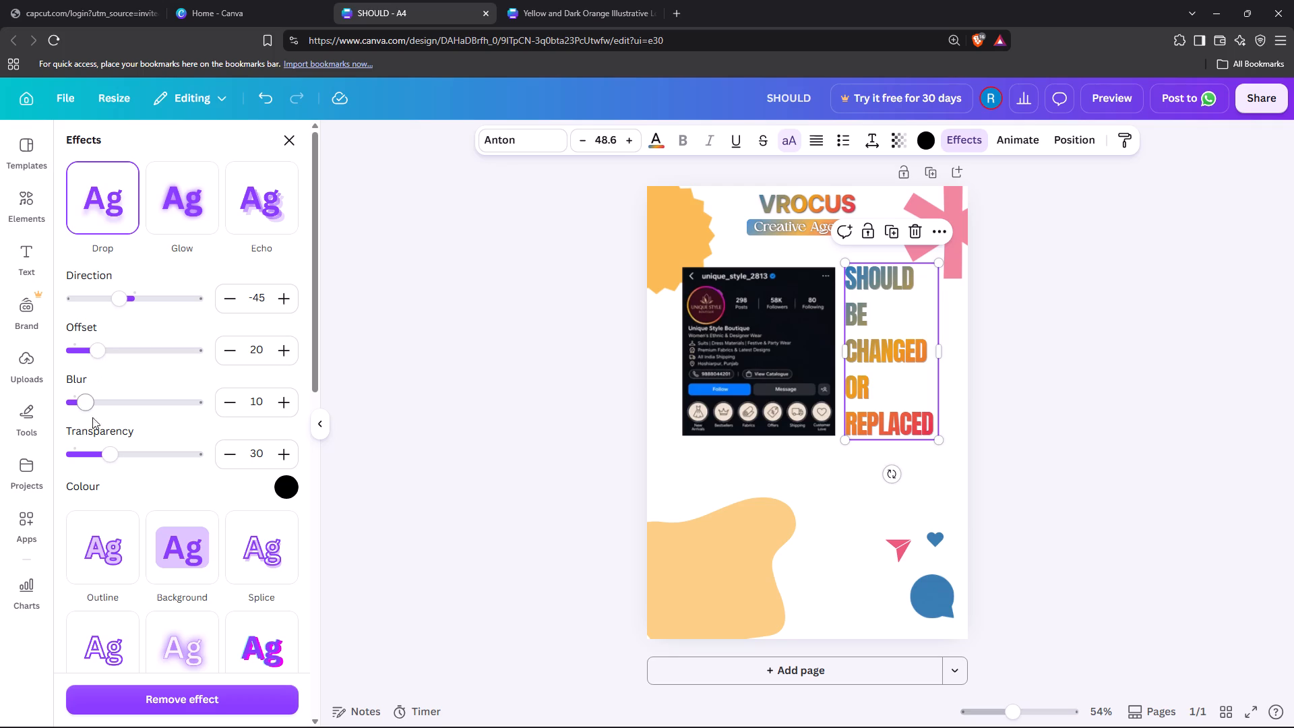
Increase the transparency, blur and offset of the Drop shadow effect on the SHOULD BE CHANGED OR REPLACED text.
{"action": "left_click_drag", "start_coordinate": [118, 456], "coordinate": [139, 463]}
{"action": "left_click_drag", "start_coordinate": [88, 403], "coordinate": [121, 405]}
{"action": "left_click_drag", "start_coordinate": [100, 350], "coordinate": [131, 355]}
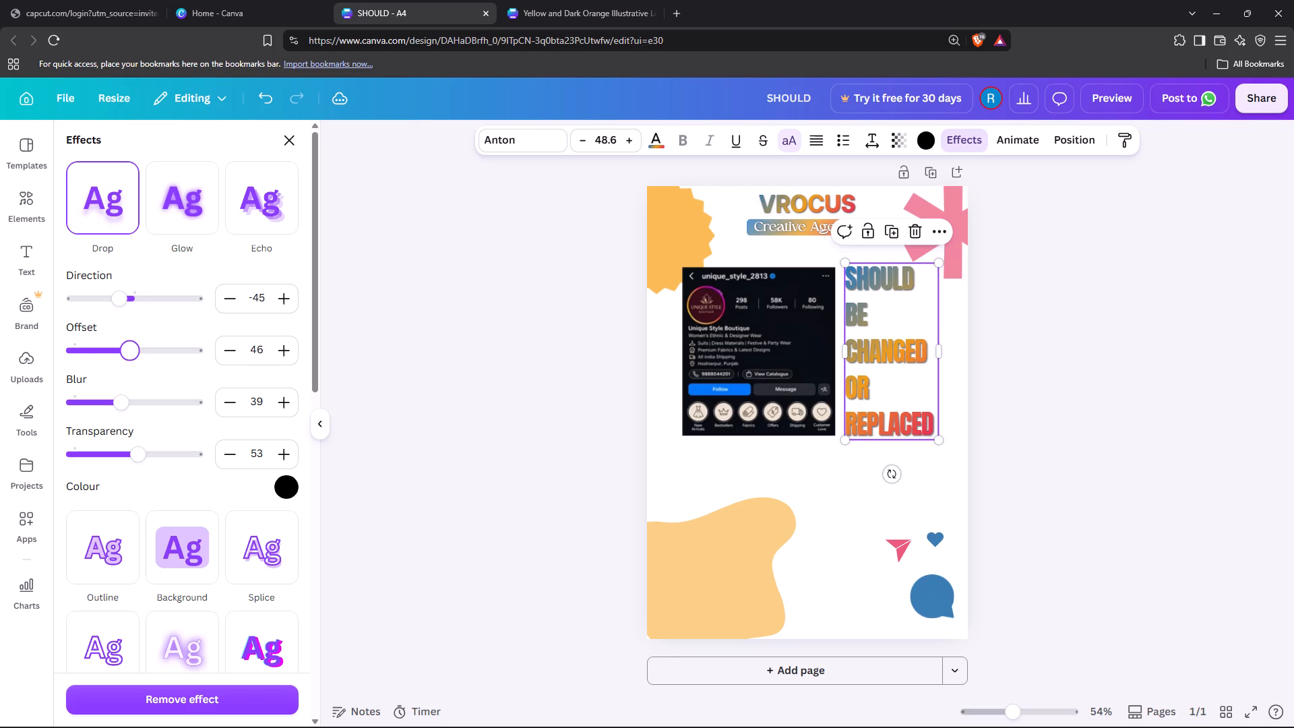
Reduce the Drop shadow on the SHOULD BE CHANGED OR REPLACED text to offset 40 and transparency 19.
{"action": "left_click_drag", "start_coordinate": [131, 355], "coordinate": [123, 357]}
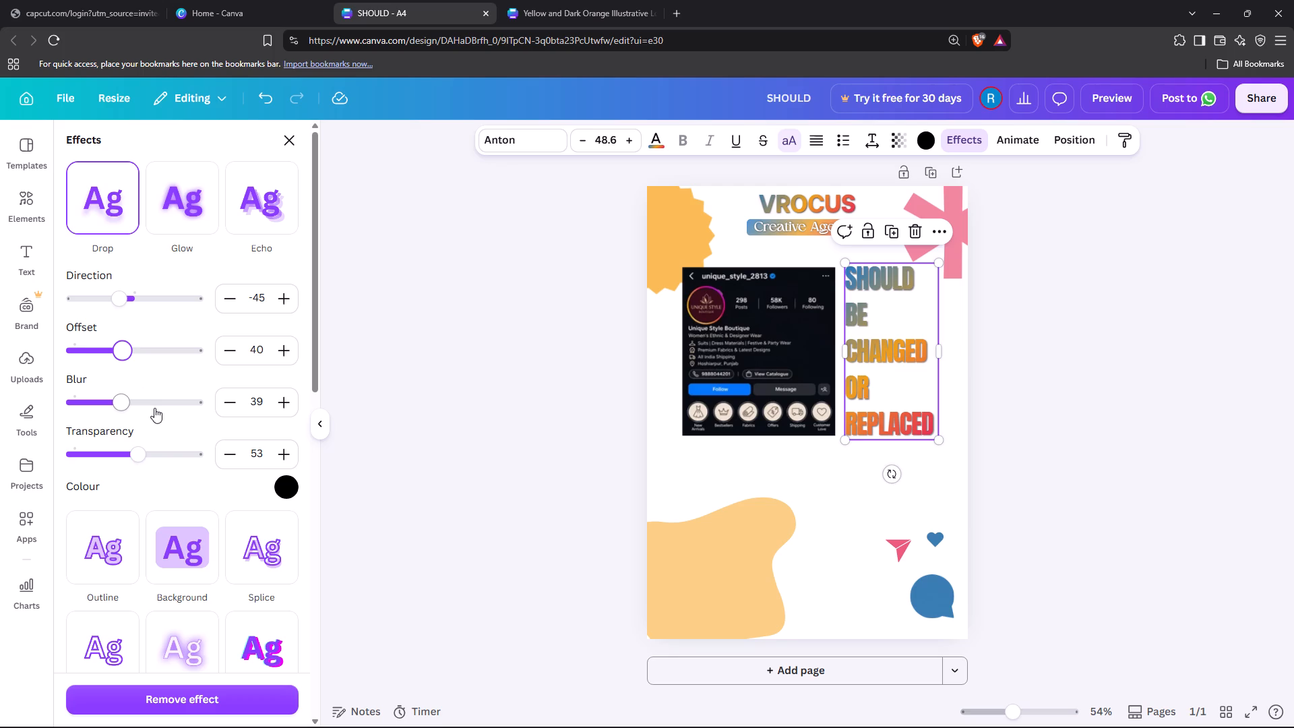
{"action": "left_click_drag", "start_coordinate": [127, 462], "coordinate": [107, 457]}
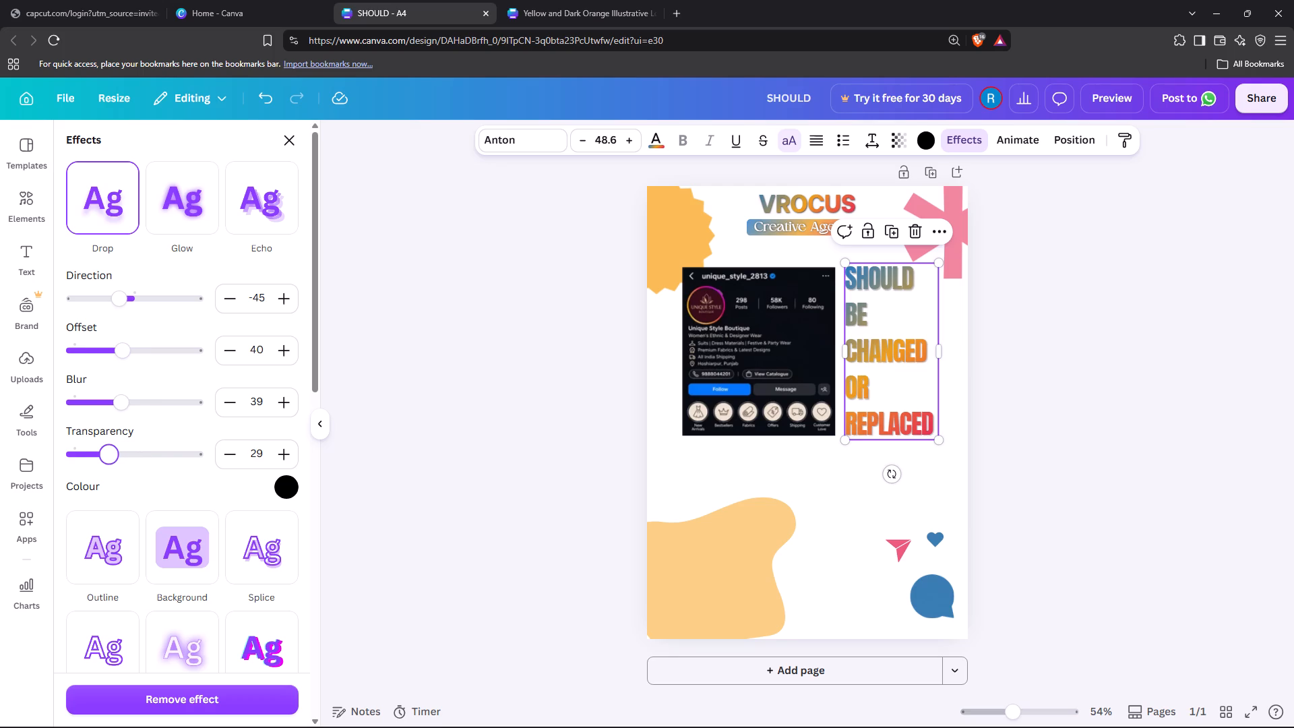
{"action": "left_click_drag", "start_coordinate": [107, 457], "coordinate": [96, 455]}
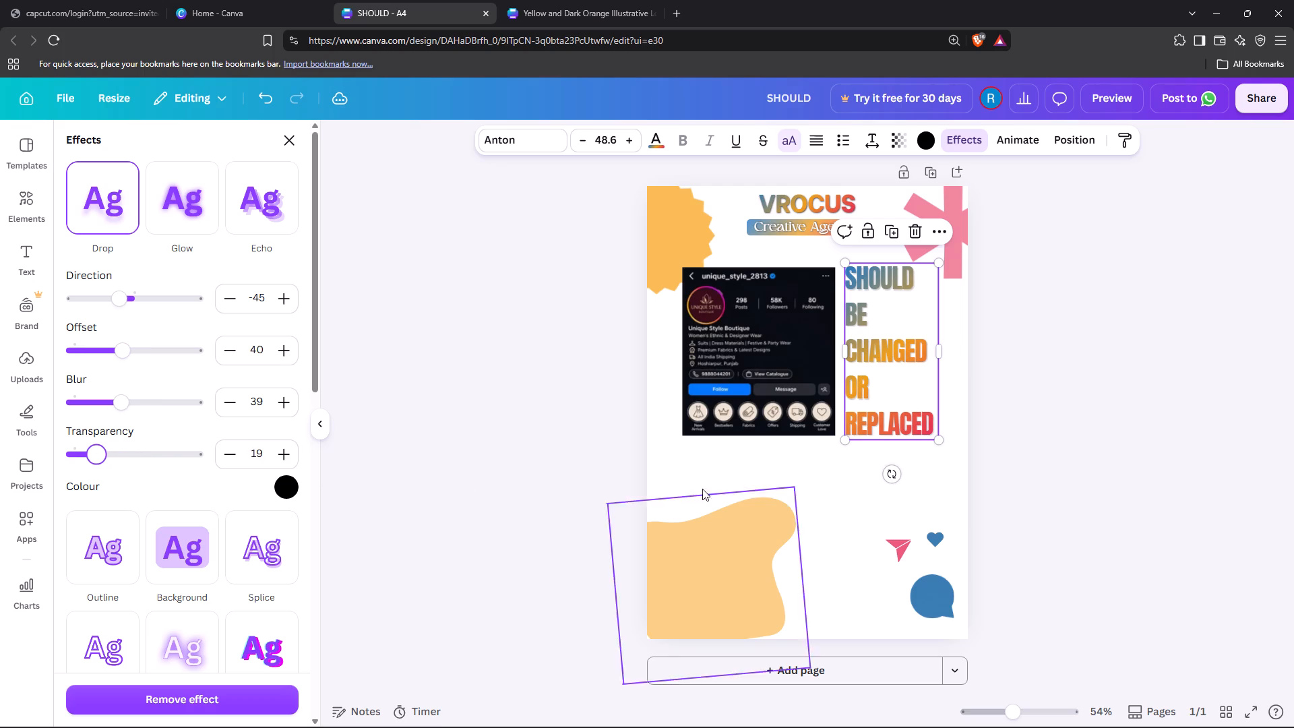
{"action": "left_click", "coordinate": [722, 457]}
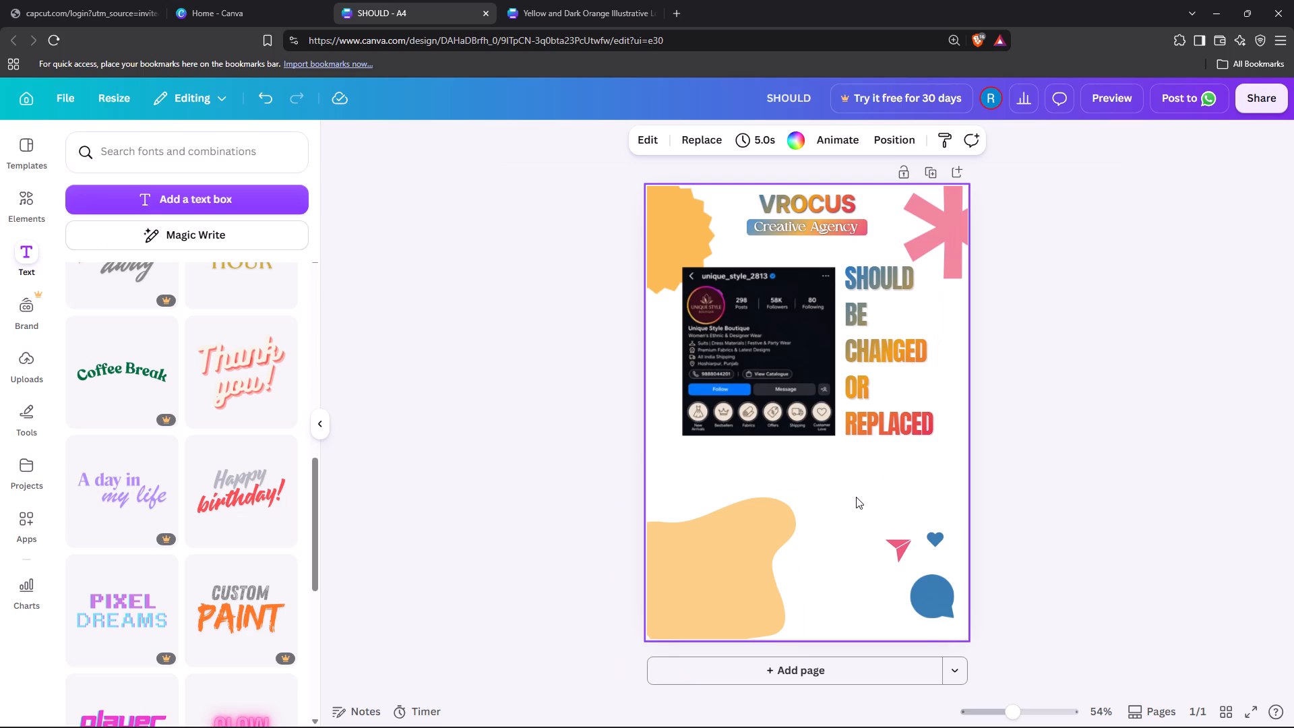
Apply the Glow shadow to the Instagram profile screenshot.
{"action": "left_click", "coordinate": [729, 317]}
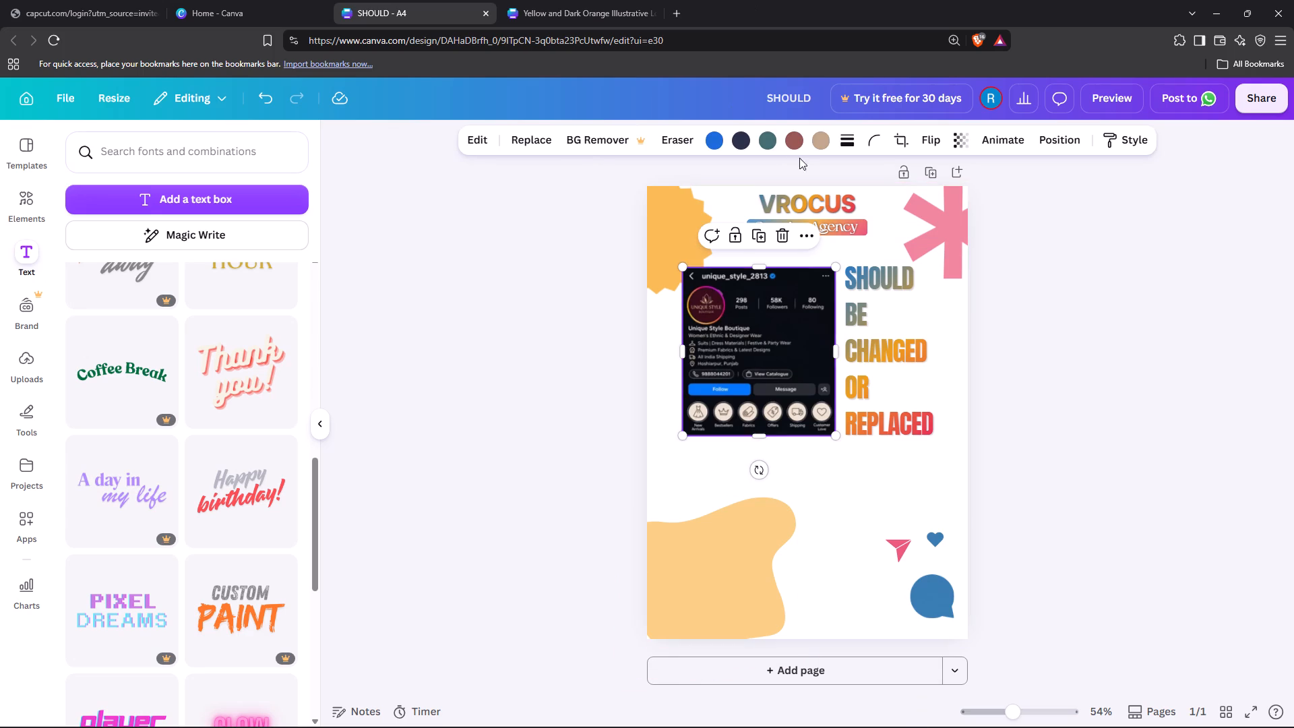
{"action": "left_click", "coordinate": [476, 139]}
{"action": "scroll", "coordinate": [210, 404], "scroll_direction": "down", "scroll_amount": 2}
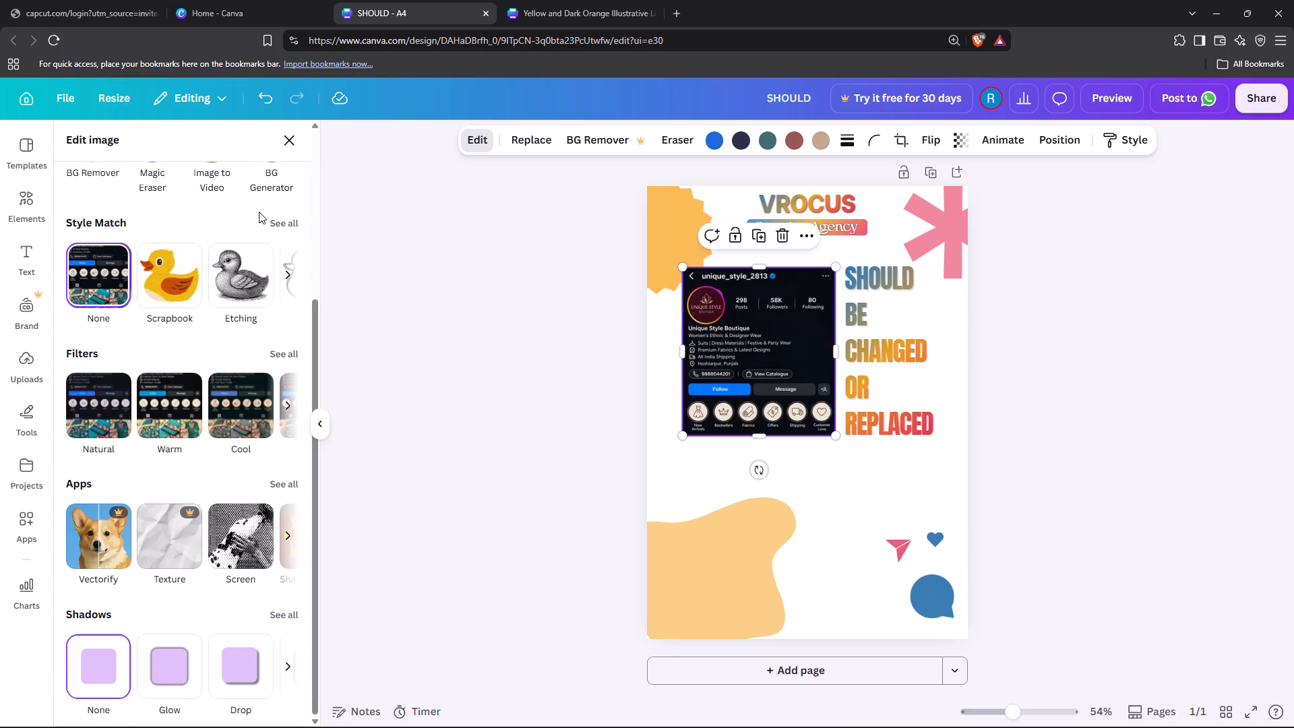
{"action": "scroll", "coordinate": [289, 405], "scroll_direction": "down", "scroll_amount": 2}
{"action": "left_click", "coordinate": [183, 678]}
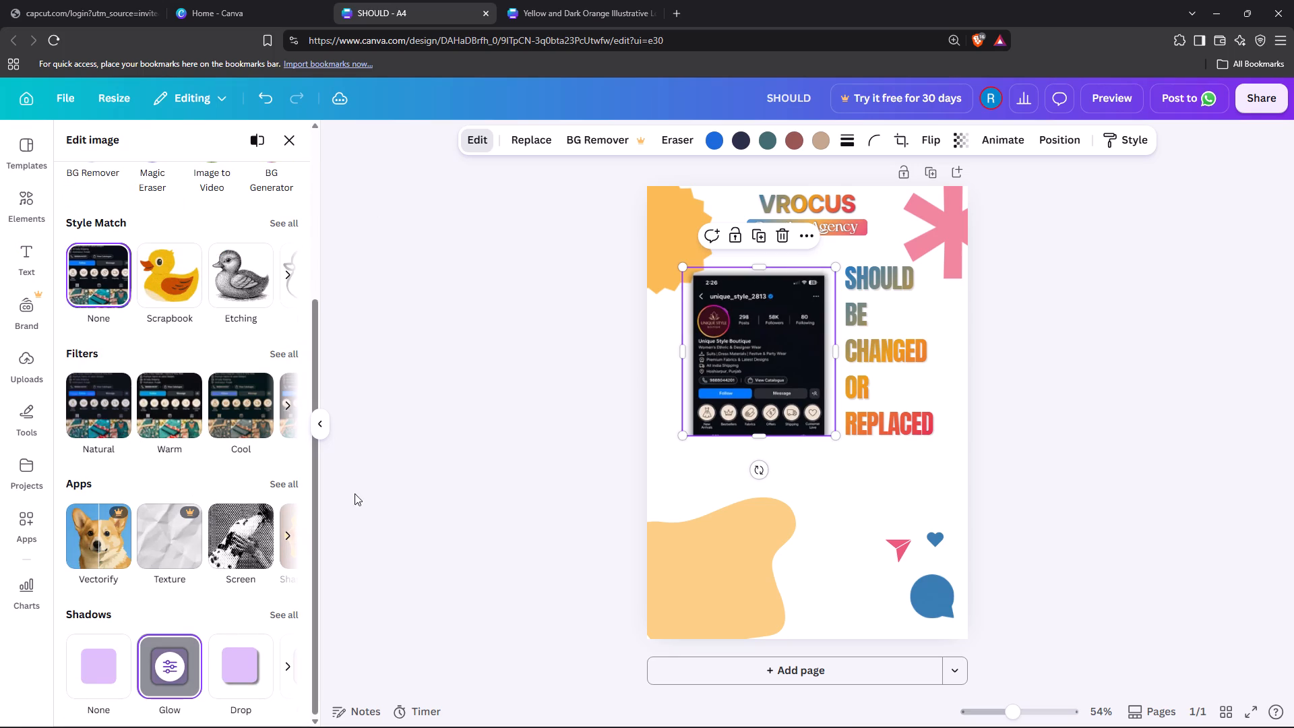
Adjust the profile screenshot's Glow shadow to intensity 38, blur amount 20 and size 26.
{"action": "scroll", "coordinate": [186, 543], "scroll_direction": "down", "scroll_amount": 5}
{"action": "left_click", "coordinate": [173, 659]}
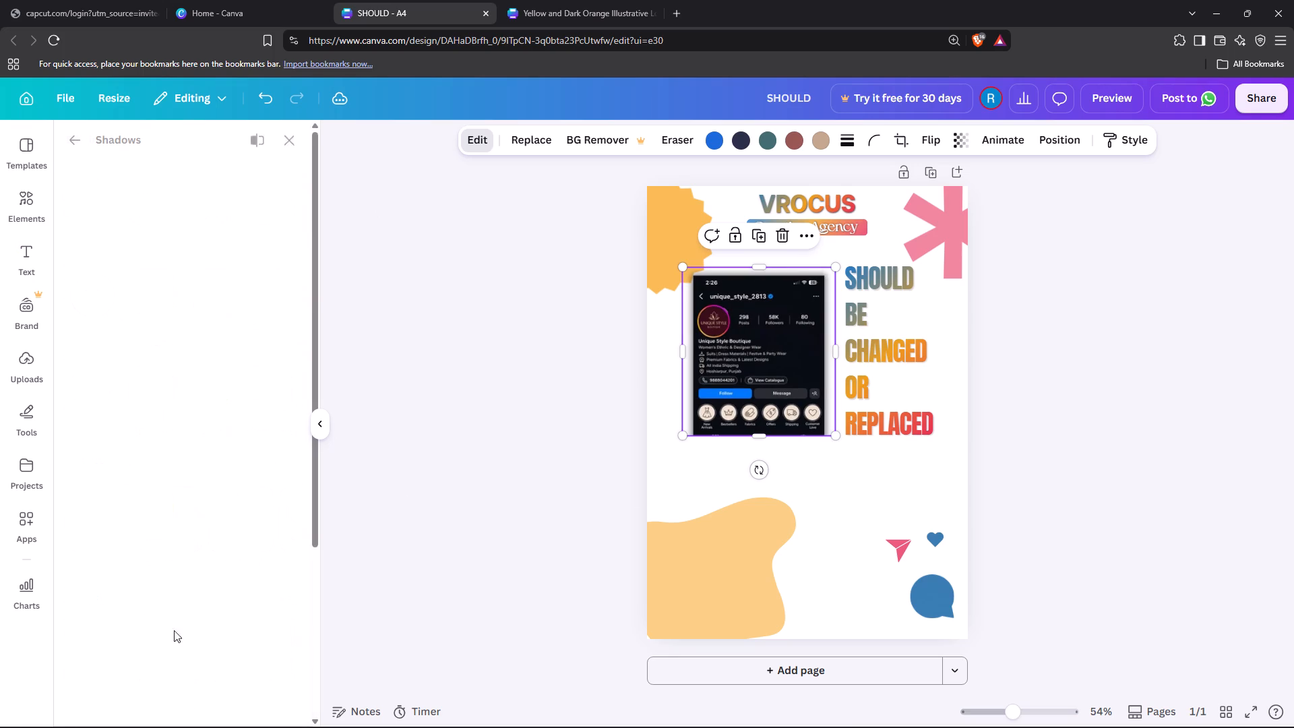
{"action": "left_click_drag", "start_coordinate": [162, 355], "coordinate": [129, 362]}
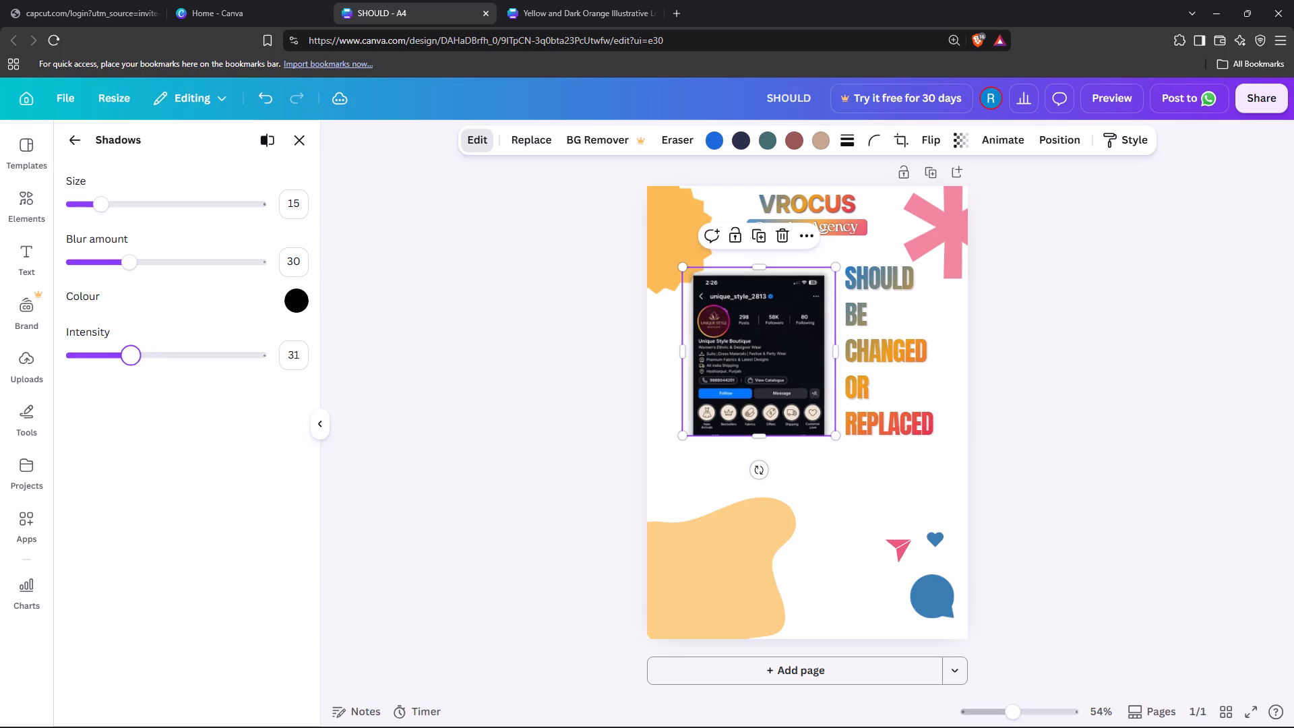
{"action": "left_click_drag", "start_coordinate": [129, 362], "coordinate": [144, 363]}
{"action": "left_click_drag", "start_coordinate": [133, 264], "coordinate": [114, 267]}
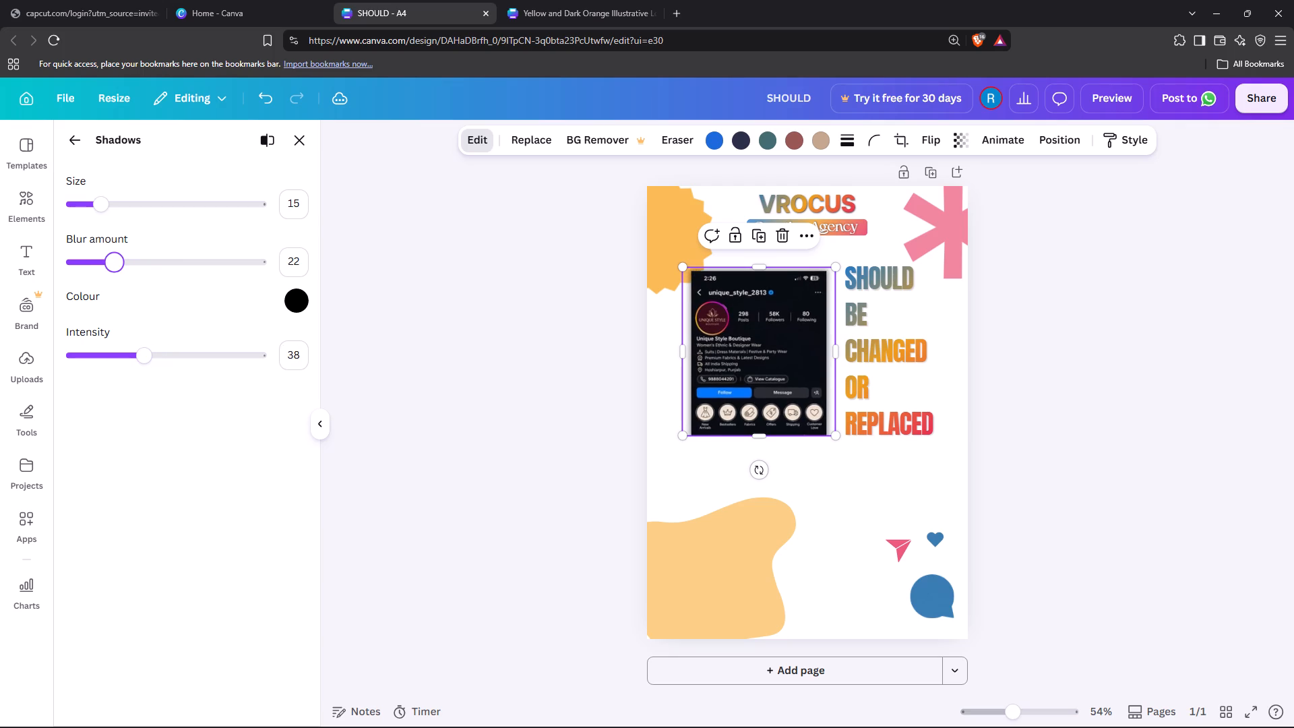
{"action": "left_click_drag", "start_coordinate": [114, 267], "coordinate": [110, 267]}
{"action": "left_click_drag", "start_coordinate": [105, 200], "coordinate": [123, 199]}
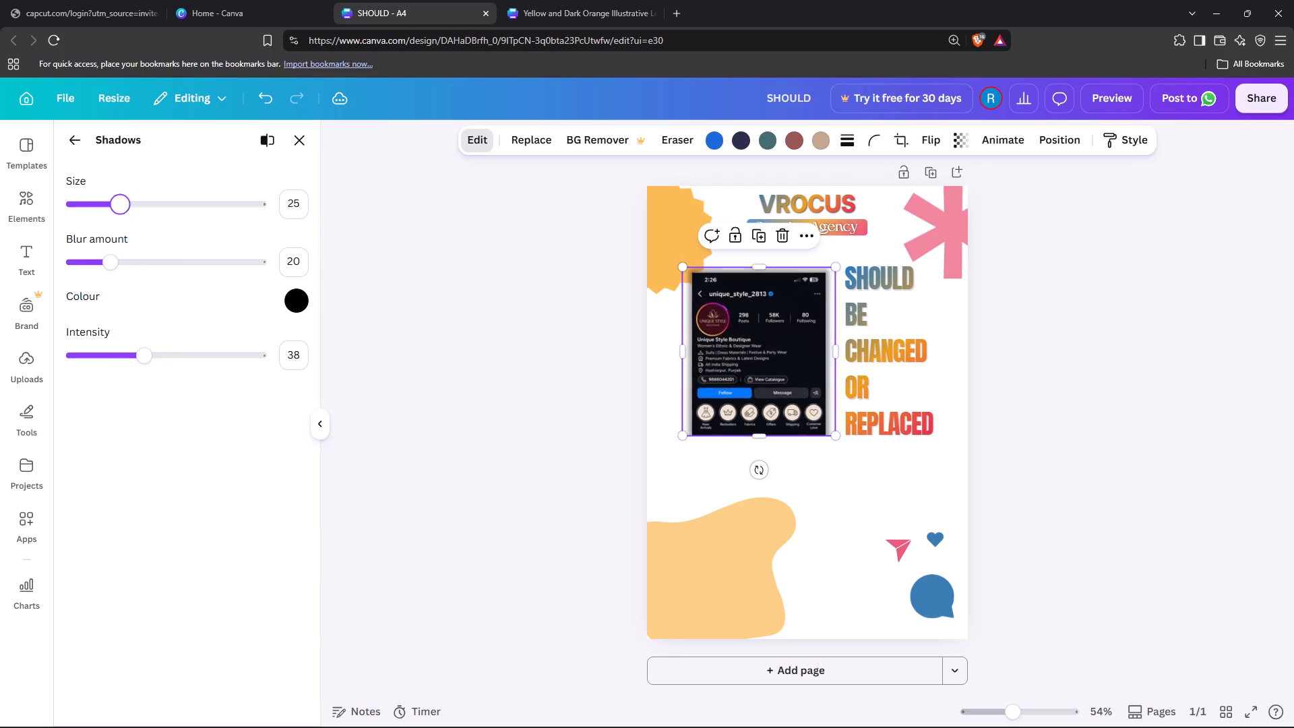
{"action": "left_click_drag", "start_coordinate": [123, 199], "coordinate": [121, 205]}
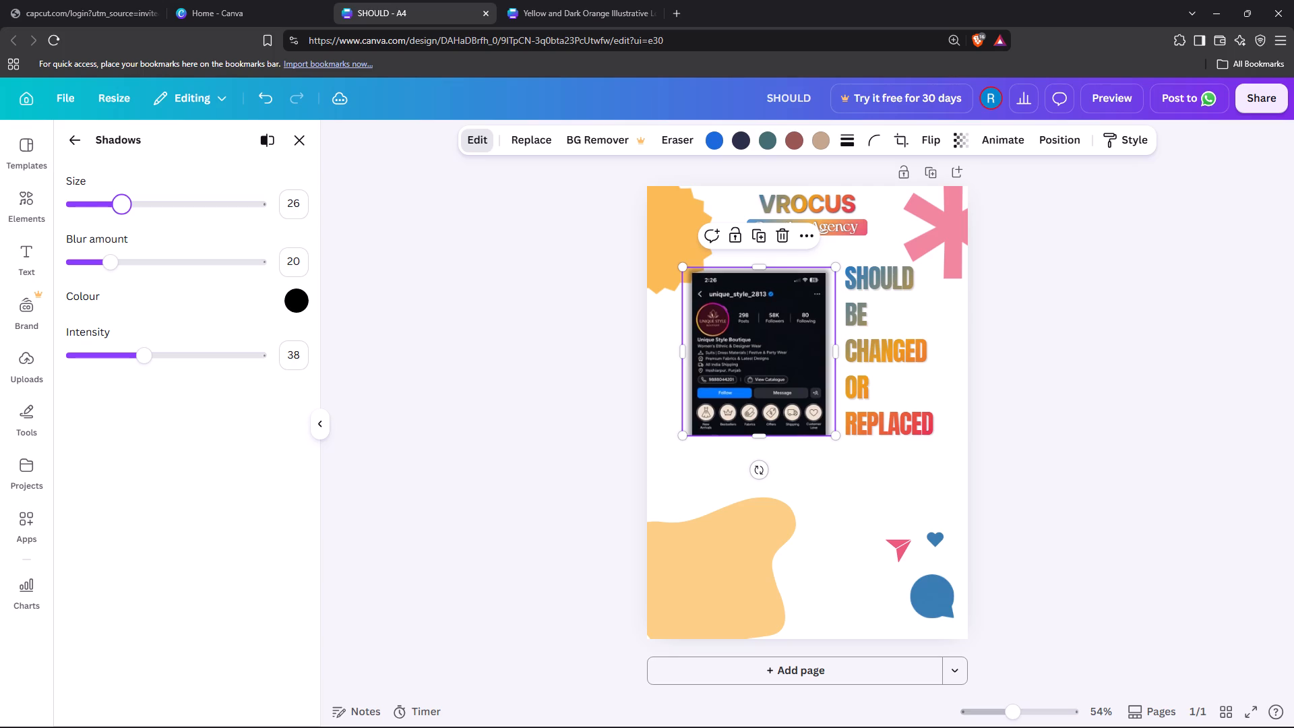
Enlarge the profile screenshot to about 10.6 by 11.7 and move it back beside the headline text, level with it.
{"action": "left_click_drag", "start_coordinate": [836, 439], "coordinate": [849, 444]}
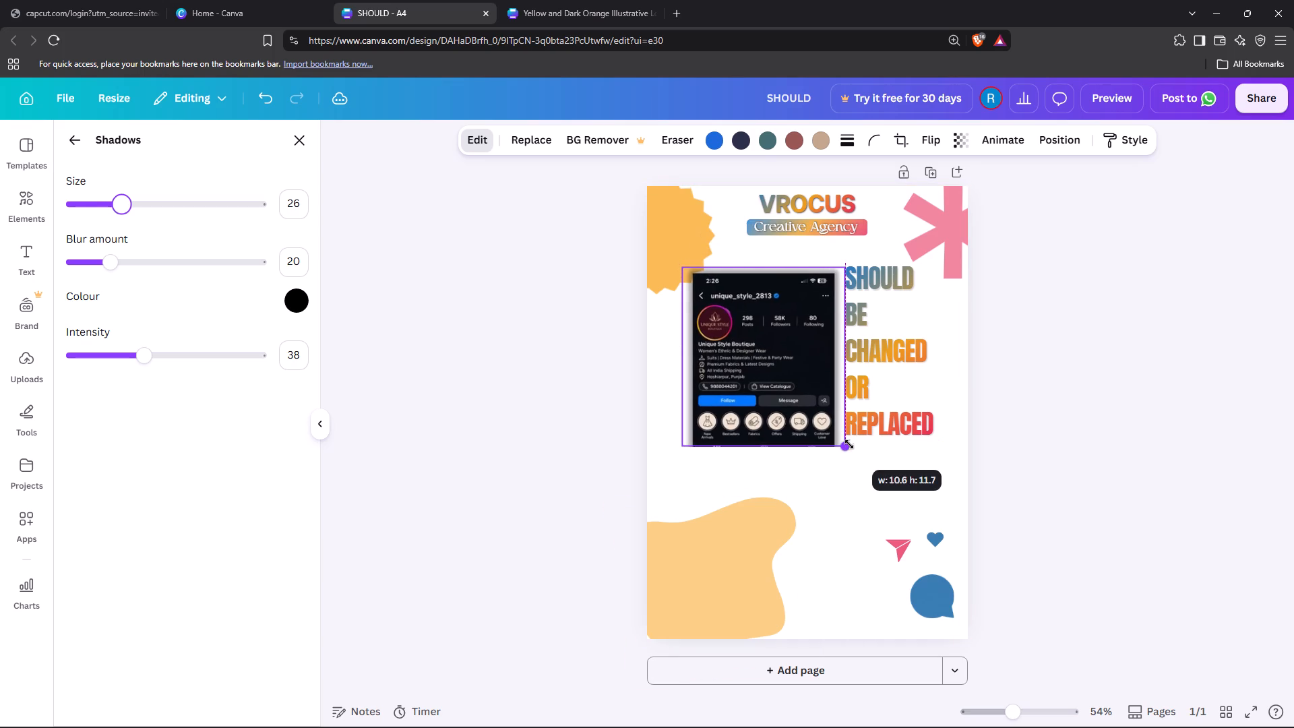
{"action": "left_click_drag", "start_coordinate": [849, 444], "coordinate": [856, 446]}
{"action": "left_click_drag", "start_coordinate": [796, 392], "coordinate": [782, 382]}
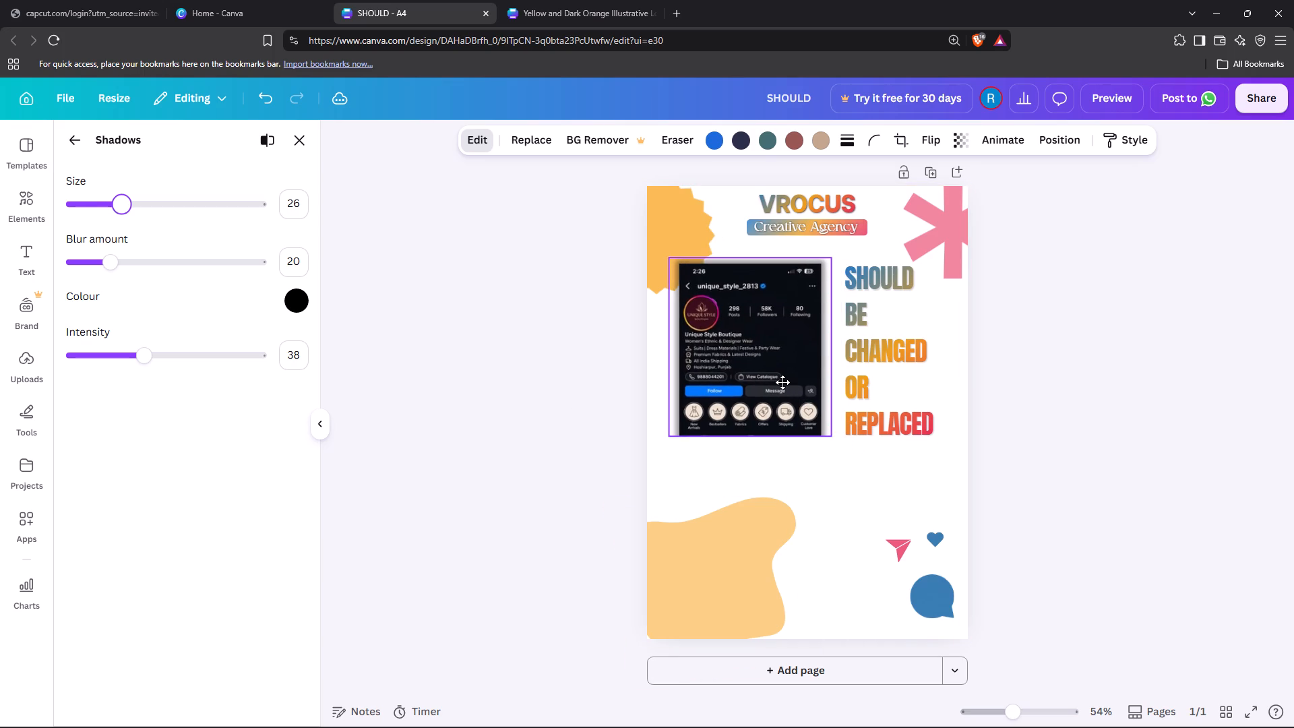
{"action": "left_click_drag", "start_coordinate": [782, 382], "coordinate": [791, 386]}
{"action": "left_click", "coordinate": [1121, 424]}
{"action": "left_click", "coordinate": [821, 518]}
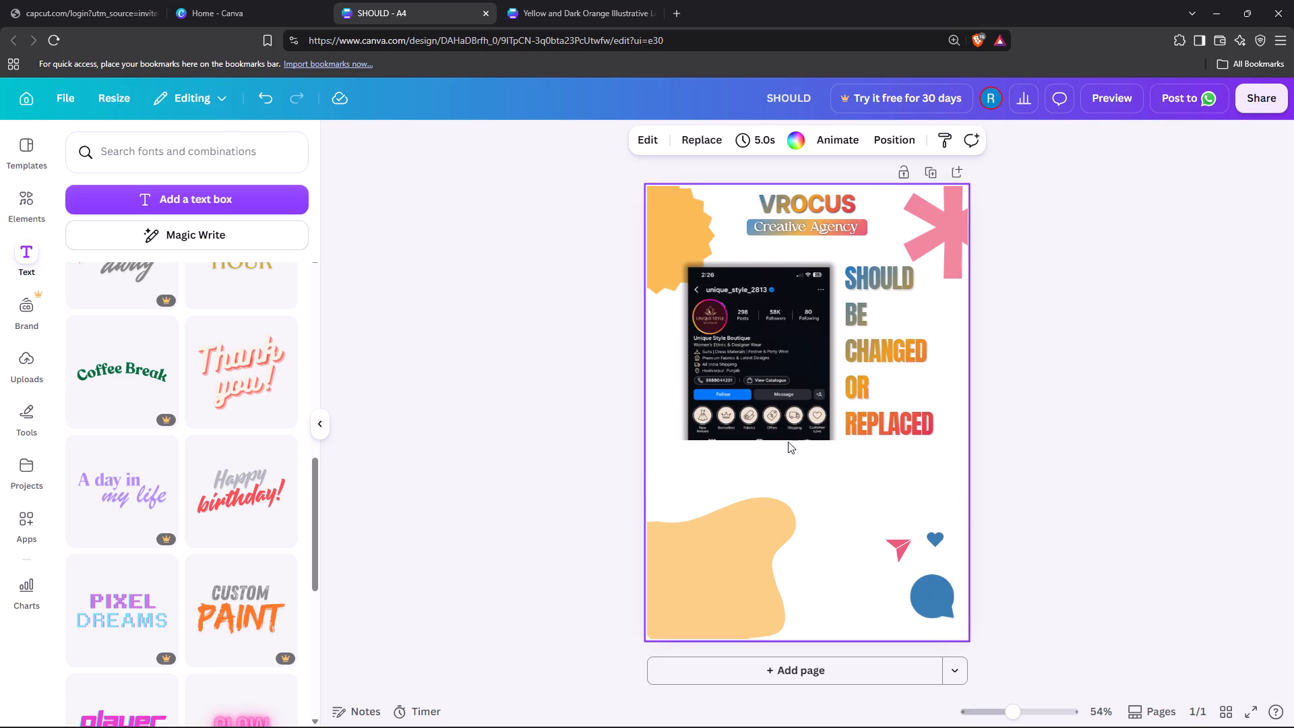
Reopen the Glow shadow settings of the profile screenshot.
{"action": "left_click", "coordinate": [764, 419]}
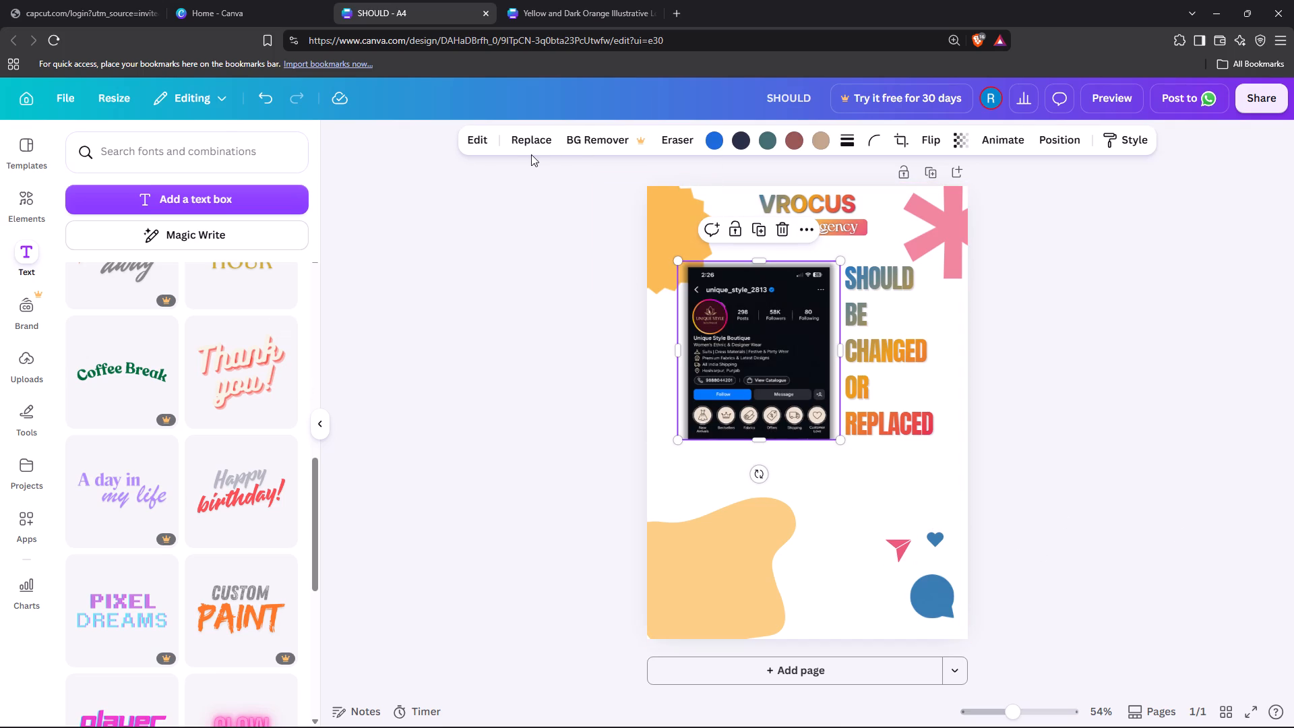
{"action": "left_click", "coordinate": [482, 138]}
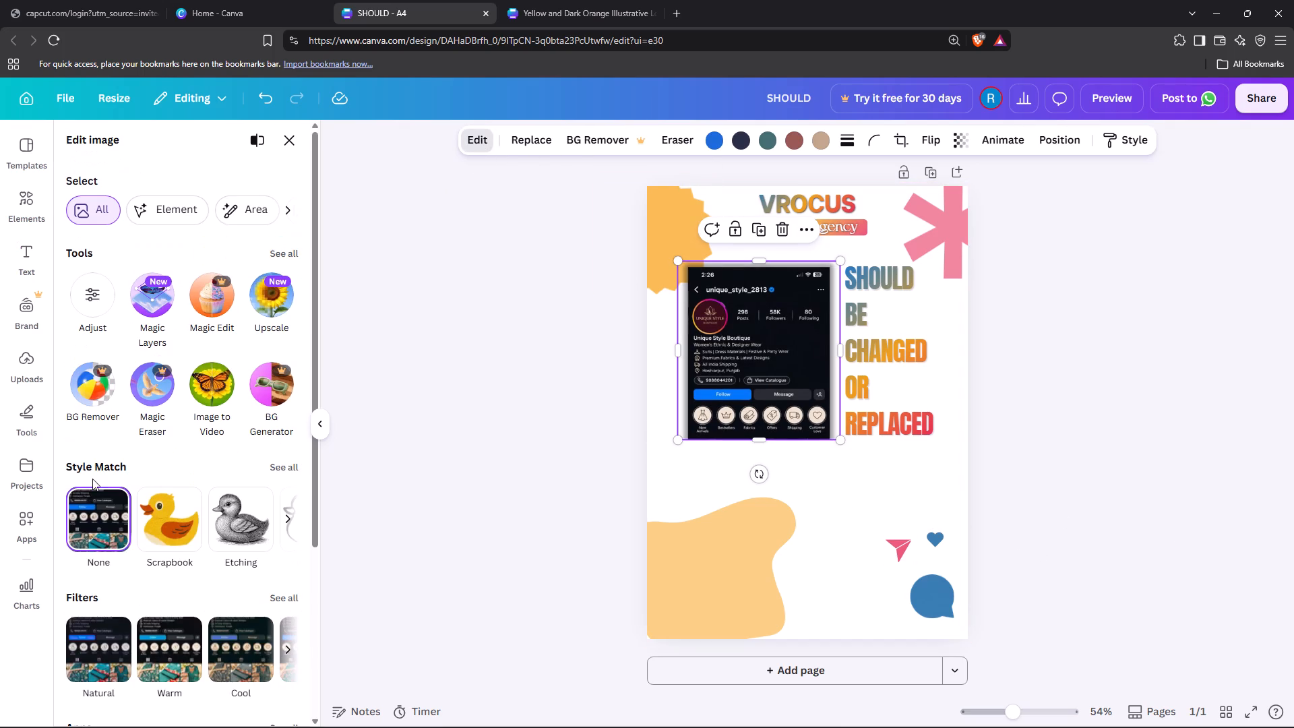
{"action": "scroll", "coordinate": [191, 488], "scroll_direction": "up", "scroll_amount": 3}
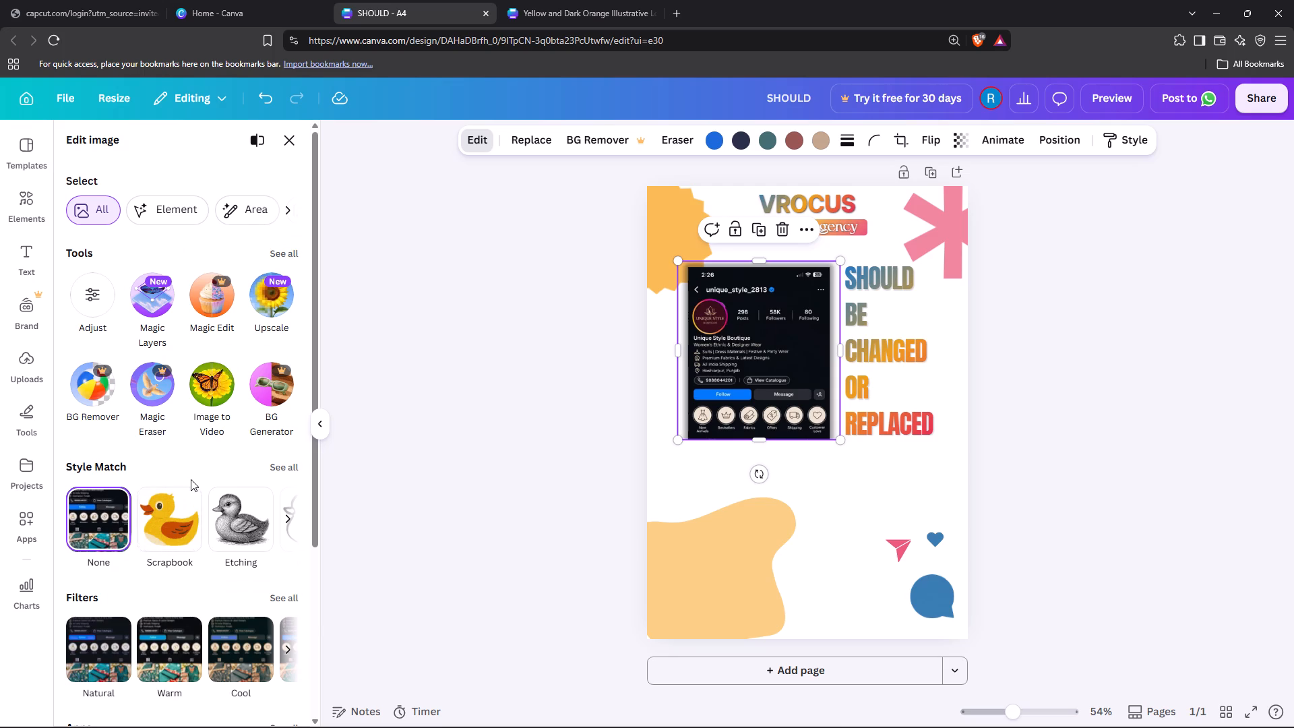
{"action": "scroll", "coordinate": [191, 479], "scroll_direction": "down", "scroll_amount": 3}
{"action": "left_click", "coordinate": [164, 679]}
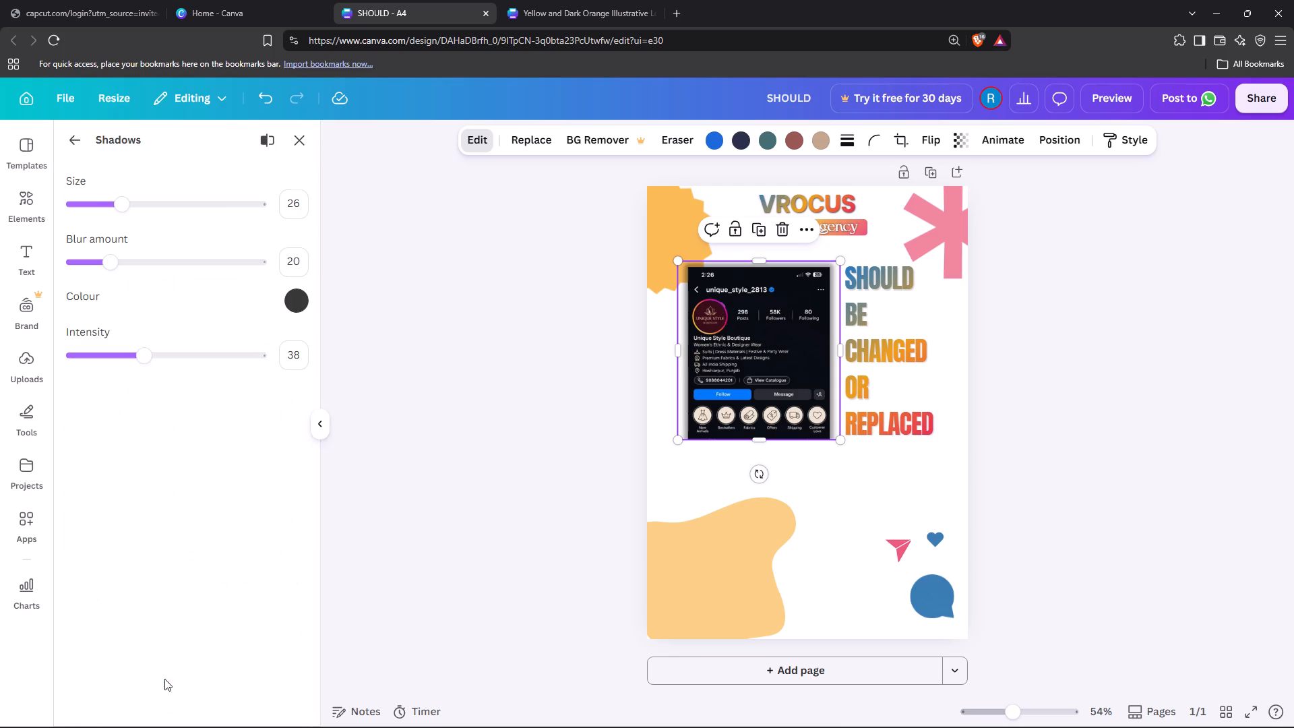
Adjust the Instagram screenshot's shadow colour, trying light orange shades such as #FFCB65, and shift its hue towards red.
{"action": "left_click", "coordinate": [293, 301]}
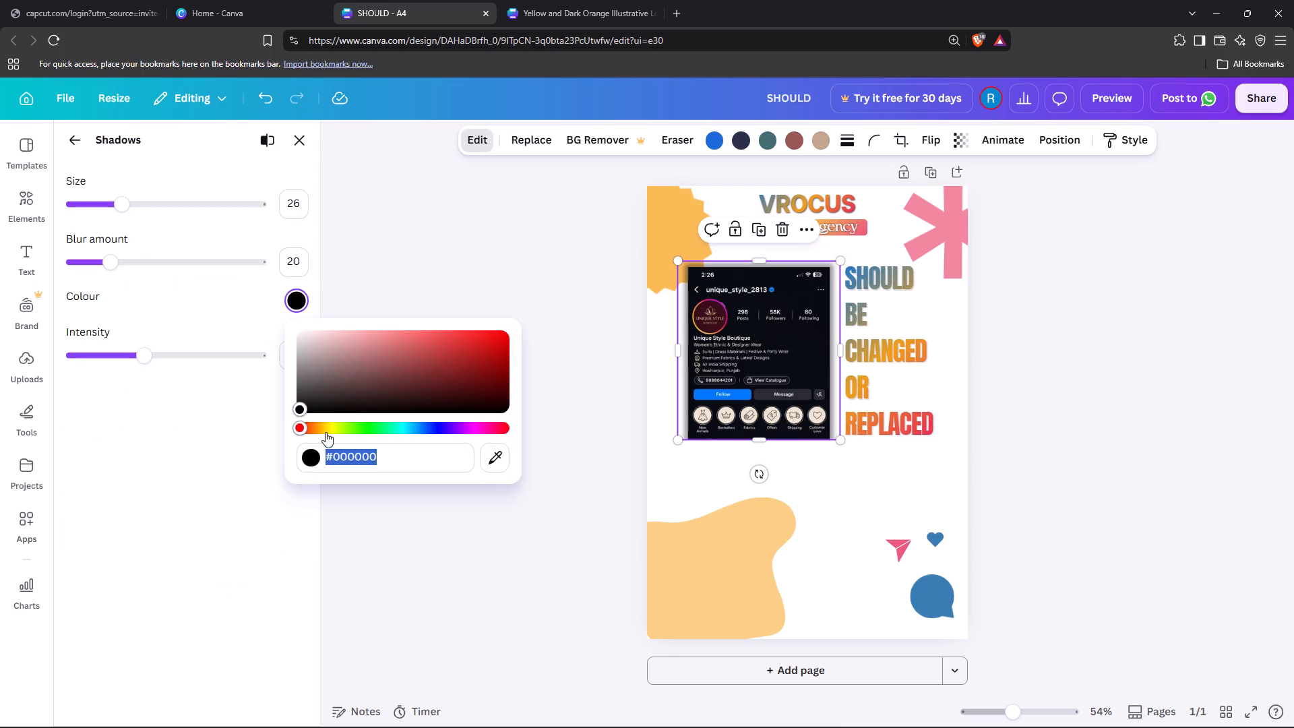
{"action": "left_click_drag", "start_coordinate": [303, 428], "coordinate": [321, 429]}
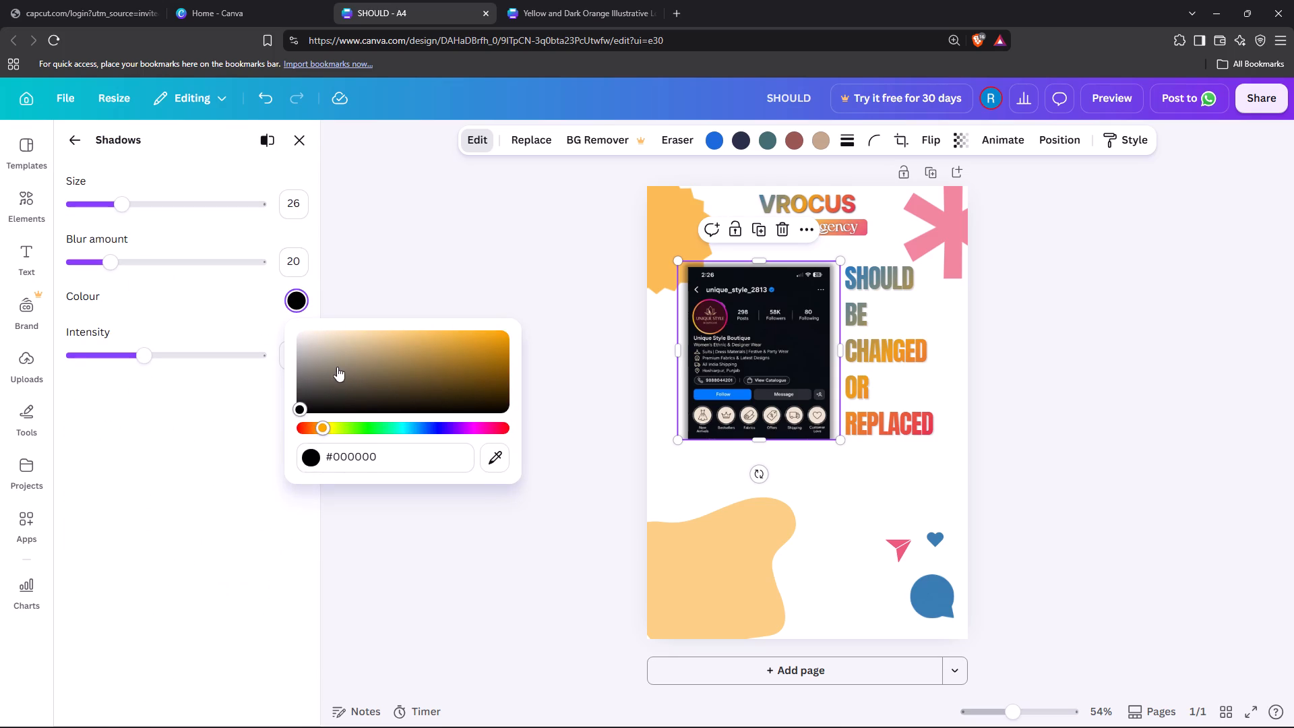
{"action": "left_click_drag", "start_coordinate": [330, 357], "coordinate": [437, 342]}
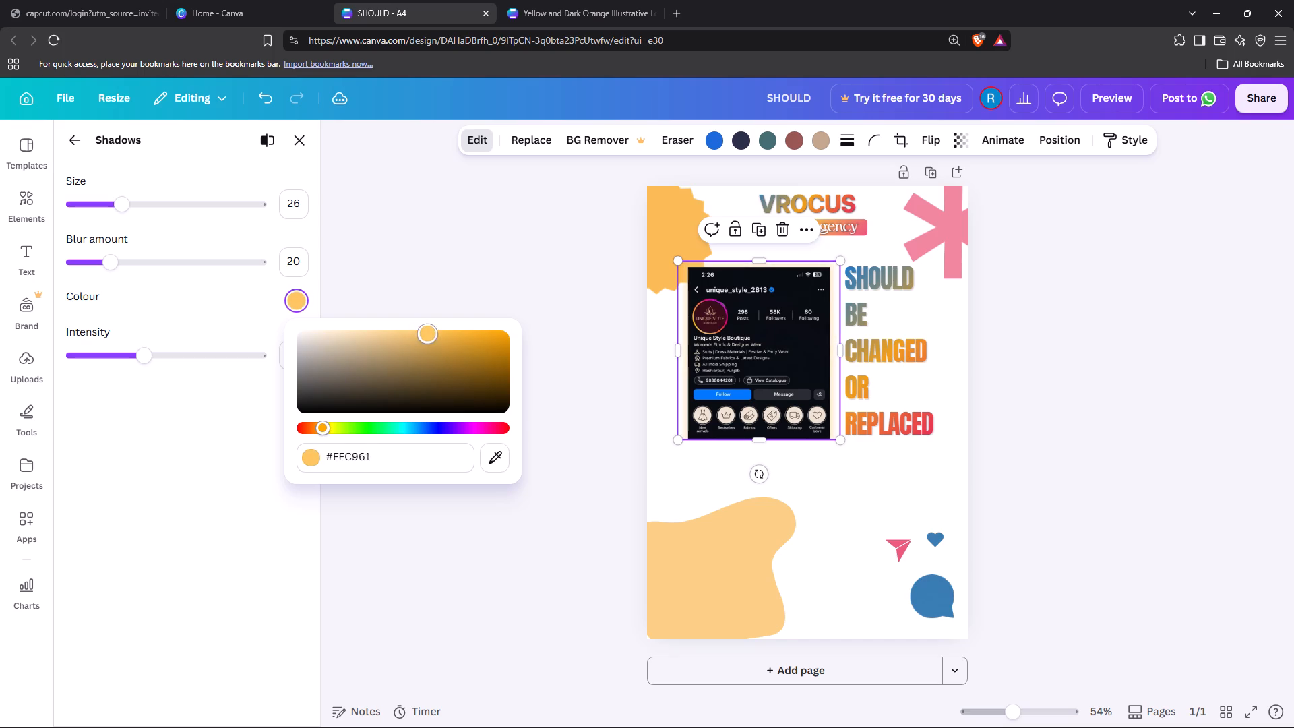
{"action": "left_click_drag", "start_coordinate": [437, 342], "coordinate": [356, 334]}
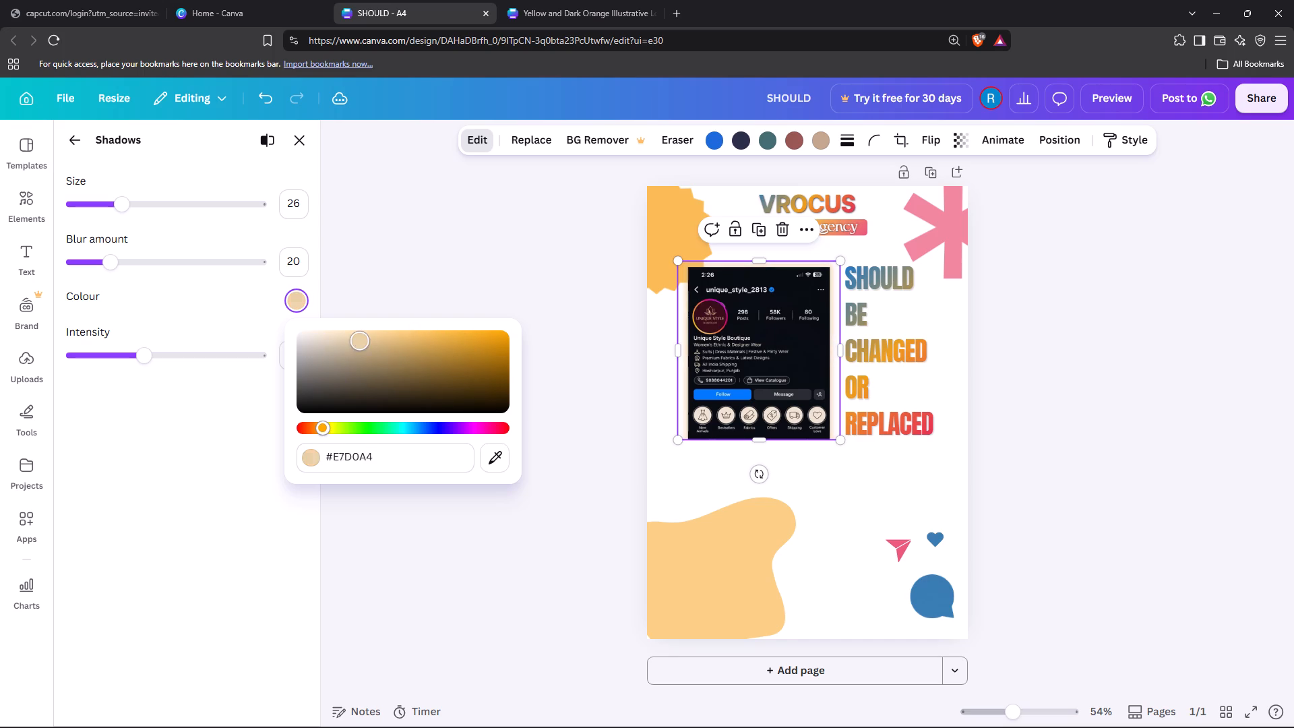
{"action": "left_click_drag", "start_coordinate": [356, 334], "coordinate": [396, 305]}
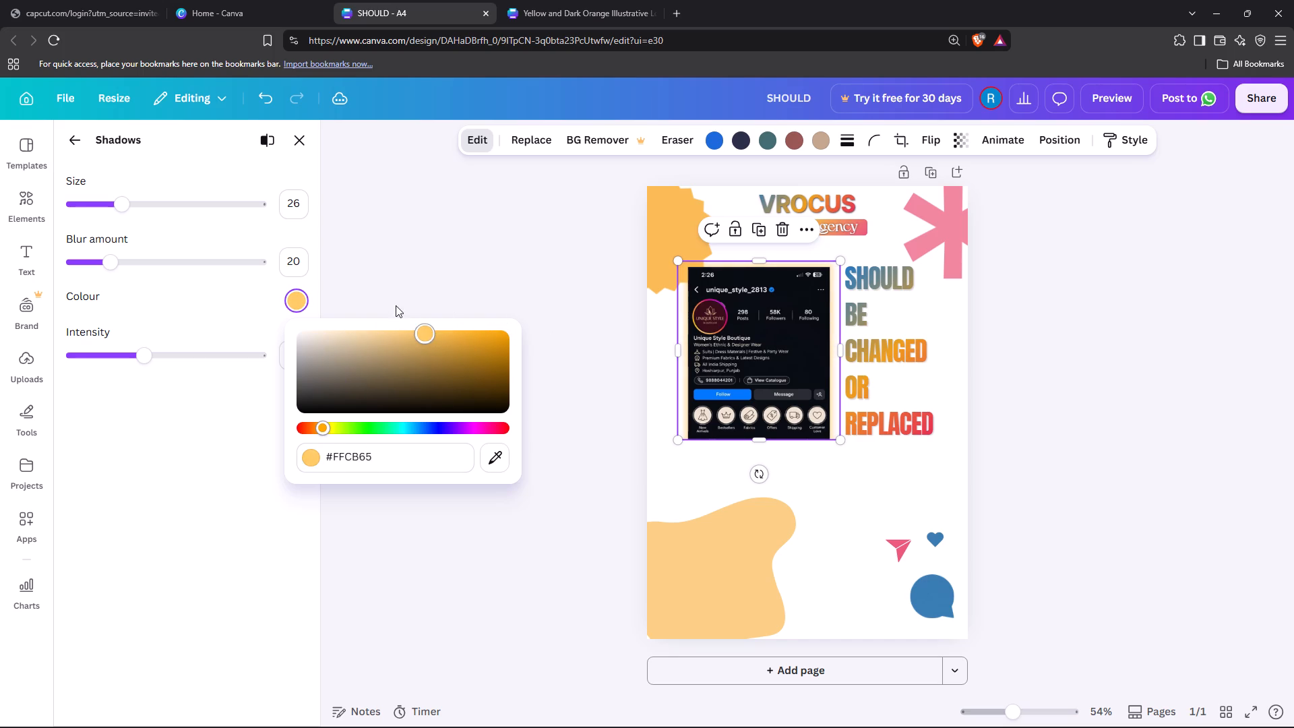
{"action": "left_click_drag", "start_coordinate": [396, 305], "coordinate": [367, 310]}
{"action": "left_click_drag", "start_coordinate": [315, 433], "coordinate": [290, 435]}
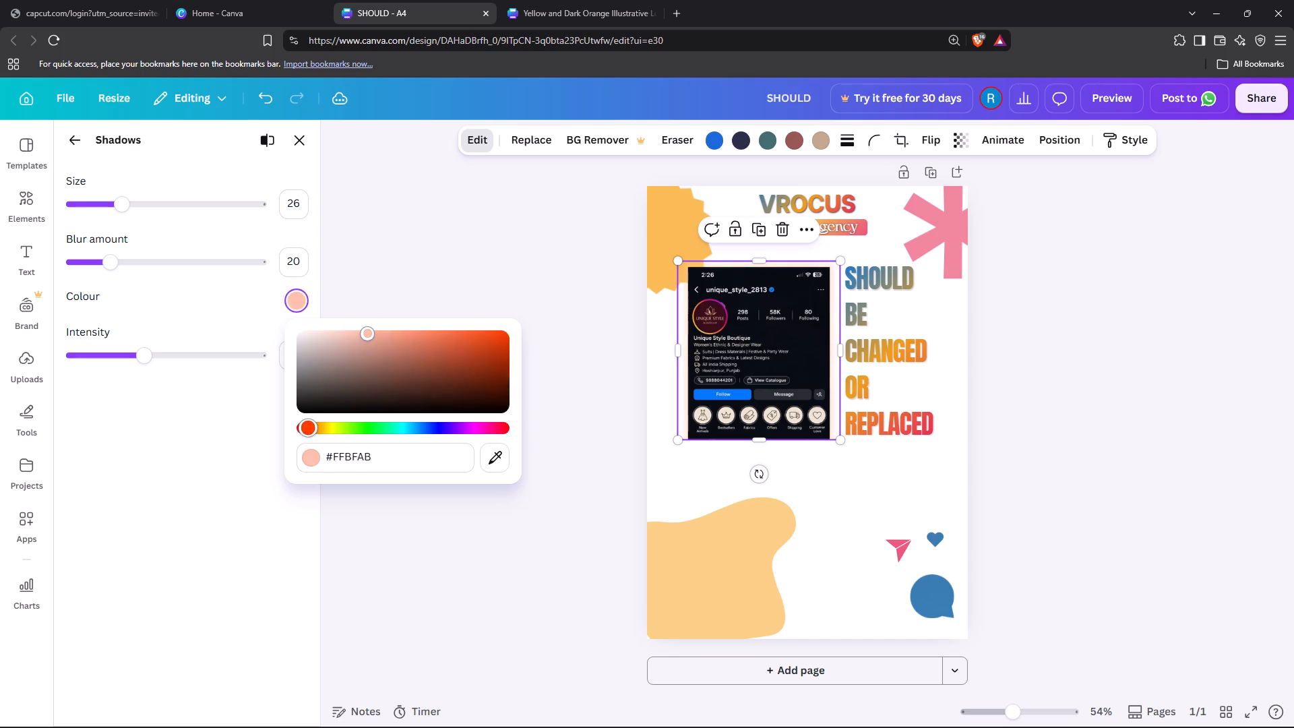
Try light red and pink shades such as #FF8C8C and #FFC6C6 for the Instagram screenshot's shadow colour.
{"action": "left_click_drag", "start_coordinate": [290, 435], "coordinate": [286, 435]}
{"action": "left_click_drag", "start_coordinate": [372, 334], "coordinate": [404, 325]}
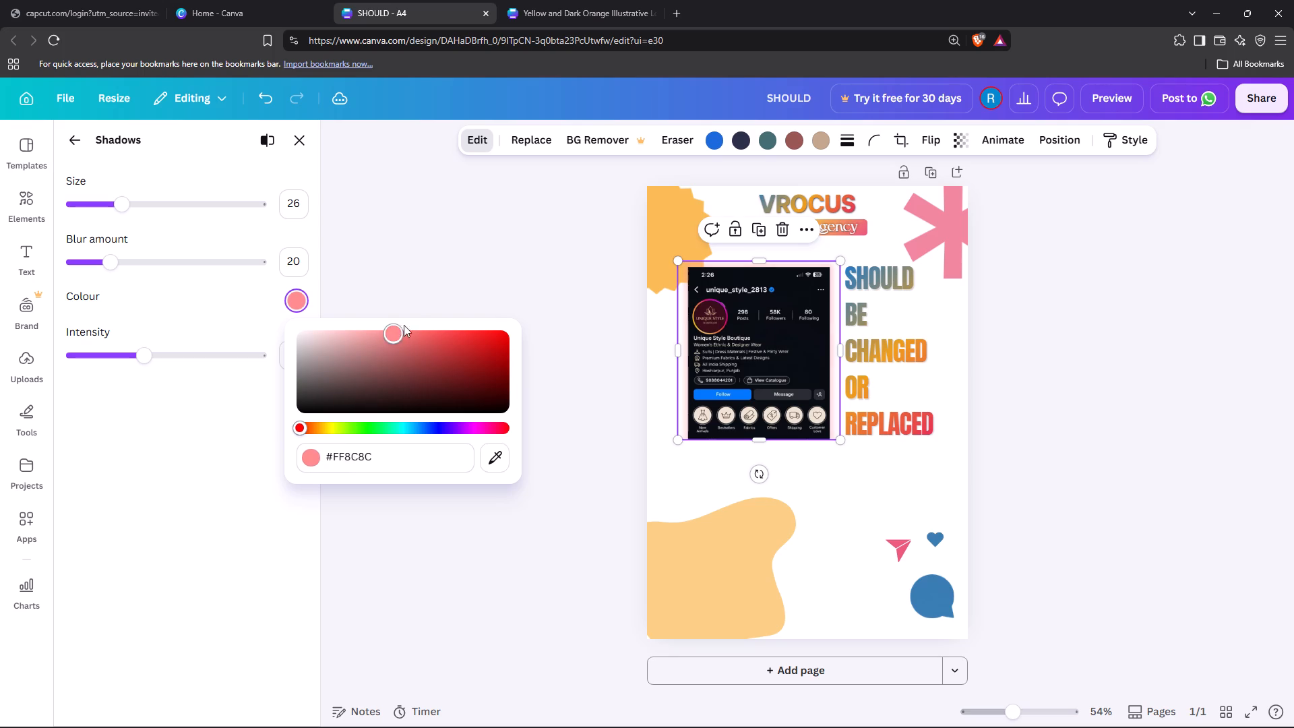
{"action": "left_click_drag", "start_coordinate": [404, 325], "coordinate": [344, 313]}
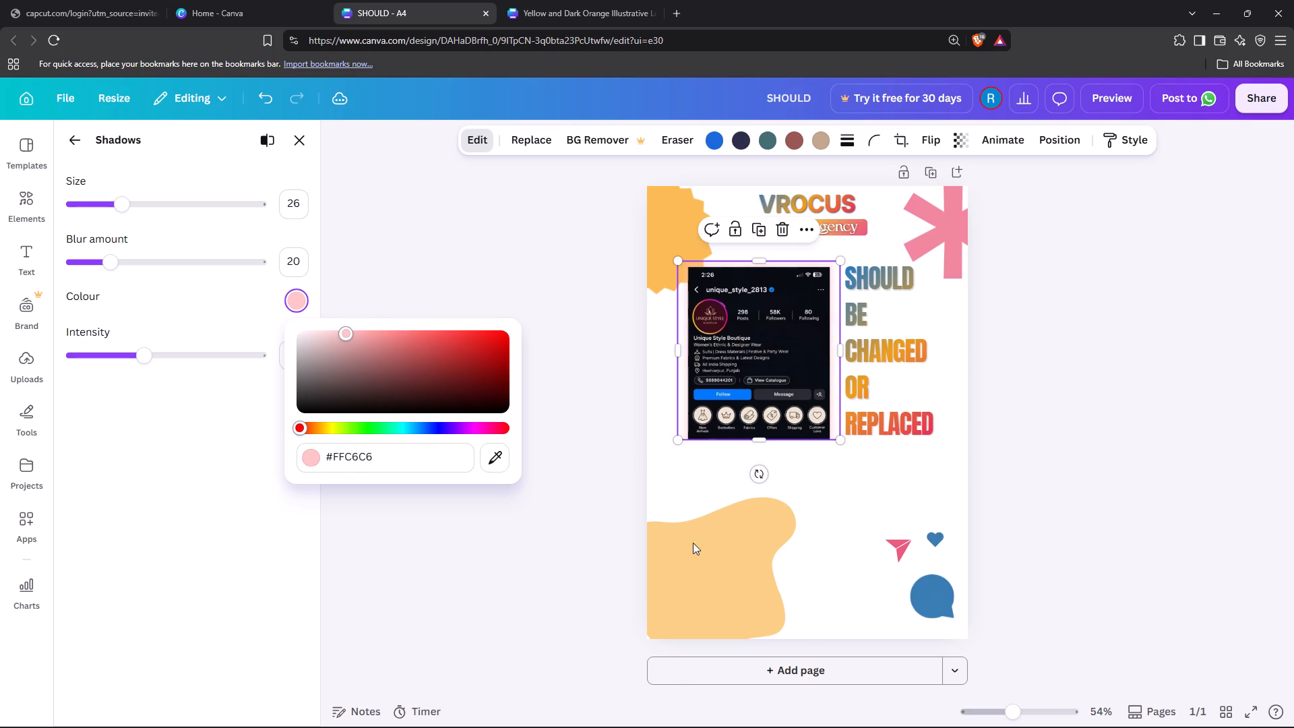
Sample the orange of the page's scalloped shape for the screenshot's shadow colour and shift its hue to blue, about #5561FA.
{"action": "left_click", "coordinate": [498, 460]}
{"action": "left_click", "coordinate": [682, 217]}
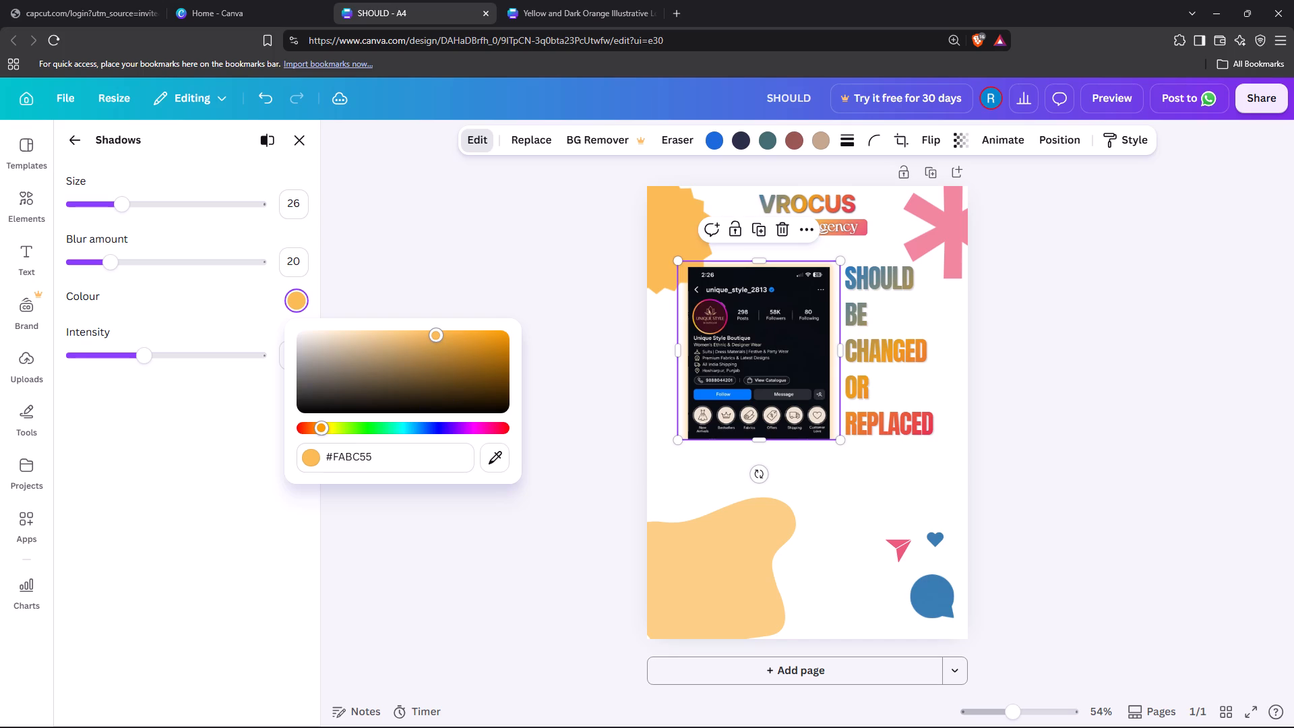
{"action": "left_click_drag", "start_coordinate": [325, 431], "coordinate": [313, 430]}
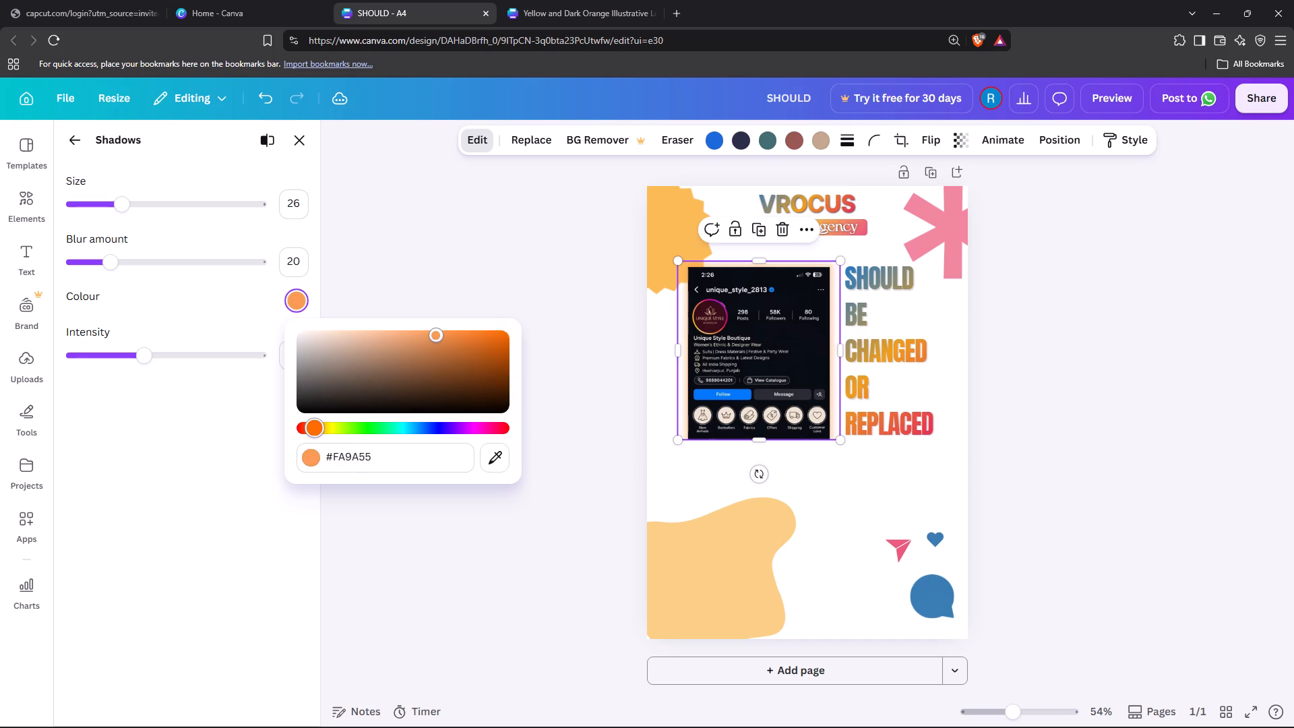
{"action": "left_click_drag", "start_coordinate": [313, 430], "coordinate": [415, 419]}
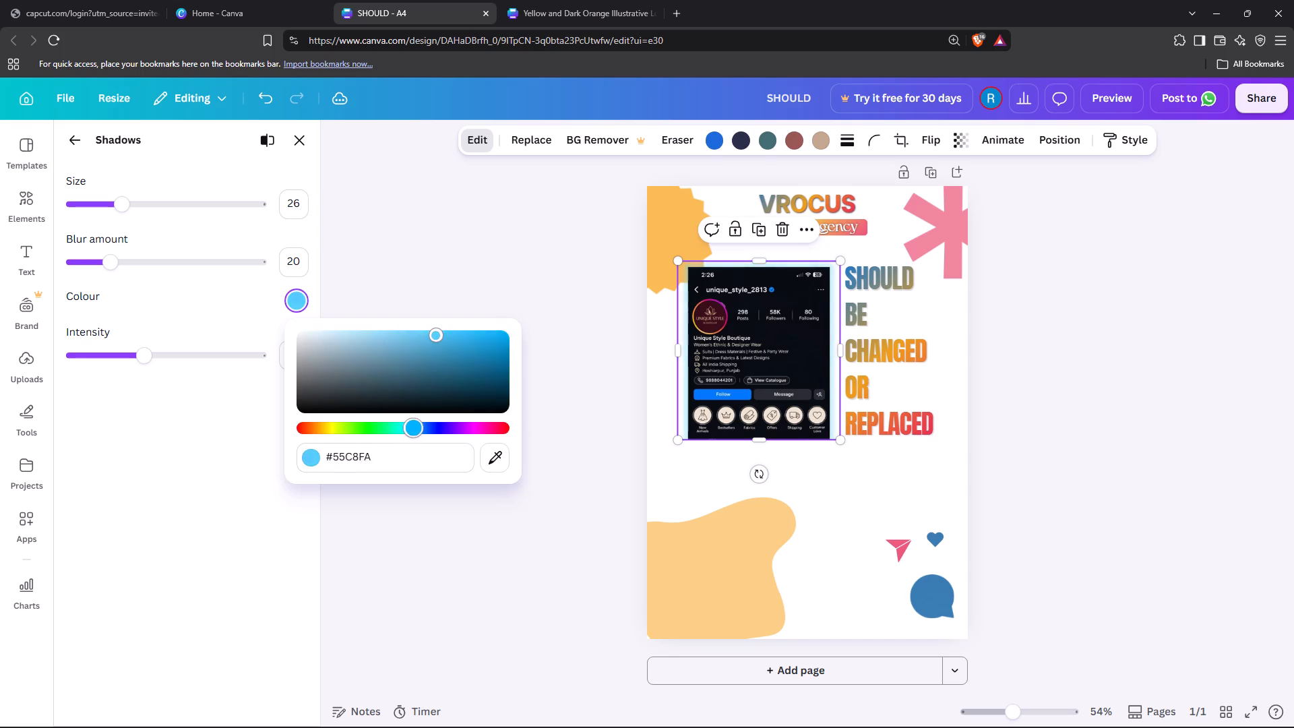
{"action": "left_click_drag", "start_coordinate": [415, 419], "coordinate": [408, 429]}
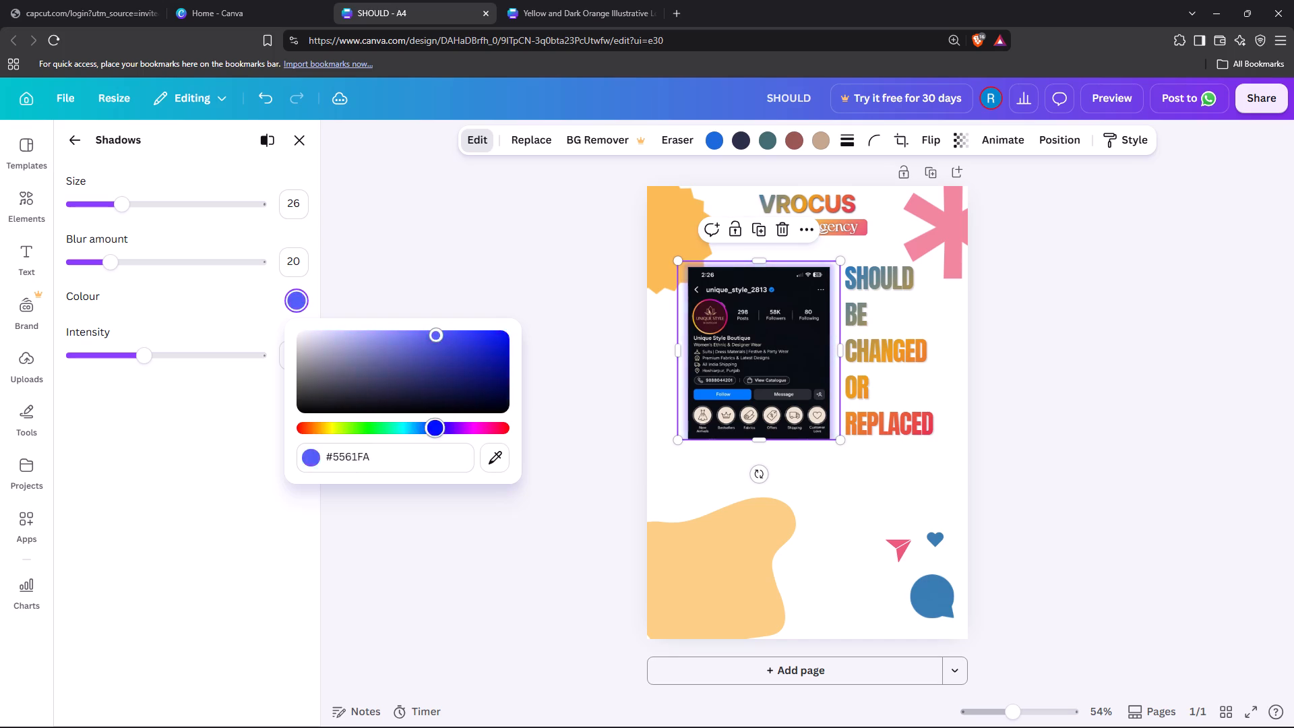
{"action": "left_click_drag", "start_coordinate": [408, 429], "coordinate": [433, 424]}
{"action": "left_click_drag", "start_coordinate": [433, 424], "coordinate": [434, 424]}
{"action": "left_click", "coordinate": [861, 511]}
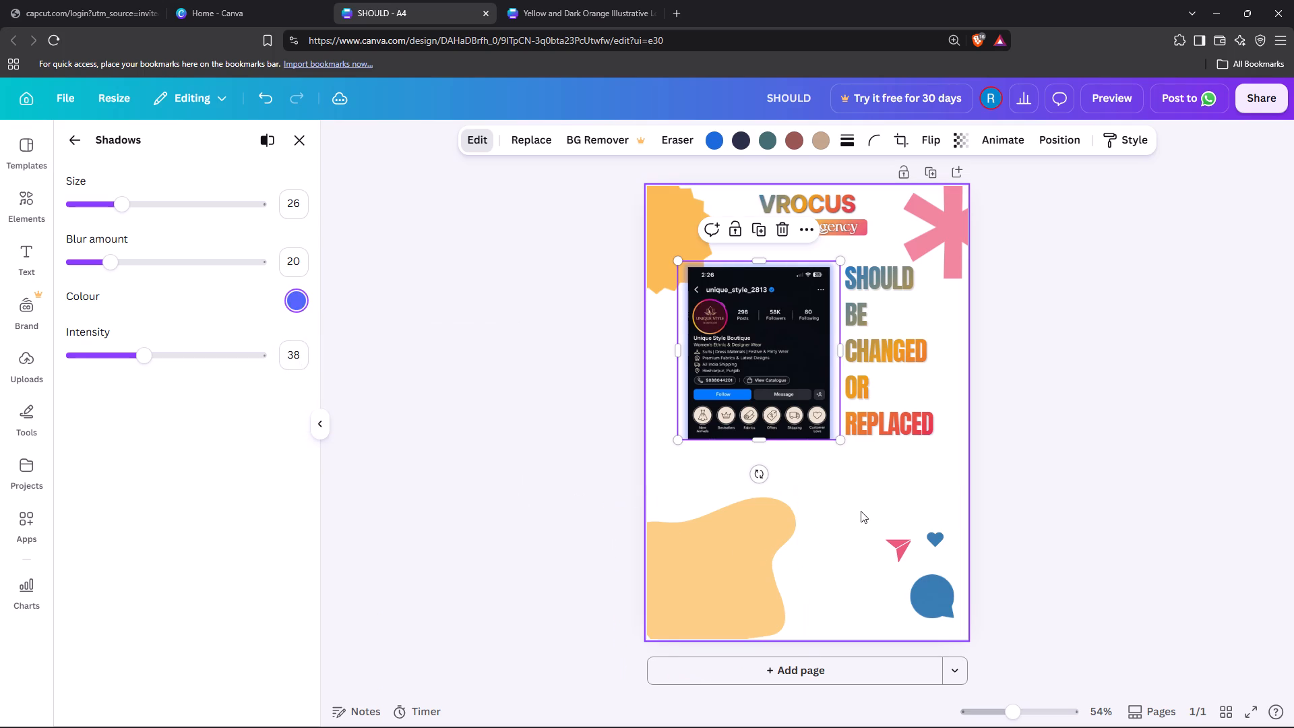
{"action": "left_click", "coordinate": [888, 518]}
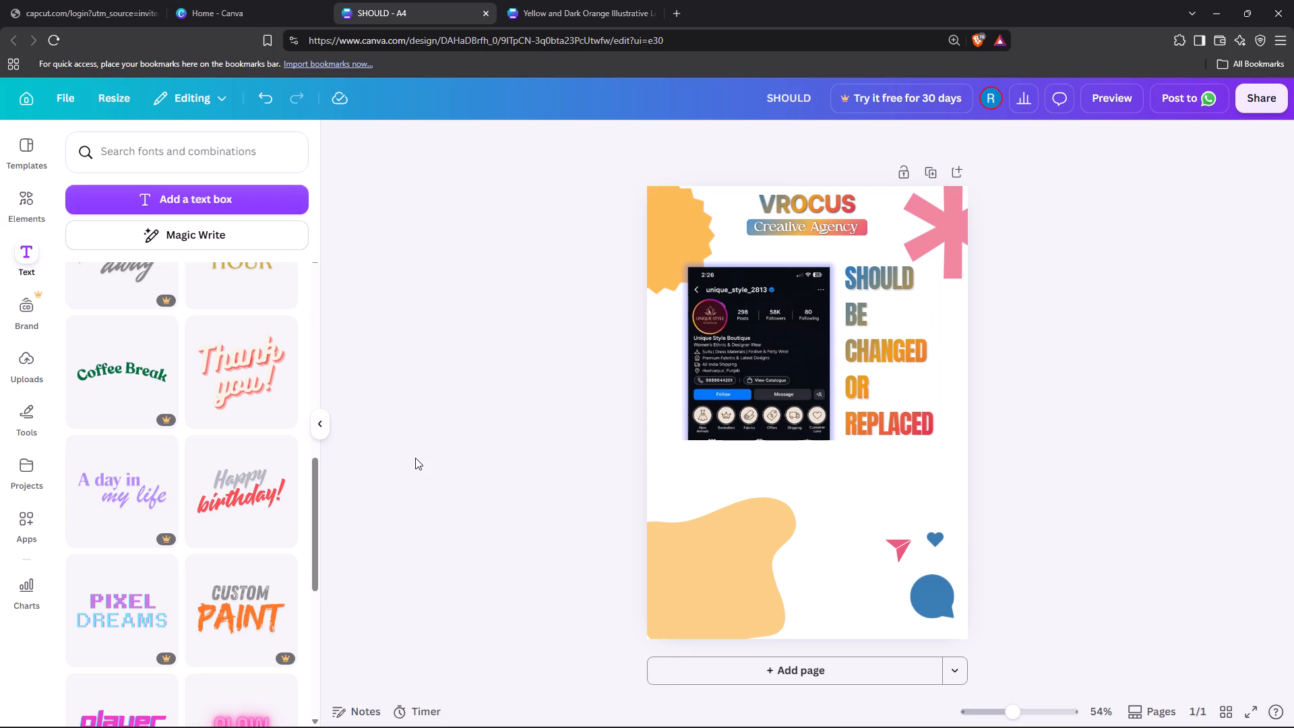
Move the pink paper plane and the blue heart onto the light orange blob along the page's bottom edge.
{"action": "left_click_drag", "start_coordinate": [892, 553], "coordinate": [886, 555]}
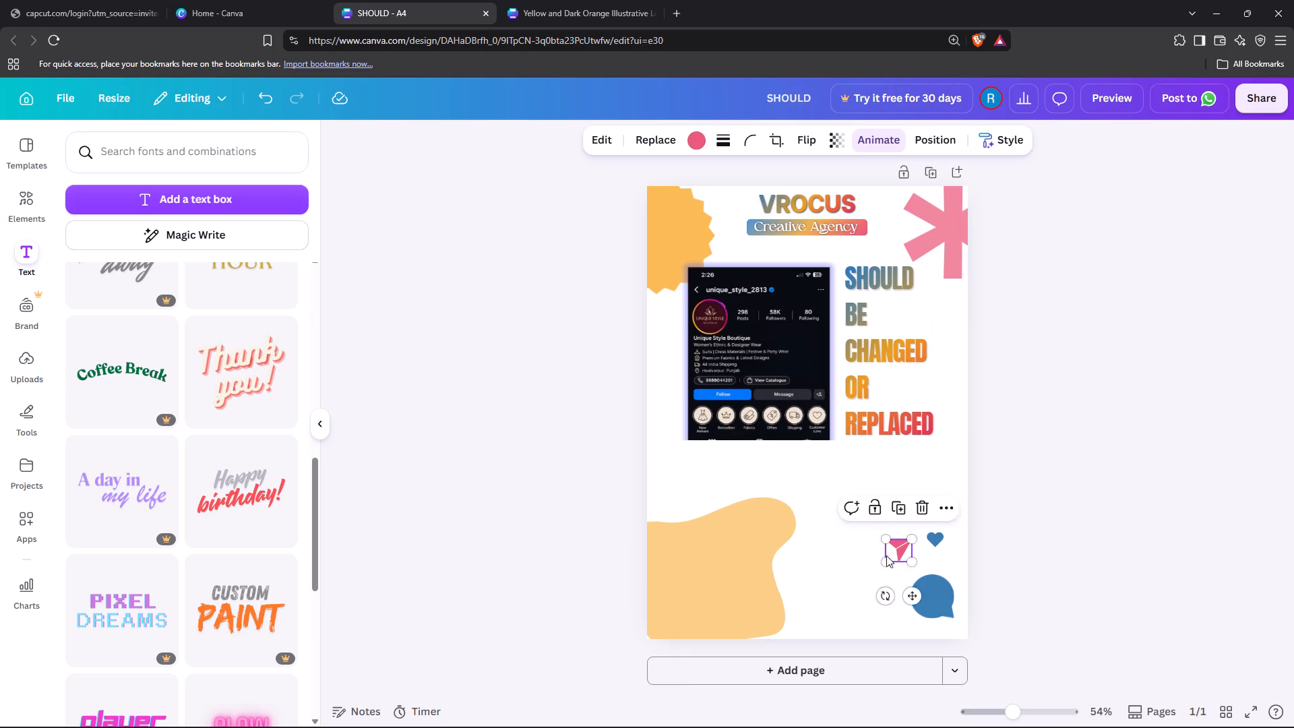
{"action": "left_click_drag", "start_coordinate": [886, 555], "coordinate": [665, 621]}
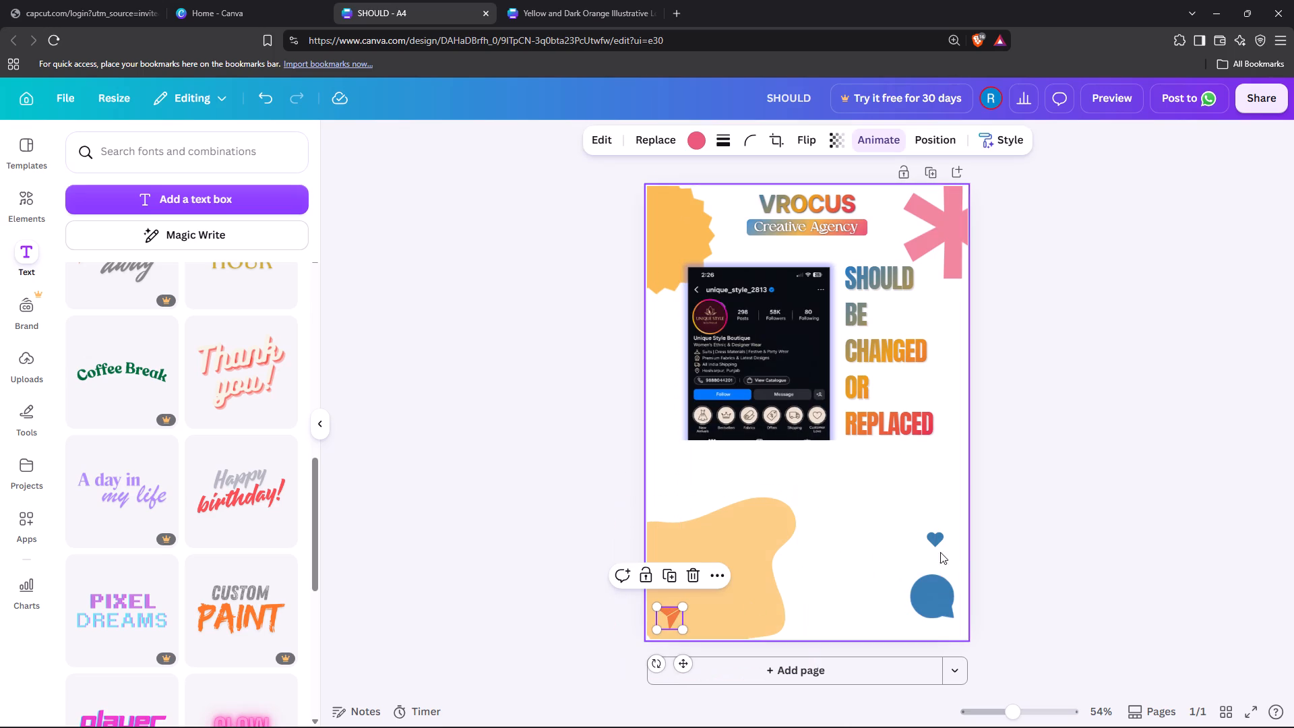
{"action": "left_click_drag", "start_coordinate": [935, 542], "coordinate": [737, 626]}
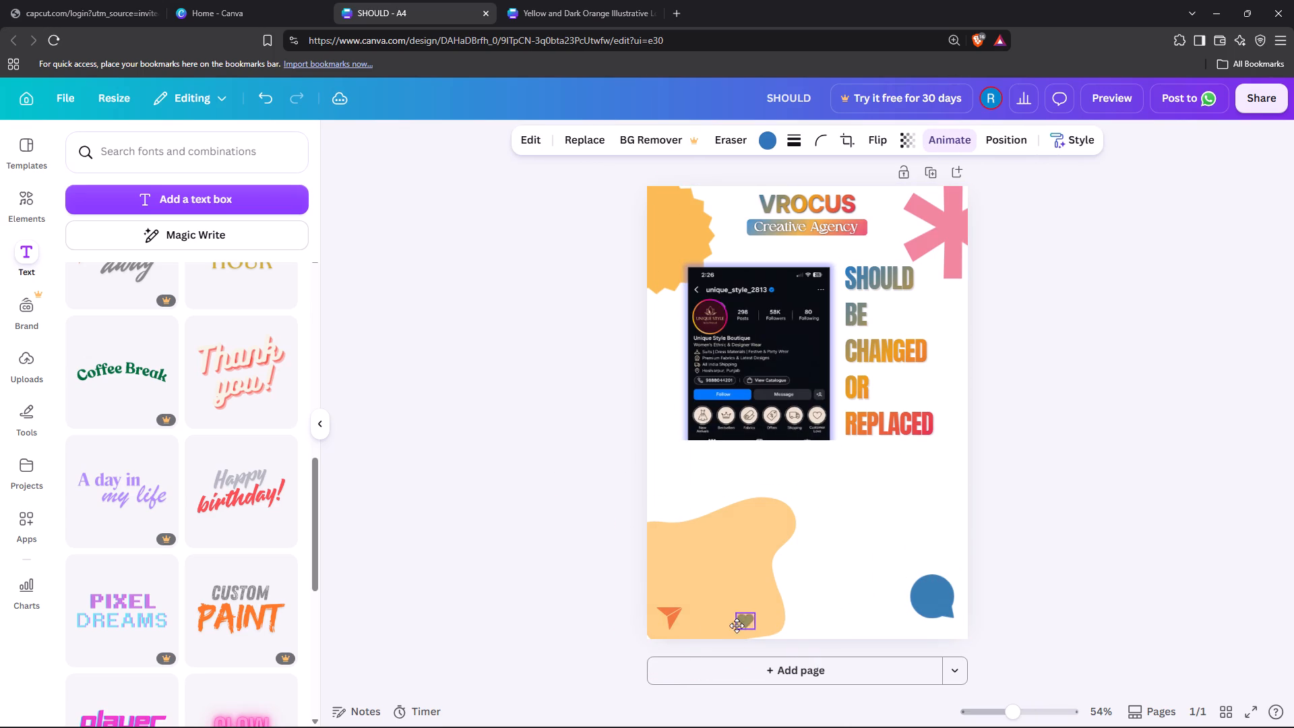
Place the small heart beside the paper plane in the page's bottom-left corner, over the orange blob.
{"action": "left_click_drag", "start_coordinate": [737, 626], "coordinate": [694, 631]}
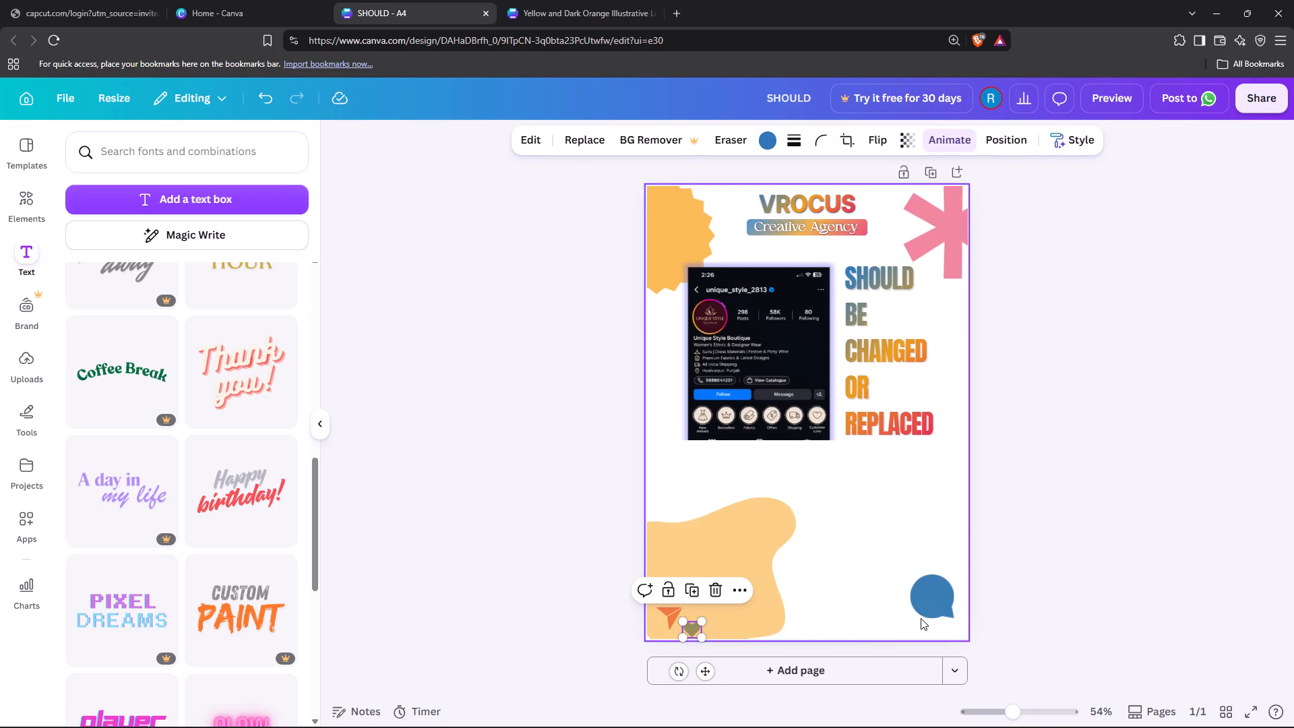
Enlarge the blue speech bubble and position it partly off the page's bottom-right corner.
{"action": "left_click", "coordinate": [942, 605]}
{"action": "left_click_drag", "start_coordinate": [942, 605], "coordinate": [942, 611]}
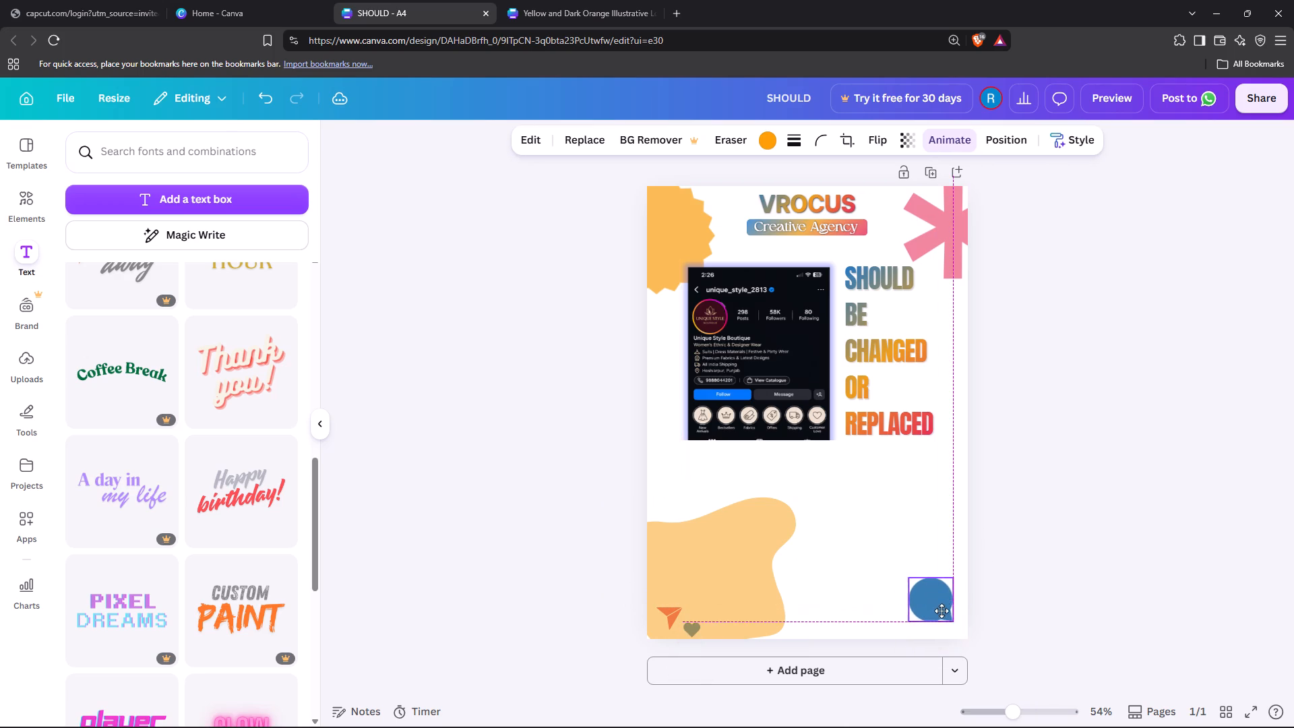
{"action": "left_click_drag", "start_coordinate": [942, 611], "coordinate": [937, 619]}
{"action": "left_click_drag", "start_coordinate": [942, 631], "coordinate": [988, 672]}
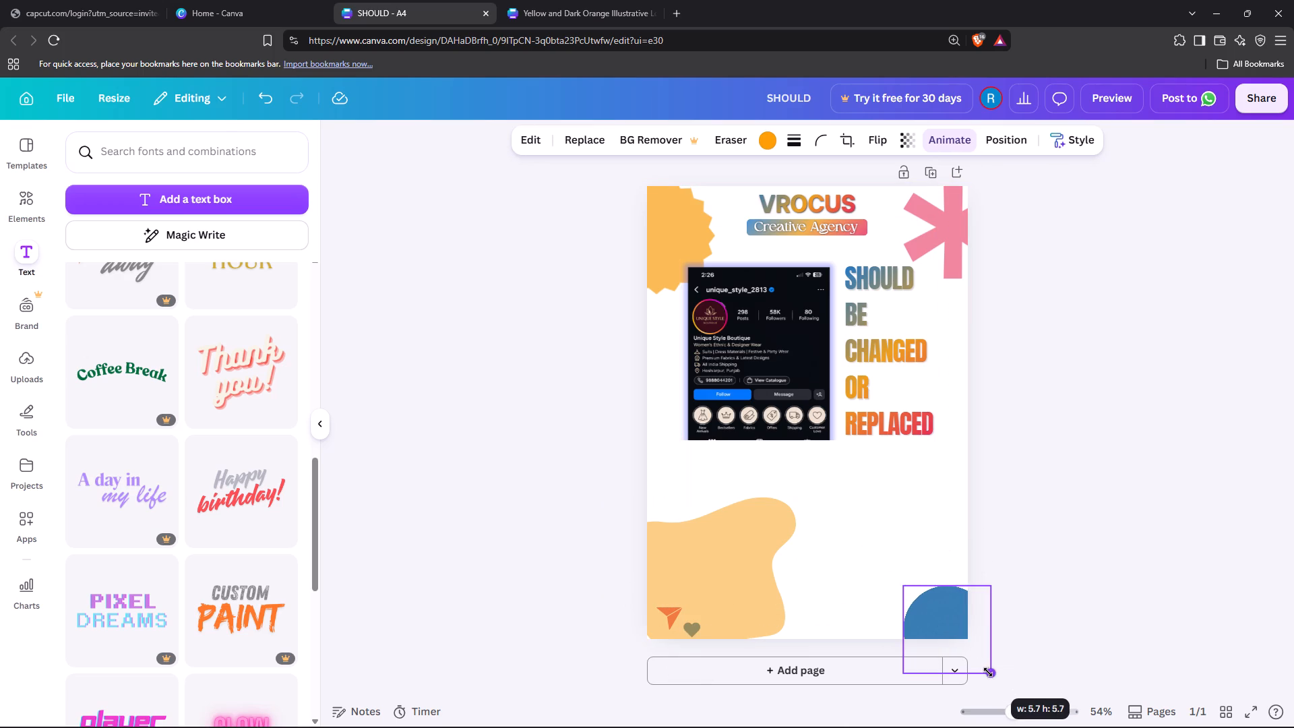
{"action": "left_click_drag", "start_coordinate": [988, 672], "coordinate": [1005, 692]}
{"action": "left_click_drag", "start_coordinate": [939, 633], "coordinate": [948, 612]}
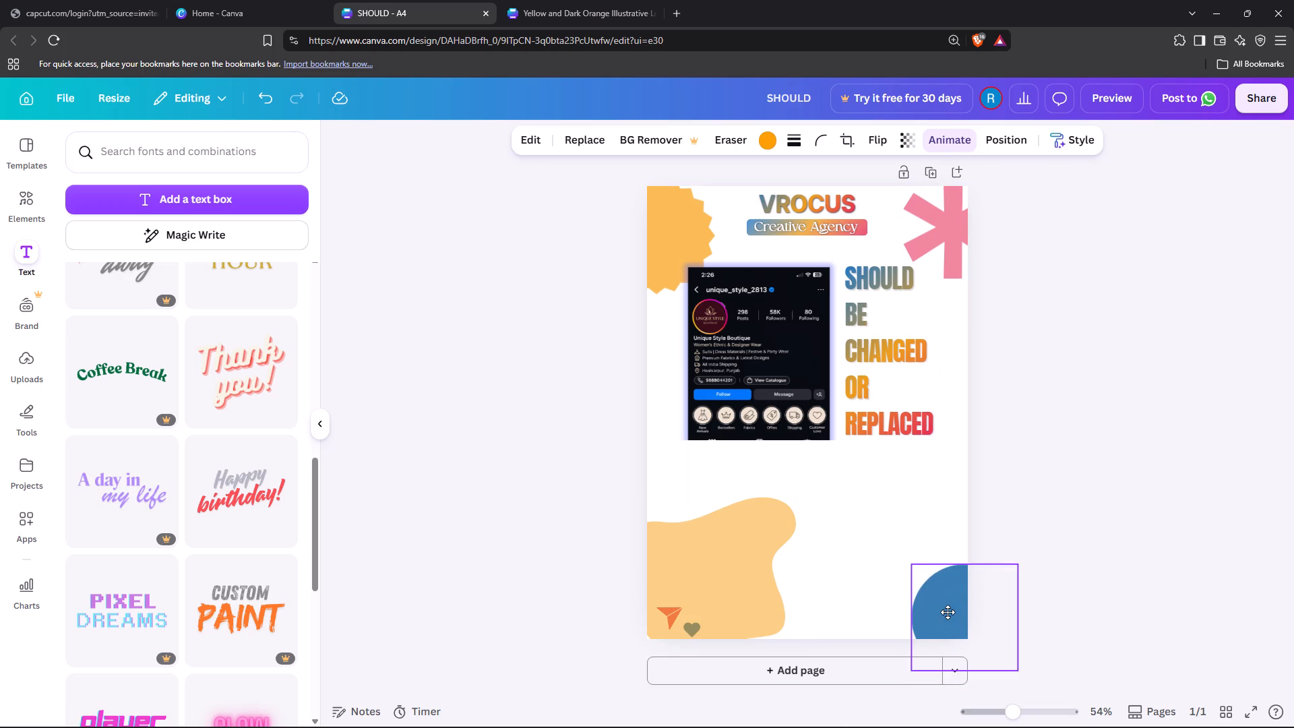
{"action": "left_click_drag", "start_coordinate": [948, 612], "coordinate": [942, 624]}
{"action": "left_click", "coordinate": [1111, 496]}
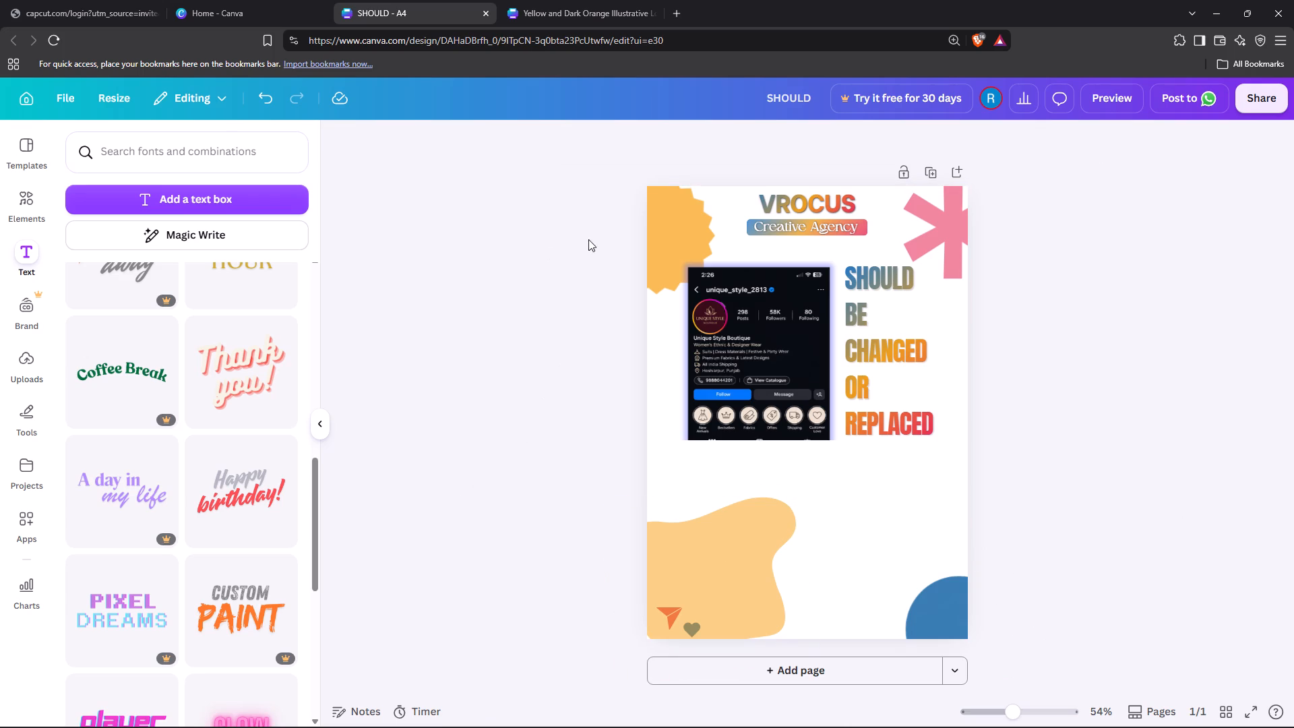
Consult the profile problem list on page 1 of the Yellow and Dark Orange reference design, and return to the SHOULD design.
{"action": "left_click", "coordinate": [532, 3]}
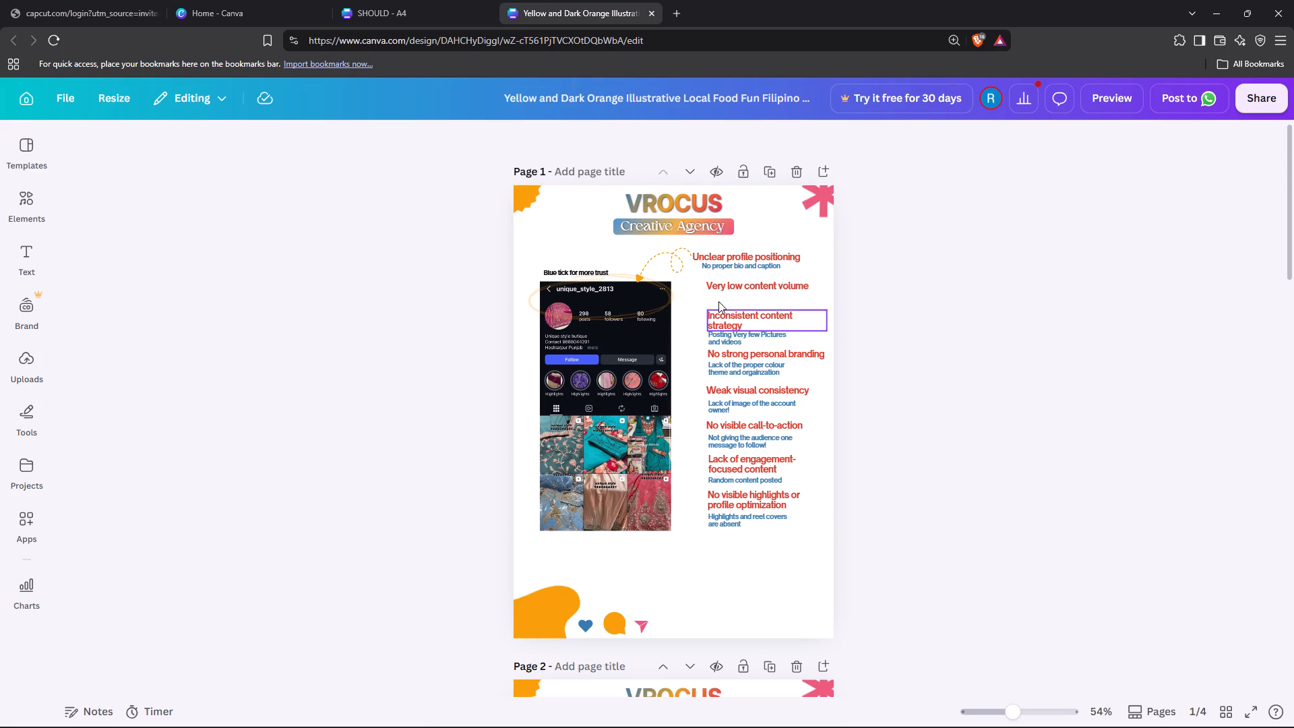
{"action": "left_click", "coordinate": [756, 257]}
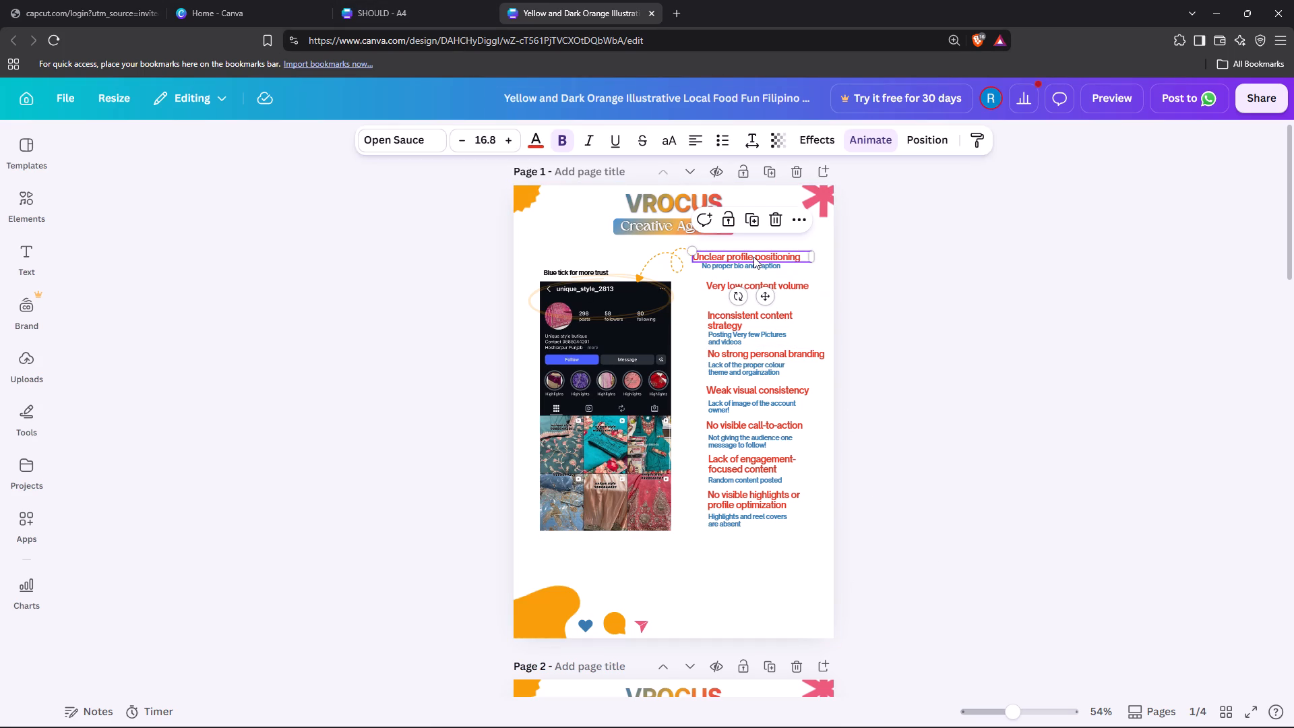
{"action": "left_click", "coordinate": [443, 13]}
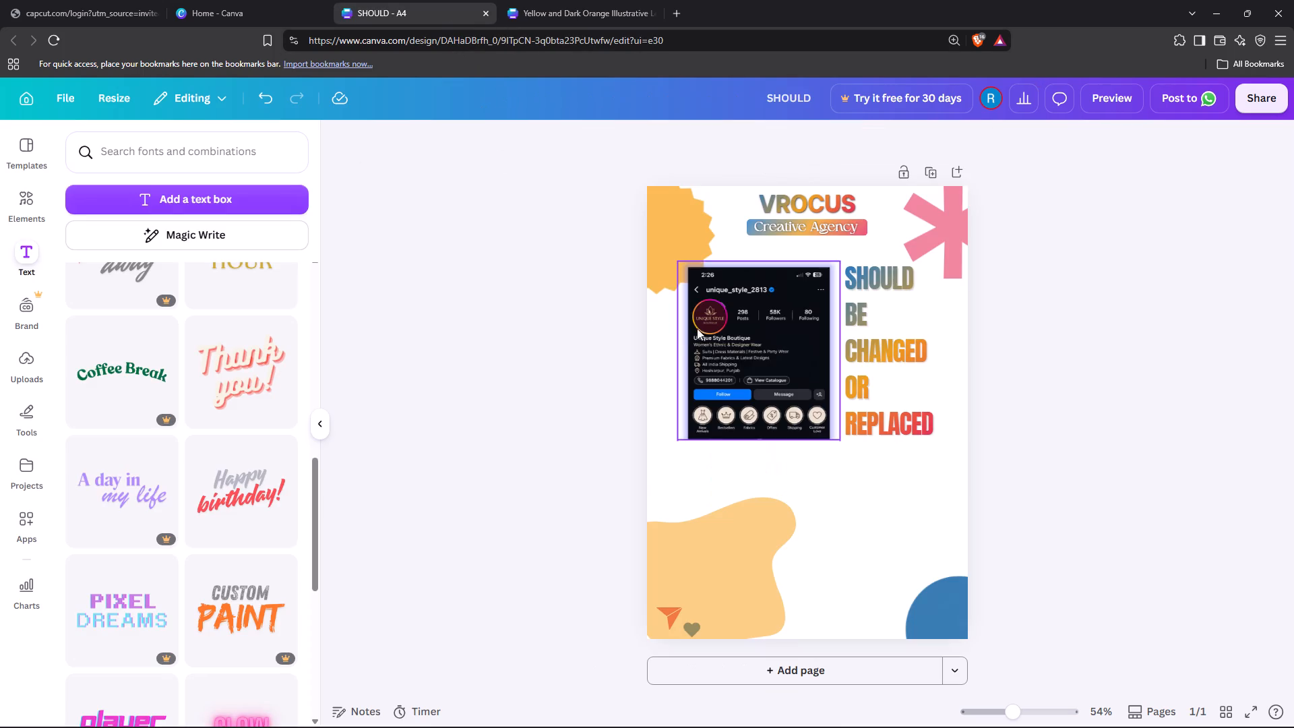
Crop the Instagram screenshot's bottom edge to a height of about 11.5, trimming the strip just below the highlight labels.
{"action": "scroll", "coordinate": [750, 432], "scroll_direction": "up", "scroll_amount": 4, "text": "ctrl"}
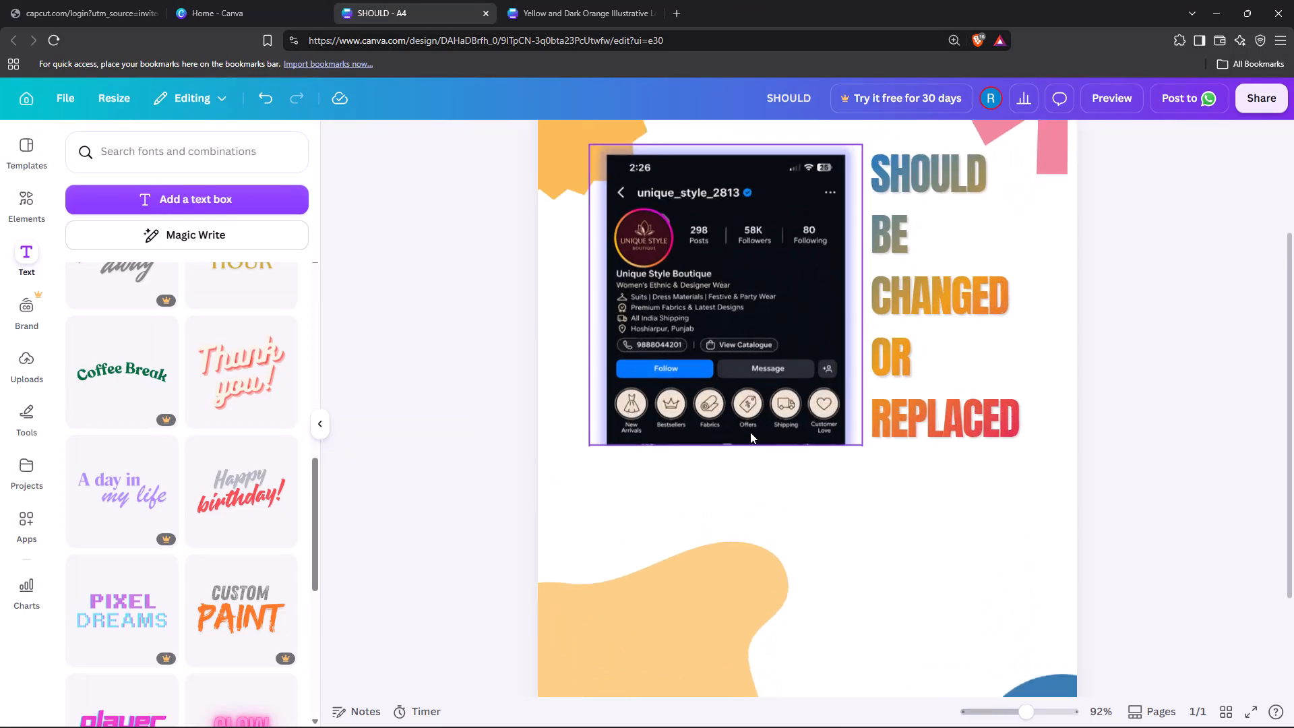
{"action": "scroll", "coordinate": [720, 388], "scroll_direction": "down", "scroll_amount": 3}
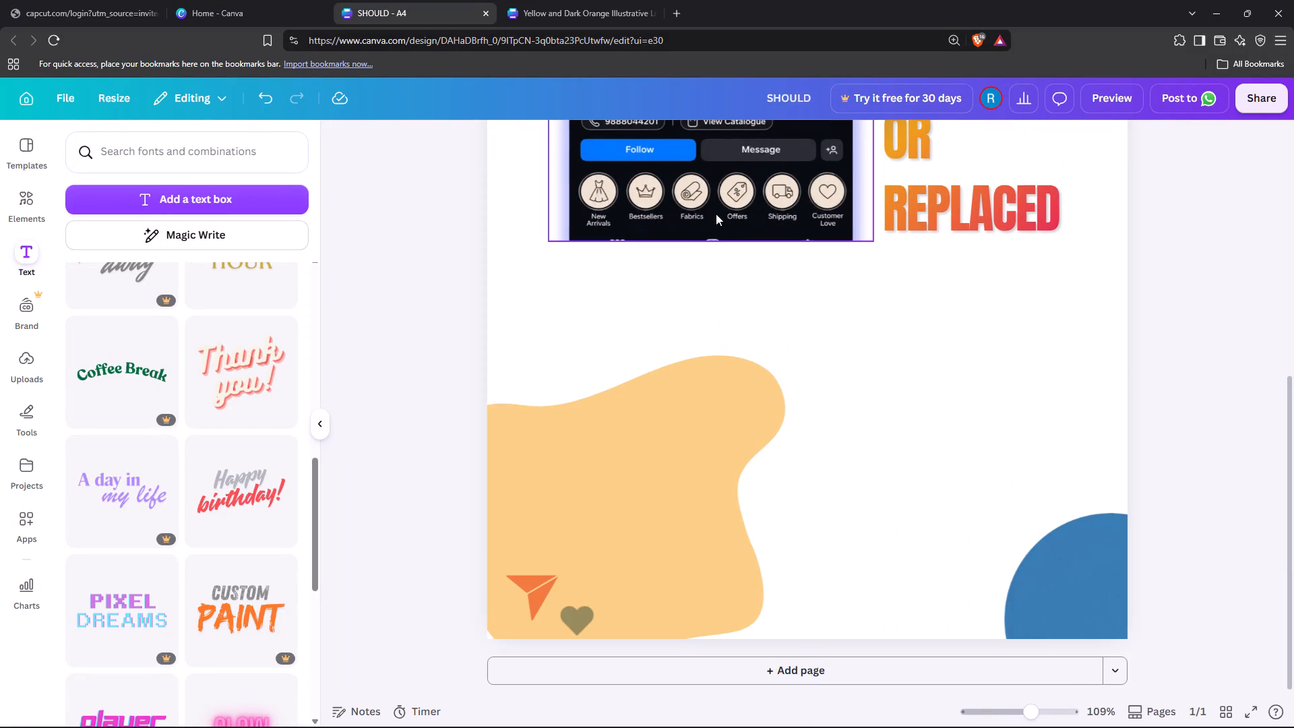
{"action": "left_click", "coordinate": [716, 214]}
{"action": "left_click_drag", "start_coordinate": [714, 242], "coordinate": [714, 235]}
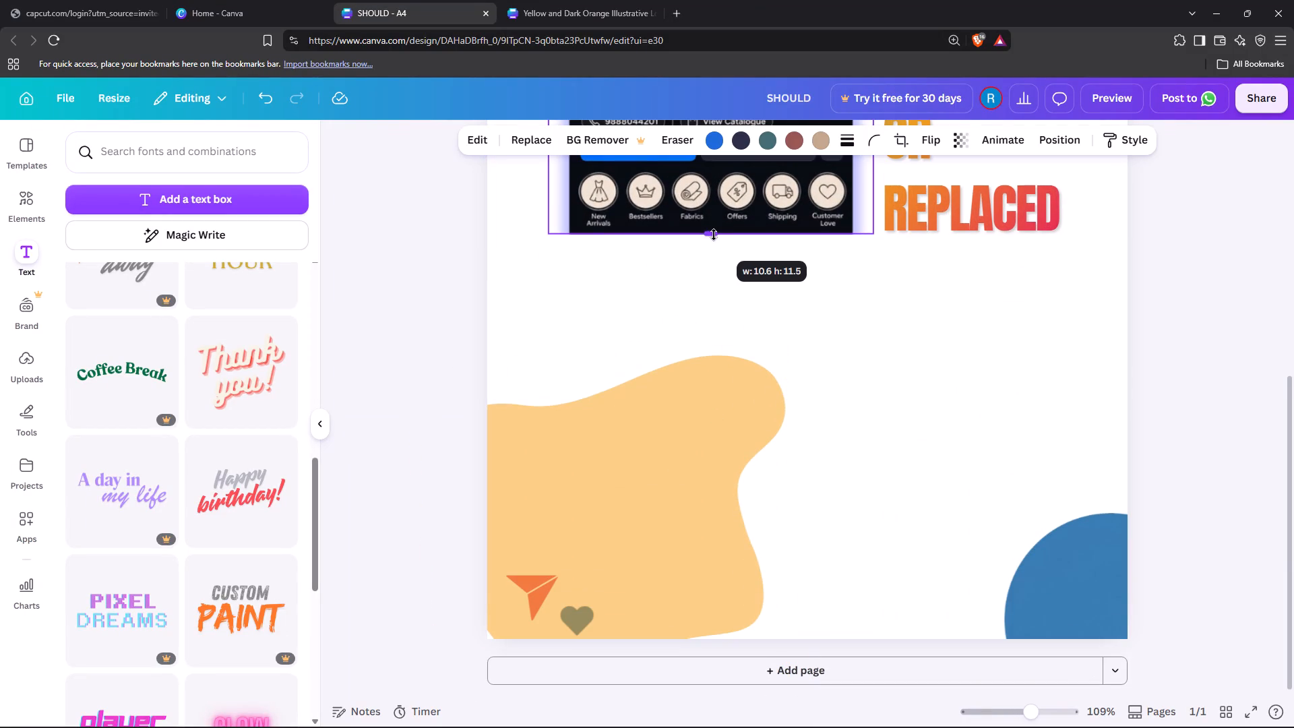
{"action": "left_click_drag", "start_coordinate": [714, 235], "coordinate": [714, 229]}
{"action": "left_click_drag", "start_coordinate": [715, 228], "coordinate": [715, 235]}
{"action": "left_click", "coordinate": [1256, 340]}
Review the whole page layout, from the VROCUS header and headline down to the decorative shapes in the bottom corners.
{"action": "scroll", "coordinate": [1038, 406], "scroll_direction": "up", "scroll_amount": 3}
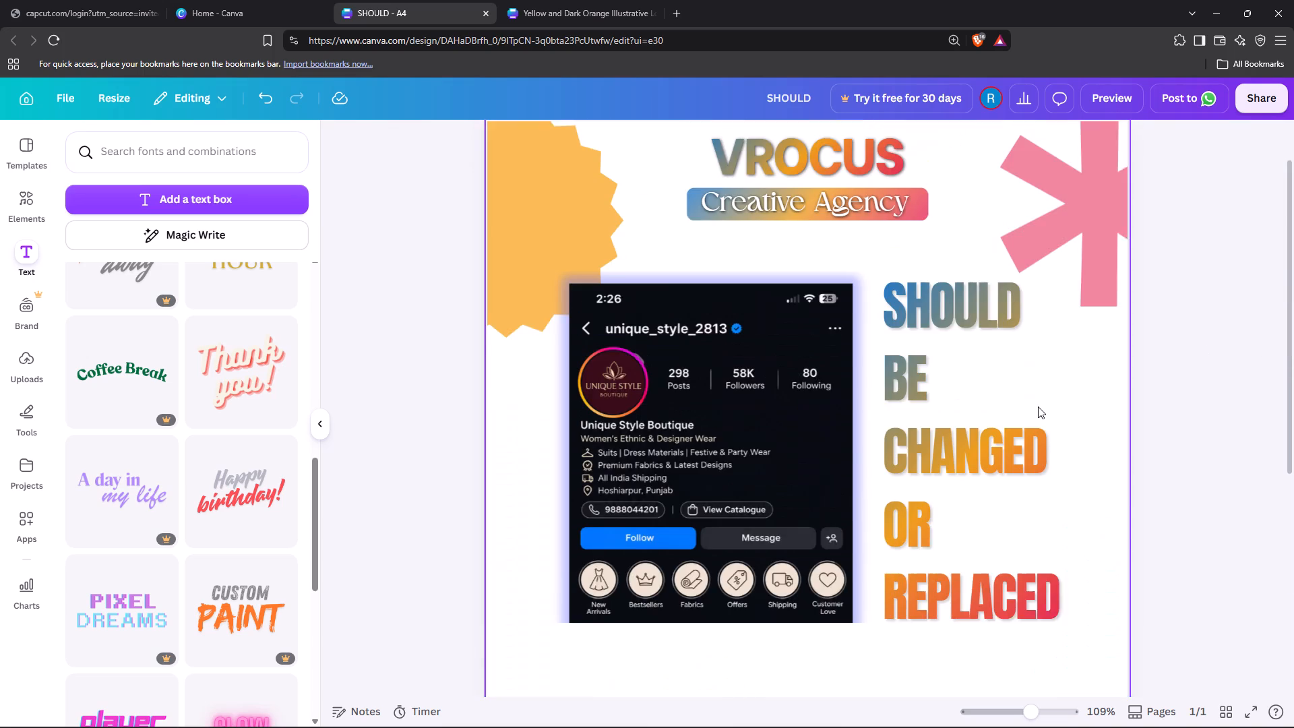
{"action": "scroll", "coordinate": [745, 460], "scroll_direction": "down", "scroll_amount": 3}
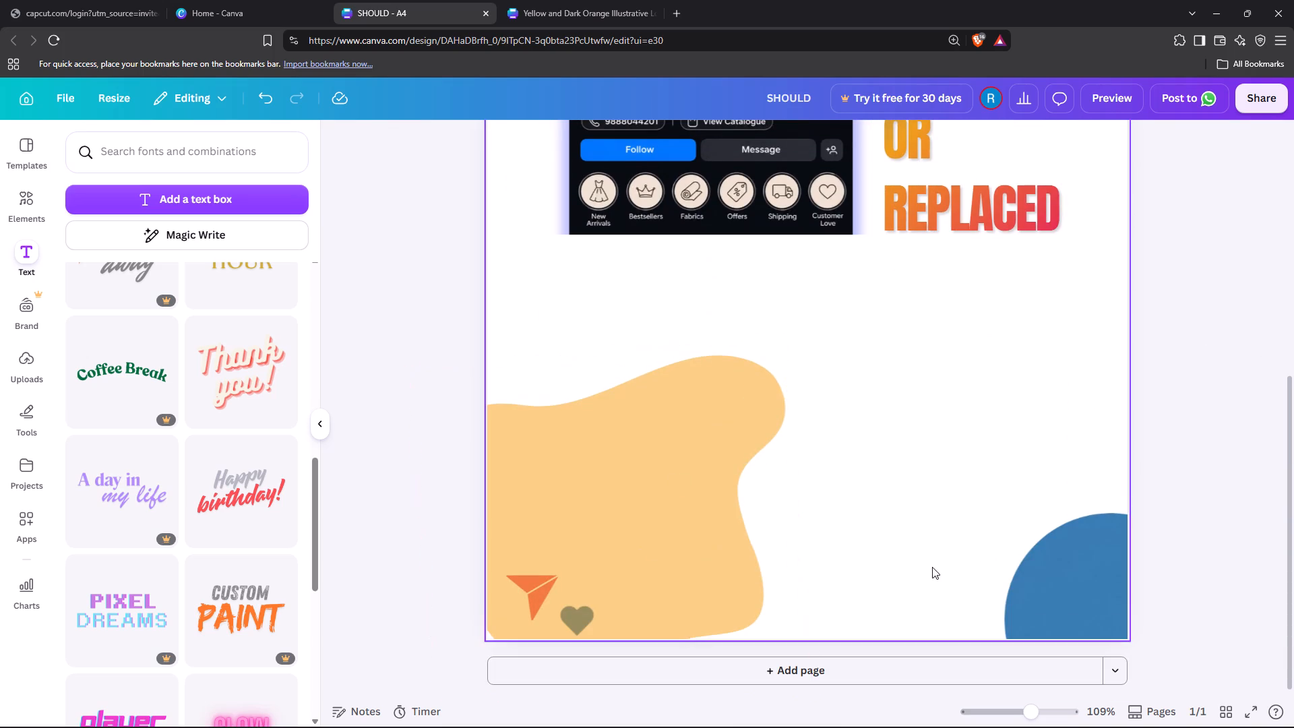
{"action": "scroll", "coordinate": [813, 479], "scroll_direction": "down", "scroll_amount": 3}
{"action": "scroll", "coordinate": [753, 427], "scroll_direction": "up", "scroll_amount": 4}
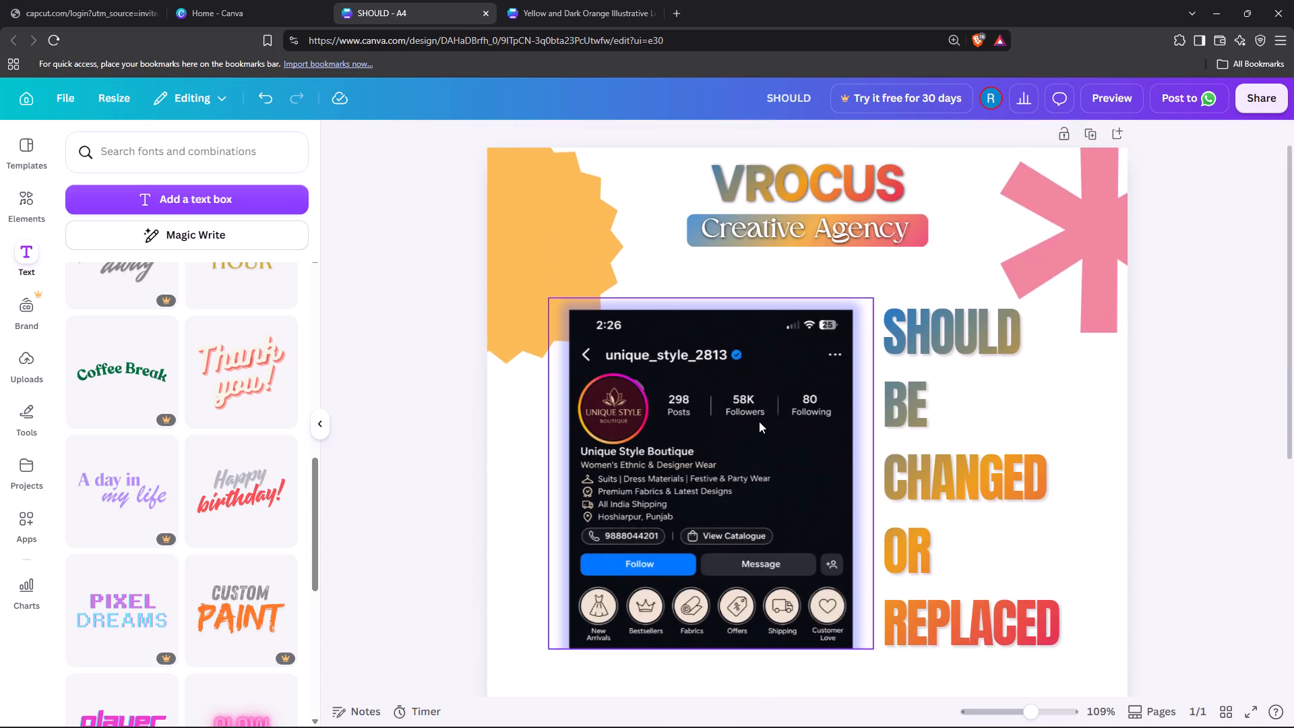
{"action": "scroll", "coordinate": [778, 447], "scroll_direction": "down", "scroll_amount": 2}
{"action": "scroll", "coordinate": [413, 419], "scroll_direction": "down", "scroll_amount": 2, "text": "ctrl"}
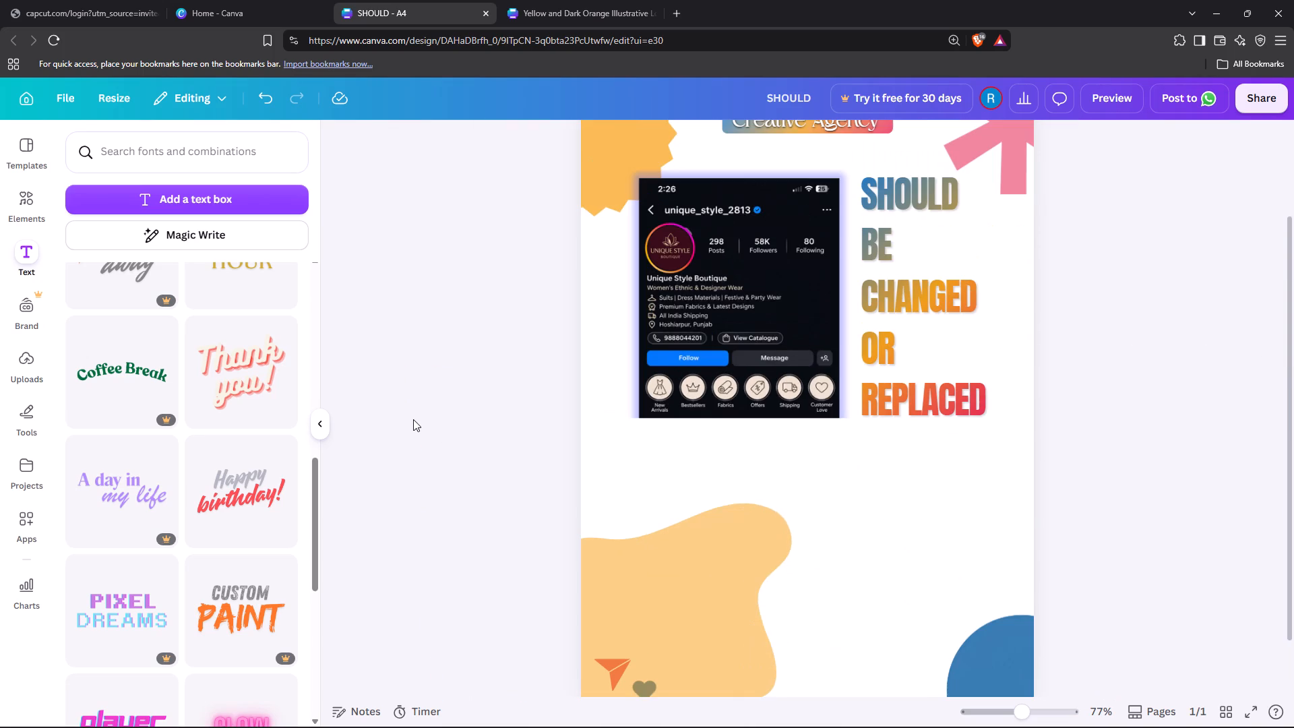
{"action": "scroll", "coordinate": [824, 489], "scroll_direction": "down", "scroll_amount": 4}
{"action": "scroll", "coordinate": [867, 500], "scroll_direction": "up", "scroll_amount": 3}
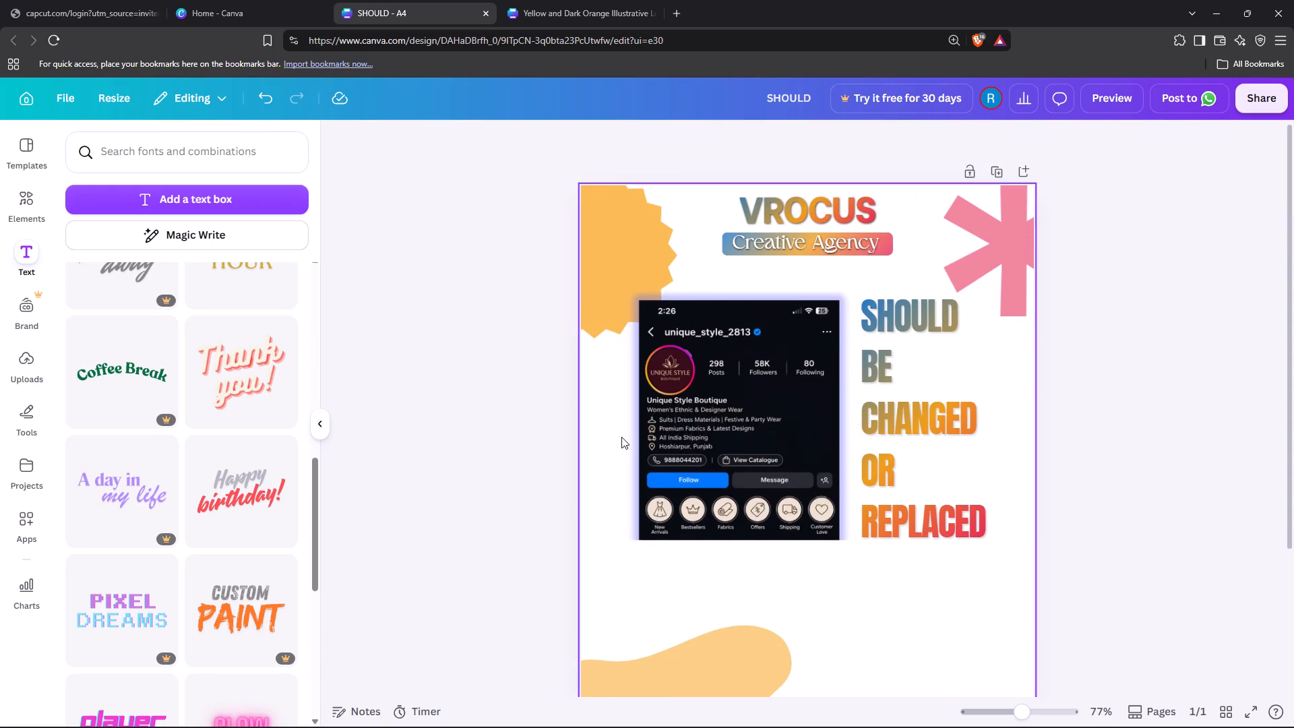
{"action": "scroll", "coordinate": [706, 514], "scroll_direction": "down", "scroll_amount": 2}
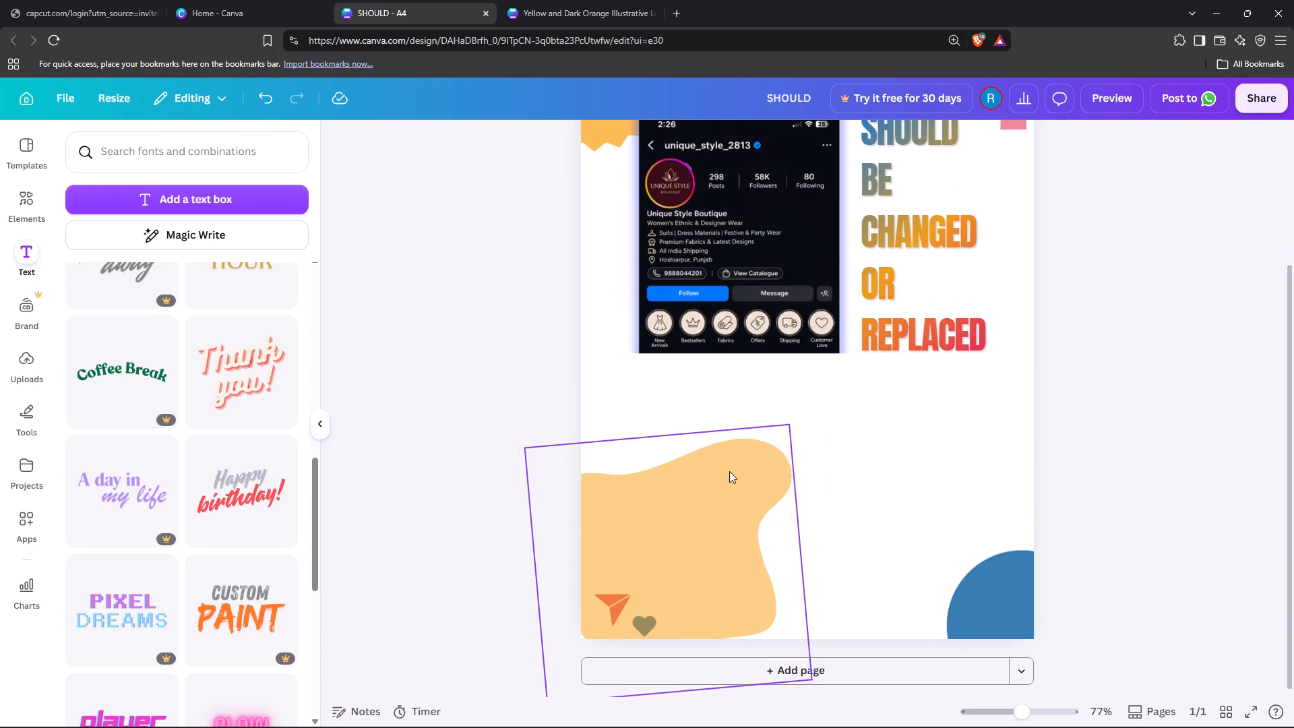
{"action": "scroll", "coordinate": [611, 478], "scroll_direction": "up", "scroll_amount": 1}
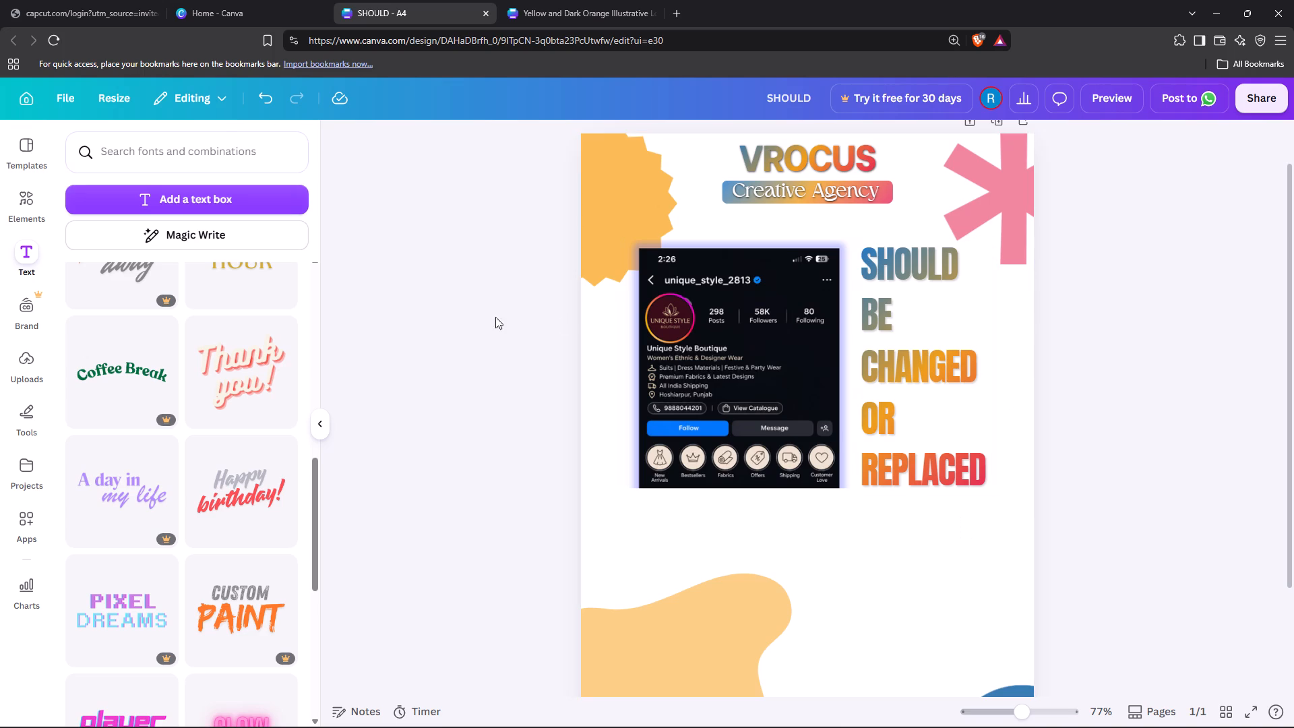
Search the elements for WORK graphics and add the man in yellow working at a desk to the page's lower right.
{"action": "left_click", "coordinate": [105, 153]}
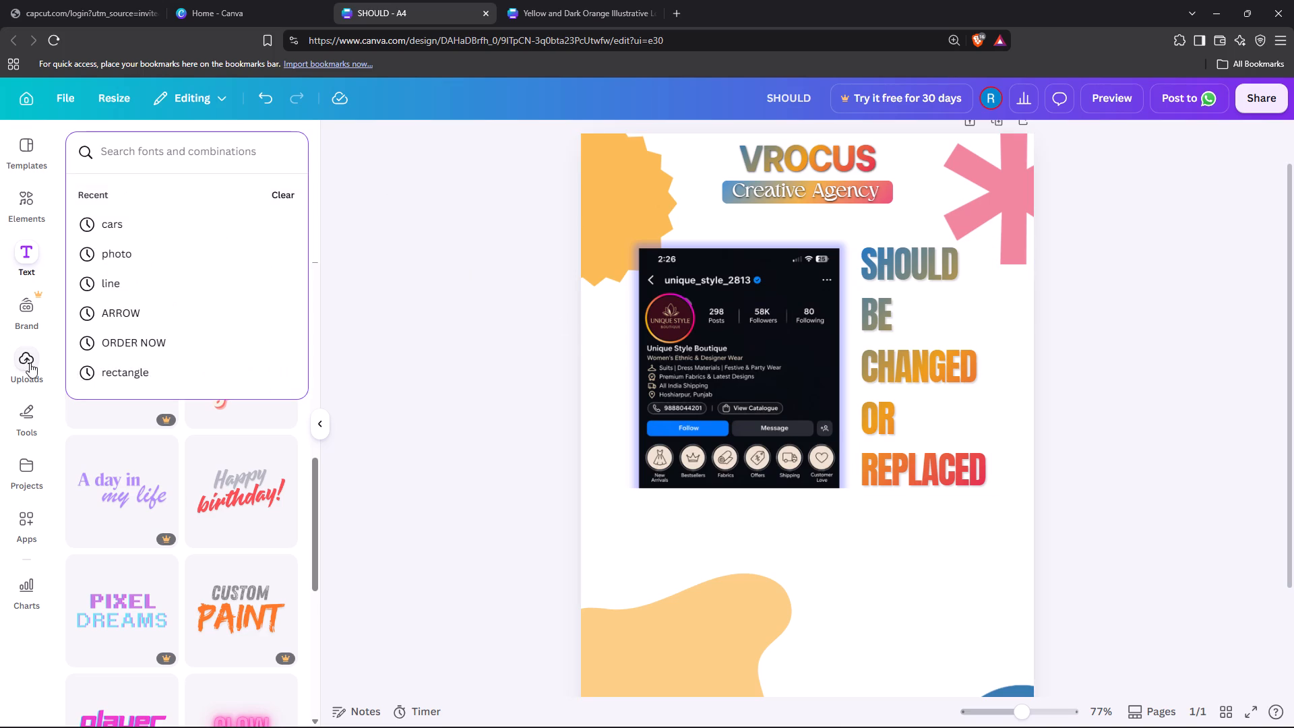
{"action": "left_click", "coordinate": [24, 207]}
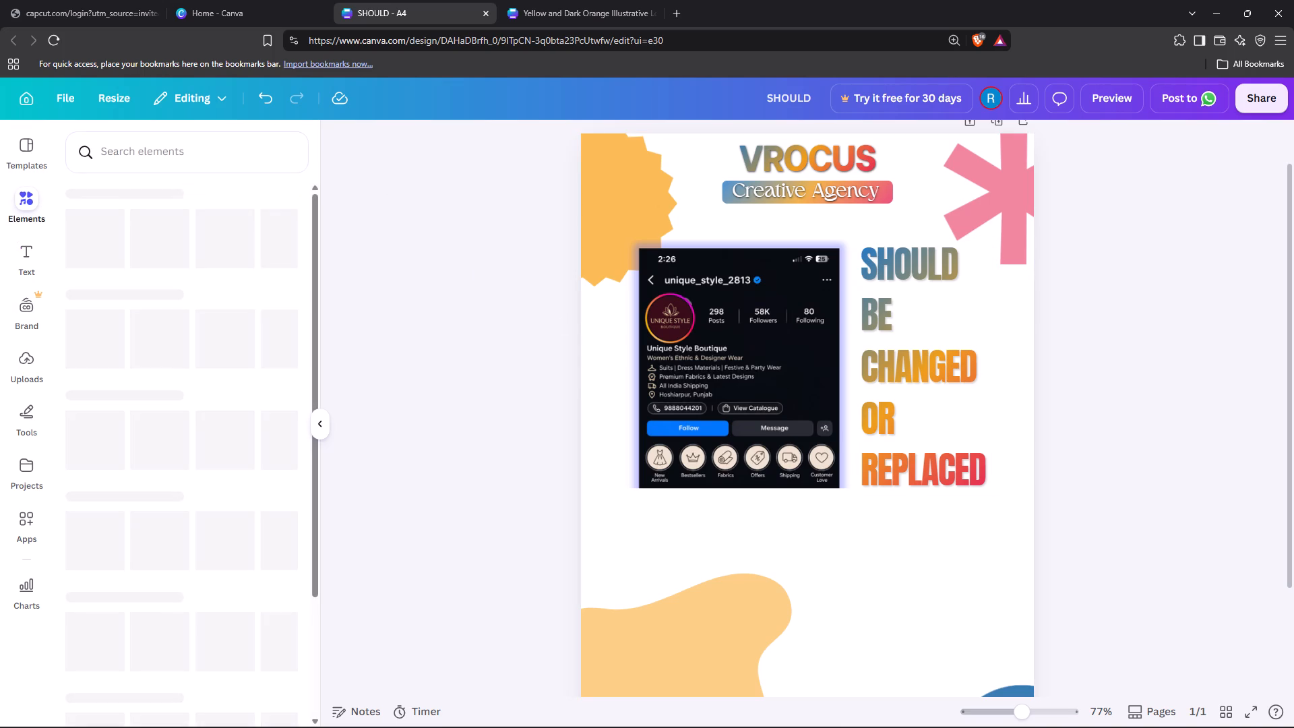
{"action": "left_click", "coordinate": [187, 145]}
{"action": "type", "text": "WORK"}
{"action": "key", "text": "Return"}
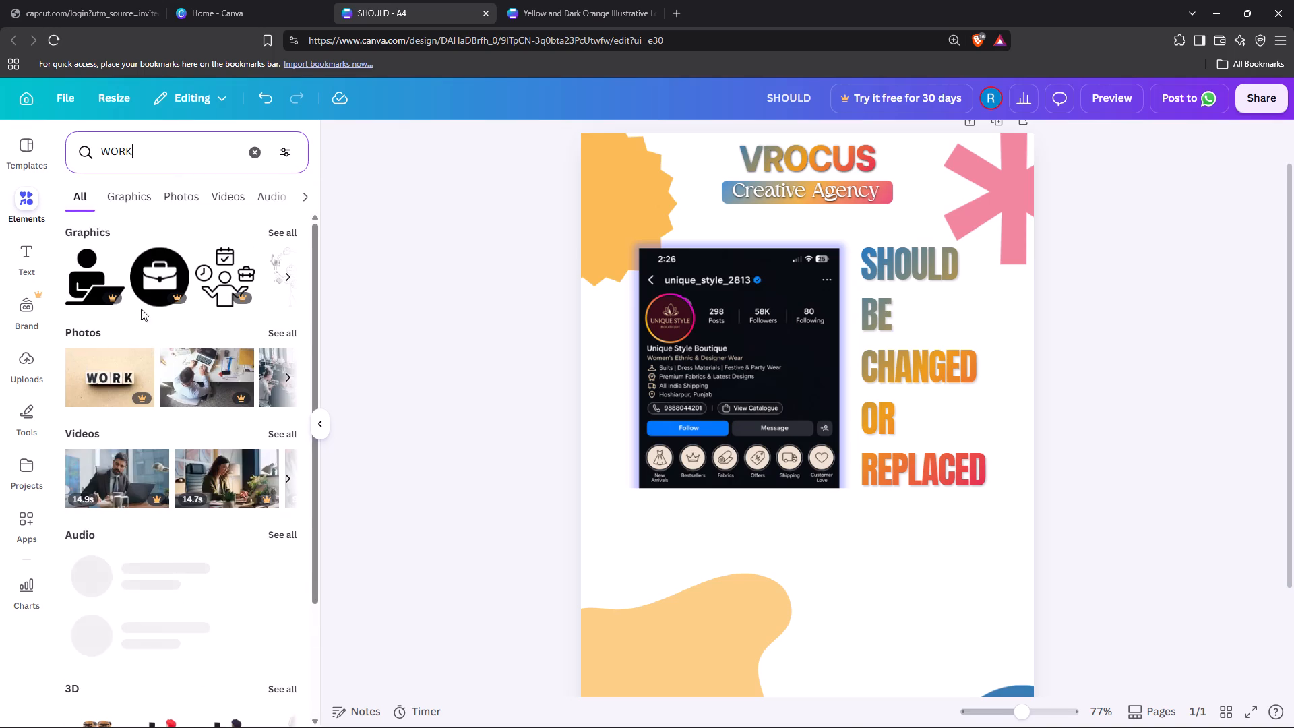
{"action": "left_click", "coordinate": [293, 228]}
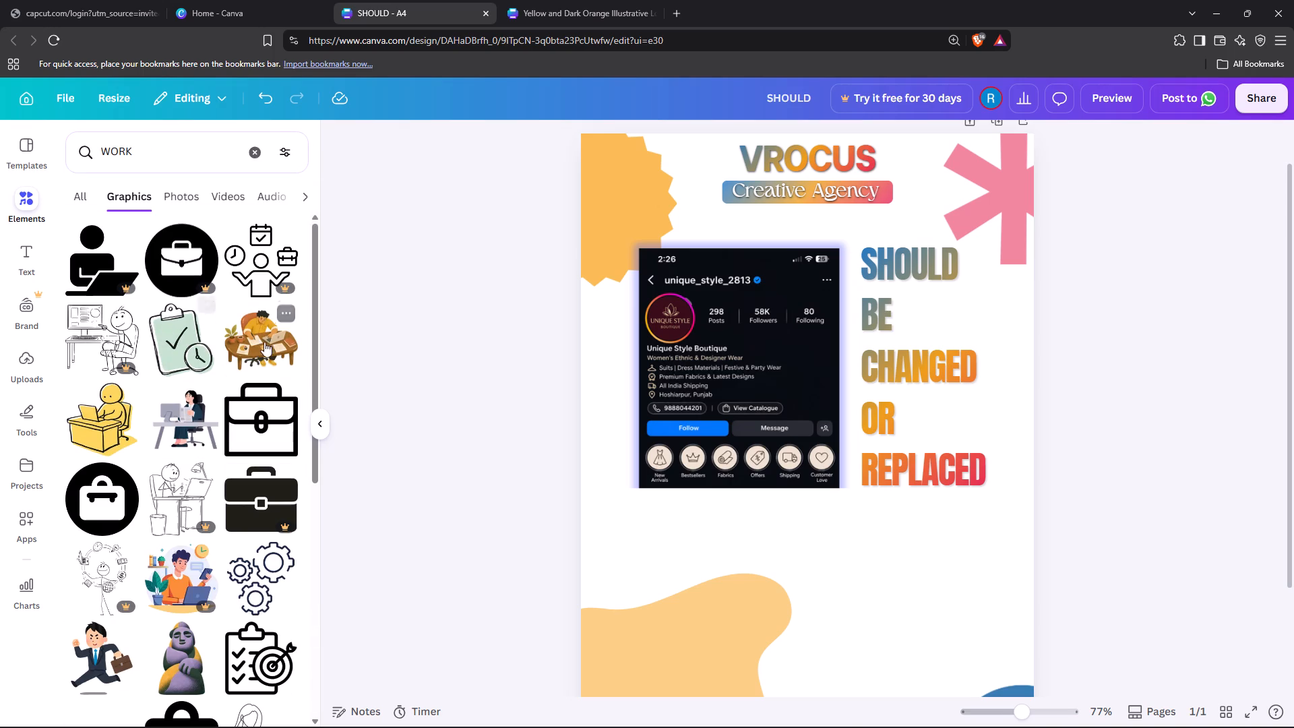
{"action": "left_click_drag", "start_coordinate": [262, 340], "coordinate": [775, 421]}
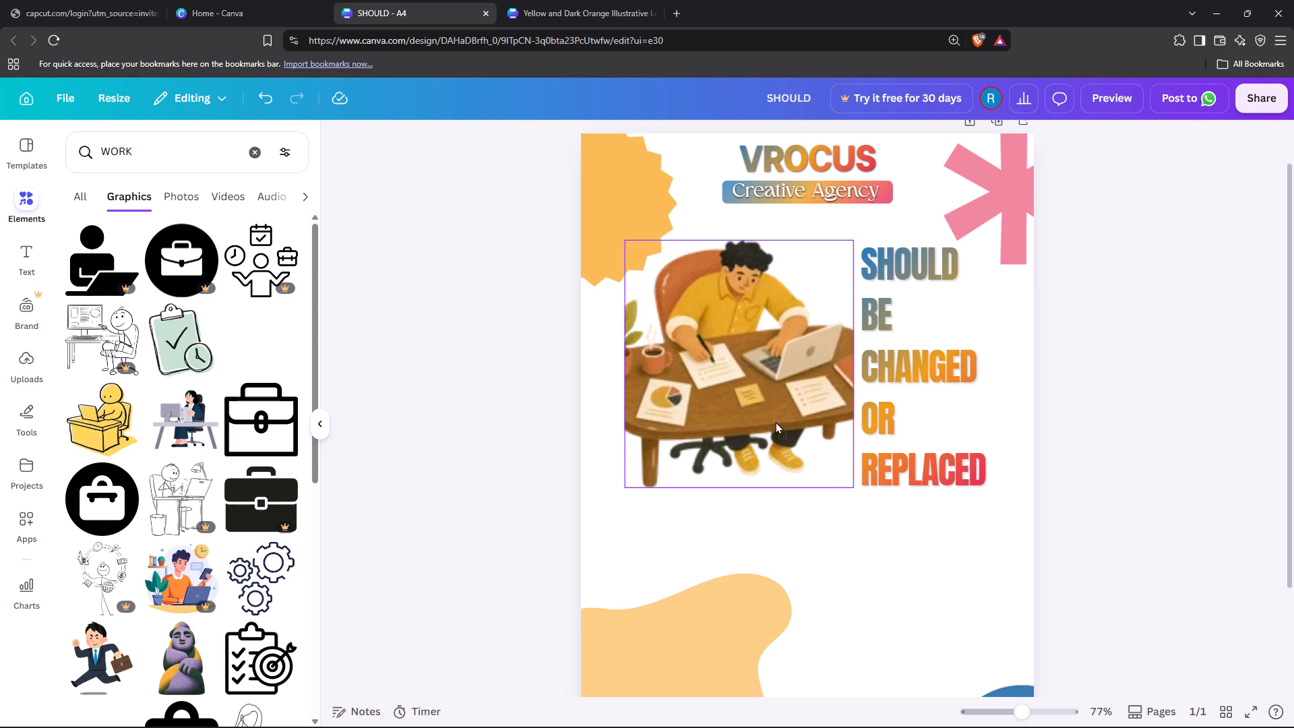
{"action": "left_click_drag", "start_coordinate": [775, 421], "coordinate": [869, 496]}
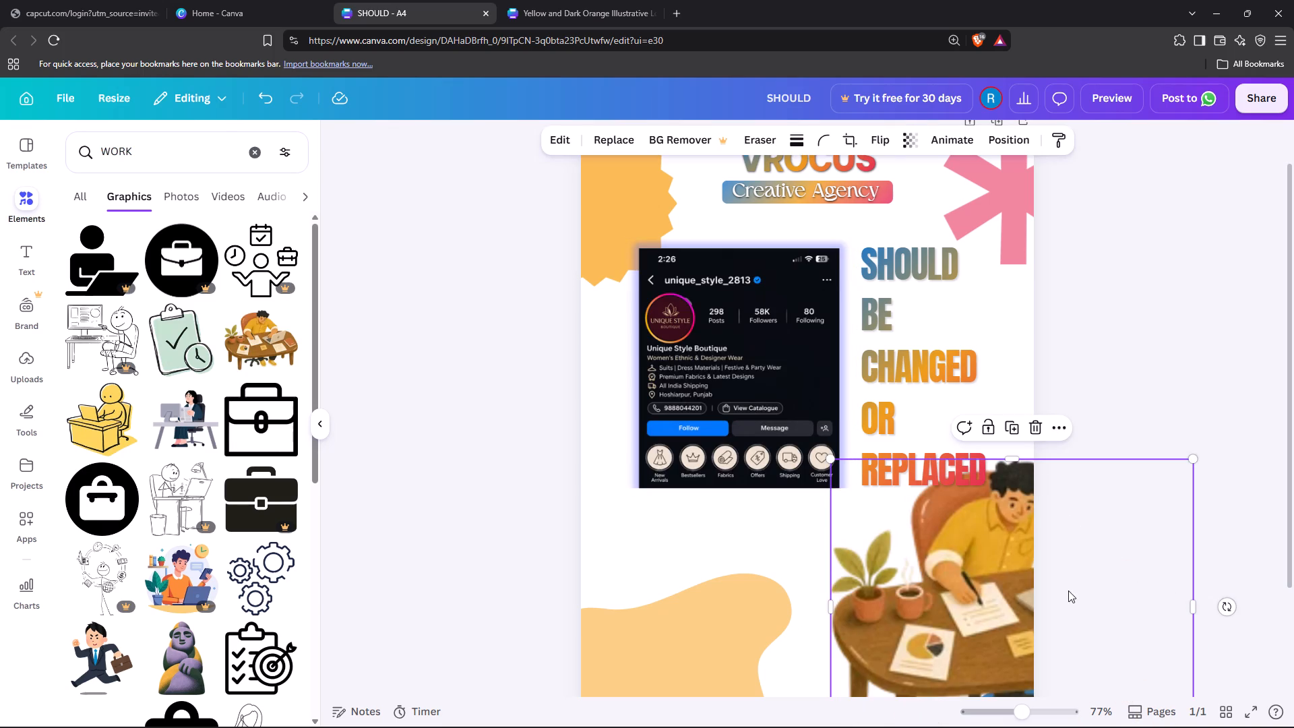
Shrink the desk illustration to fit the page and place it in the bottom-right corner, over the blue speech bubble.
{"action": "left_click_drag", "start_coordinate": [1196, 458], "coordinate": [1080, 542]}
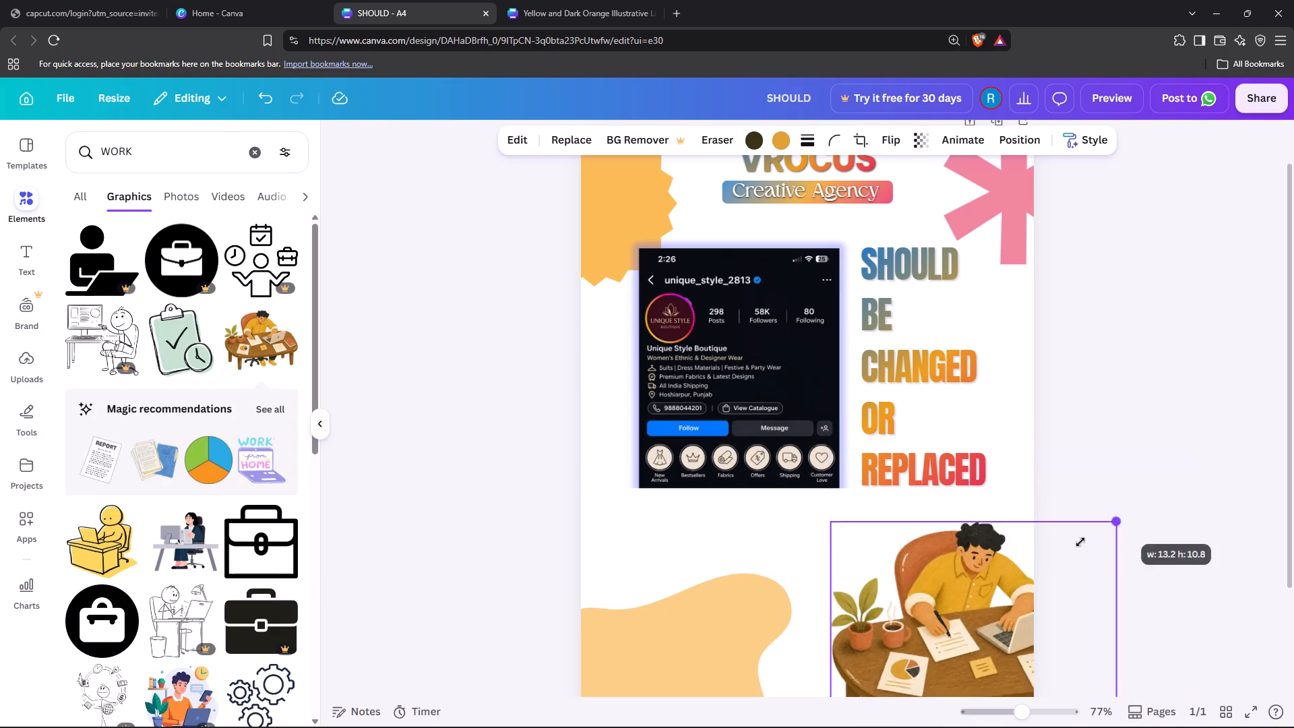
{"action": "left_click_drag", "start_coordinate": [1080, 542], "coordinate": [993, 580]}
{"action": "scroll", "coordinate": [1077, 518], "scroll_direction": "down", "scroll_amount": 3}
{"action": "left_click_drag", "start_coordinate": [963, 581], "coordinate": [986, 542]}
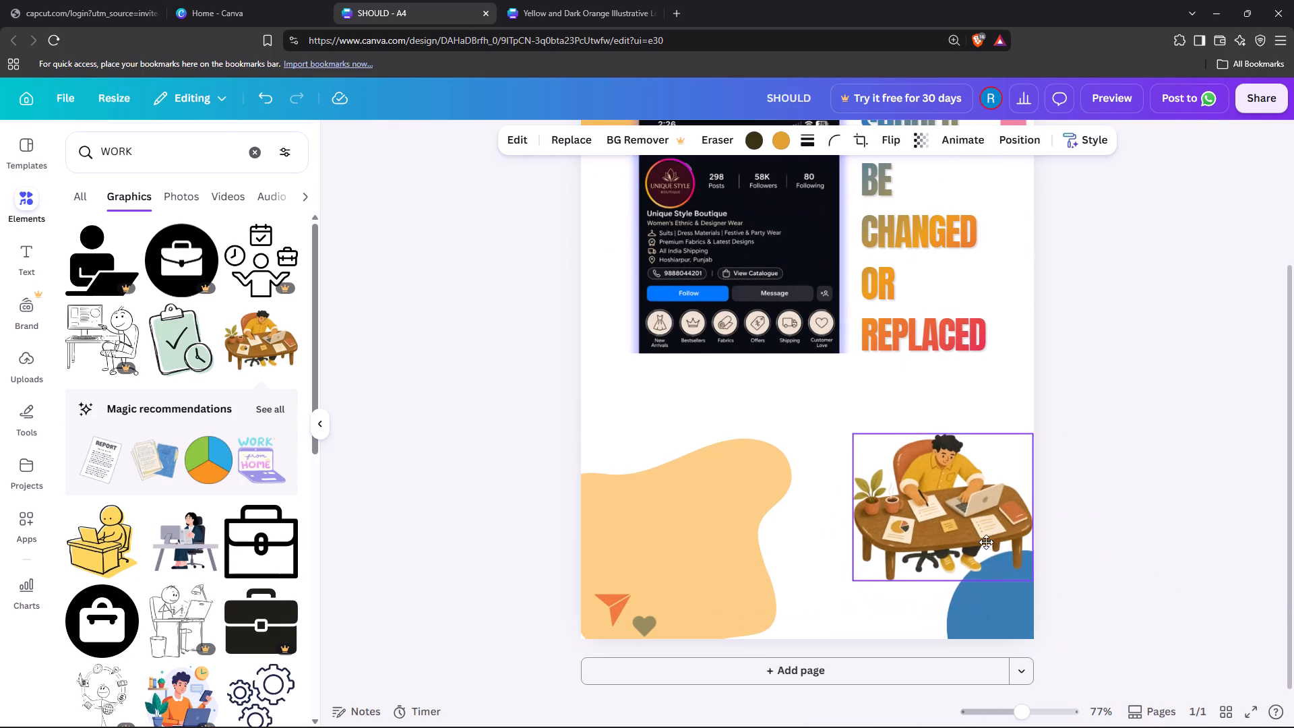
{"action": "left_click_drag", "start_coordinate": [986, 542], "coordinate": [985, 612]}
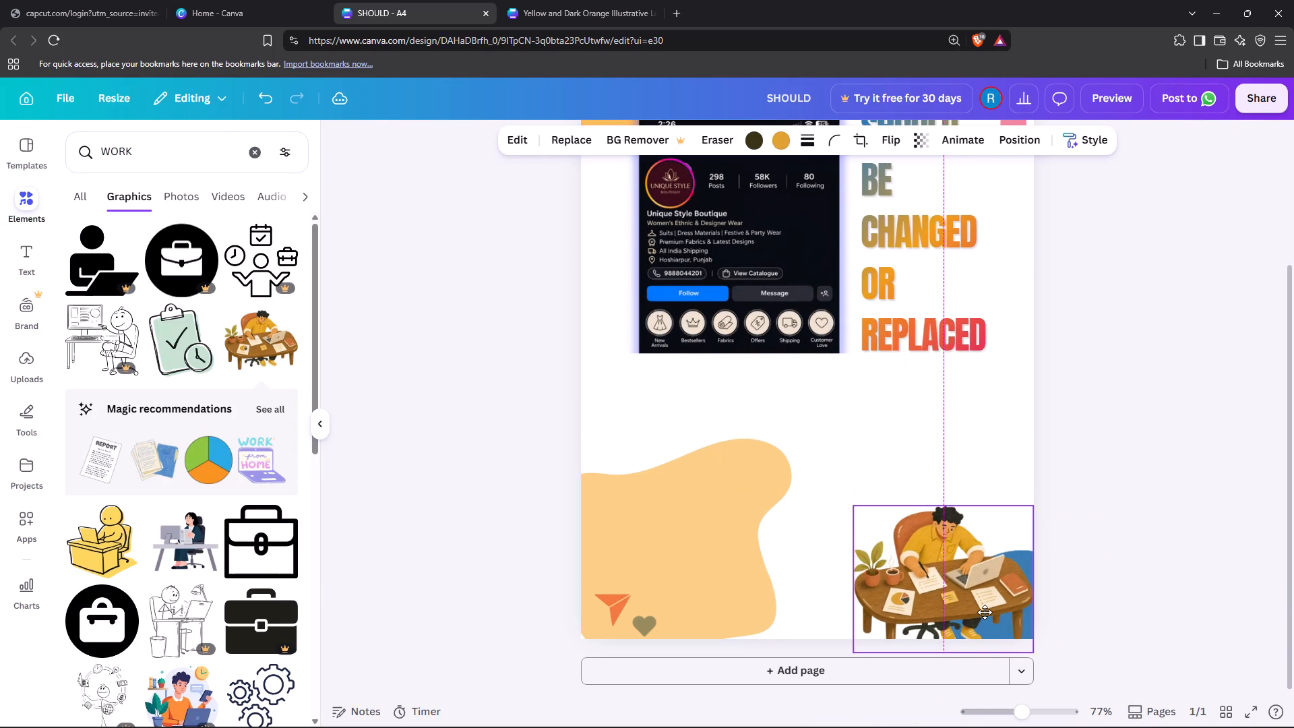
{"action": "left_click_drag", "start_coordinate": [985, 612], "coordinate": [986, 603]}
{"action": "left_click", "coordinate": [1206, 514]}
Shrink the desk illustration slightly further and shift it towards the page's right edge, over the blue speech bubble.
{"action": "scroll", "coordinate": [1102, 486], "scroll_direction": "up", "scroll_amount": 1}
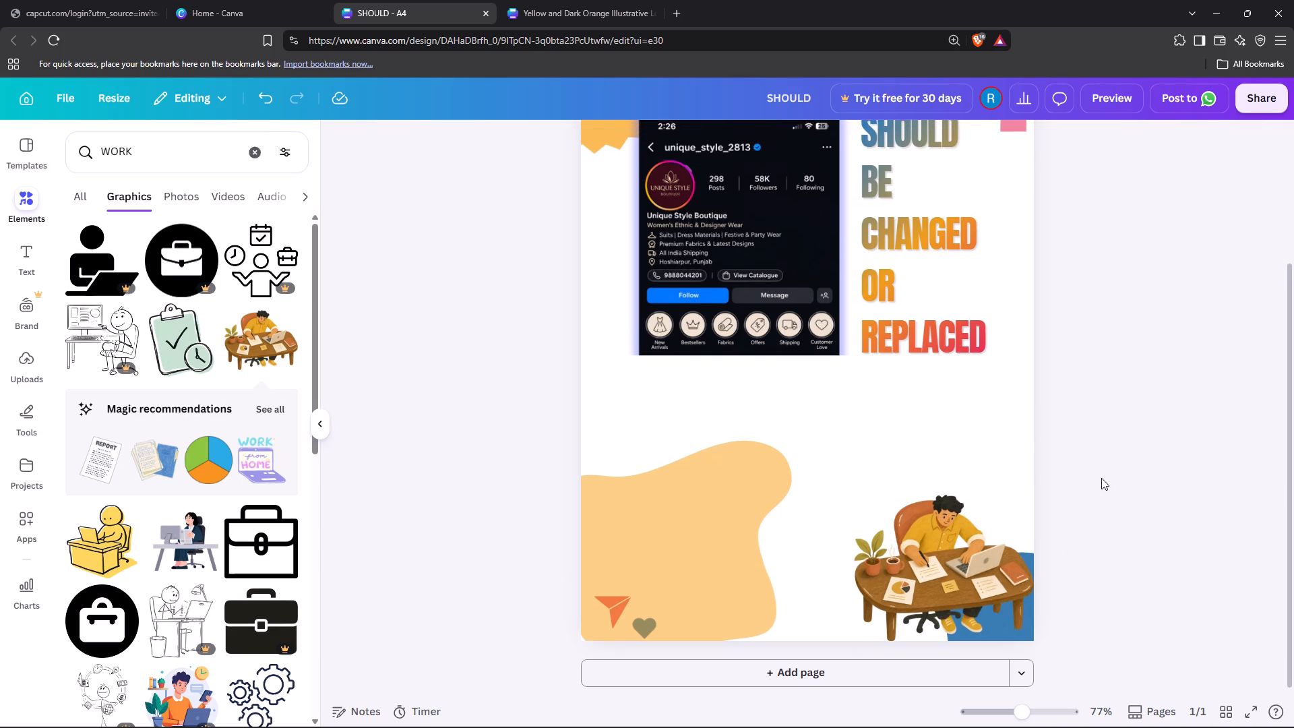
{"action": "scroll", "coordinate": [1101, 478], "scroll_direction": "up", "scroll_amount": 1}
{"action": "scroll", "coordinate": [1076, 513], "scroll_direction": "down", "scroll_amount": 3}
{"action": "left_click", "coordinate": [1000, 552]}
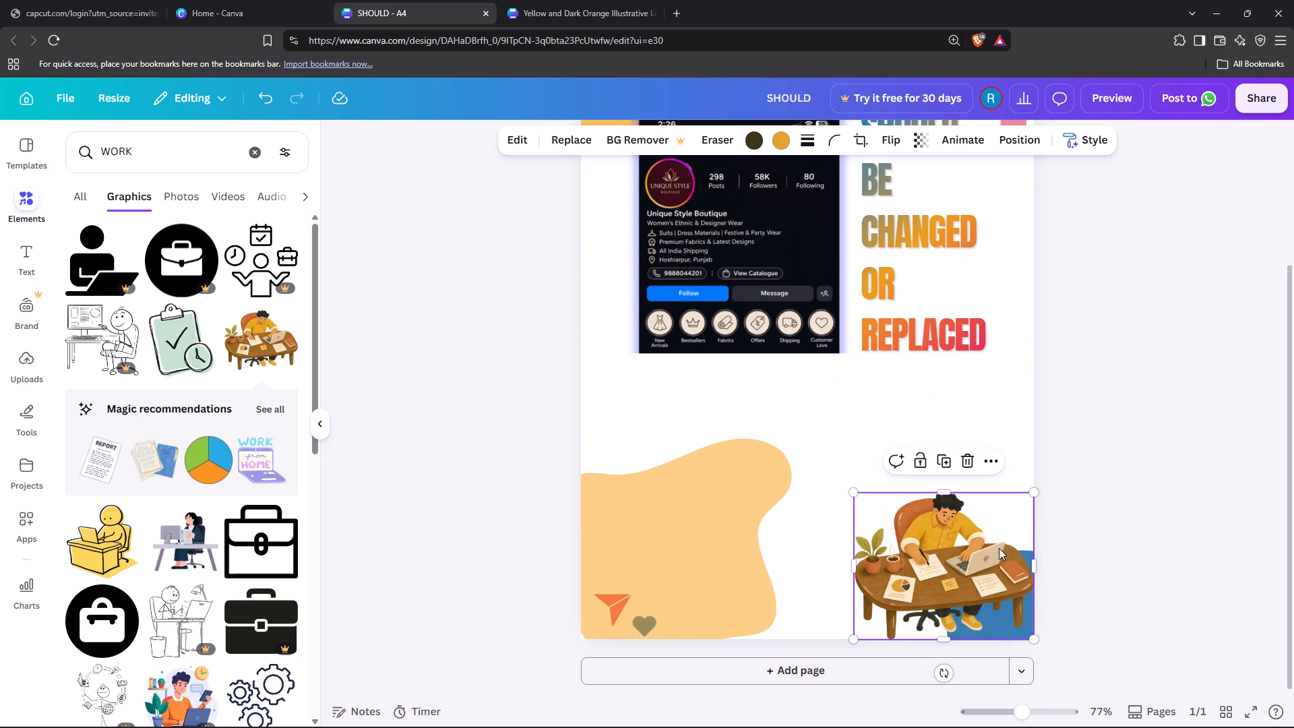
{"action": "left_click_drag", "start_coordinate": [1030, 495], "coordinate": [1015, 520]}
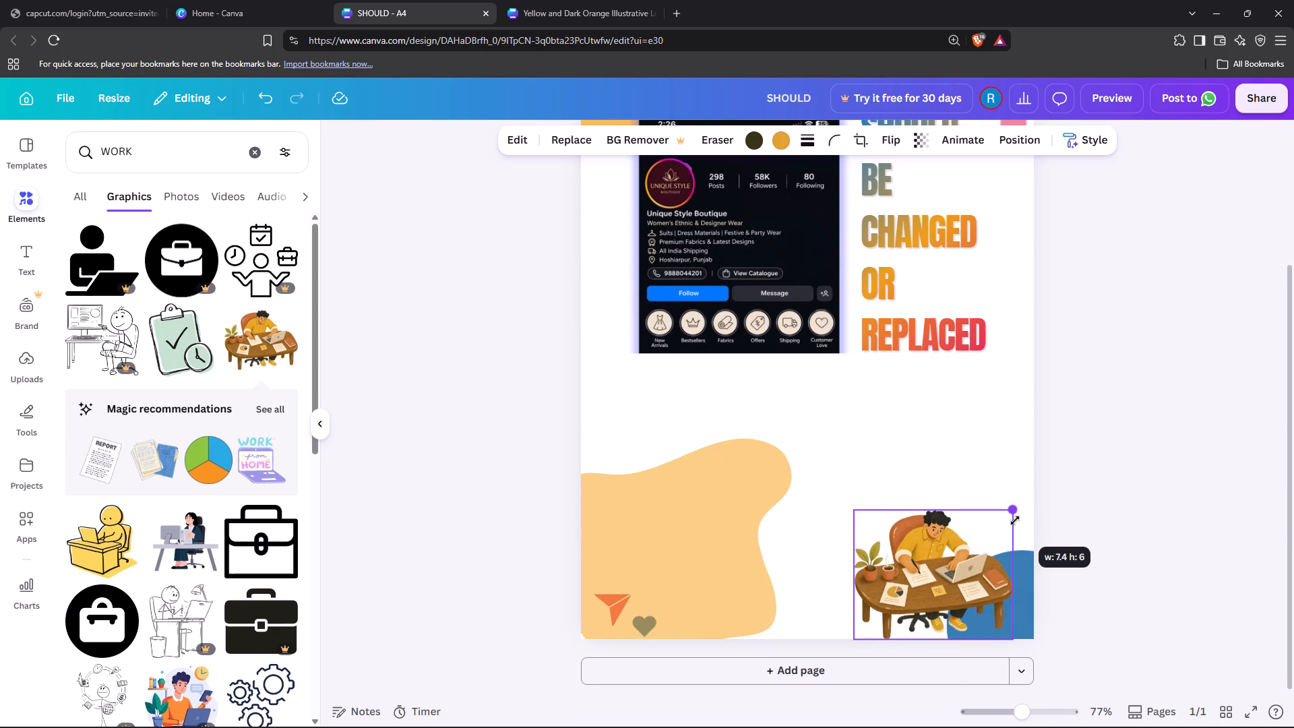
{"action": "left_click_drag", "start_coordinate": [1015, 520], "coordinate": [1009, 522]}
{"action": "left_click_drag", "start_coordinate": [962, 578], "coordinate": [982, 579]}
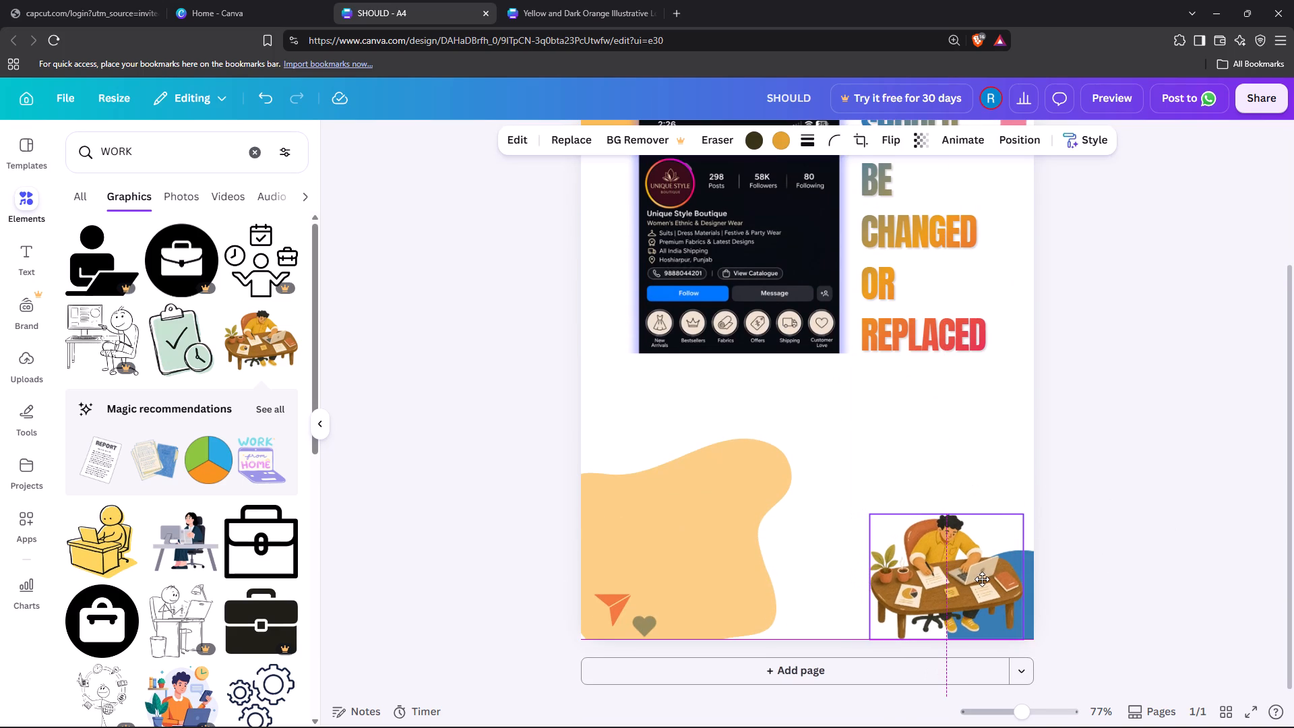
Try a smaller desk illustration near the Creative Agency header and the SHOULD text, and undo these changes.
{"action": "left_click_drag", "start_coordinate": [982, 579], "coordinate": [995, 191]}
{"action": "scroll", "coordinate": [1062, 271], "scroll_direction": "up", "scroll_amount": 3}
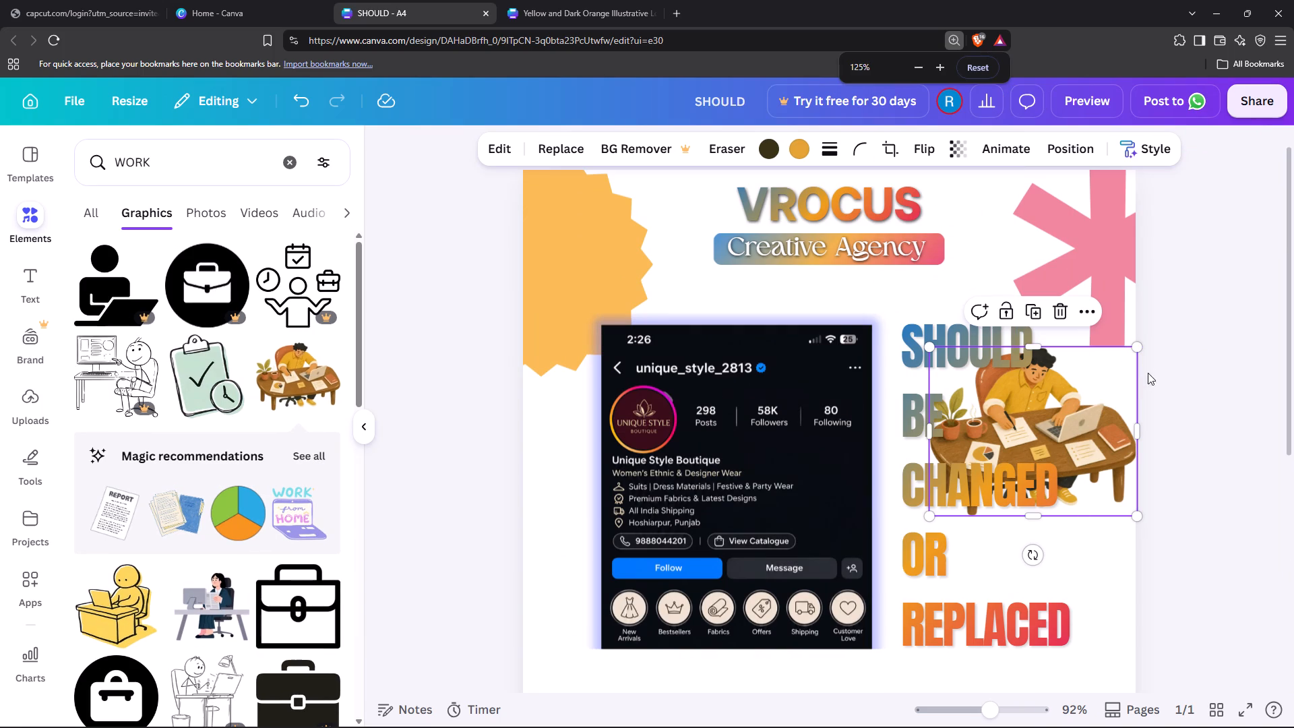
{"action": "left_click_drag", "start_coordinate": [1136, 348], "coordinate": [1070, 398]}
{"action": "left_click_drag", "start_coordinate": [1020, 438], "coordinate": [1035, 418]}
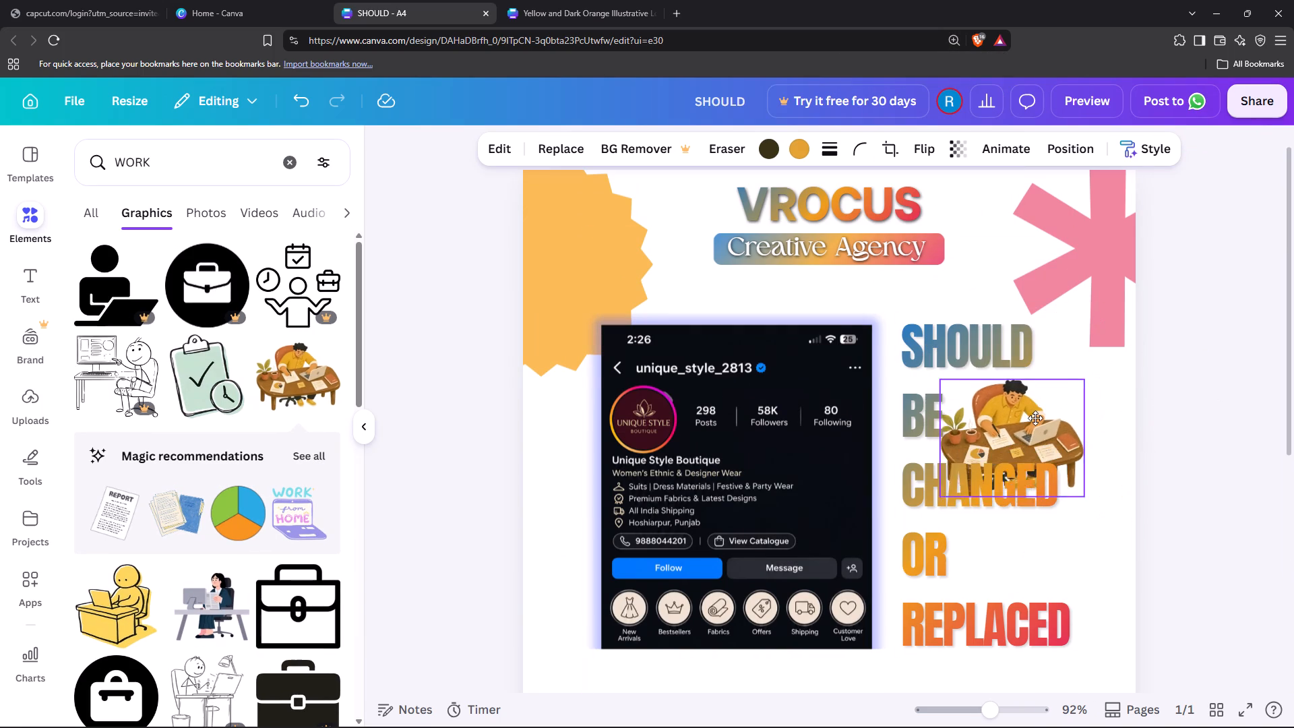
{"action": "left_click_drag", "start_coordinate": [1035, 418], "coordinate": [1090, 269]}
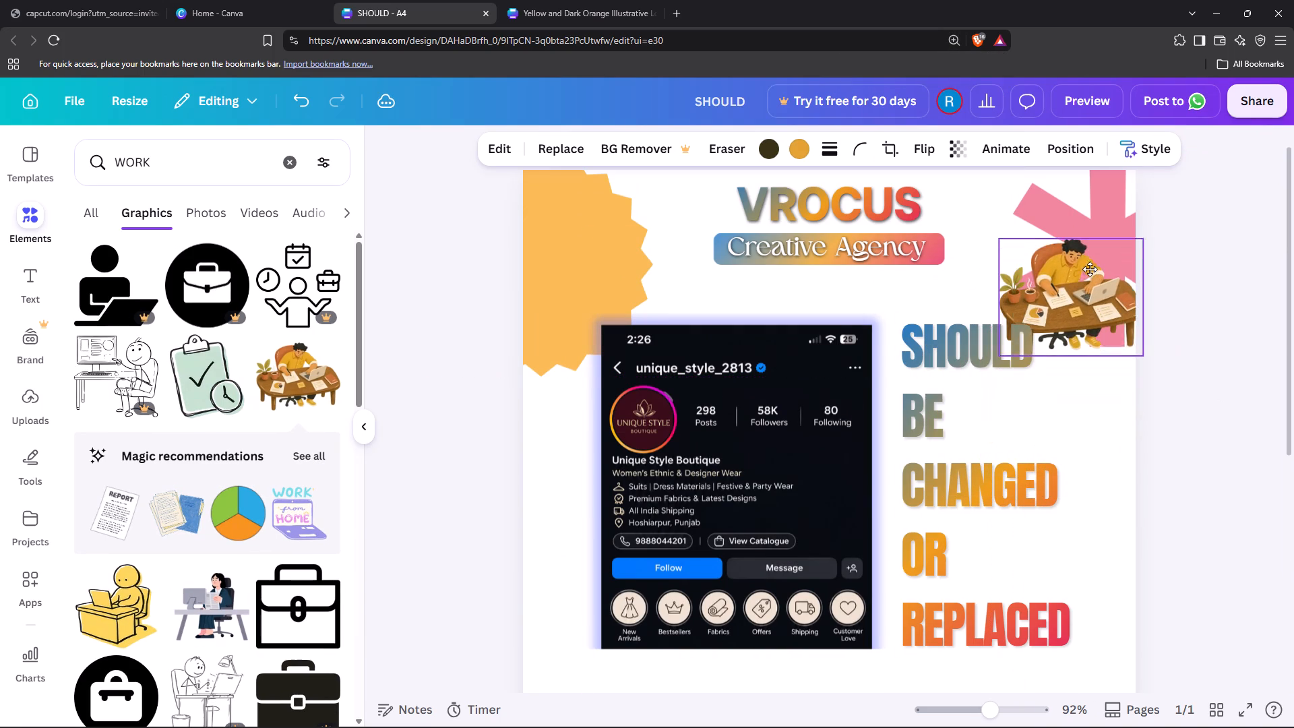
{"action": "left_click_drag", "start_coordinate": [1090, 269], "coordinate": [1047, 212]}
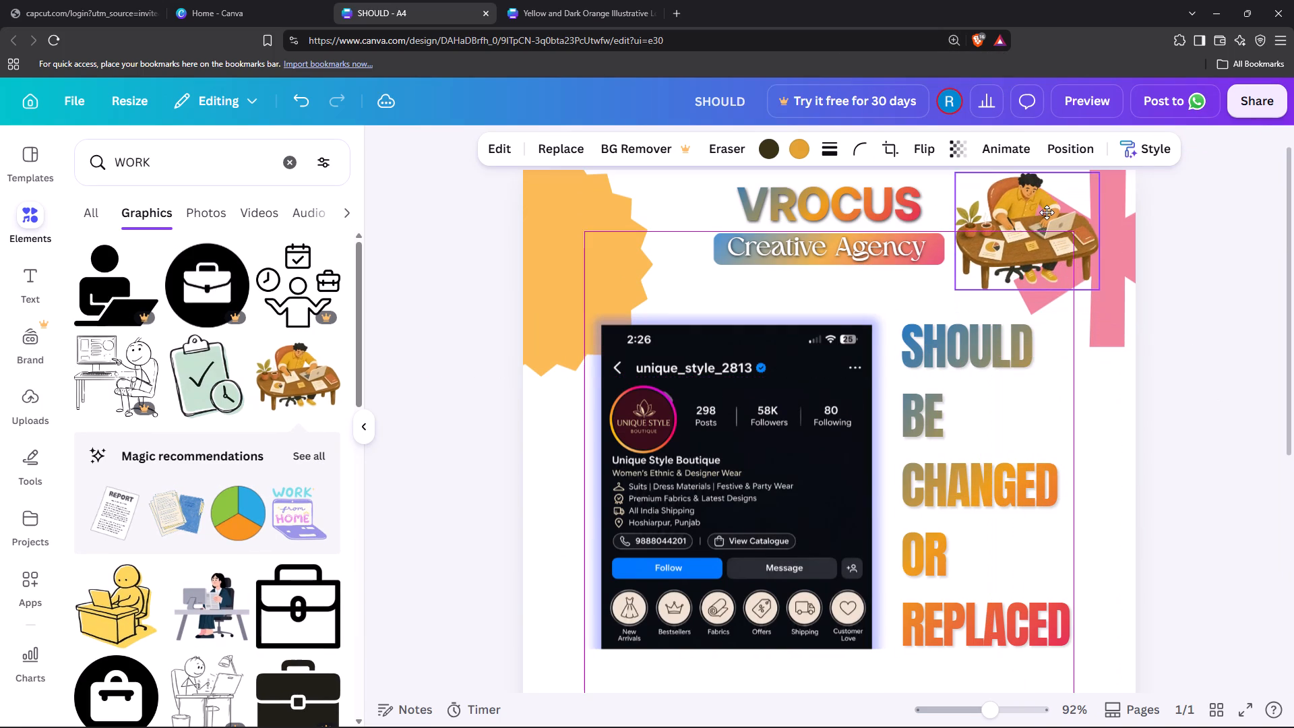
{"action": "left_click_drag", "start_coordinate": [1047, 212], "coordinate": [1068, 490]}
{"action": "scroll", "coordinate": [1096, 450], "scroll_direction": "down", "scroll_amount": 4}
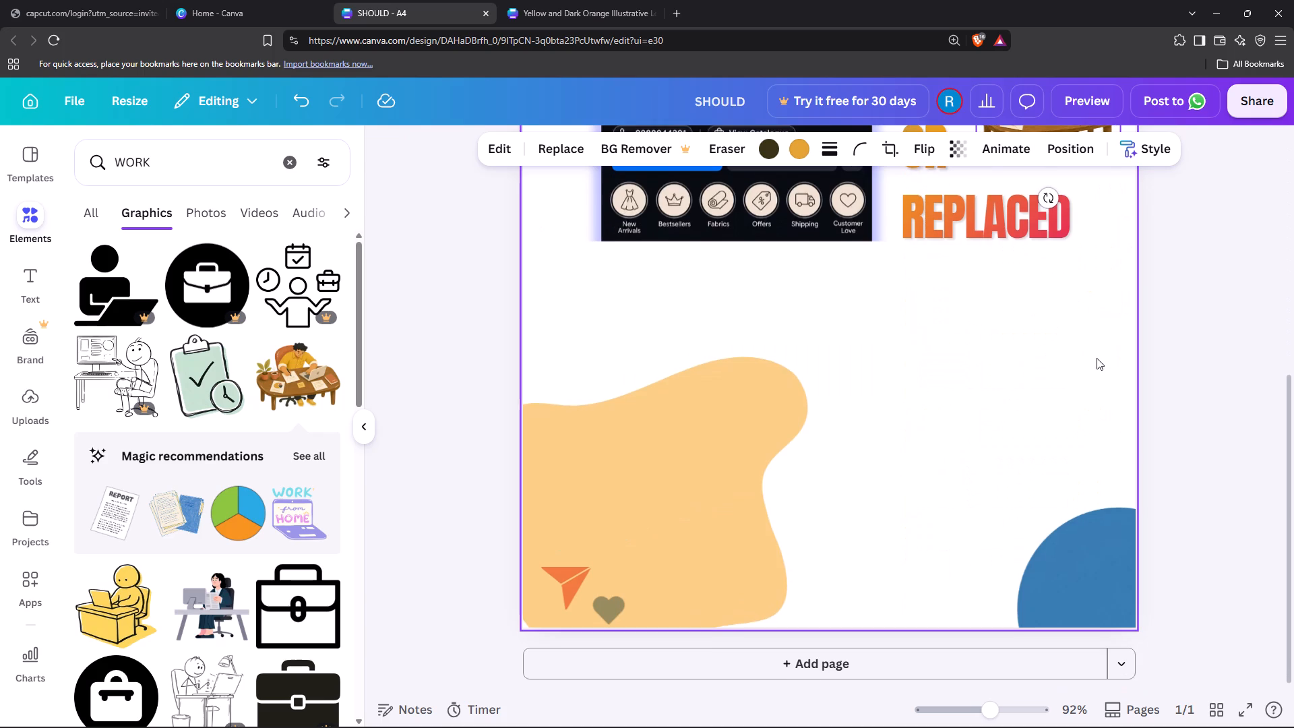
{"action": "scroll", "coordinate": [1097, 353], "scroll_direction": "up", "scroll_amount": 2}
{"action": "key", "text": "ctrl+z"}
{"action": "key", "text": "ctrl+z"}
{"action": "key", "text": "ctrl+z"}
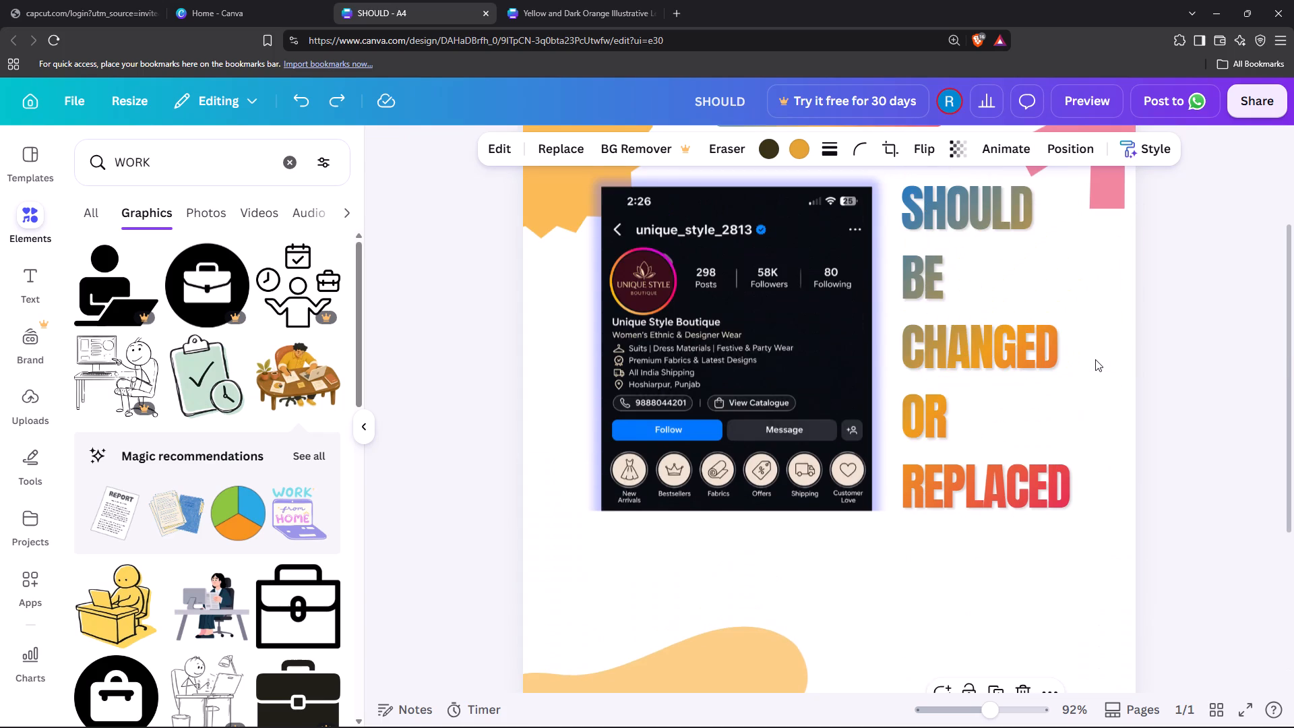
Move the desk illustration against the page's right edge in the bottom corner, overlapping the blue speech bubble.
{"action": "scroll", "coordinate": [1111, 401], "scroll_direction": "down", "scroll_amount": 4}
{"action": "scroll", "coordinate": [1118, 440], "scroll_direction": "down", "scroll_amount": 3, "text": "ctrl"}
{"action": "left_click_drag", "start_coordinate": [926, 582], "coordinate": [933, 582]}
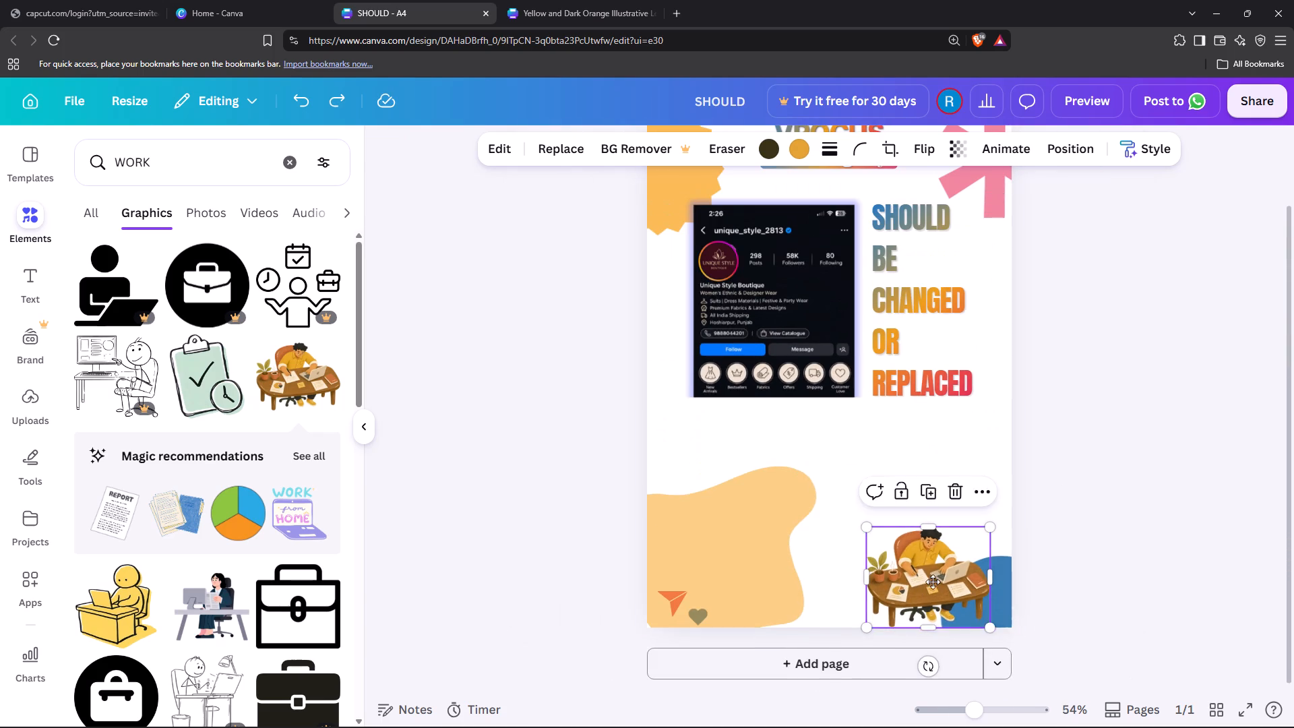
{"action": "left_click_drag", "start_coordinate": [933, 582], "coordinate": [944, 582]}
{"action": "left_click", "coordinate": [1142, 486]}
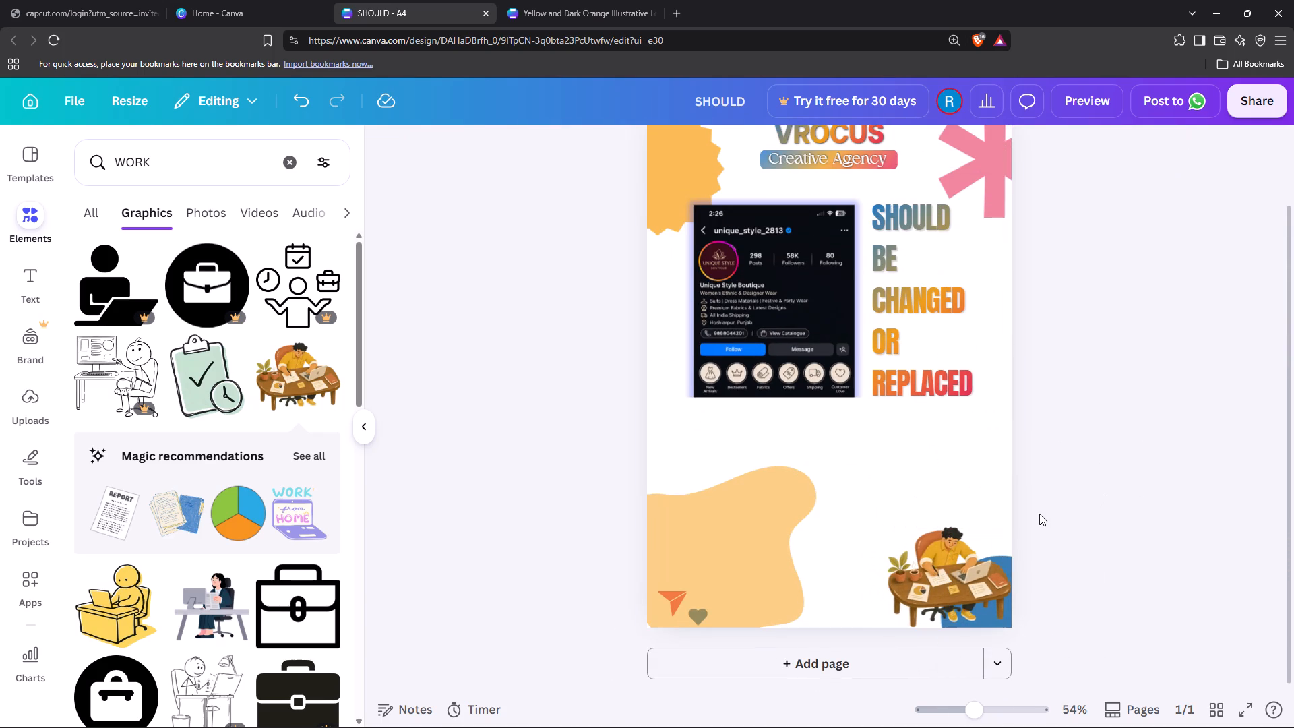
{"action": "scroll", "coordinate": [1074, 478], "scroll_direction": "up", "scroll_amount": 1}
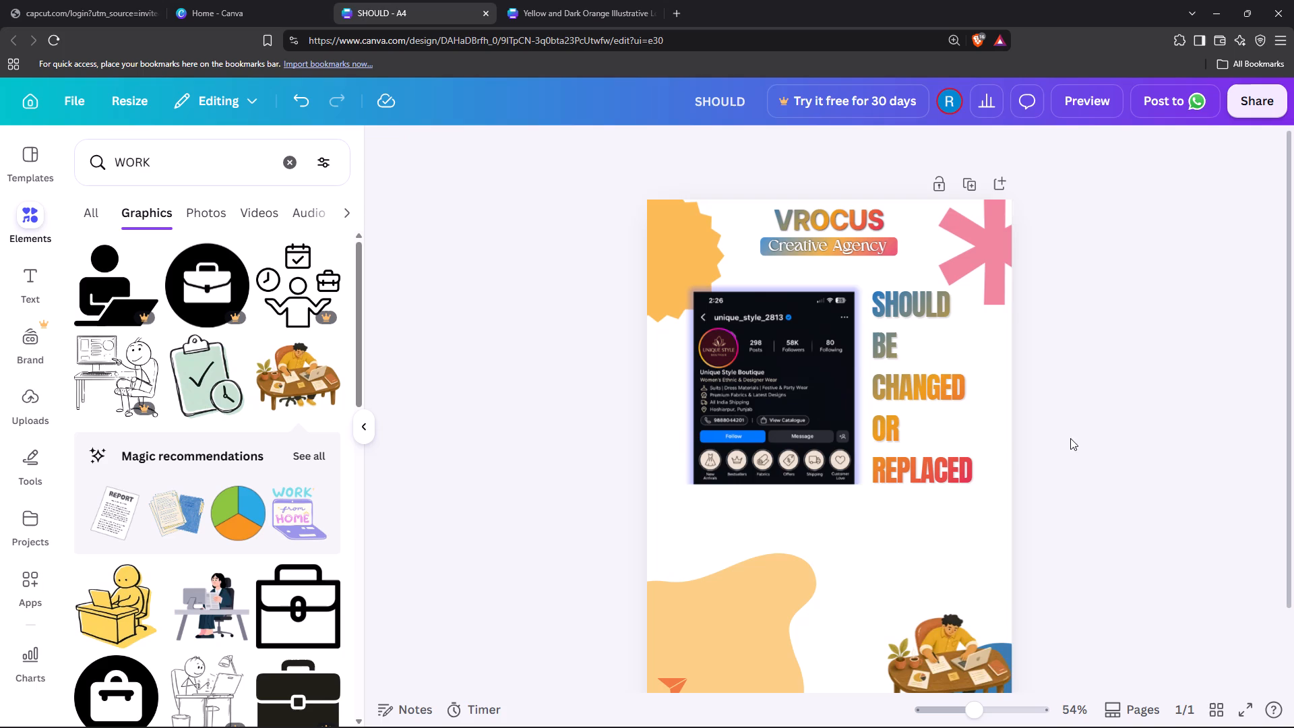
Search the elements for CHANGES graphics and add the campfire to the page near the SHOULD text.
{"action": "scroll", "coordinate": [239, 501], "scroll_direction": "down", "scroll_amount": 1}
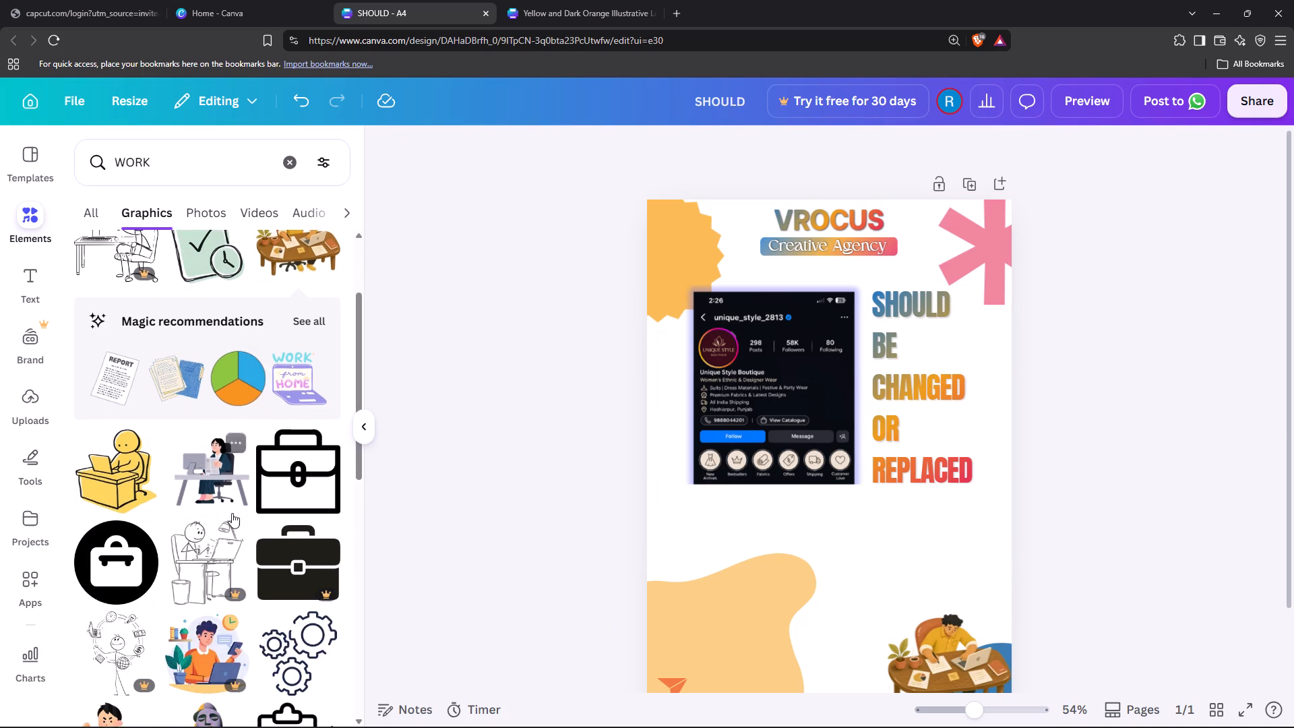
{"action": "scroll", "coordinate": [357, 450], "scroll_direction": "down", "scroll_amount": 3}
{"action": "scroll", "coordinate": [233, 462], "scroll_direction": "down", "scroll_amount": 2}
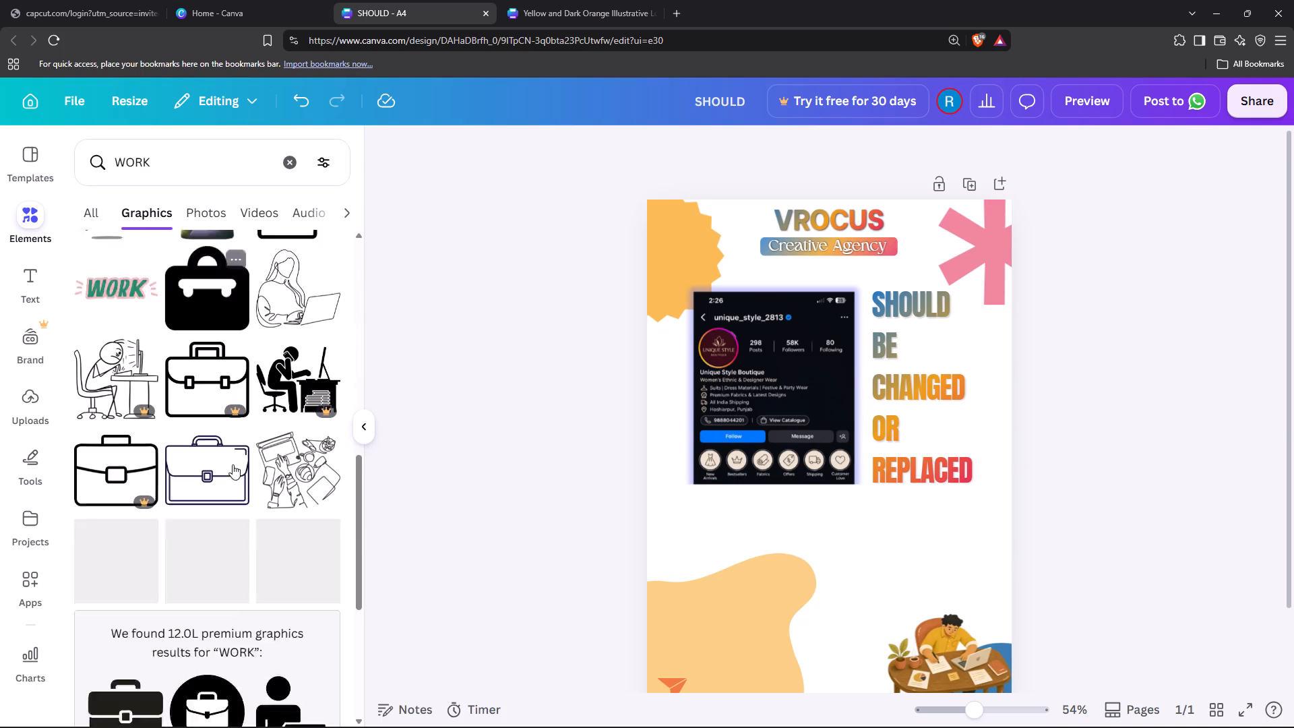
{"action": "scroll", "coordinate": [228, 487], "scroll_direction": "down", "scroll_amount": 2}
{"action": "left_click", "coordinate": [175, 173]}
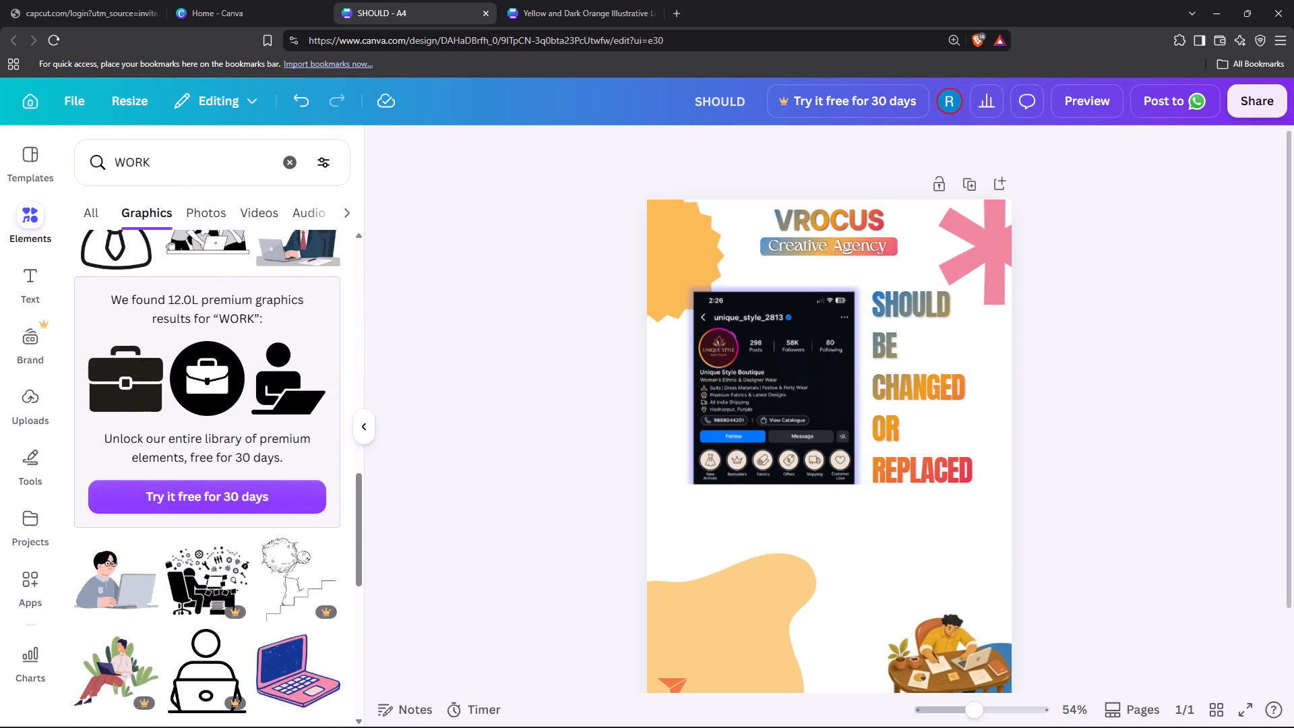
{"action": "key", "text": "BackSpace"}
{"action": "key", "text": "BackSpace"}
{"action": "key", "text": "BackSpace"}
{"action": "key", "text": "BackSpace"}
{"action": "key", "text": "BackSpace"}
{"action": "key", "text": "BackSpace"}
{"action": "type", "text": "CHANGES"}
{"action": "key", "text": "Return"}
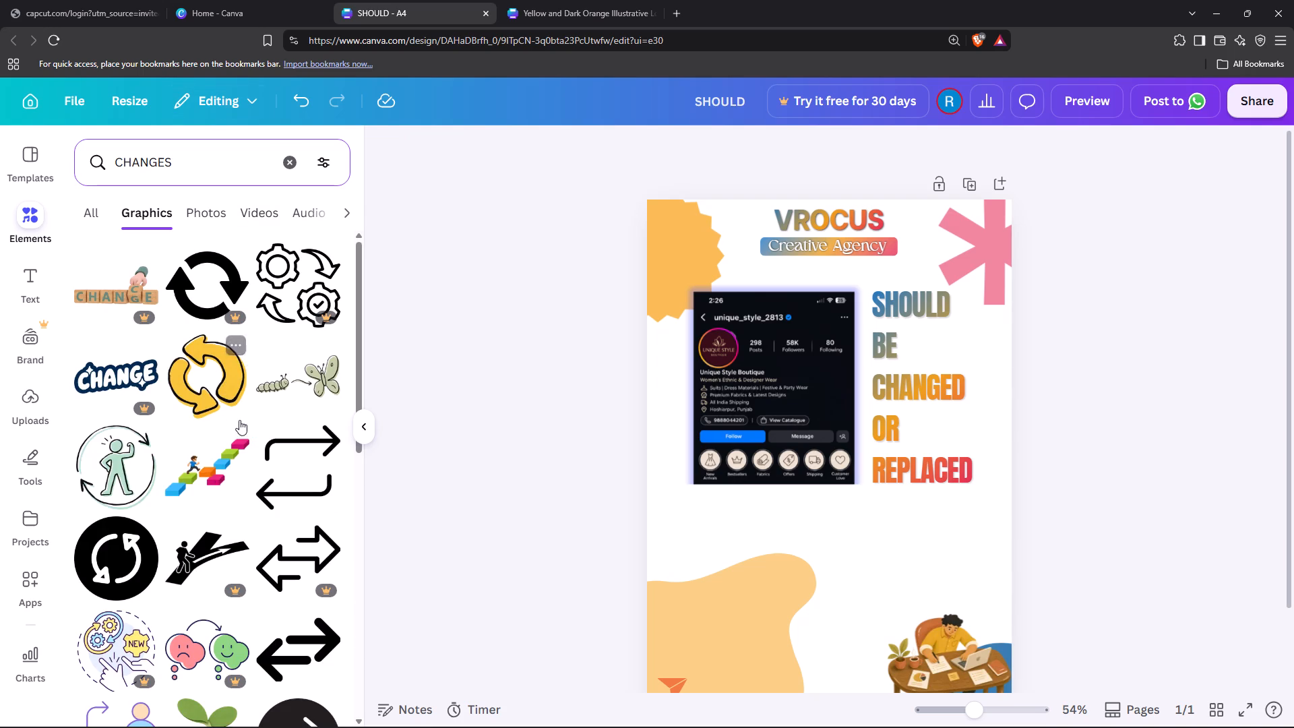
{"action": "scroll", "coordinate": [257, 487], "scroll_direction": "down", "scroll_amount": 4}
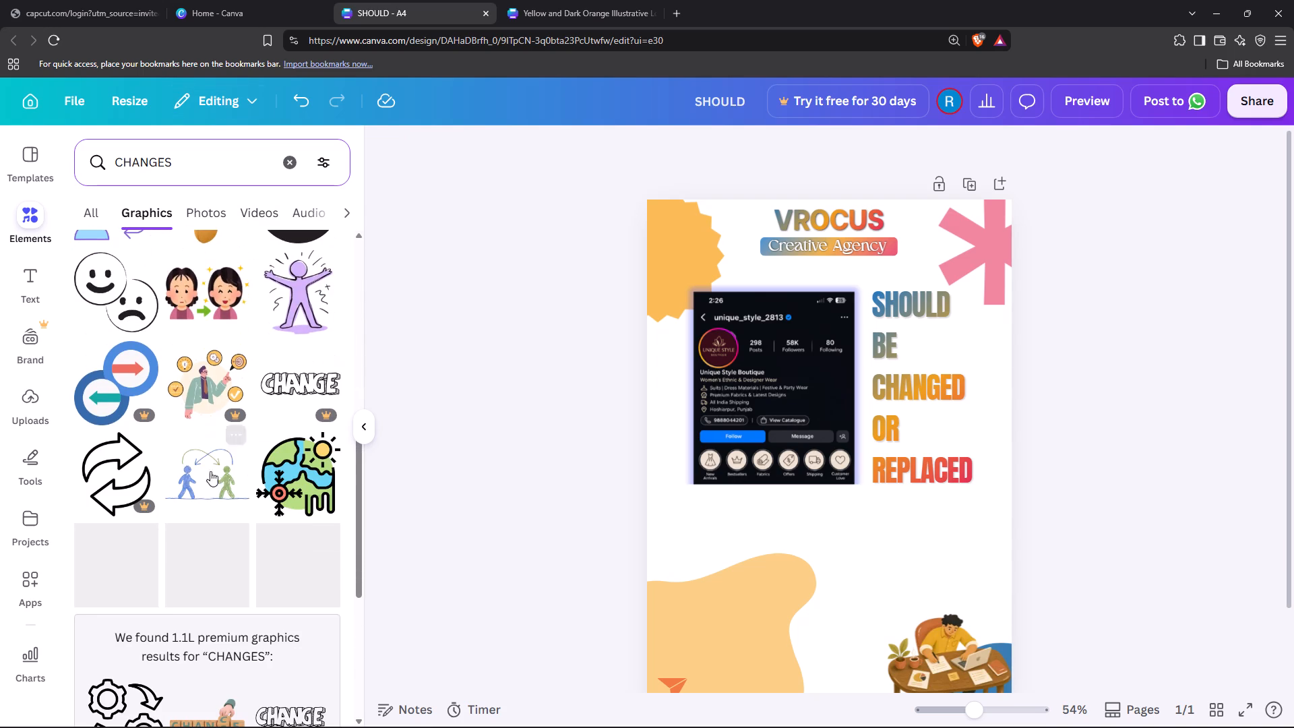
{"action": "scroll", "coordinate": [276, 450], "scroll_direction": "down", "scroll_amount": 2}
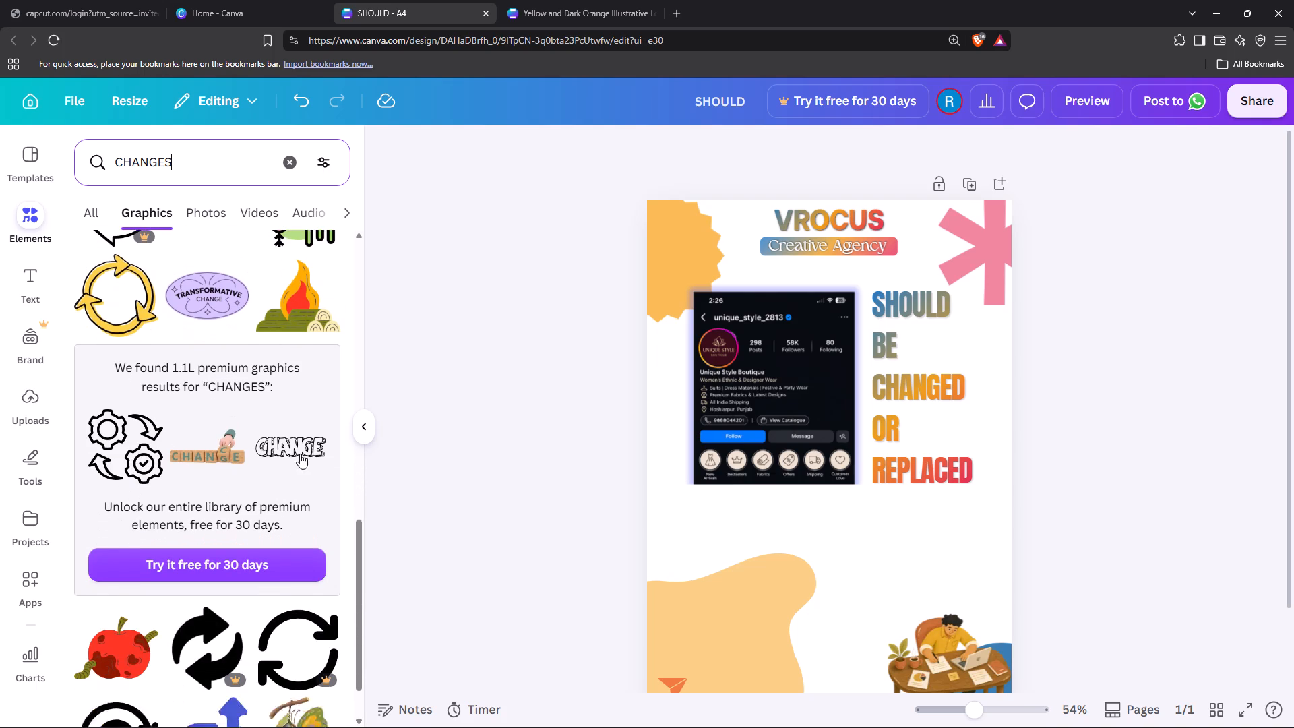
{"action": "left_click_drag", "start_coordinate": [297, 309], "coordinate": [930, 301]}
Shrink the campfire graphic and position it beside the word OR, just above REPLACED.
{"action": "left_click_drag", "start_coordinate": [1037, 365], "coordinate": [951, 346]}
{"action": "left_click_drag", "start_coordinate": [933, 264], "coordinate": [950, 318]}
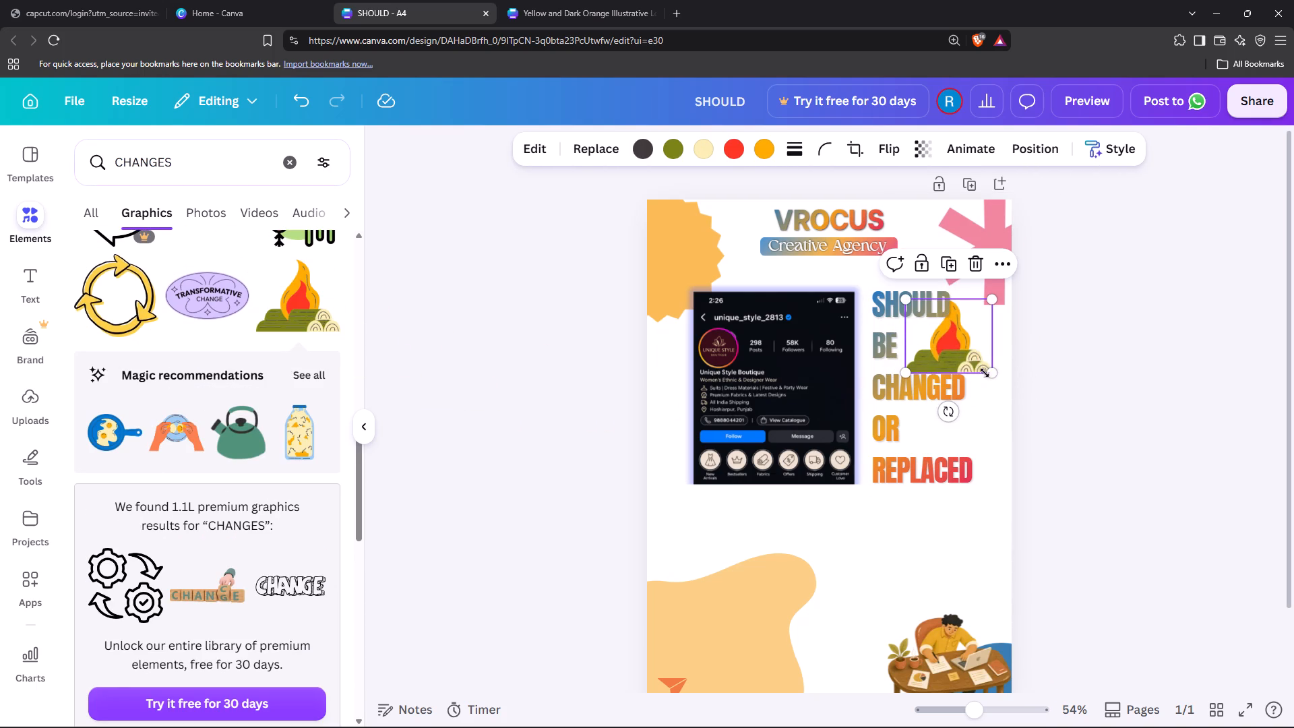
{"action": "left_click_drag", "start_coordinate": [991, 377], "coordinate": [967, 377]}
{"action": "left_click_drag", "start_coordinate": [945, 348], "coordinate": [967, 408]}
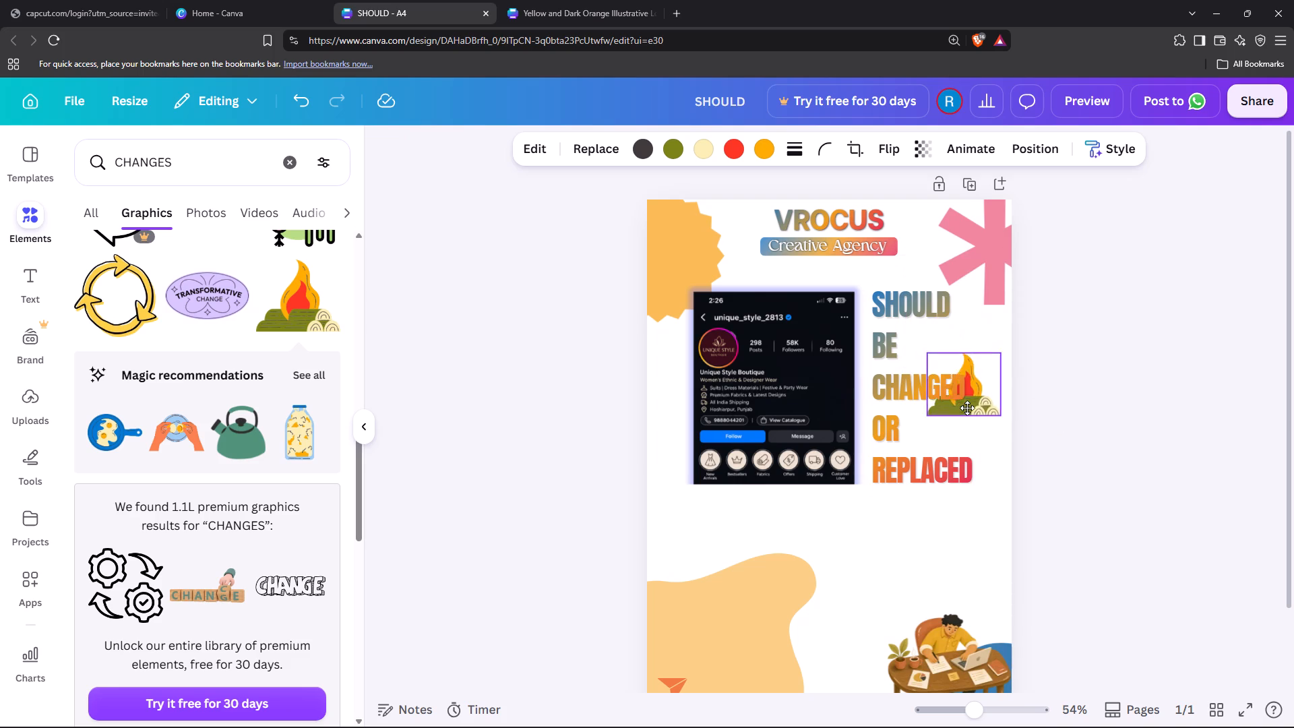
{"action": "left_click_drag", "start_coordinate": [967, 408], "coordinate": [947, 443]}
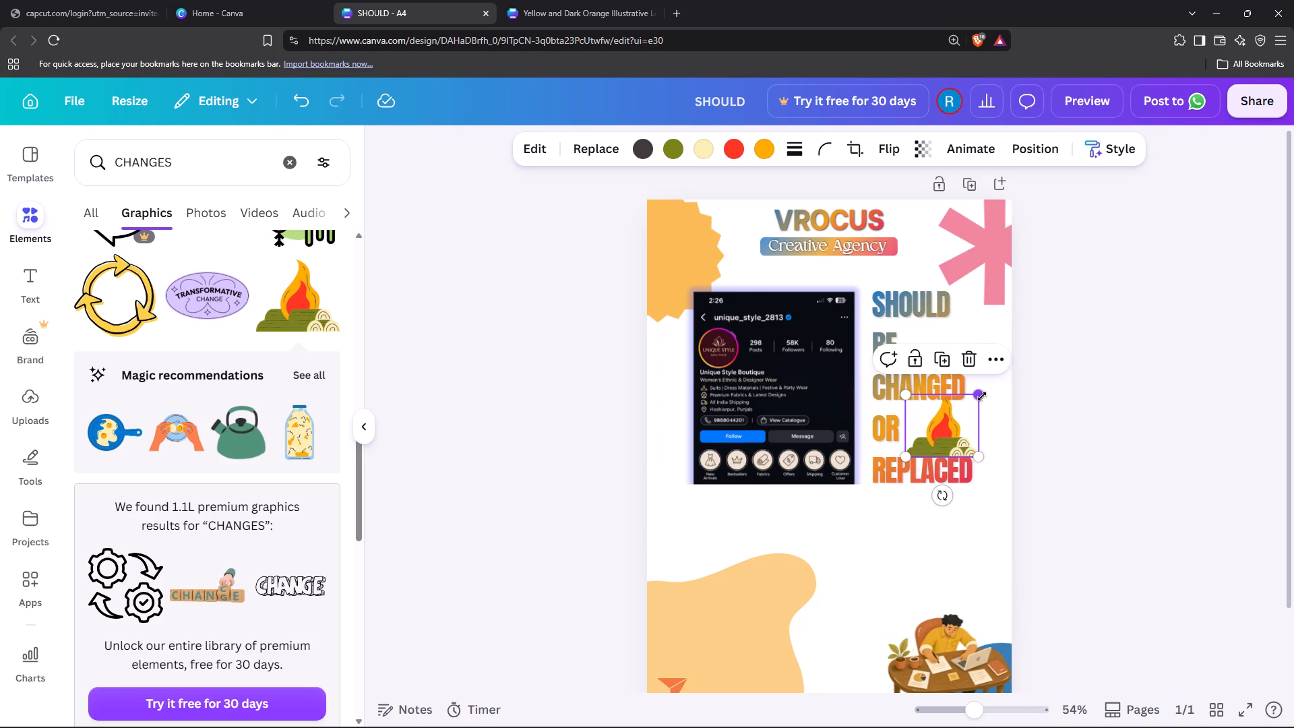
{"action": "left_click_drag", "start_coordinate": [981, 396], "coordinate": [970, 404]}
{"action": "left_click", "coordinate": [1068, 438]}
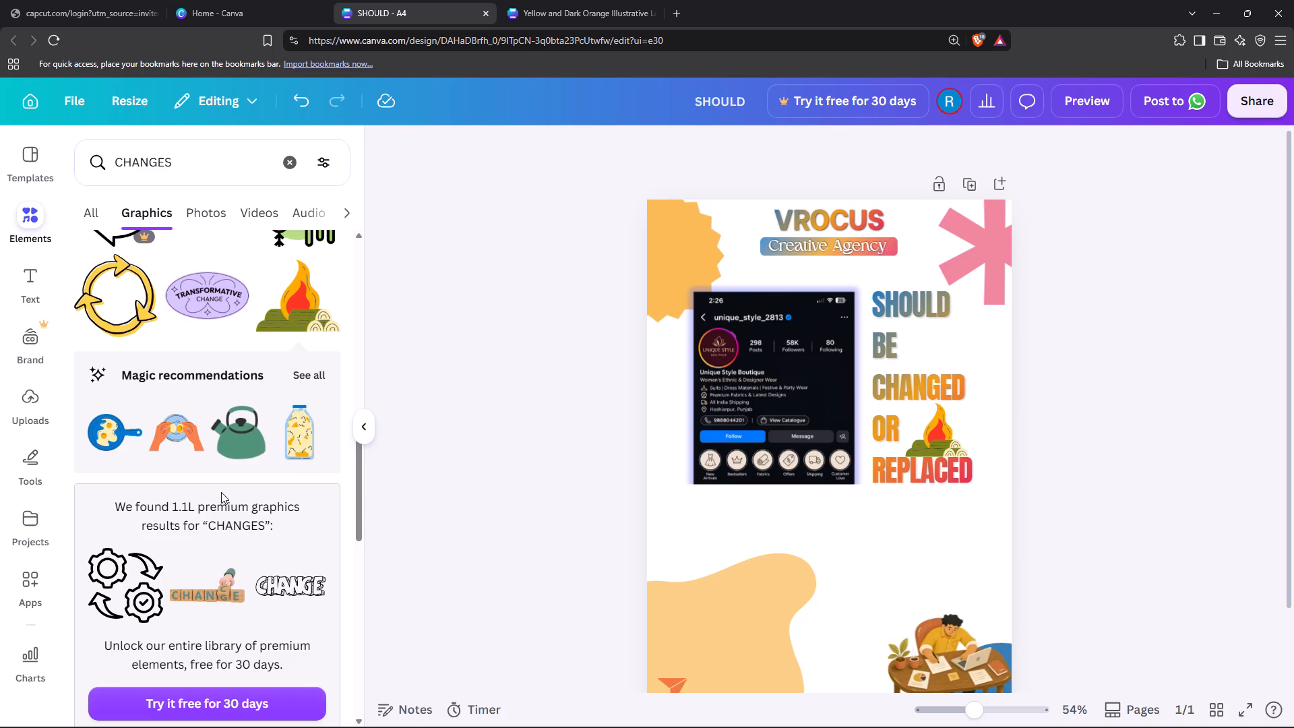
Browse the remaining CHANGES graphics for another suitable illustration.
{"action": "scroll", "coordinate": [253, 435], "scroll_direction": "down", "scroll_amount": 4}
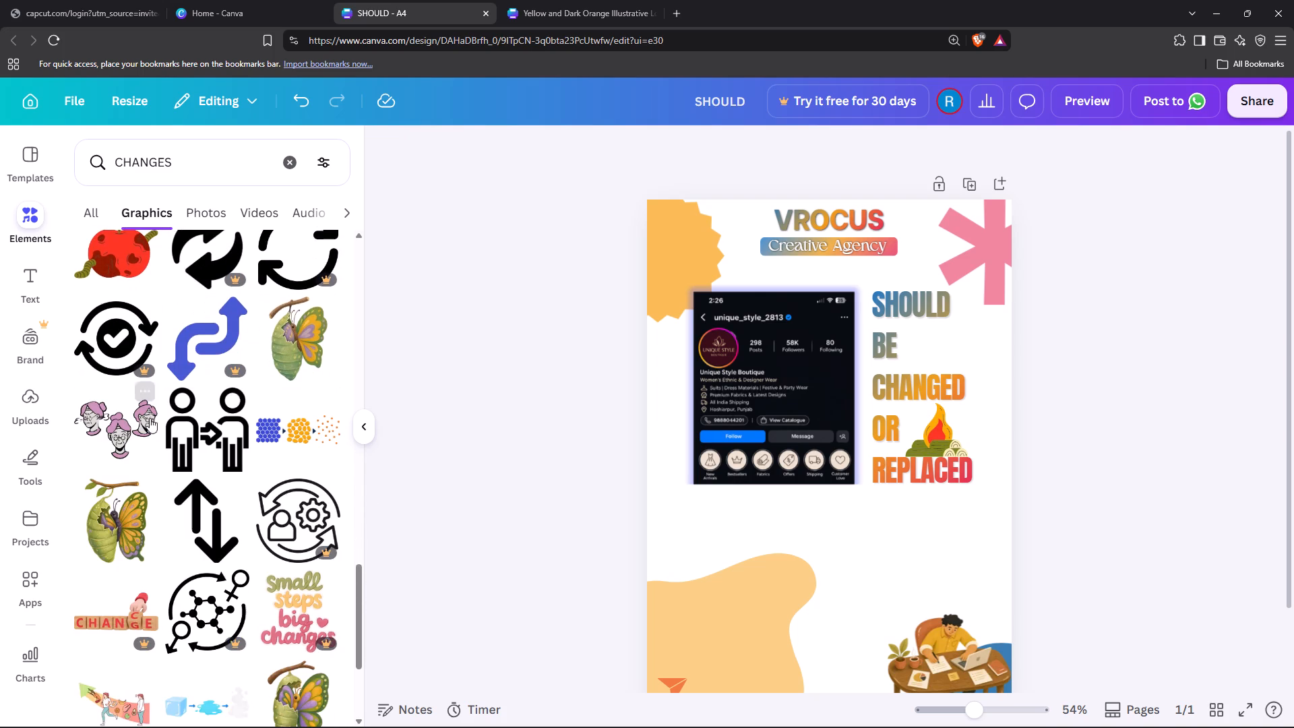
{"action": "scroll", "coordinate": [259, 477], "scroll_direction": "down", "scroll_amount": 3}
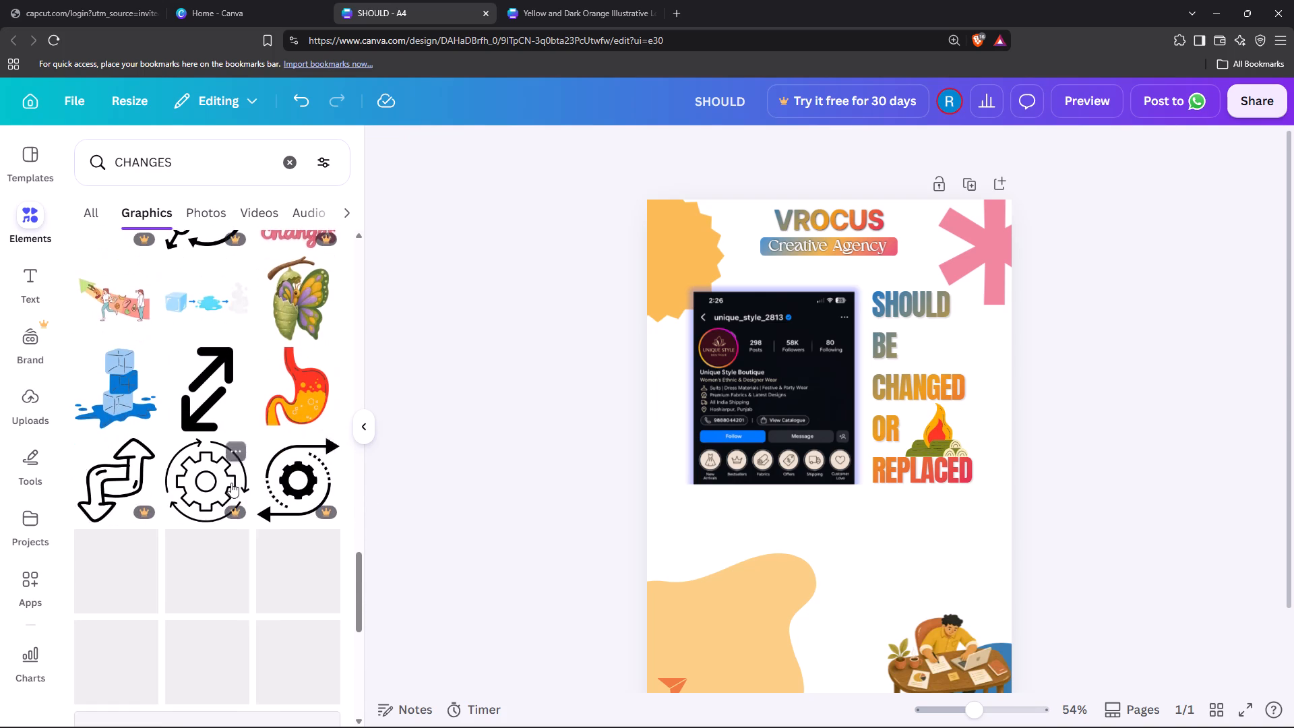
{"action": "scroll", "coordinate": [231, 483], "scroll_direction": "up", "scroll_amount": 1}
{"action": "scroll", "coordinate": [160, 365], "scroll_direction": "up", "scroll_amount": 1}
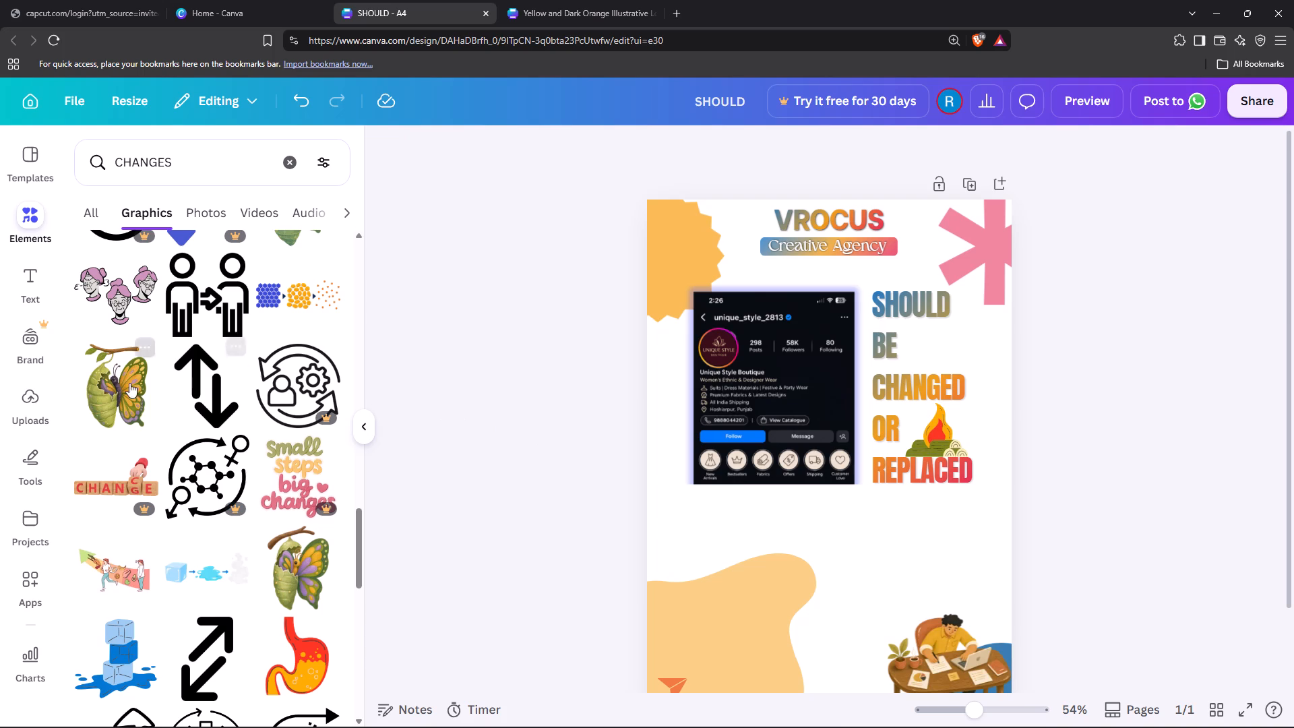
{"action": "scroll", "coordinate": [236, 399], "scroll_direction": "down", "scroll_amount": 6}
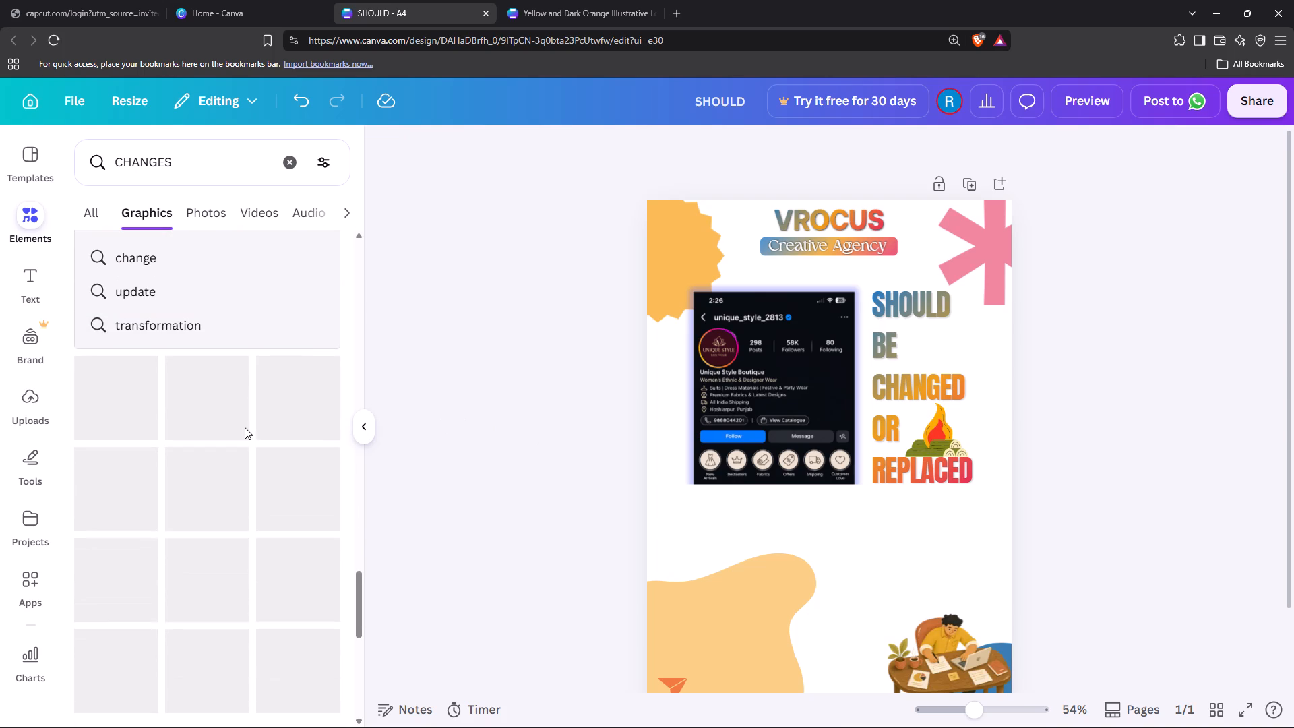
{"action": "scroll", "coordinate": [223, 449], "scroll_direction": "down", "scroll_amount": 1}
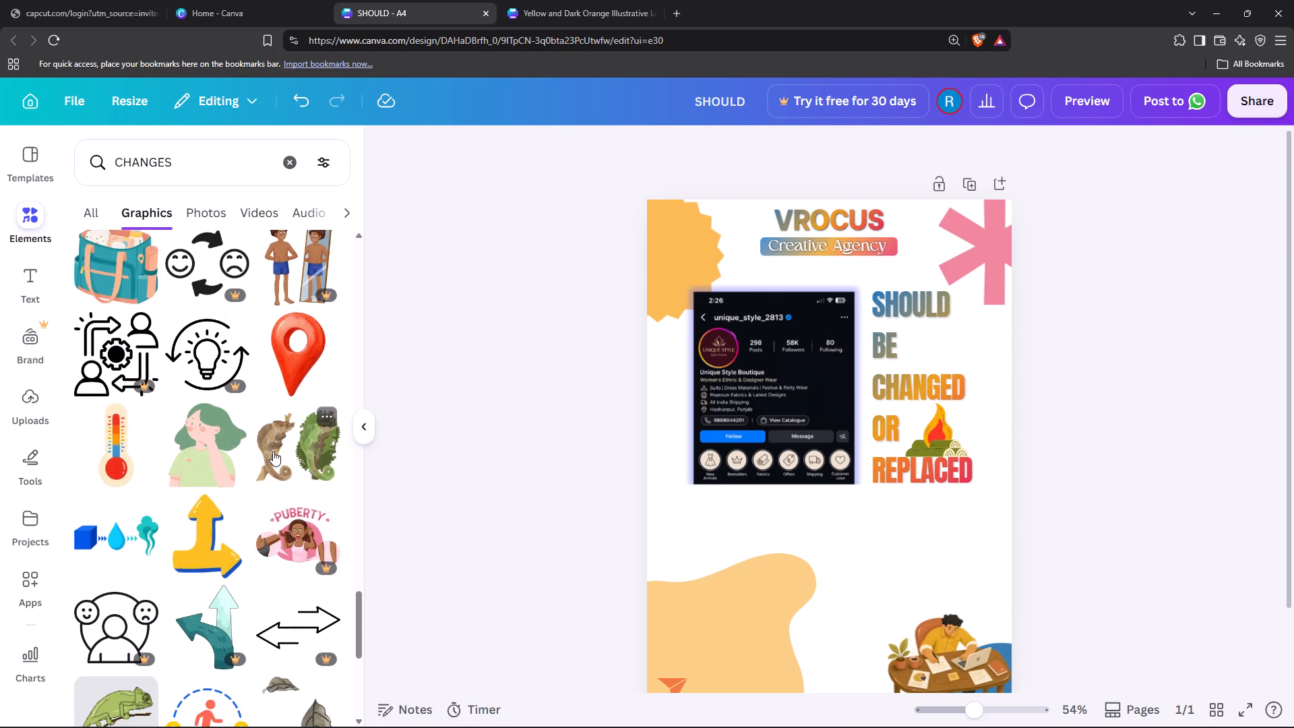
{"action": "scroll", "coordinate": [273, 451], "scroll_direction": "up", "scroll_amount": 1}
{"action": "scroll", "coordinate": [273, 451], "scroll_direction": "down", "scroll_amount": 3}
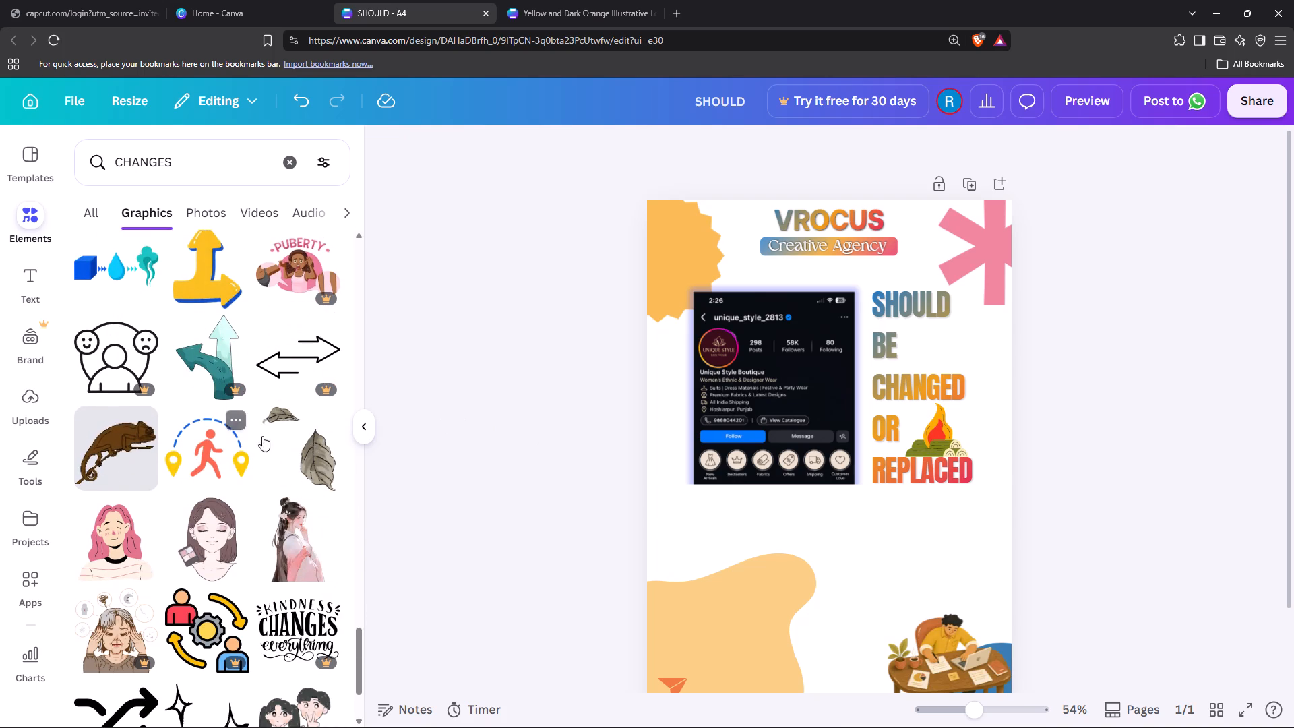
{"action": "scroll", "coordinate": [291, 427], "scroll_direction": "down", "scroll_amount": 1}
{"action": "scroll", "coordinate": [291, 427], "scroll_direction": "up", "scroll_amount": 1}
{"action": "scroll", "coordinate": [291, 427], "scroll_direction": "down", "scroll_amount": 6}
Search the elements for IMPROVEMENT graphics.
{"action": "left_click", "coordinate": [193, 155]}
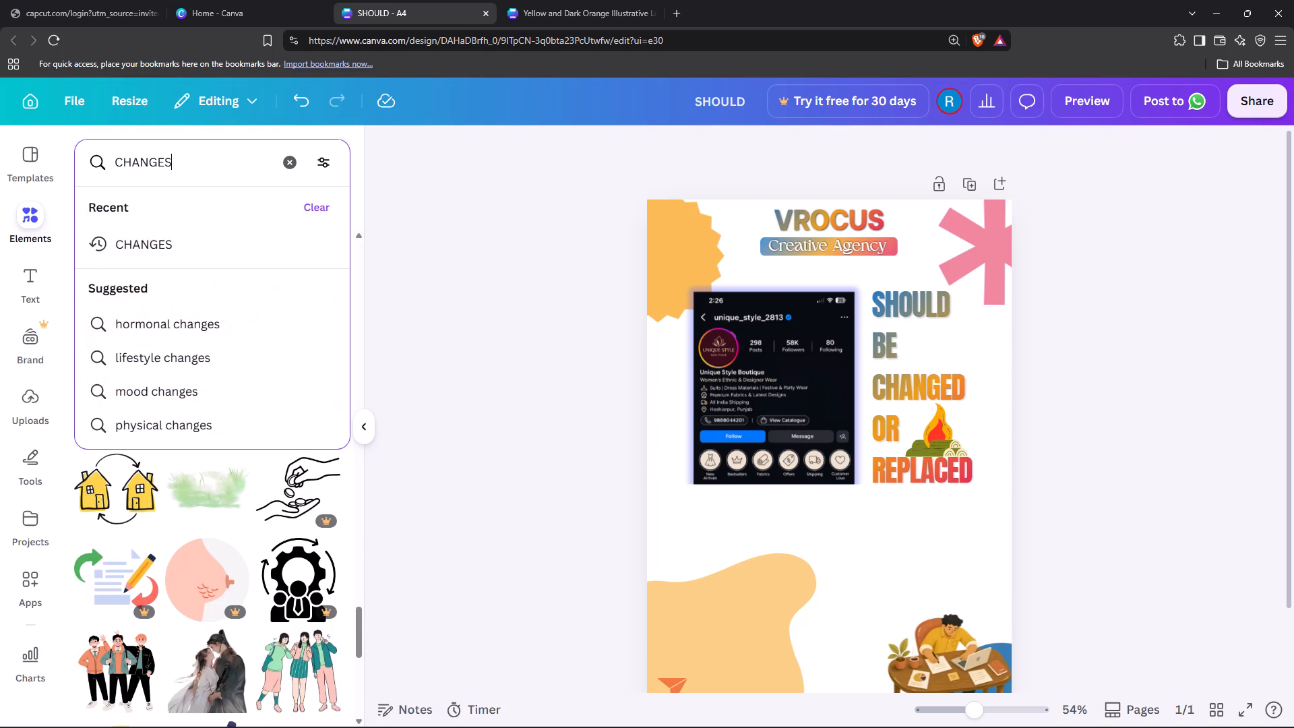
{"action": "key", "text": "BackSpace"}
{"action": "key", "text": "BackSpace"}
{"action": "key", "text": "BackSpace"}
{"action": "key", "text": "BackSpace"}
{"action": "key", "text": "BackSpace"}
{"action": "key", "text": "BackSpace"}
{"action": "key", "text": "BackSpace"}
{"action": "key", "text": "BackSpace"}
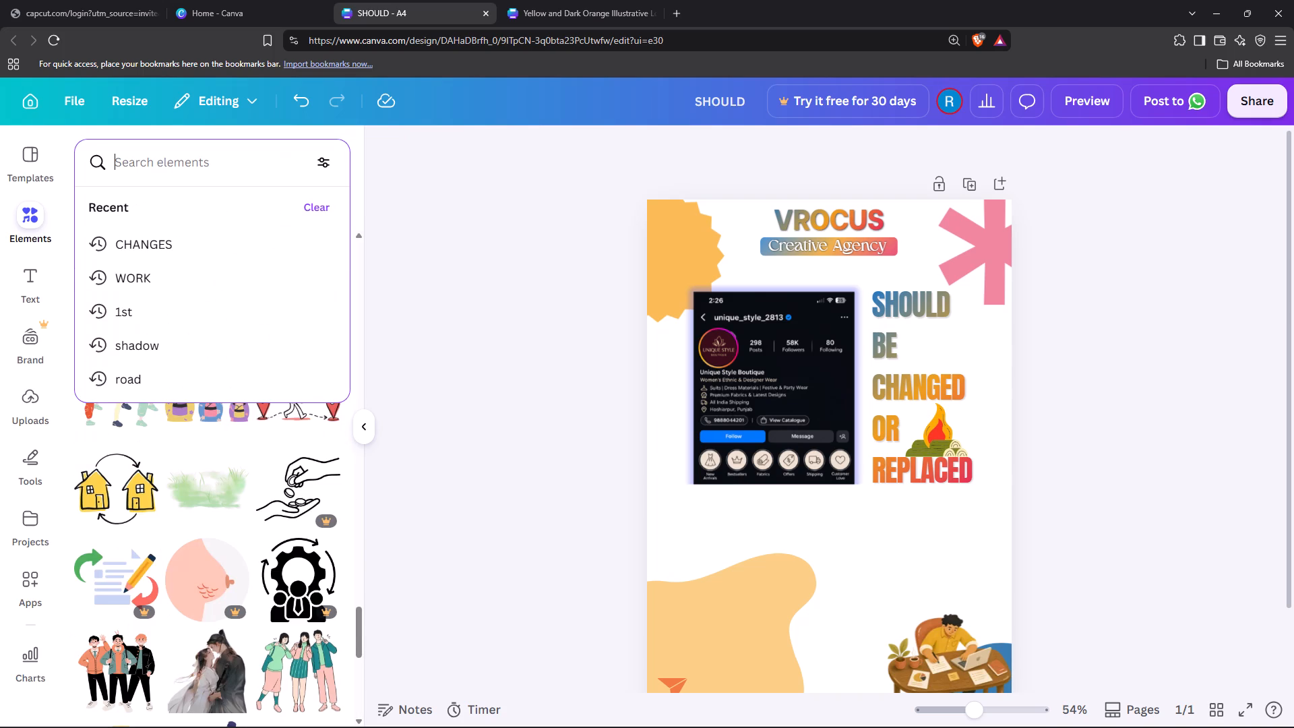
{"action": "type", "text": "IMPROVEMENT"}
{"action": "key", "text": "Return"}
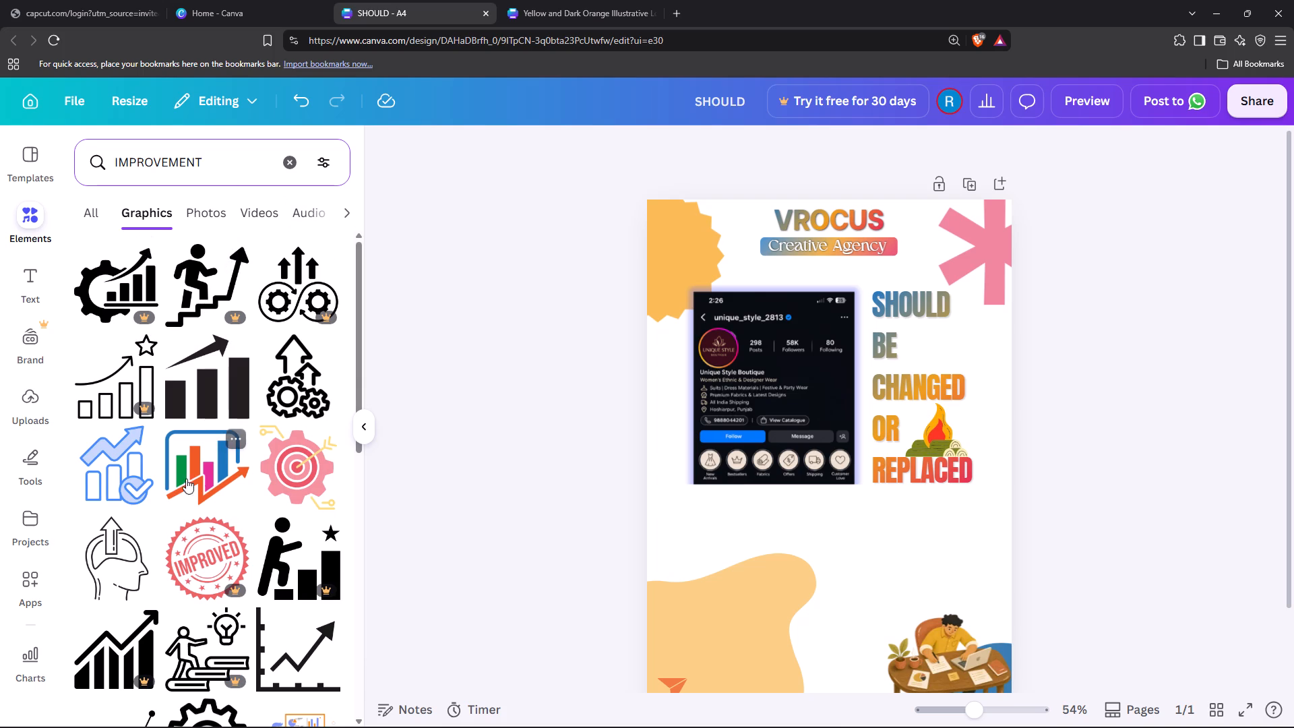
Browse the IMPROVEMENT graphics for an illustration that suits the page's change and update theme.
{"action": "scroll", "coordinate": [253, 420], "scroll_direction": "down", "scroll_amount": 4}
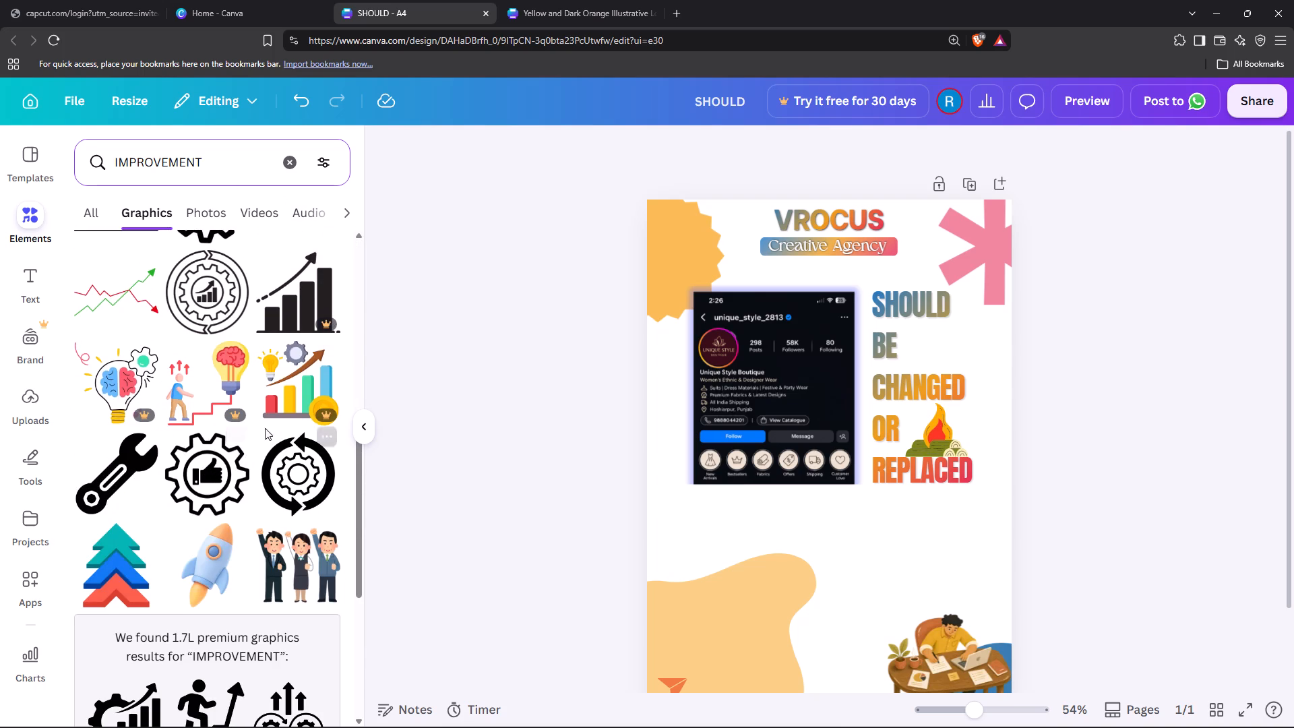
{"action": "scroll", "coordinate": [261, 361], "scroll_direction": "up", "scroll_amount": 1}
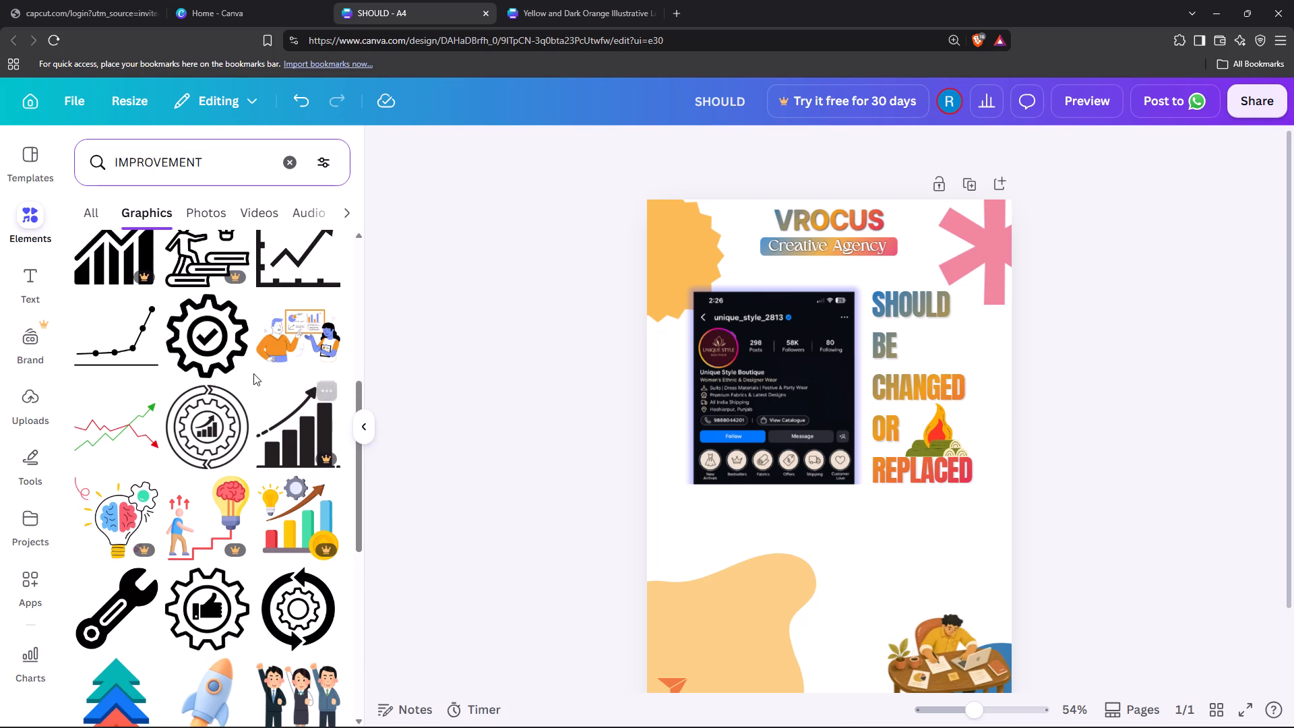
{"action": "scroll", "coordinate": [253, 373], "scroll_direction": "up", "scroll_amount": 1}
{"action": "scroll", "coordinate": [264, 429], "scroll_direction": "up", "scroll_amount": 1}
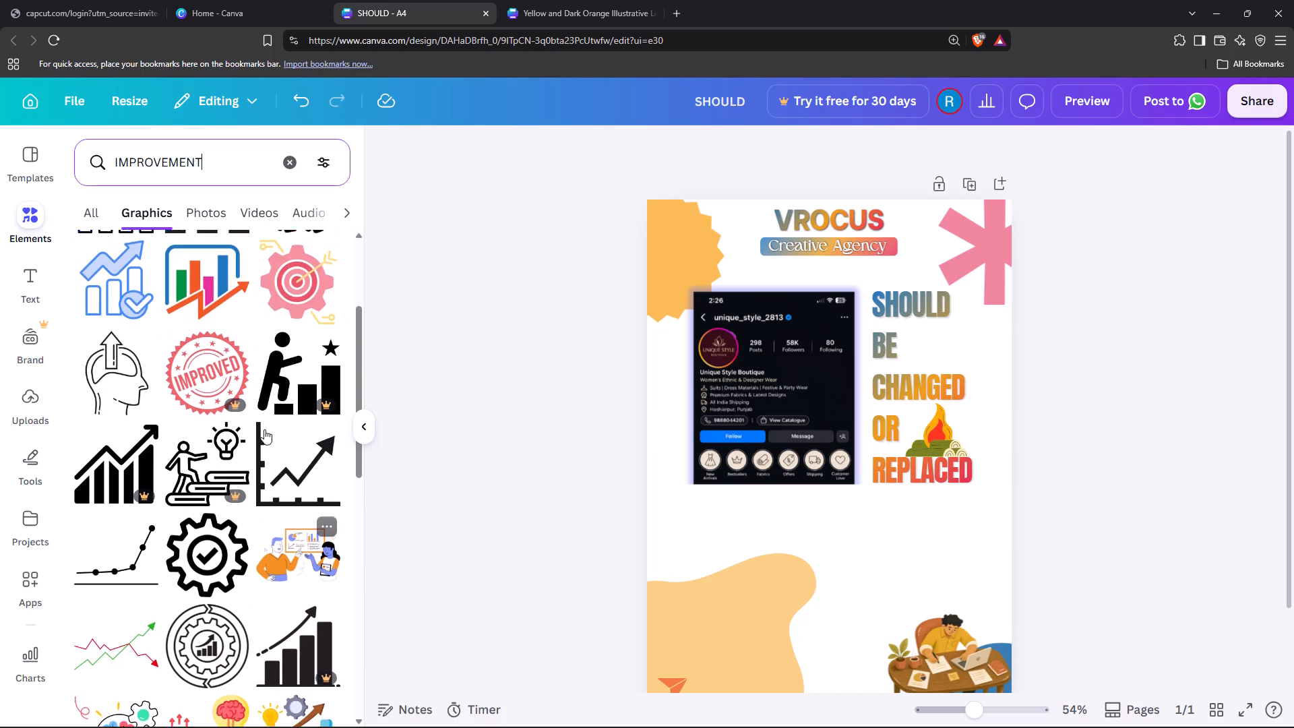
{"action": "scroll", "coordinate": [173, 365], "scroll_direction": "up", "scroll_amount": 2}
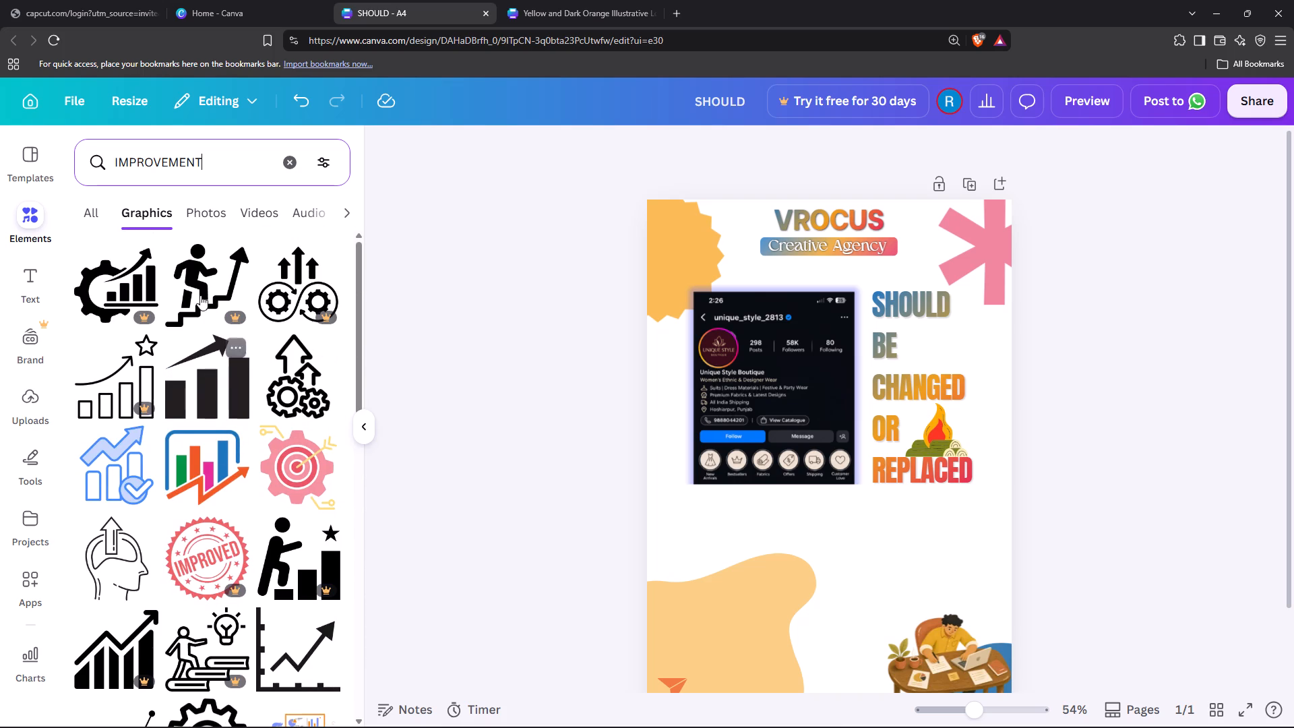
{"action": "scroll", "coordinate": [123, 481], "scroll_direction": "down", "scroll_amount": 1}
{"action": "scroll", "coordinate": [259, 442], "scroll_direction": "down", "scroll_amount": 2}
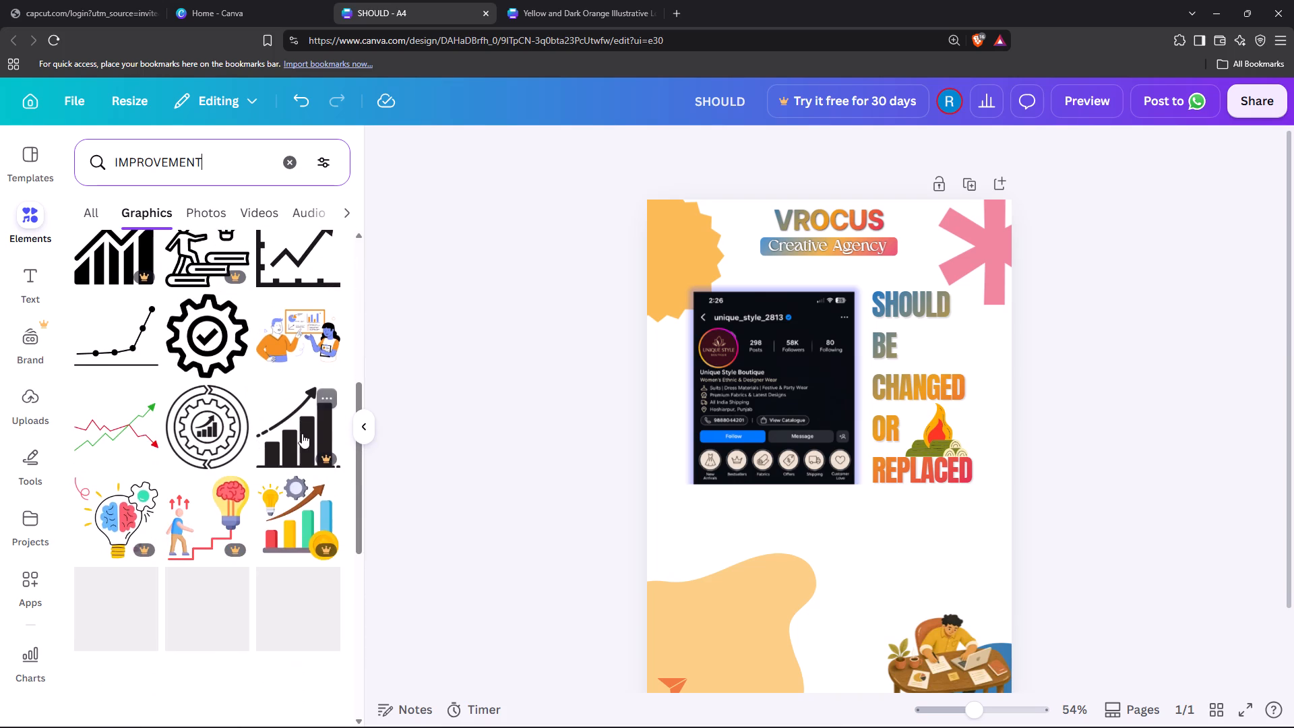
{"action": "scroll", "coordinate": [319, 451], "scroll_direction": "down", "scroll_amount": 3}
{"action": "scroll", "coordinate": [243, 537], "scroll_direction": "down", "scroll_amount": 3}
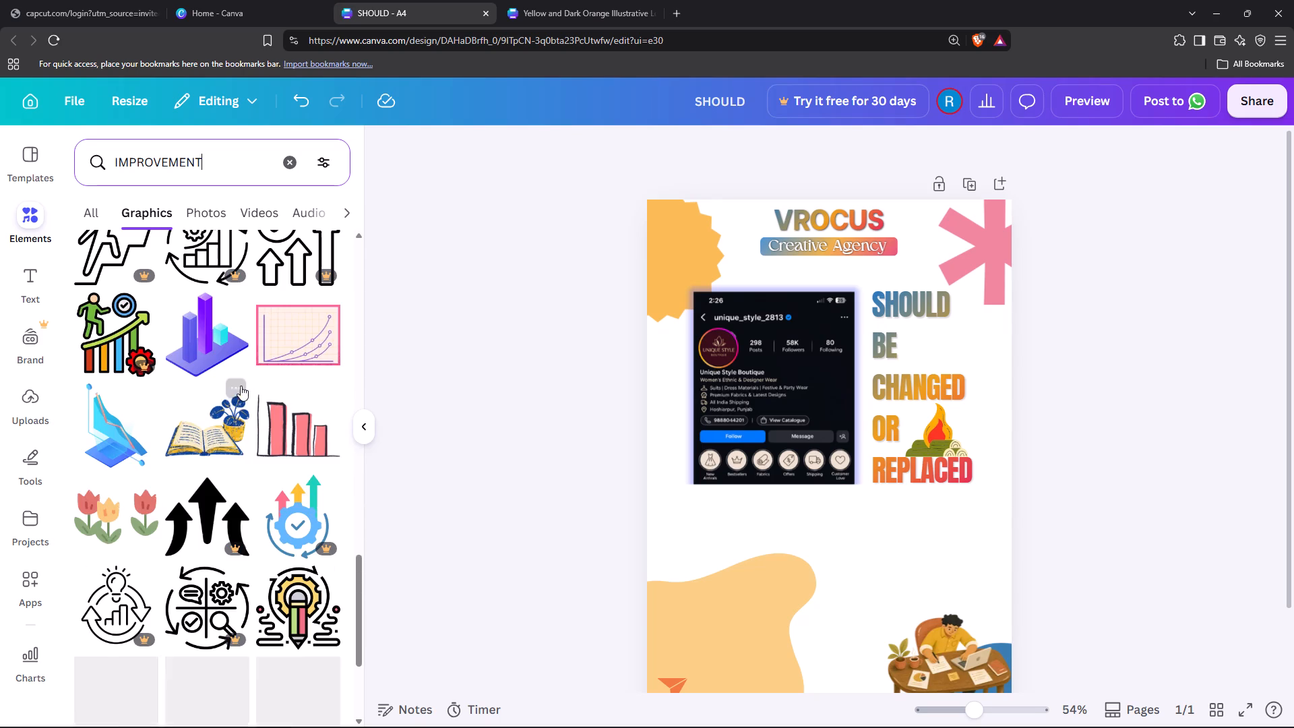
{"action": "scroll", "coordinate": [164, 540], "scroll_direction": "down", "scroll_amount": 3}
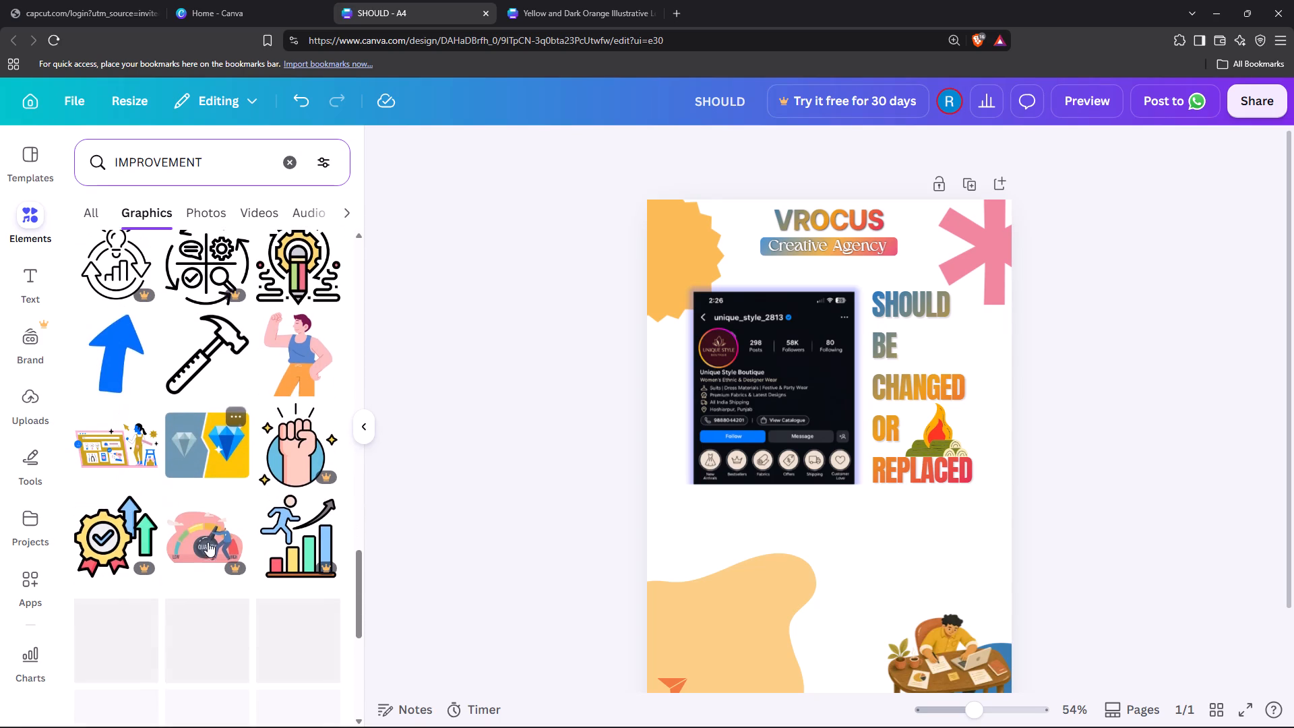
{"action": "scroll", "coordinate": [215, 531], "scroll_direction": "down", "scroll_amount": 2}
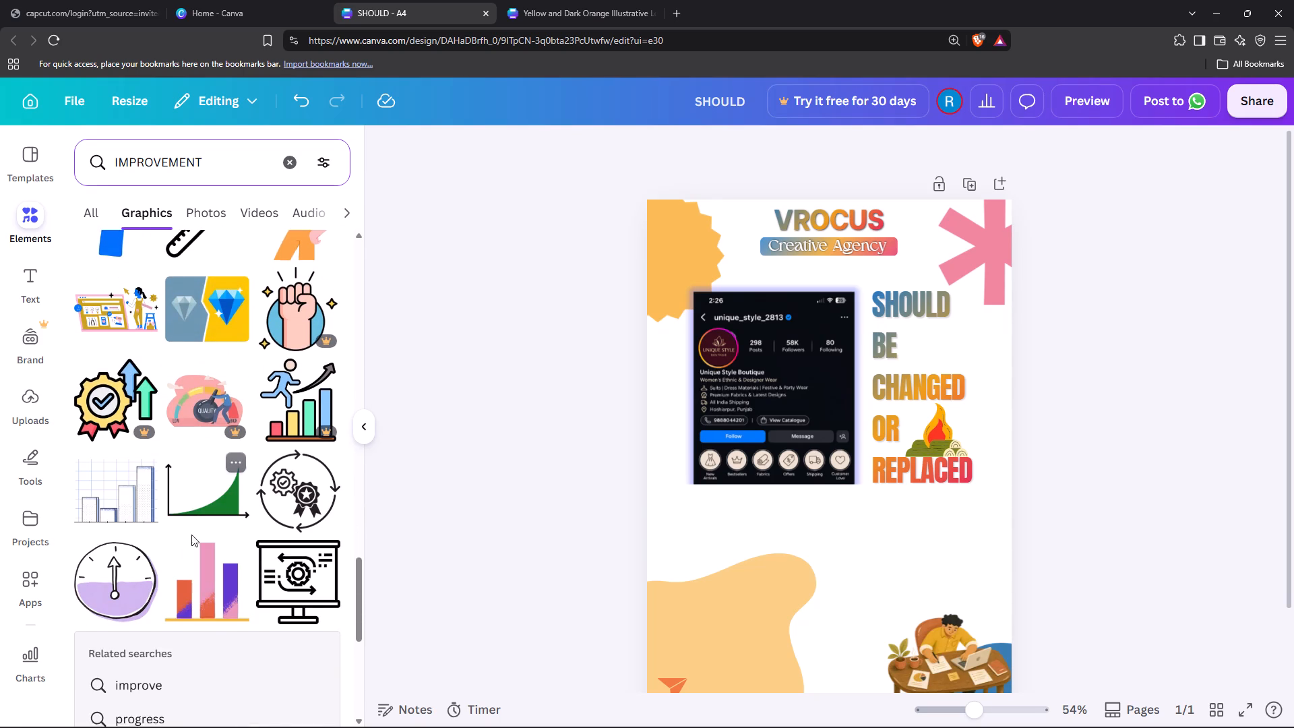
{"action": "scroll", "coordinate": [255, 483], "scroll_direction": "down", "scroll_amount": 3}
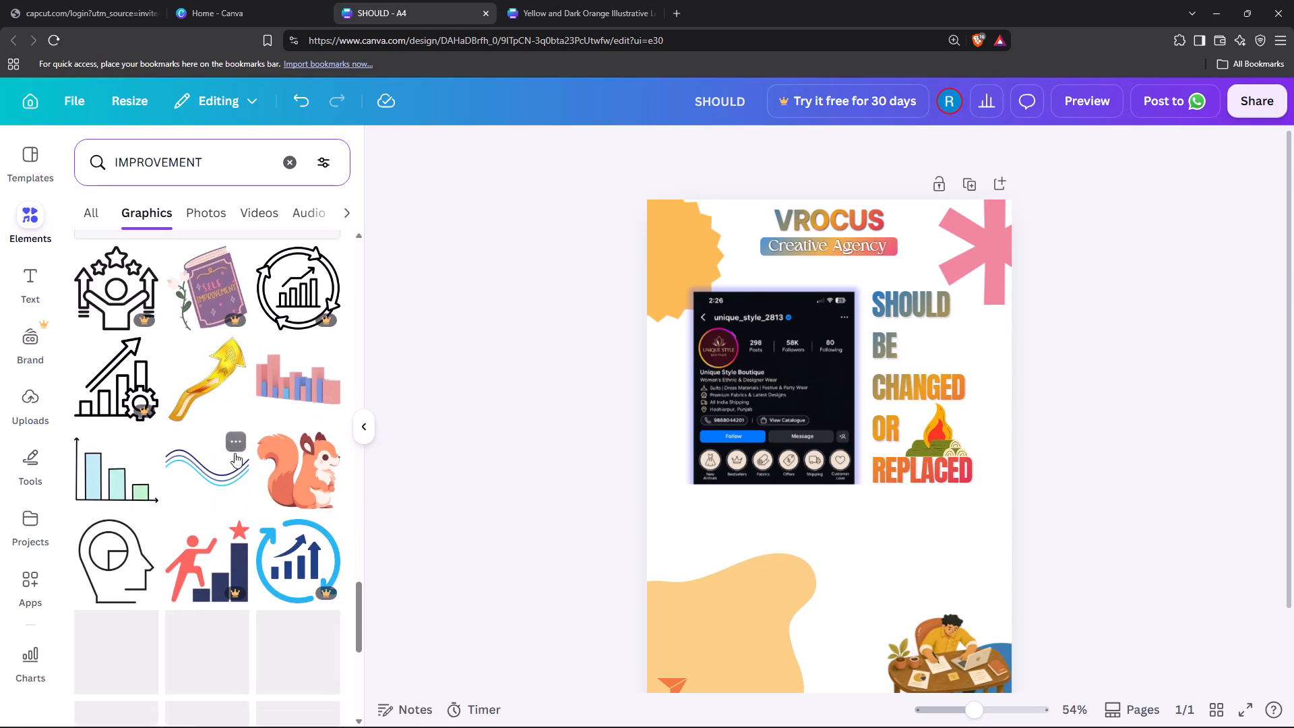
{"action": "scroll", "coordinate": [293, 487], "scroll_direction": "down", "scroll_amount": 2}
{"action": "scroll", "coordinate": [150, 533], "scroll_direction": "down", "scroll_amount": 1}
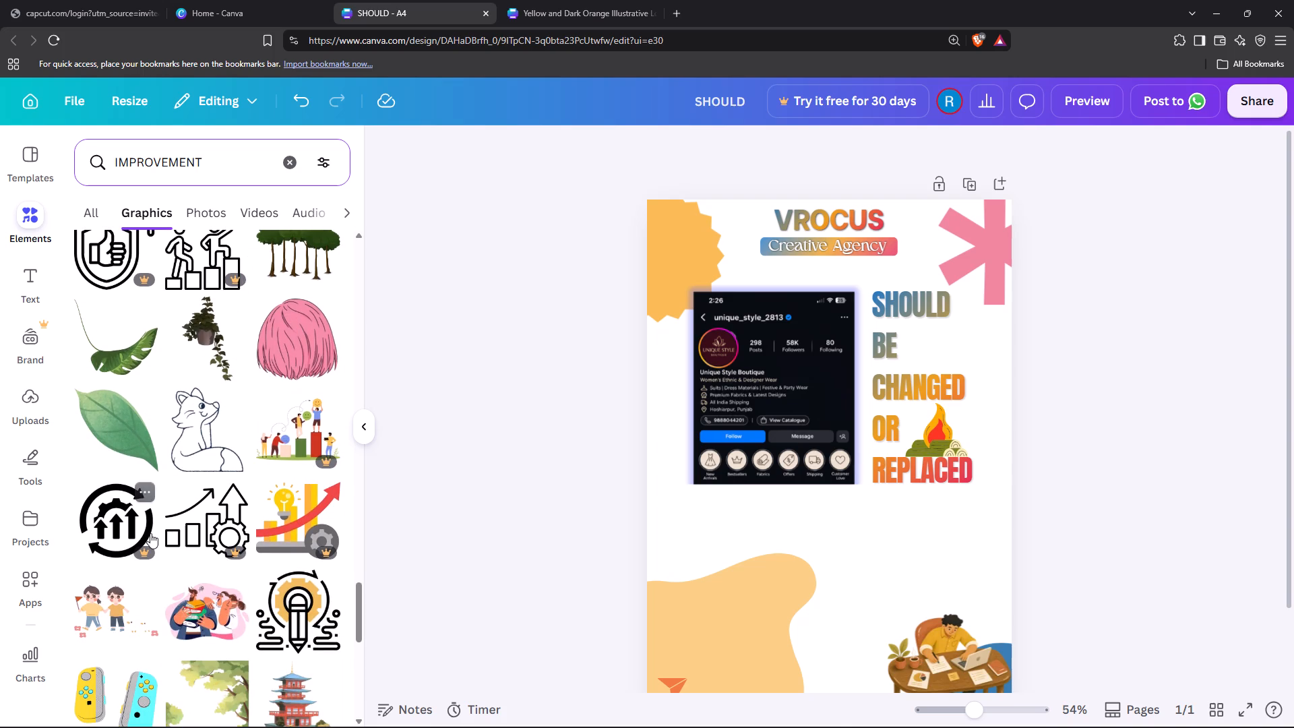
{"action": "scroll", "coordinate": [298, 516], "scroll_direction": "down", "scroll_amount": 2}
{"action": "scroll", "coordinate": [236, 514], "scroll_direction": "down", "scroll_amount": 1}
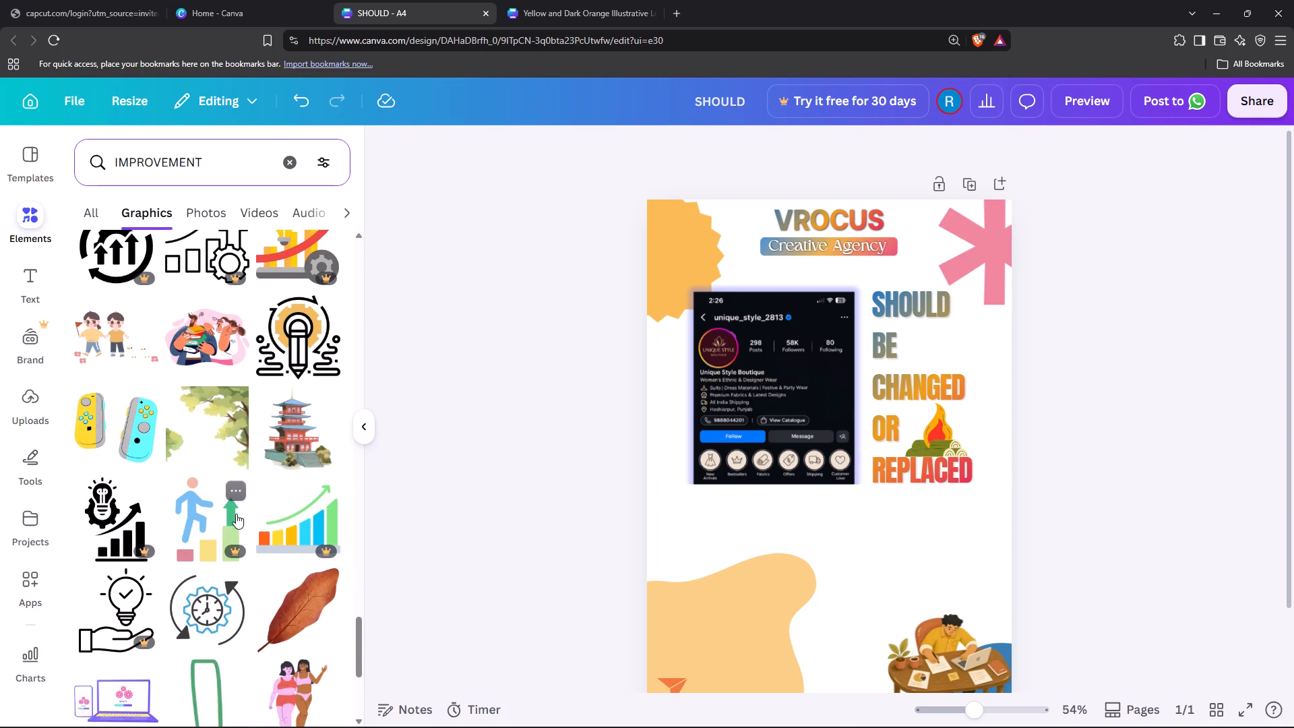
{"action": "scroll", "coordinate": [202, 507], "scroll_direction": "down", "scroll_amount": 1}
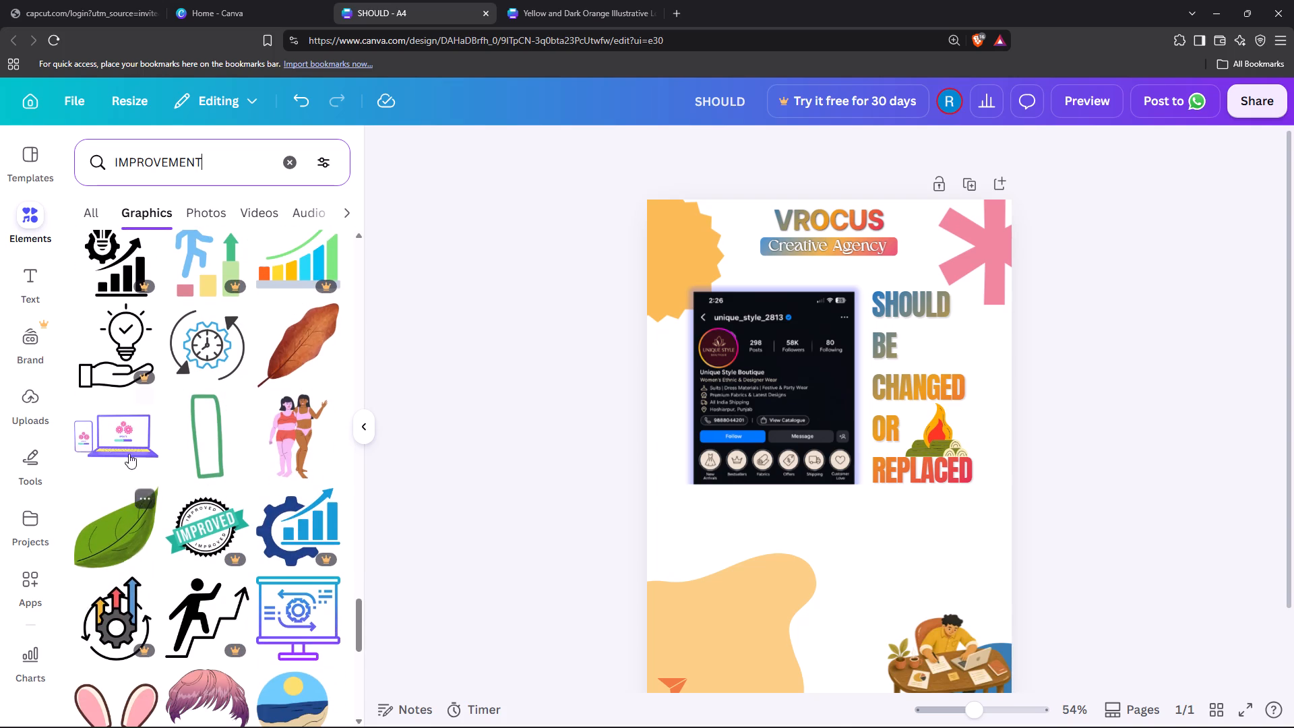
Add the purple laptop-and-phone UPDATE graphic below the Instagram screenshot and shrink it to a small illustration.
{"action": "scroll", "coordinate": [181, 456], "scroll_direction": "down", "scroll_amount": 2}
{"action": "scroll", "coordinate": [172, 437], "scroll_direction": "up", "scroll_amount": 1}
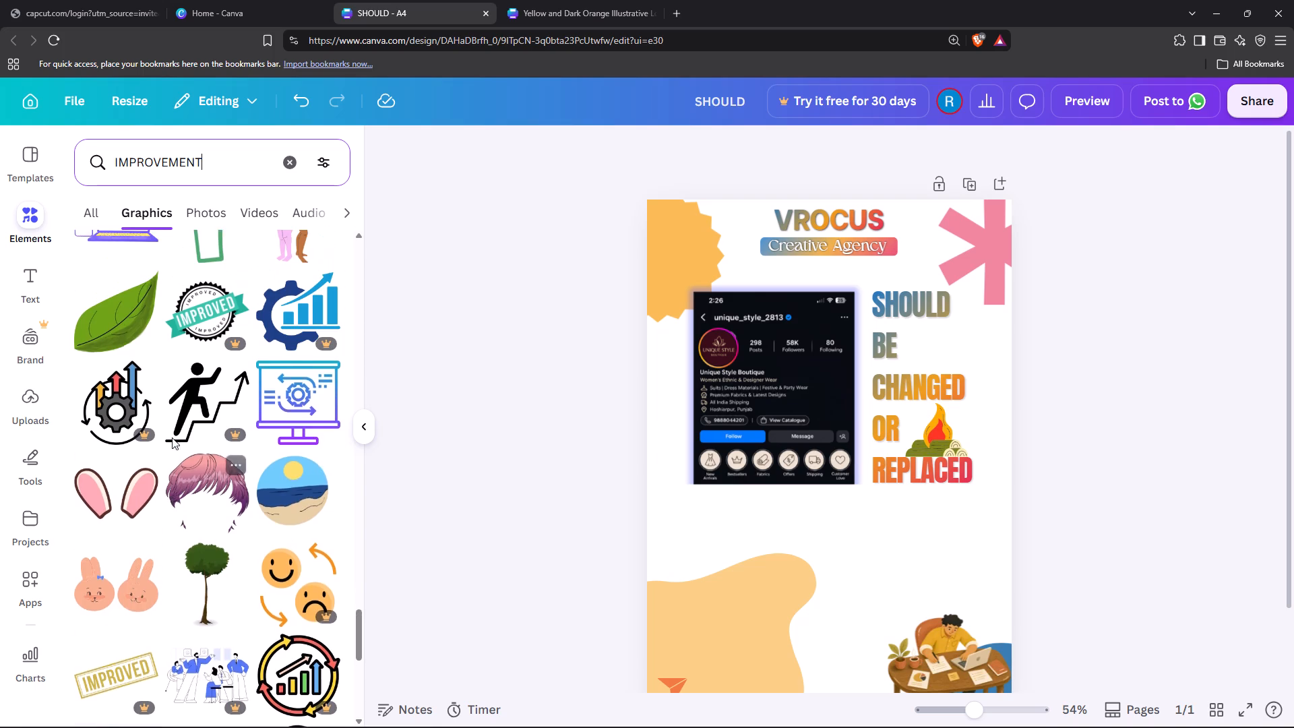
{"action": "left_click_drag", "start_coordinate": [118, 295], "coordinate": [790, 547]}
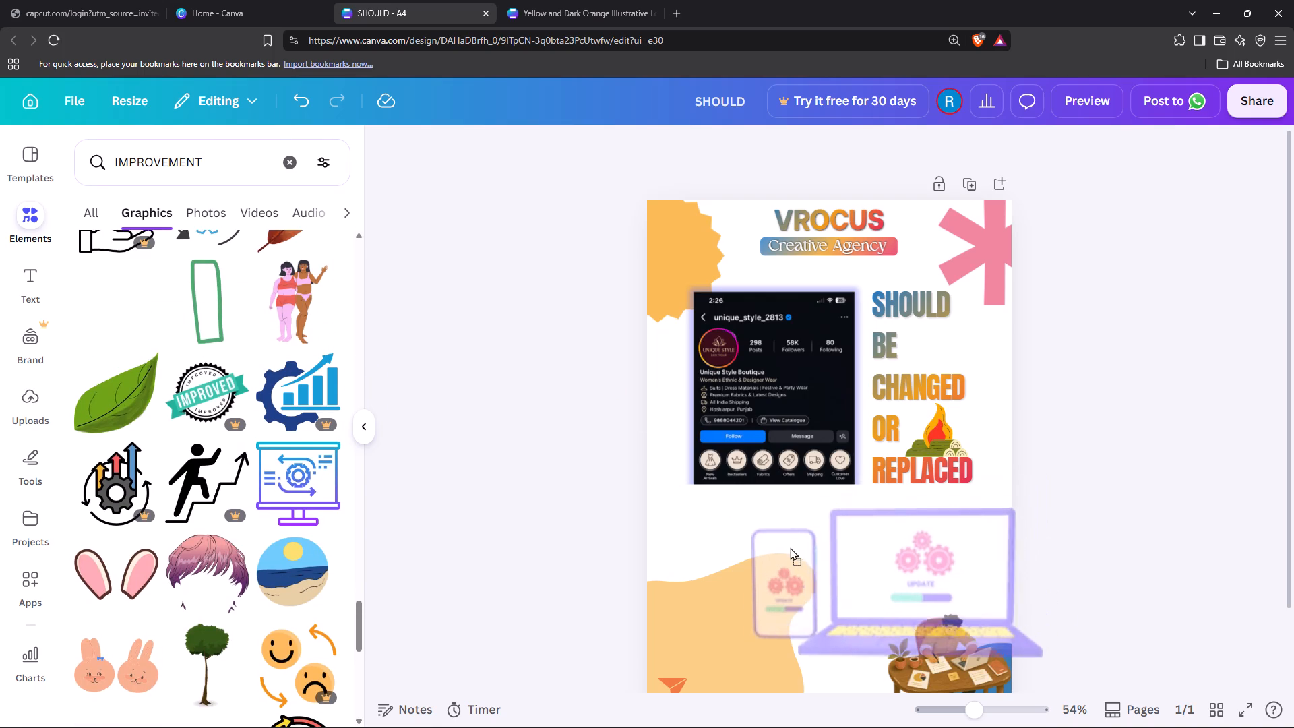
{"action": "left_click_drag", "start_coordinate": [790, 547], "coordinate": [790, 548]}
{"action": "left_click_drag", "start_coordinate": [1038, 659], "coordinate": [941, 650]}
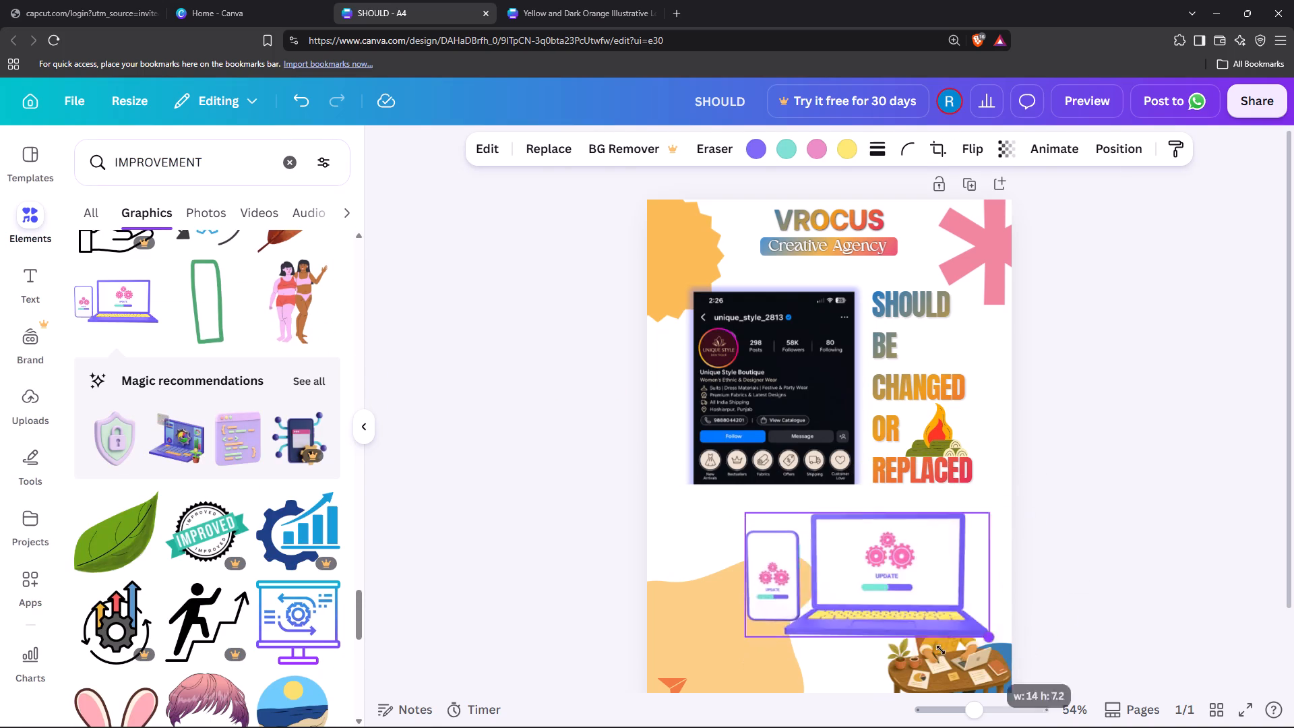
{"action": "left_click_drag", "start_coordinate": [941, 650], "coordinate": [804, 610]}
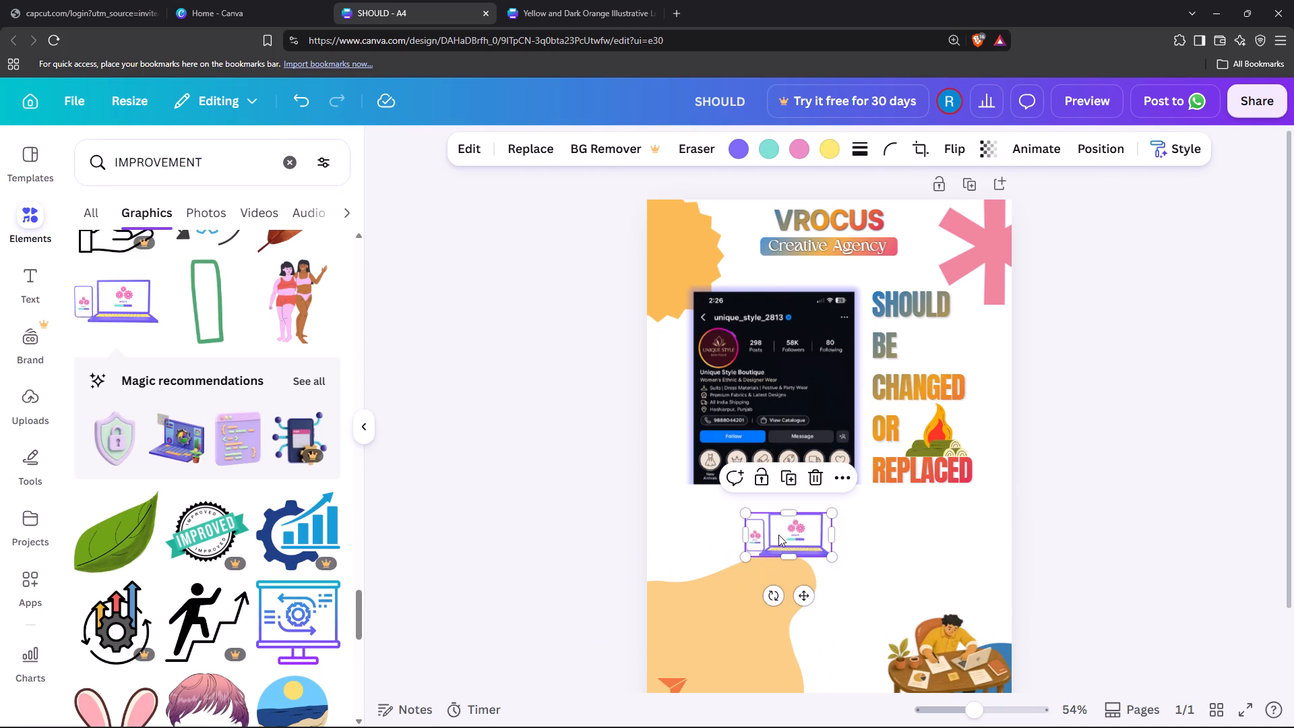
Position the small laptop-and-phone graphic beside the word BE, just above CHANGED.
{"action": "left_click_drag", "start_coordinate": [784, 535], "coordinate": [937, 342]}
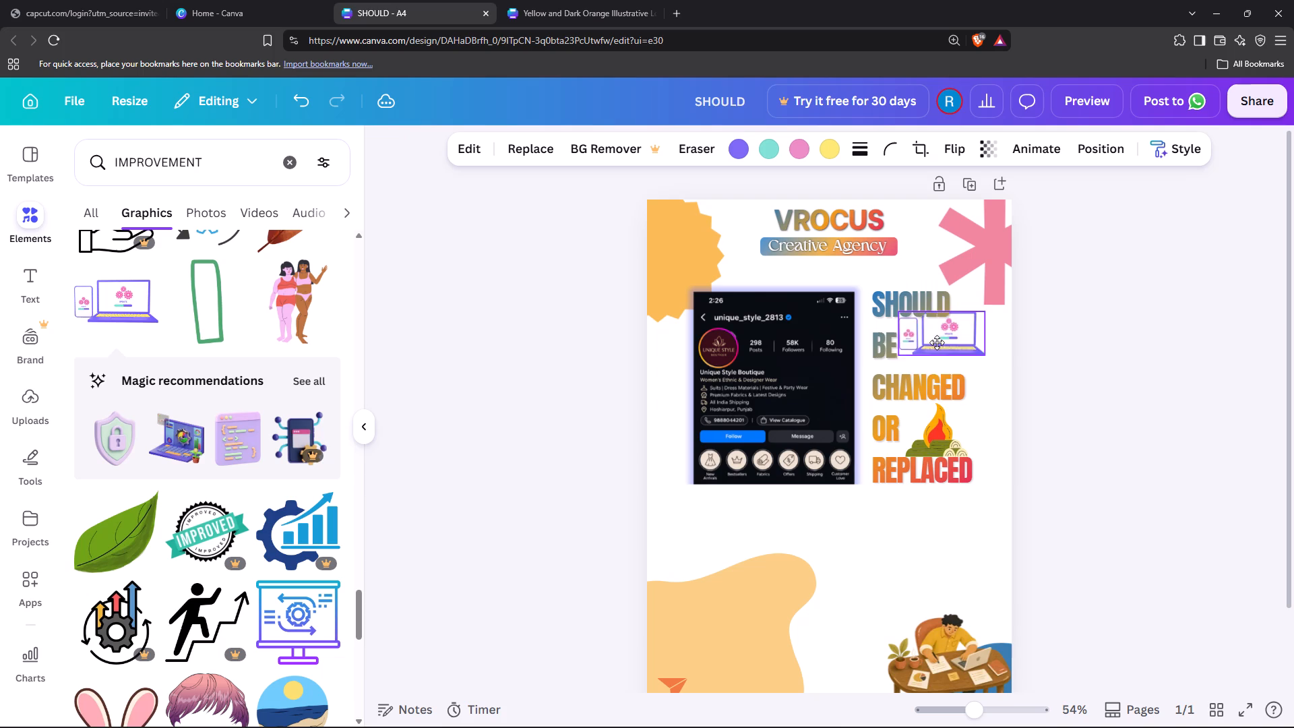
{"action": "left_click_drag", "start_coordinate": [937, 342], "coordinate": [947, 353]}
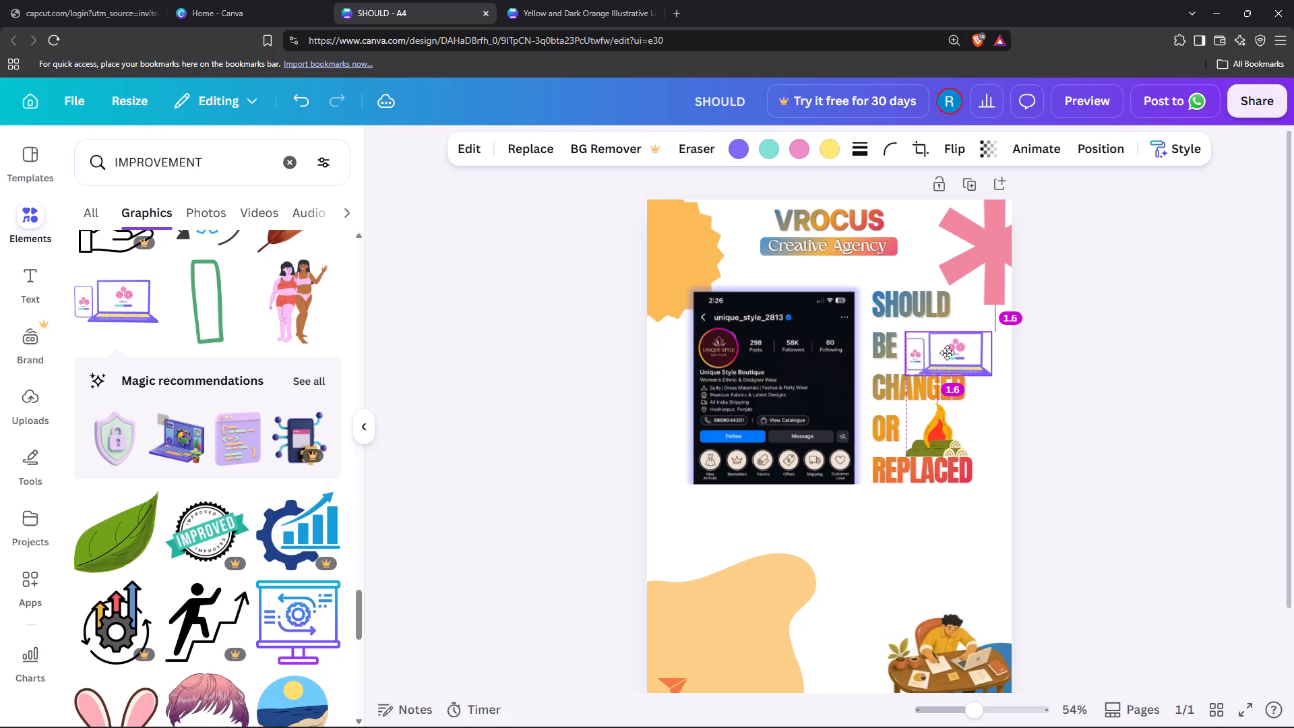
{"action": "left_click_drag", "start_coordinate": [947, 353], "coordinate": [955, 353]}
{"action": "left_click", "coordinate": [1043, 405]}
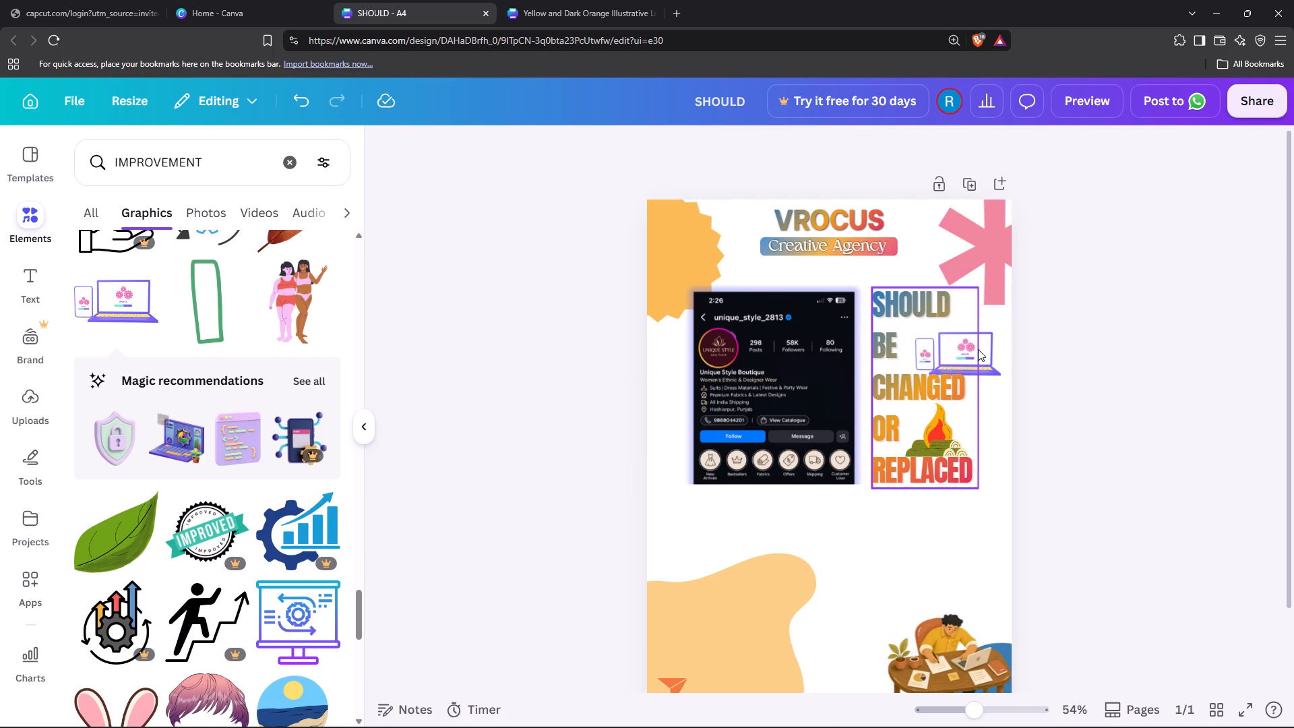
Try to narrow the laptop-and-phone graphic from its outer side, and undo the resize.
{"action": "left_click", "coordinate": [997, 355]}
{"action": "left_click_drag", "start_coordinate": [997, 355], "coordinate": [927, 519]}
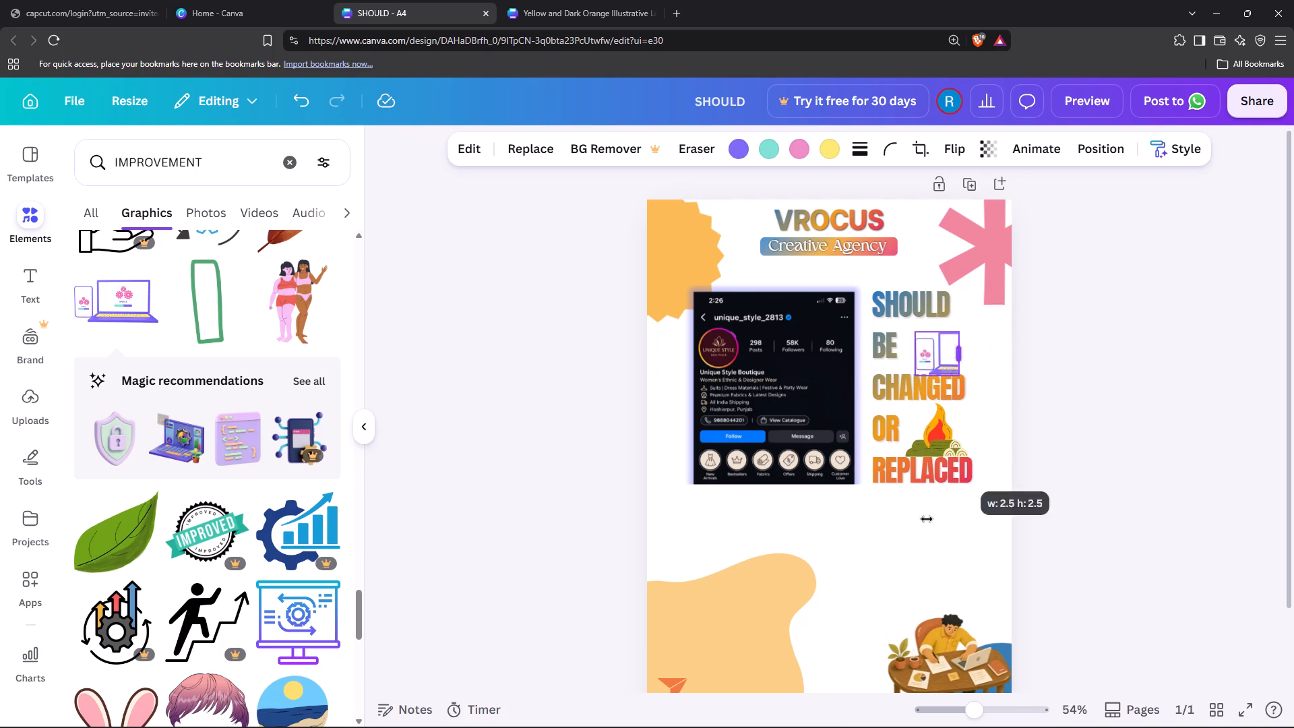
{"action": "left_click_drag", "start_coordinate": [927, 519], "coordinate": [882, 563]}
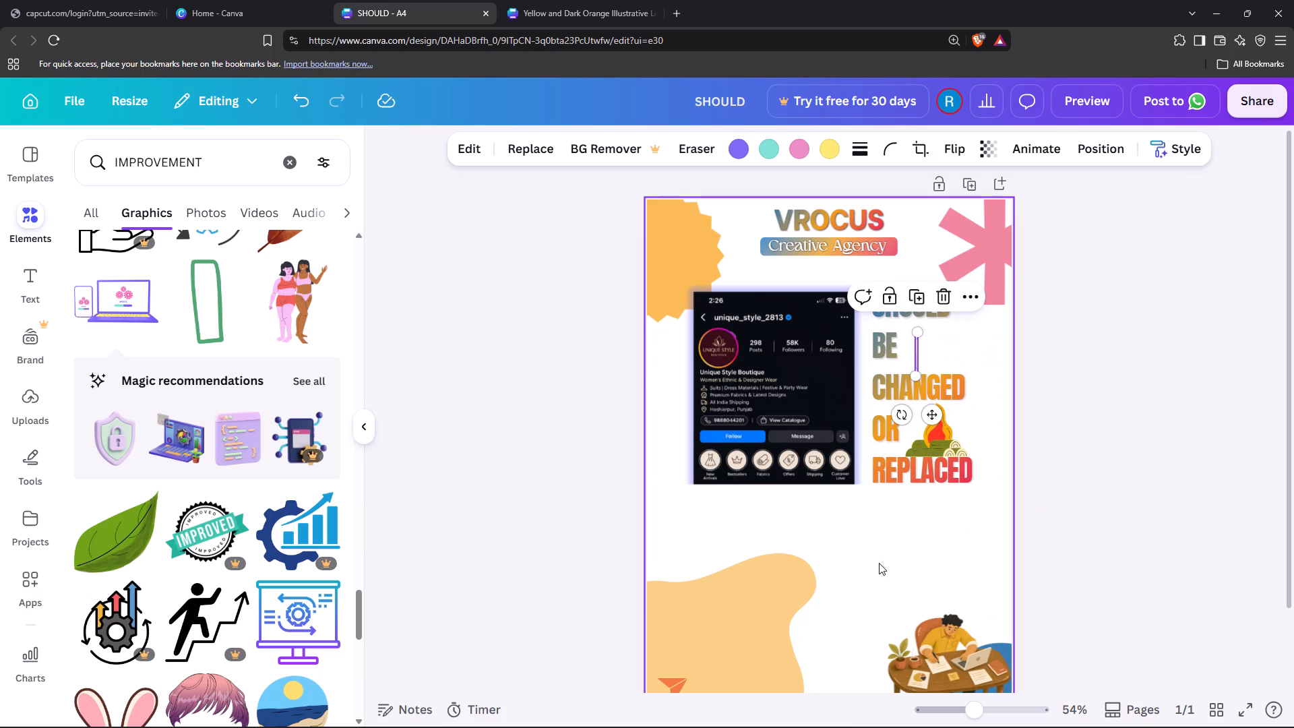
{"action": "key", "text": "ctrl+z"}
Move the laptop-and-phone graphic onto the orange blob in the page's bottom-left corner.
{"action": "left_click_drag", "start_coordinate": [980, 353], "coordinate": [766, 635]}
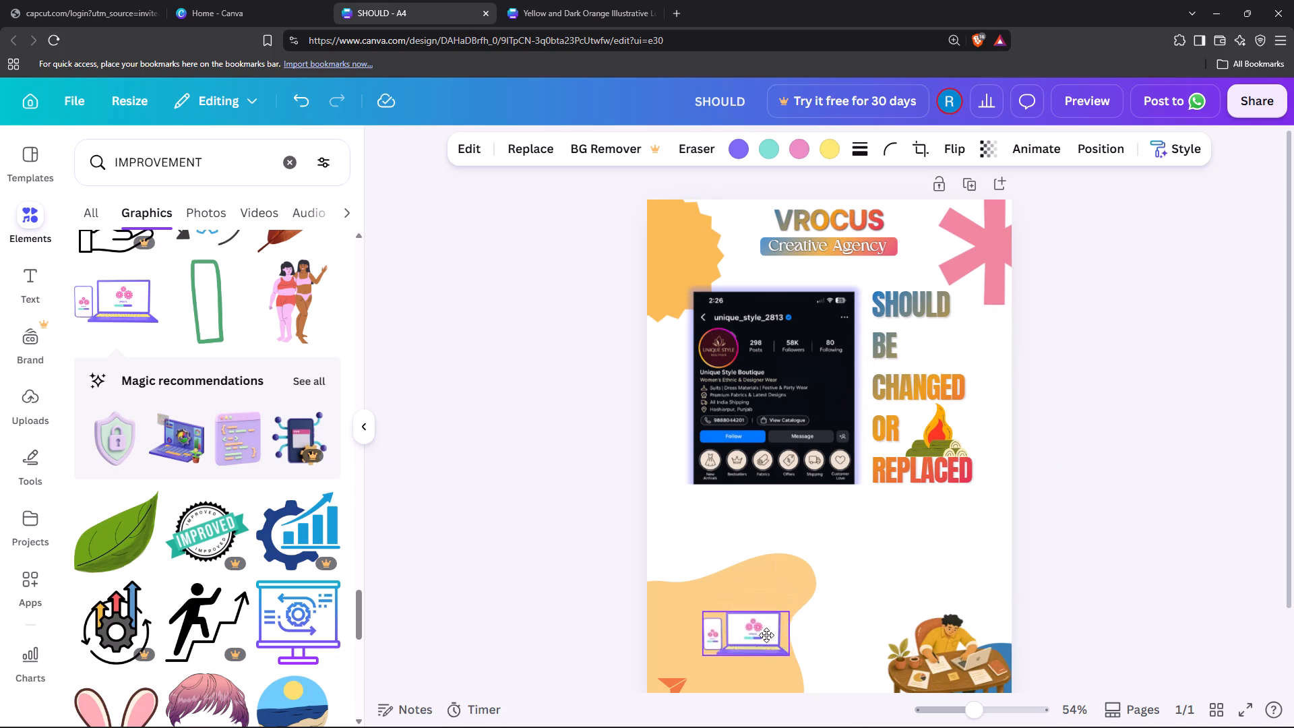
{"action": "left_click_drag", "start_coordinate": [766, 635], "coordinate": [716, 668]}
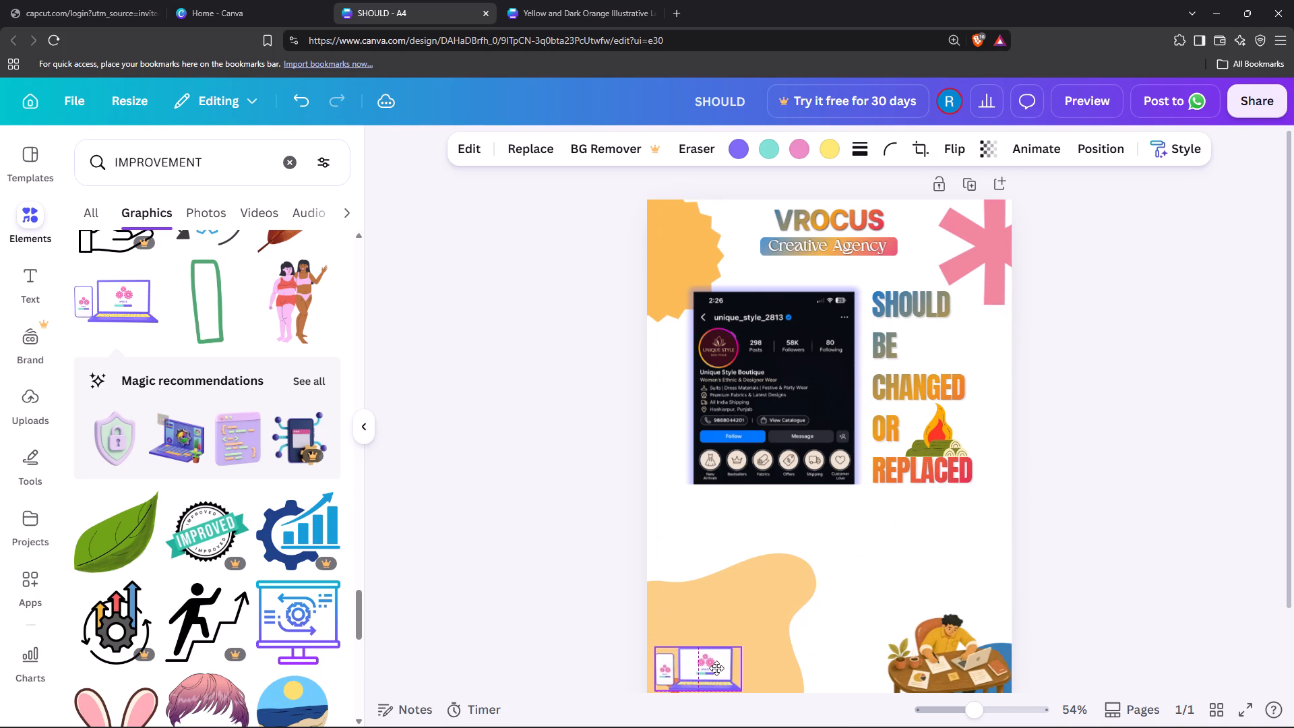
{"action": "left_click_drag", "start_coordinate": [716, 668], "coordinate": [713, 668]}
{"action": "left_click", "coordinate": [576, 624]}
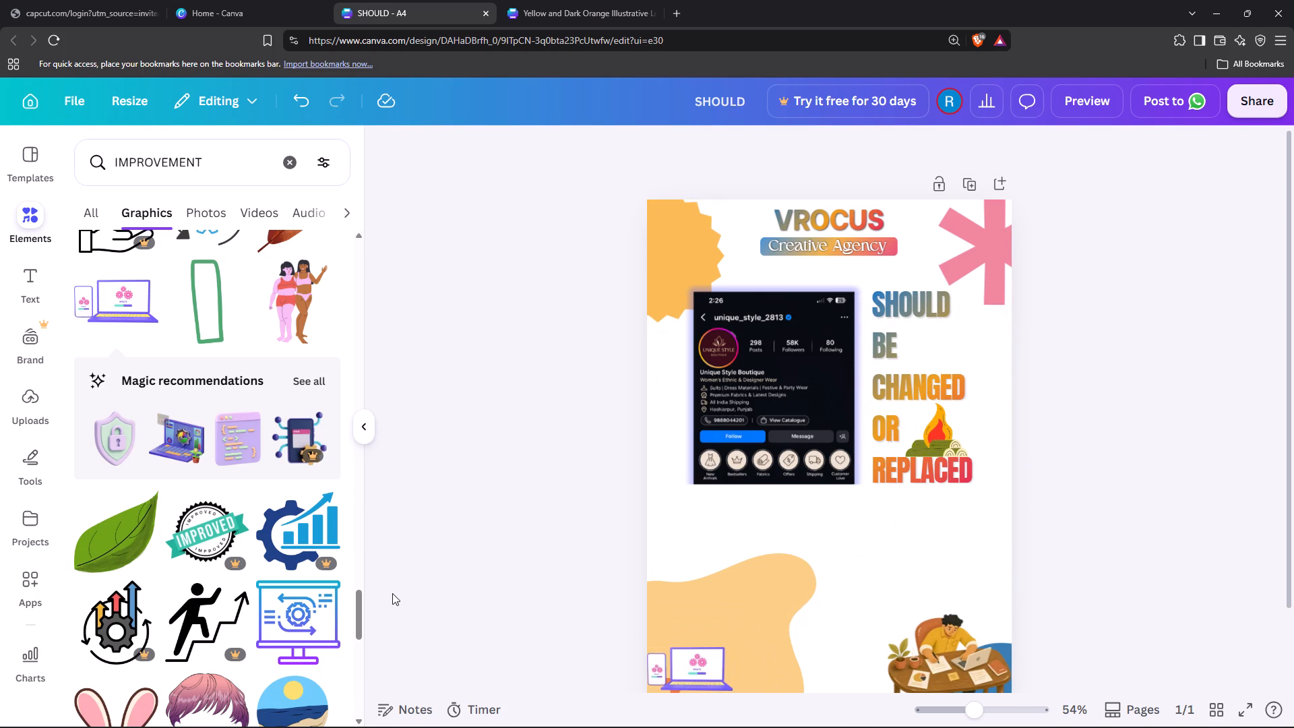
Browse further graphics results for another illustration to accompany the SHOULD BE CHANGED OR REPLACED text.
{"action": "scroll", "coordinate": [174, 520], "scroll_direction": "down", "scroll_amount": 3}
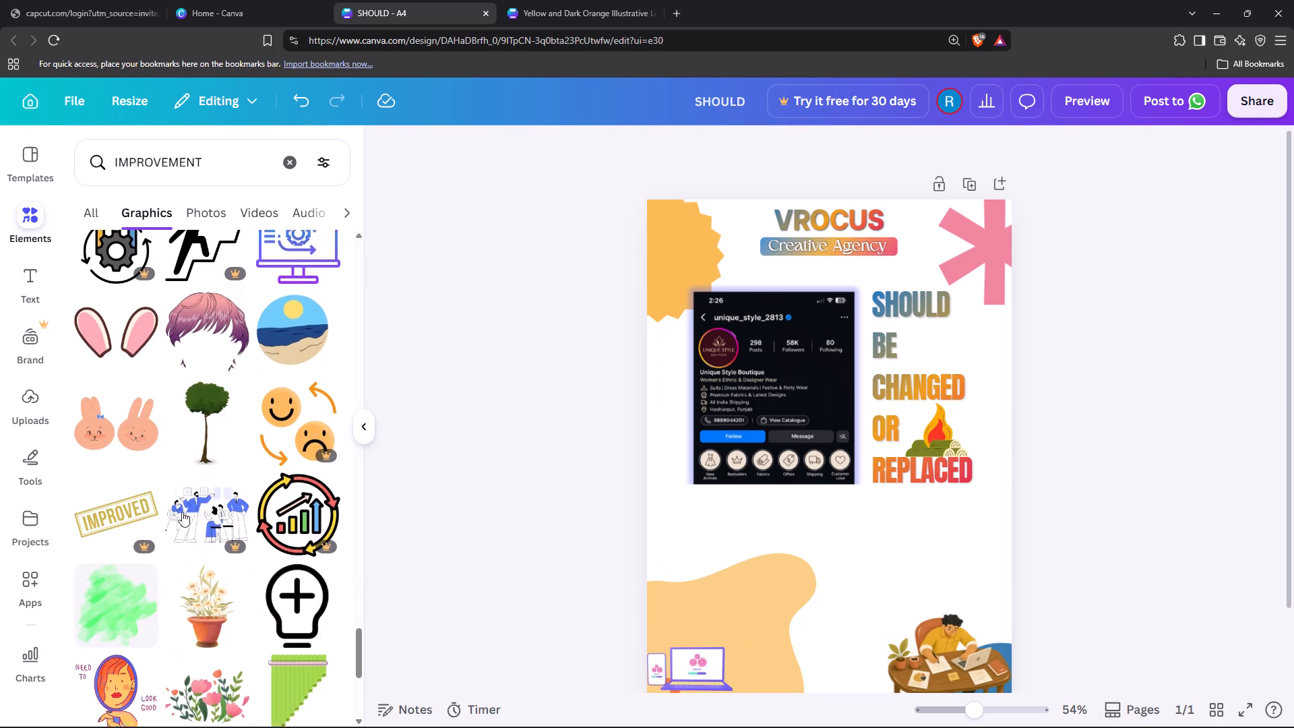
{"action": "scroll", "coordinate": [210, 466], "scroll_direction": "down", "scroll_amount": 3}
{"action": "scroll", "coordinate": [290, 447], "scroll_direction": "down", "scroll_amount": 3}
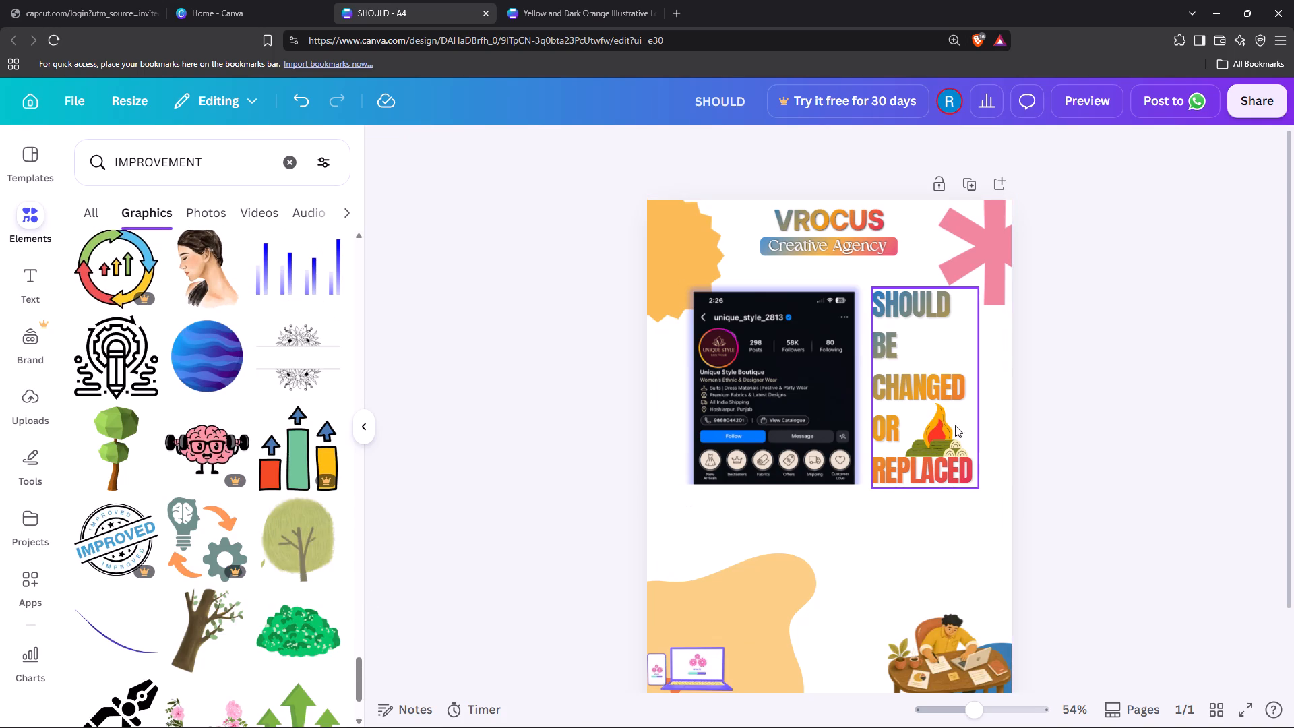
{"action": "left_click", "coordinate": [938, 441]}
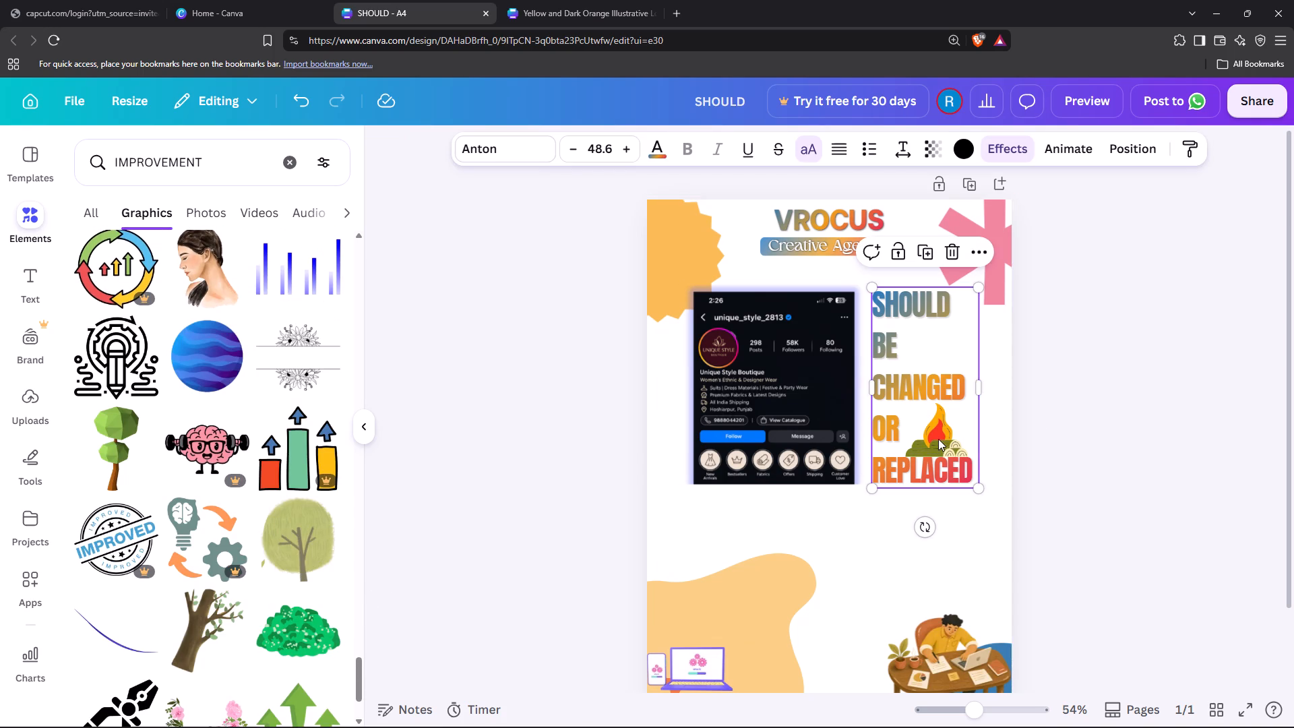
{"action": "scroll", "coordinate": [251, 468], "scroll_direction": "down", "scroll_amount": 2}
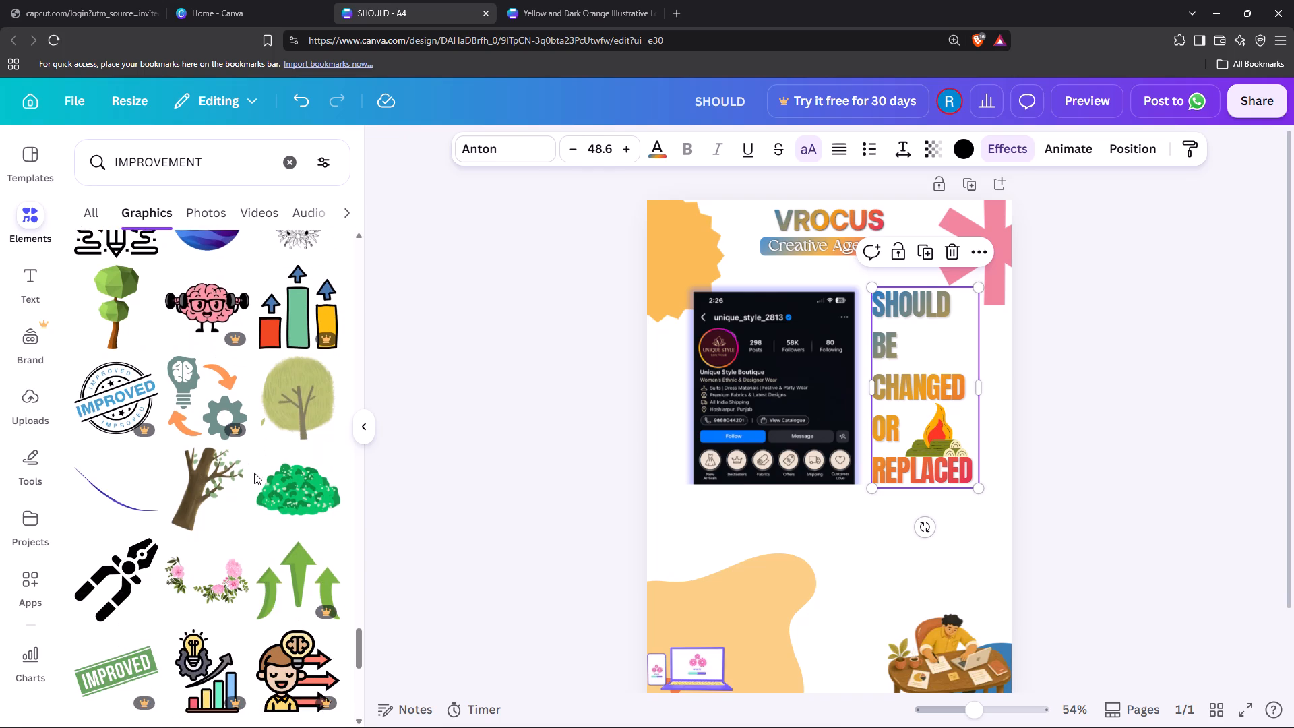
Replace the IMPROVEMENT graphics search with a search for GROWTH.
{"action": "scroll", "coordinate": [221, 481], "scroll_direction": "up", "scroll_amount": 5}
{"action": "scroll", "coordinate": [221, 477], "scroll_direction": "down", "scroll_amount": 3}
{"action": "scroll", "coordinate": [221, 477], "scroll_direction": "up", "scroll_amount": 9}
{"action": "scroll", "coordinate": [174, 324], "scroll_direction": "up", "scroll_amount": 10}
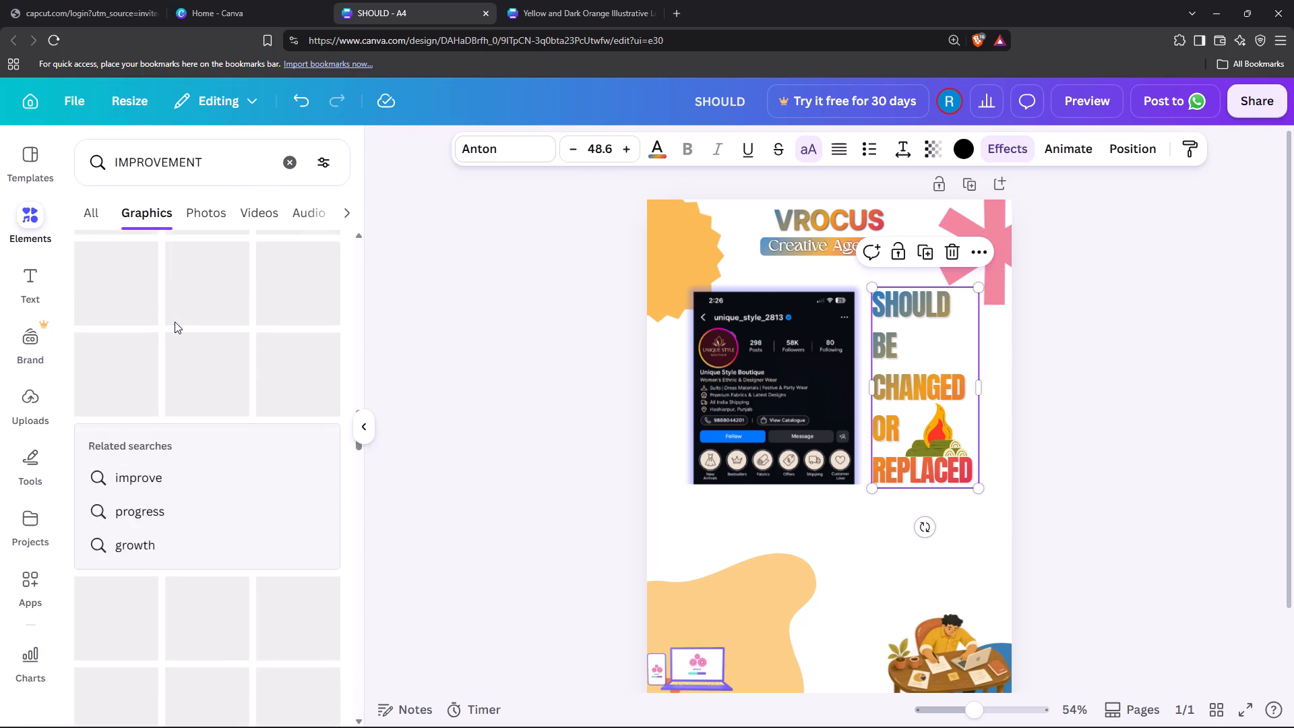
{"action": "scroll", "coordinate": [175, 322], "scroll_direction": "up", "scroll_amount": 4}
{"action": "left_click", "coordinate": [224, 162]}
{"action": "key", "text": "BackSpace"}
{"action": "key", "text": "BackSpace"}
{"action": "key", "text": "BackSpace"}
{"action": "key", "text": "BackSpace"}
{"action": "key", "text": "BackSpace"}
{"action": "key", "text": "BackSpace"}
{"action": "key", "text": "BackSpace"}
{"action": "key", "text": "BackSpace"}
{"action": "key", "text": "BackSpace"}
{"action": "key", "text": "BackSpace"}
{"action": "key", "text": "BackSpace"}
{"action": "key", "text": "BackSpace"}
{"action": "key", "text": "BackSpace"}
{"action": "key", "text": "BackSpace"}
{"action": "key", "text": "BackSpace"}
{"action": "key", "text": "BackSpace"}
{"action": "key", "text": "BackSpace"}
{"action": "key", "text": "BackSpace"}
{"action": "key", "text": "BackSpace"}
{"action": "key", "text": "BackSpace"}
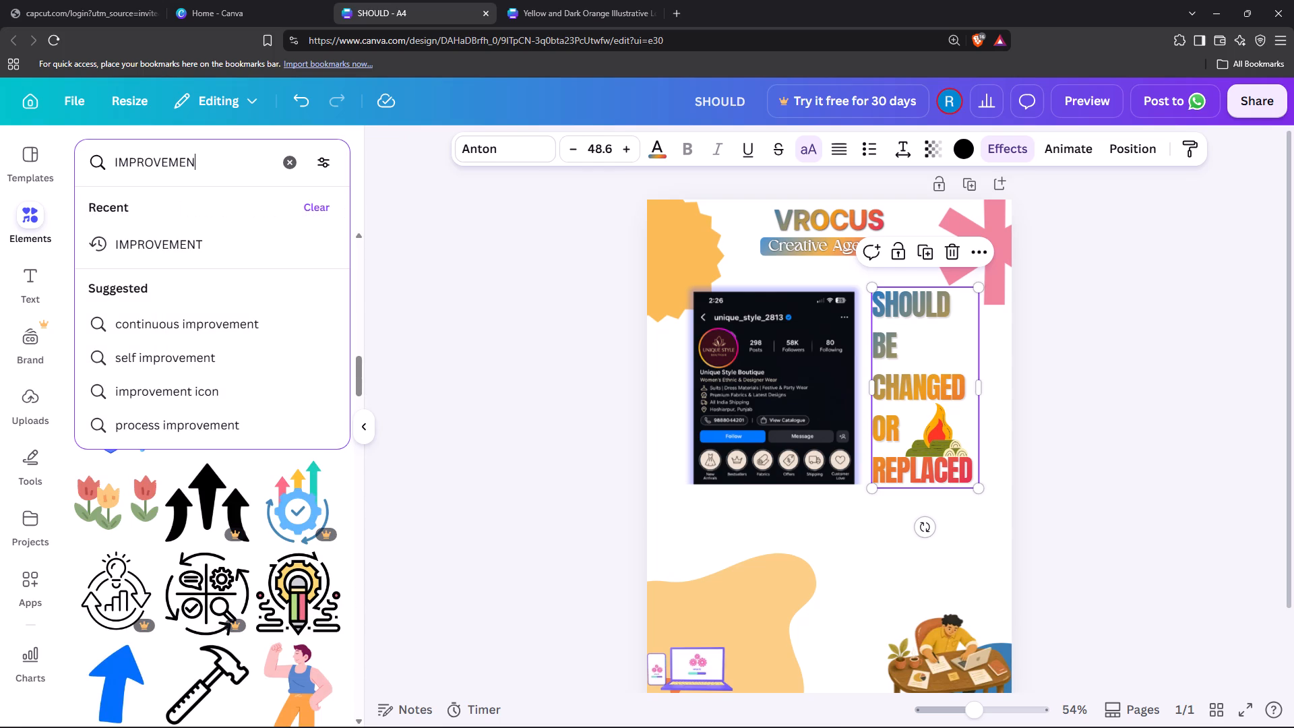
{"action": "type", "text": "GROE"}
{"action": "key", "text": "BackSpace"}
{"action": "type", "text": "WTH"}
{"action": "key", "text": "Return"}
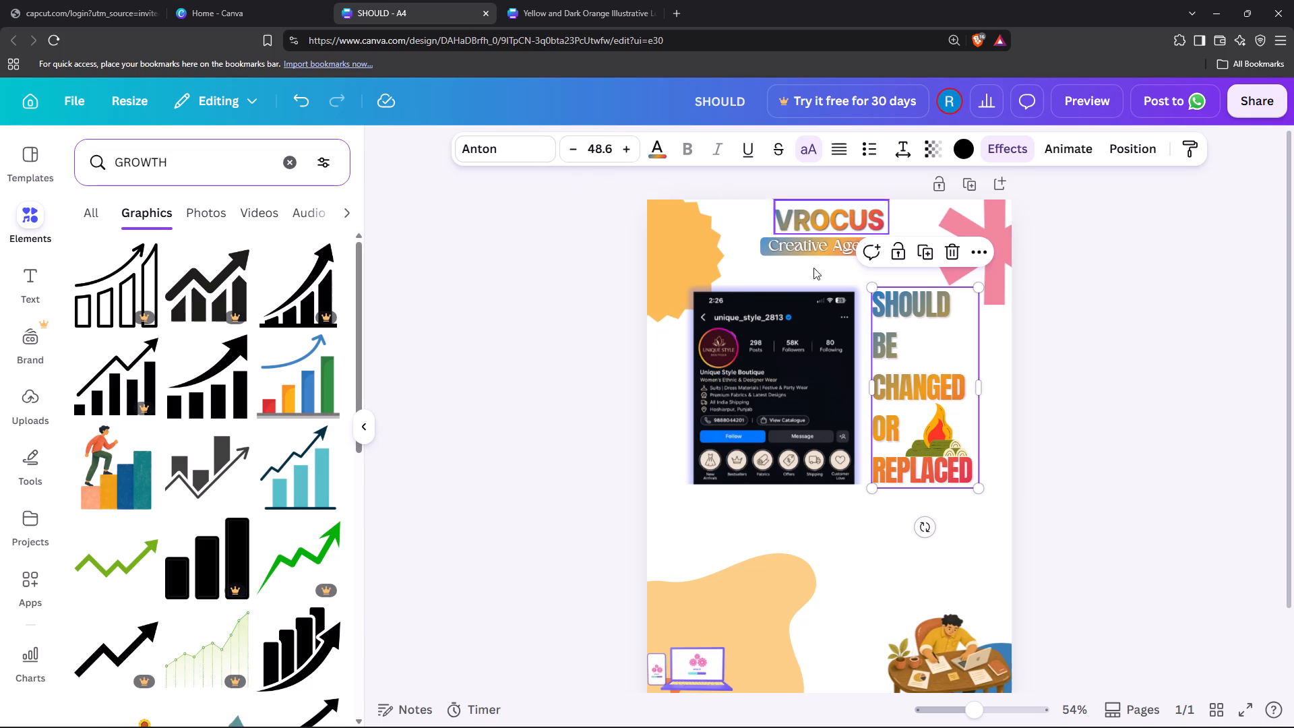
Add the orange bar chart graphic with the green rising arrow to the empty area below the Instagram screenshot.
{"action": "left_click", "coordinate": [941, 442]}
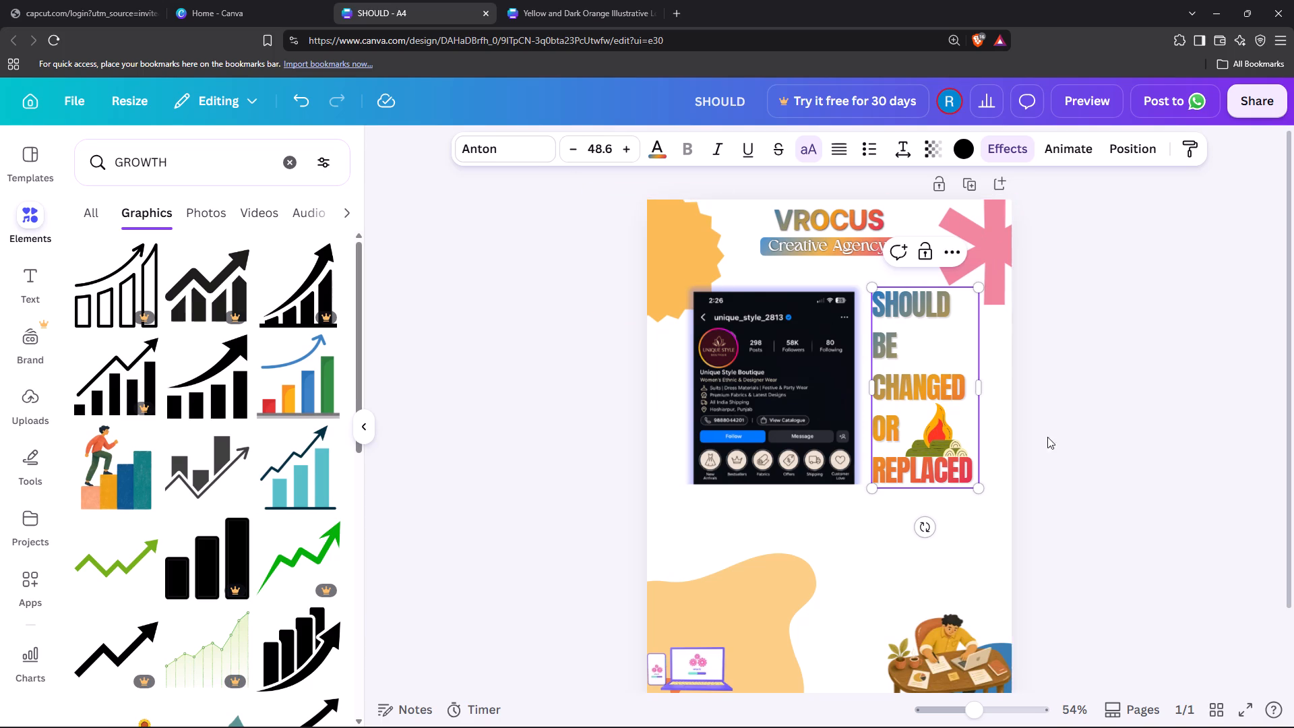
{"action": "scroll", "coordinate": [195, 473], "scroll_direction": "down", "scroll_amount": 3}
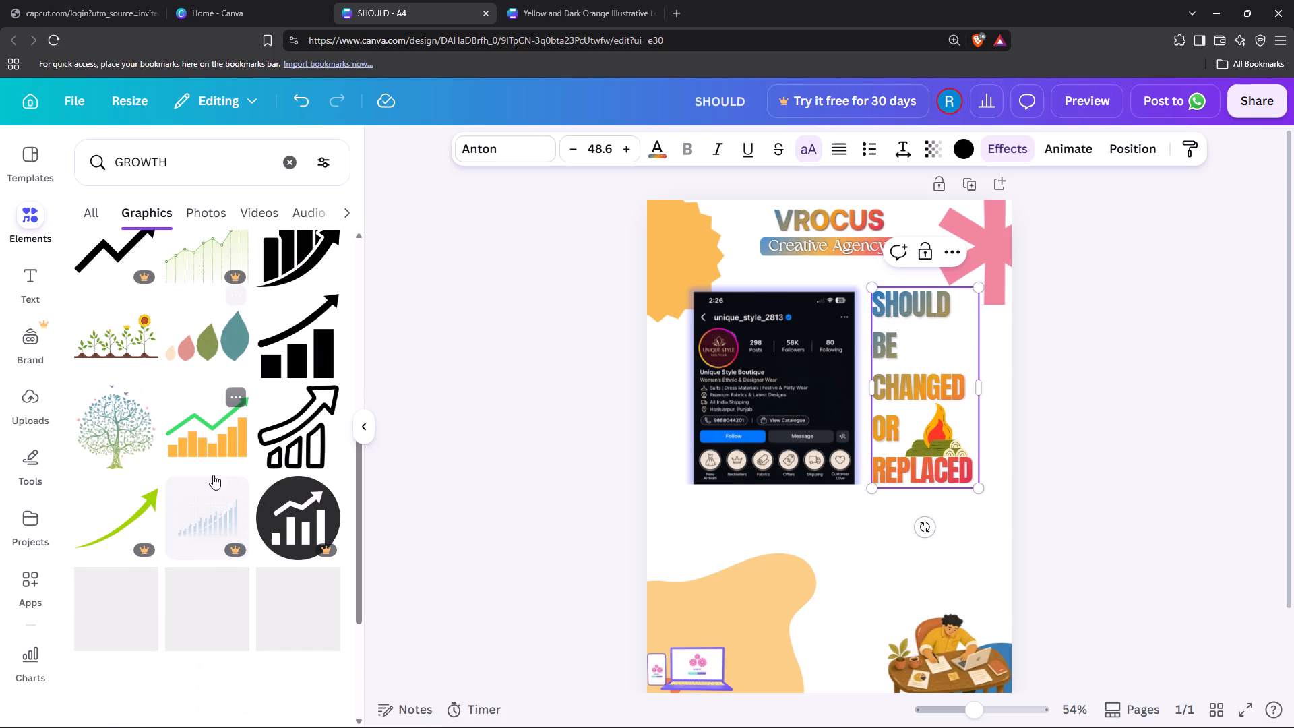
{"action": "left_click_drag", "start_coordinate": [216, 442], "coordinate": [939, 346]}
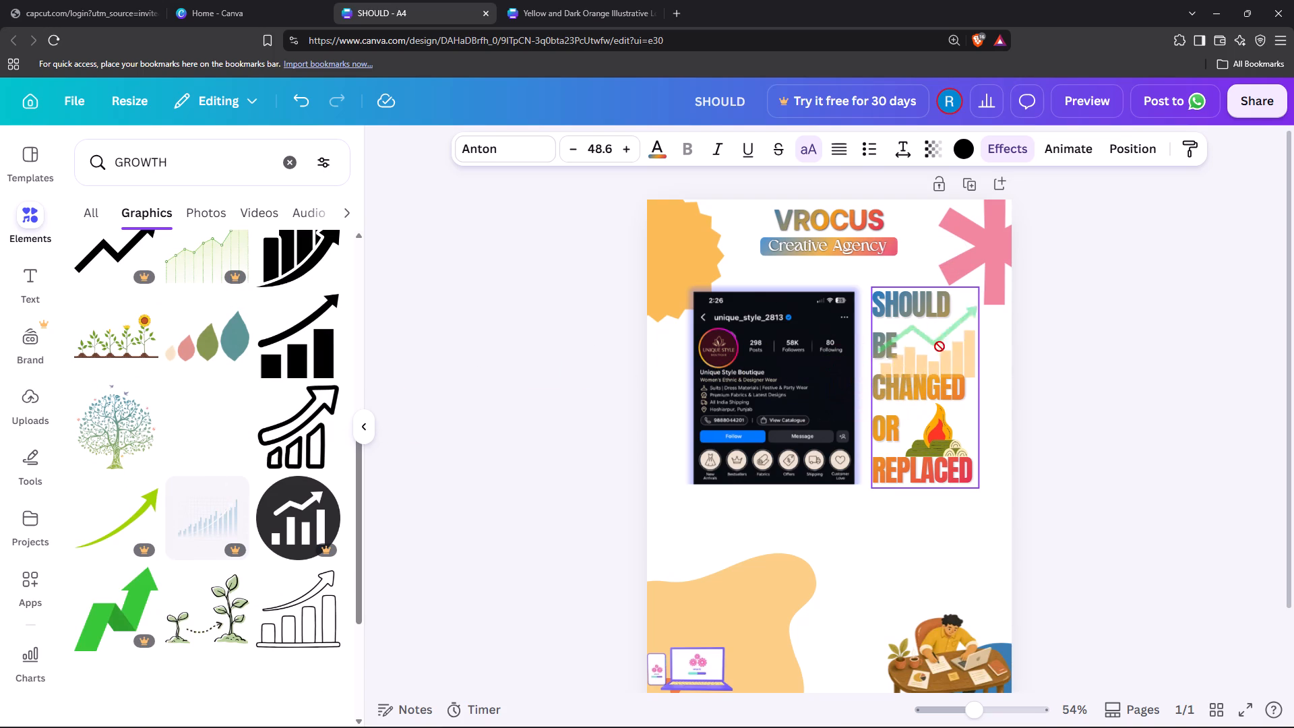
{"action": "left_click_drag", "start_coordinate": [939, 346], "coordinate": [954, 346]}
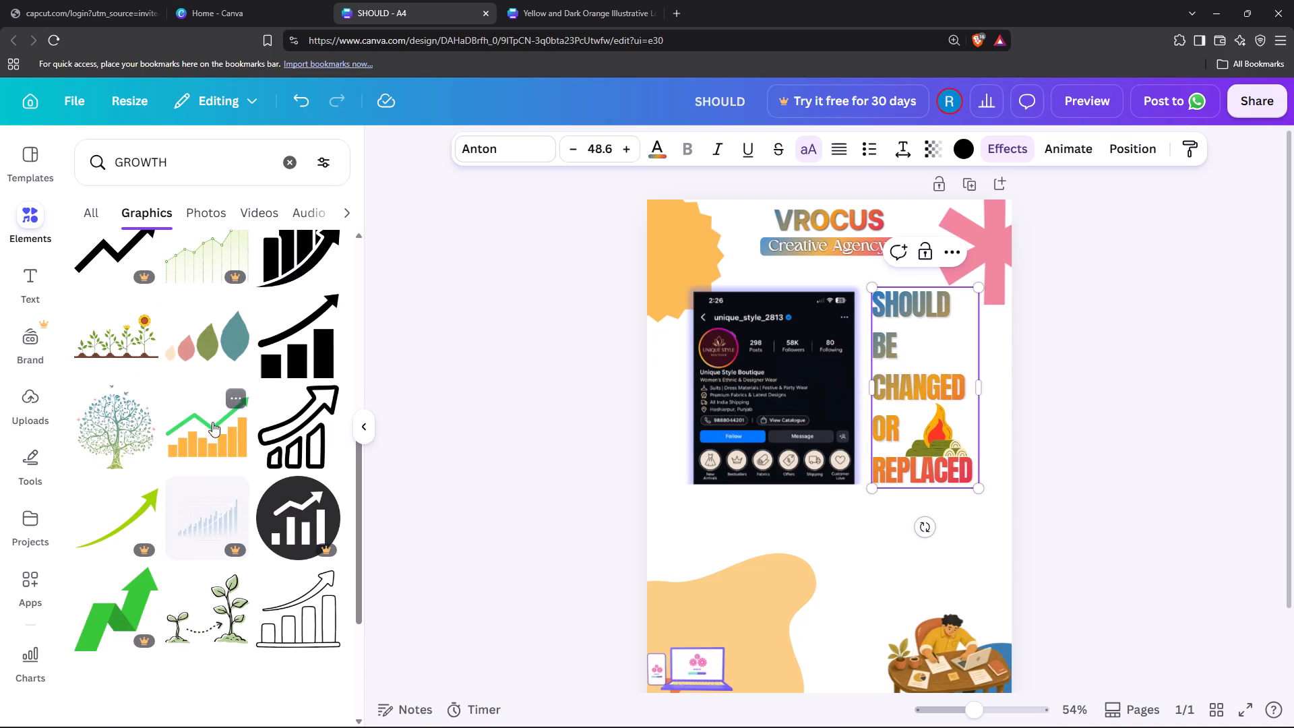
{"action": "left_click_drag", "start_coordinate": [212, 426], "coordinate": [824, 515]}
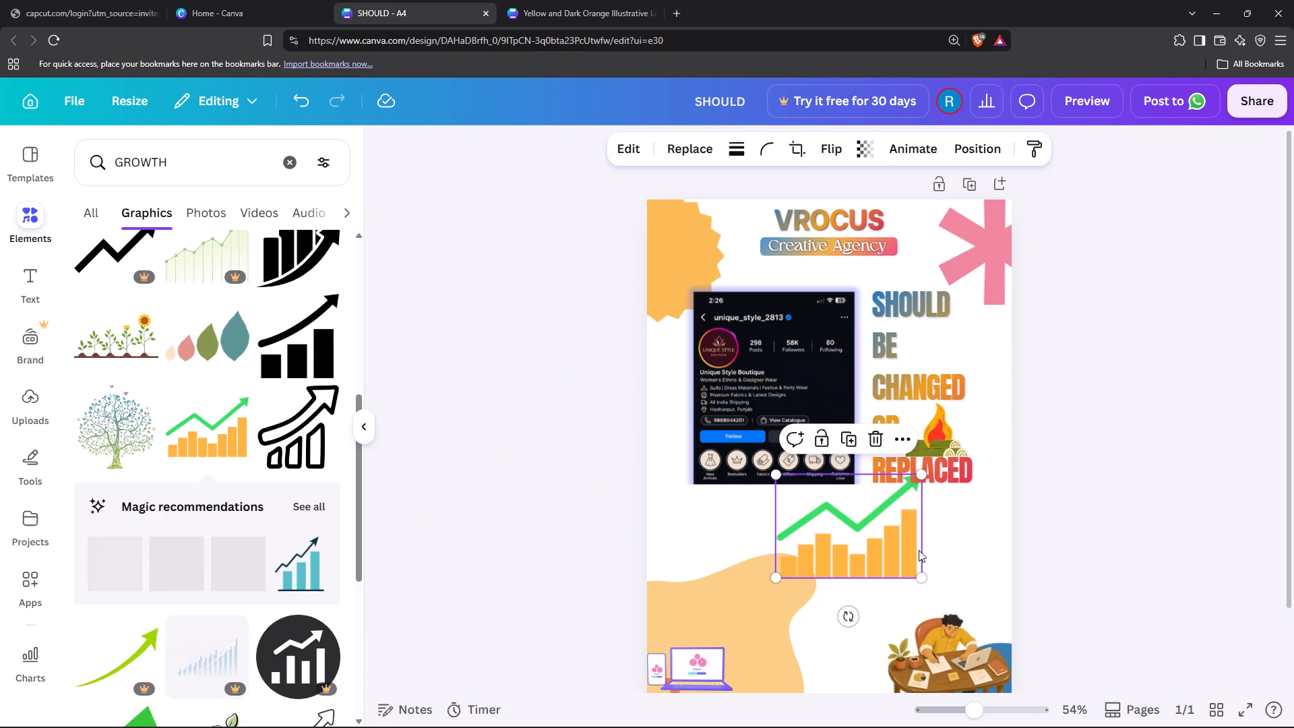
Shift the SHOULD BE CHANGED OR REPLACED text over the Instagram screenshot to uncover the campfire graphic, and delete the campfire.
{"action": "left_click_drag", "start_coordinate": [946, 437], "coordinate": [857, 402]}
{"action": "left_click", "coordinate": [948, 456]}
{"action": "key", "text": "BackSpace"}
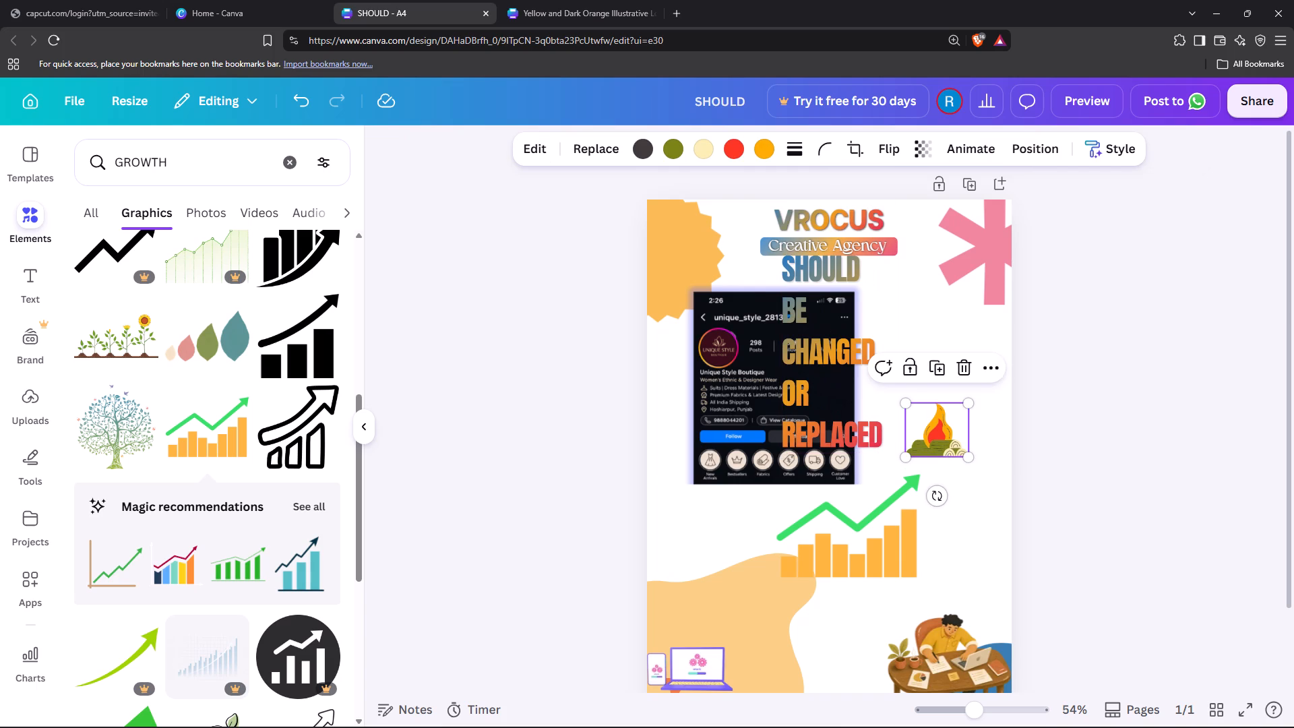
Move the SHOULD BE CHANGED OR REPLACED text back beside the Instagram screenshot, roughly level with its top and bottom edges.
{"action": "left_click_drag", "start_coordinate": [828, 349], "coordinate": [917, 378]}
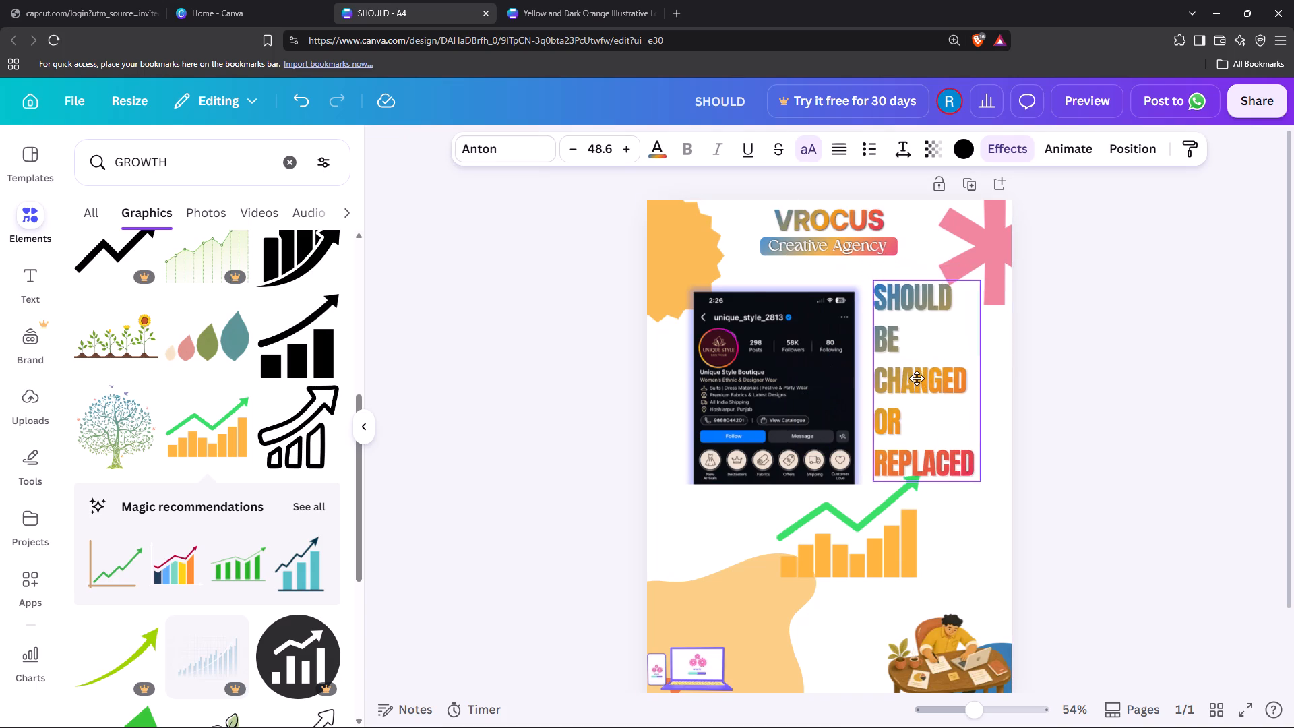
{"action": "left_click_drag", "start_coordinate": [917, 378], "coordinate": [911, 389]}
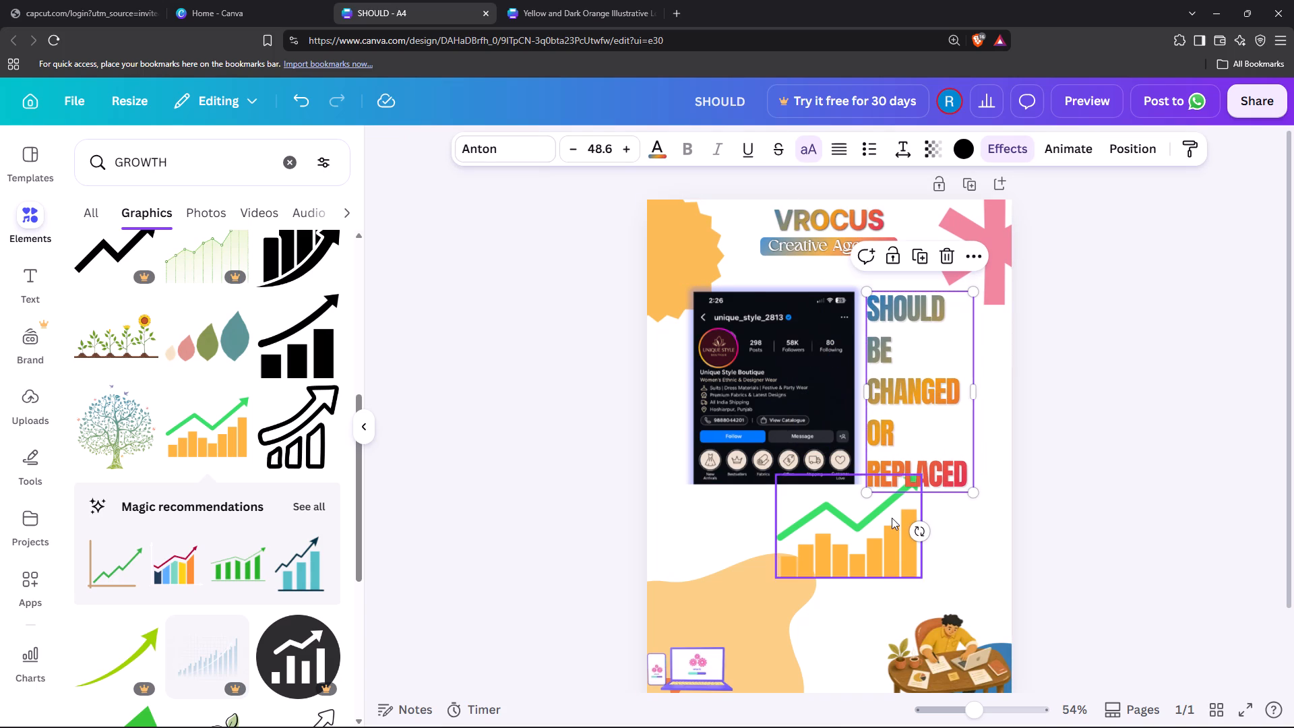
{"action": "left_click", "coordinate": [908, 394]}
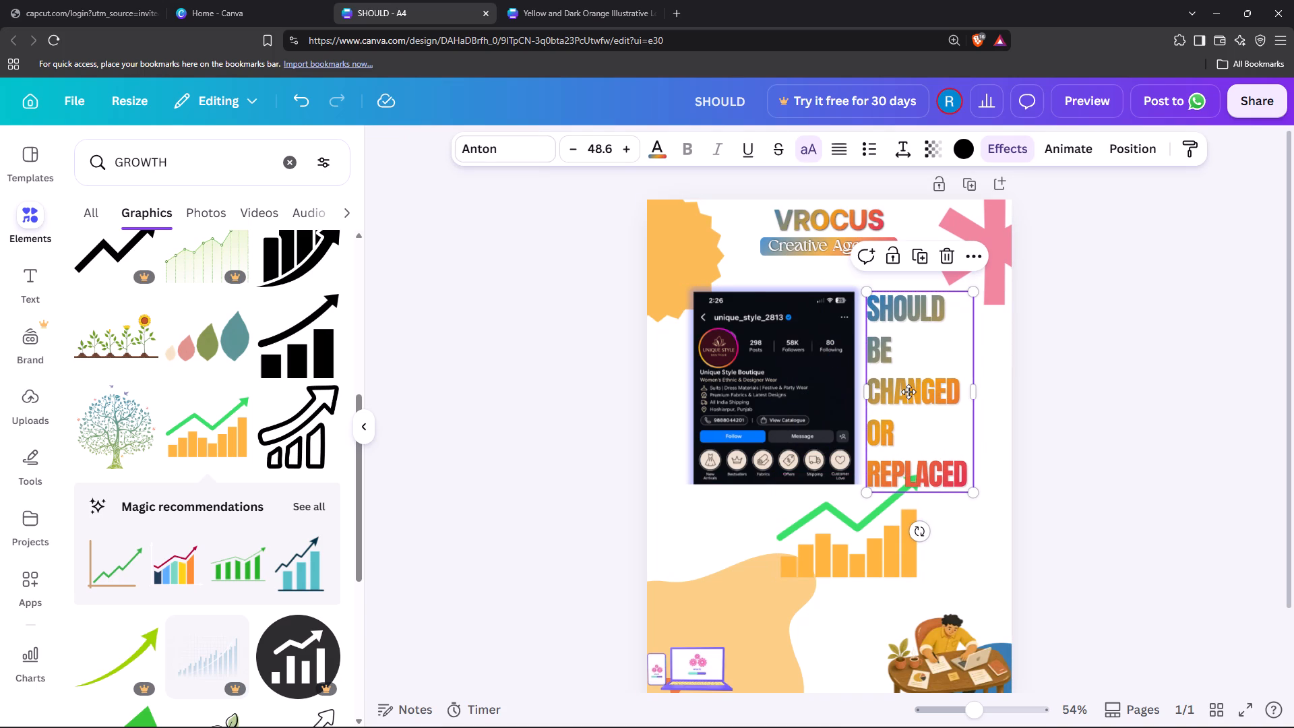
{"action": "left_click", "coordinate": [1093, 381]}
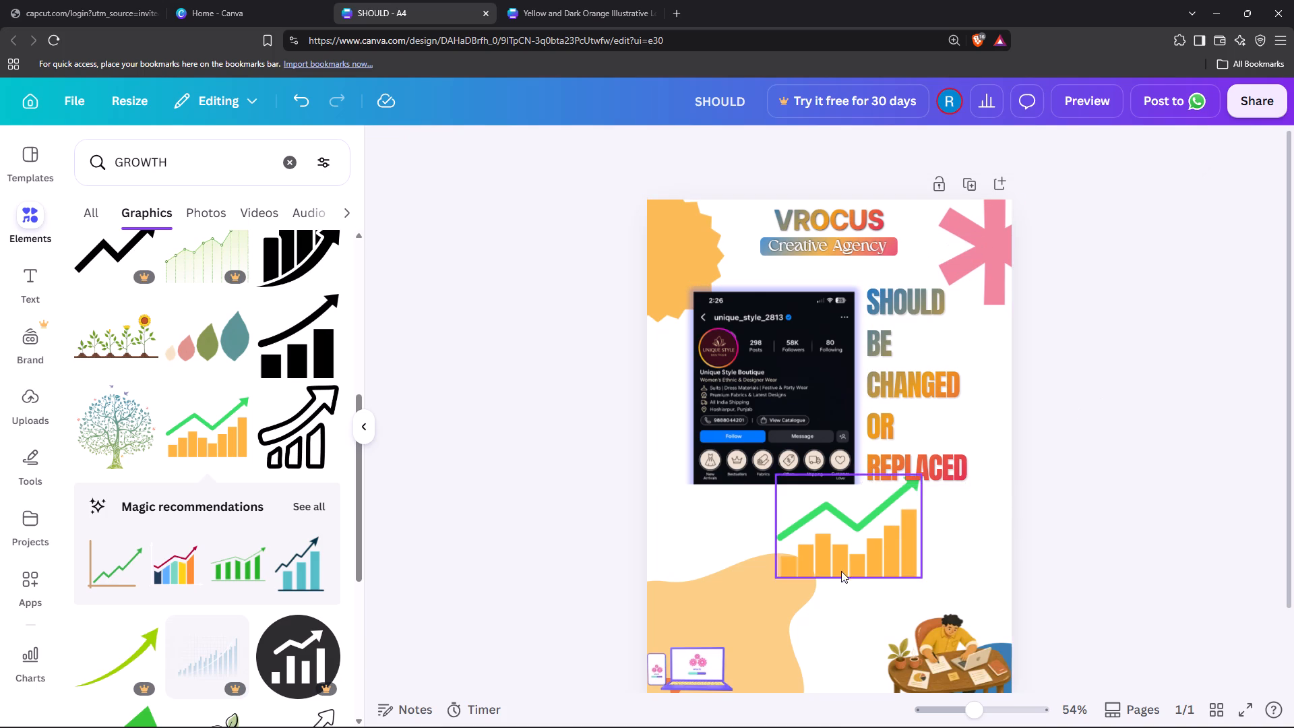
Shrink the growth chart graphic to about the height of one text line and place it beside the word OR, above REPLACED.
{"action": "left_click_drag", "start_coordinate": [841, 571], "coordinate": [962, 444]}
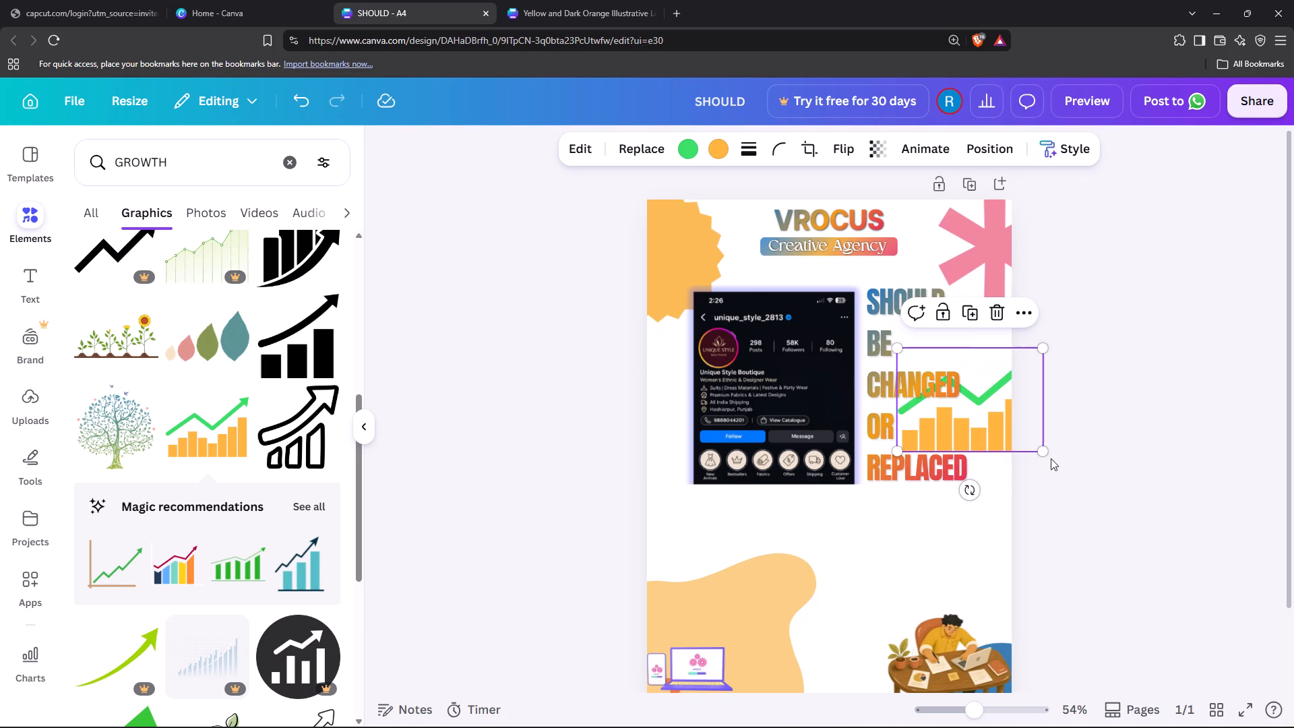
{"action": "left_click_drag", "start_coordinate": [1043, 455], "coordinate": [946, 404]}
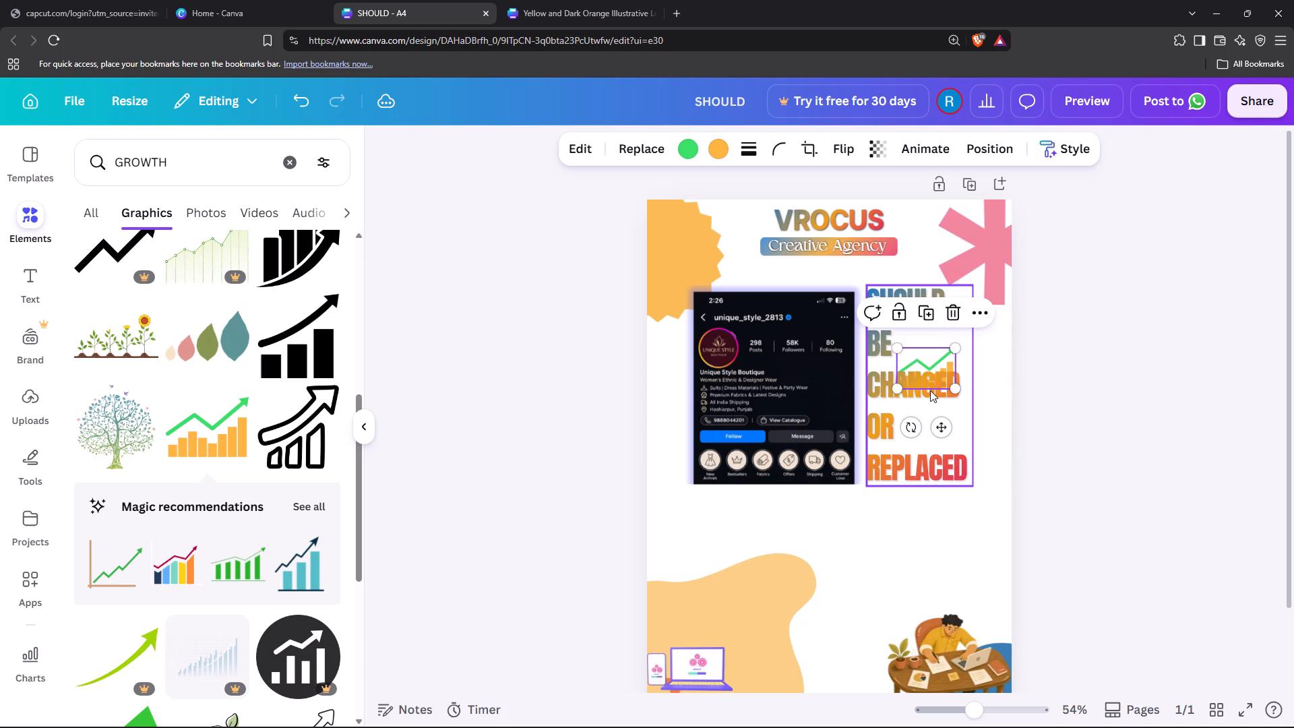
{"action": "left_click_drag", "start_coordinate": [933, 363], "coordinate": [940, 422]}
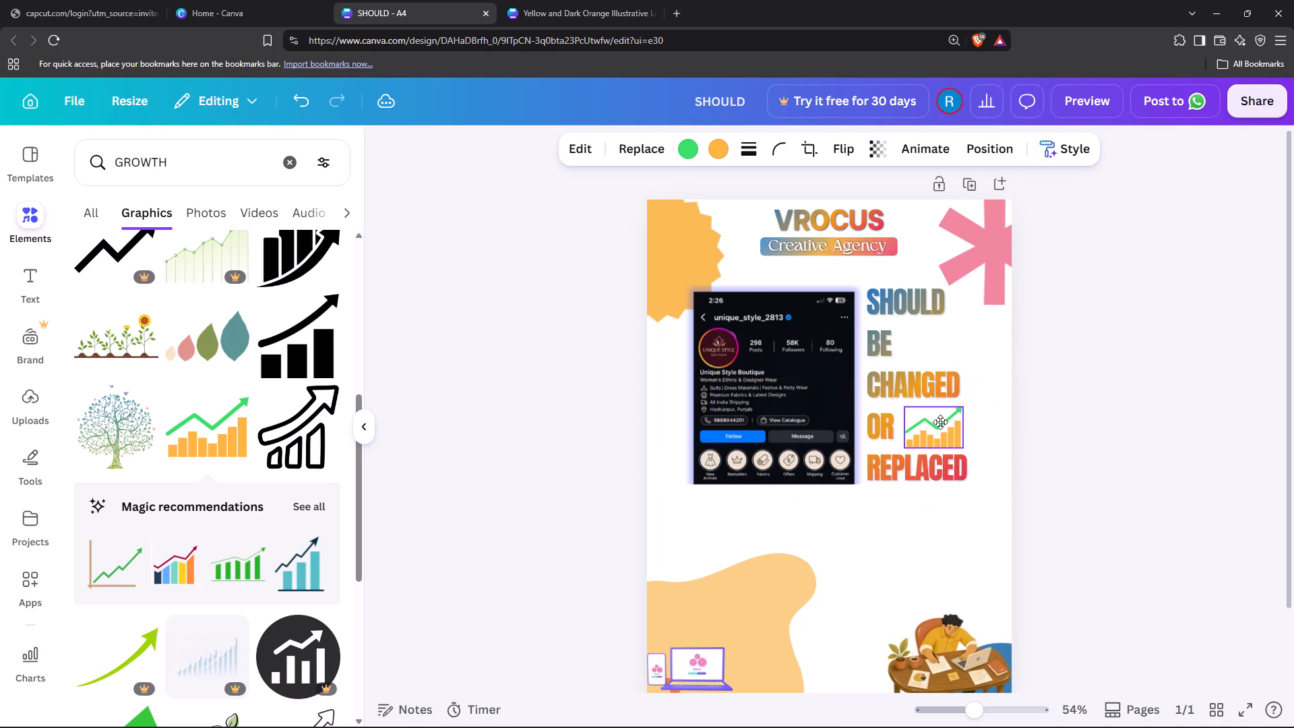
{"action": "left_click_drag", "start_coordinate": [940, 422], "coordinate": [940, 424]}
{"action": "left_click", "coordinate": [1082, 429]}
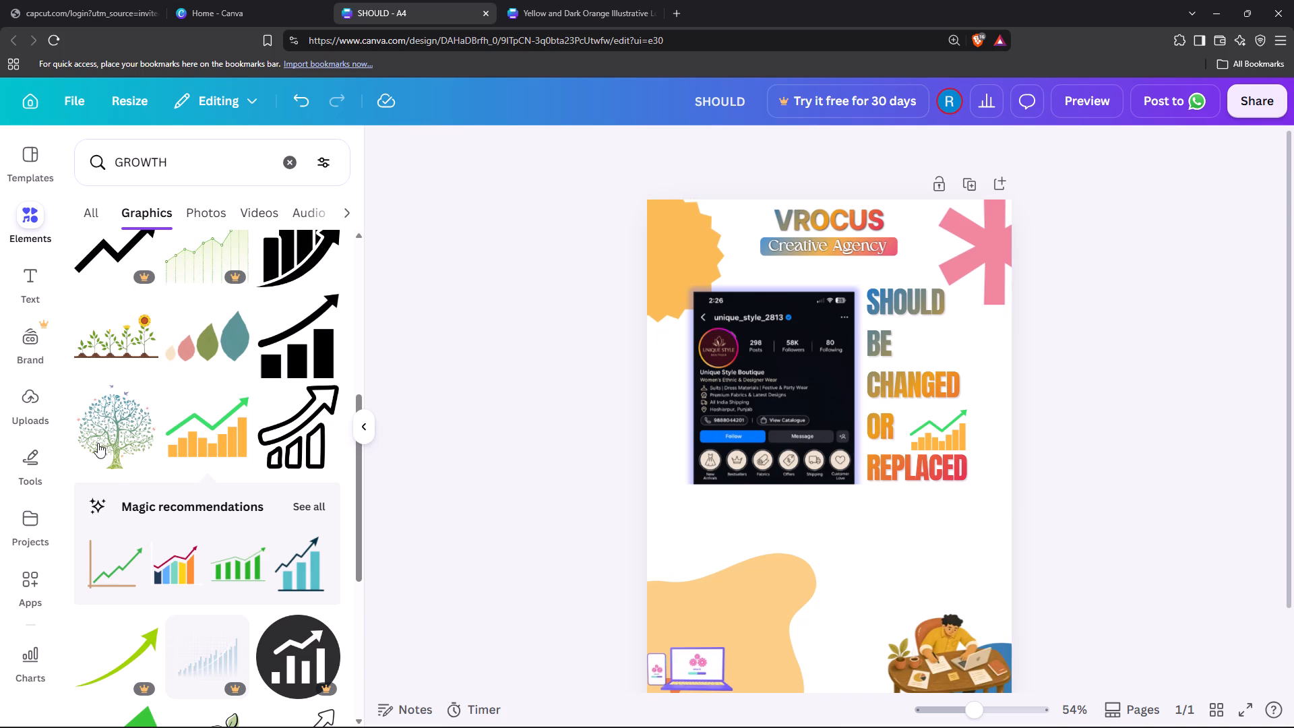
Replace the elements search term and look for THINKING graphics.
{"action": "left_click", "coordinate": [195, 150]}
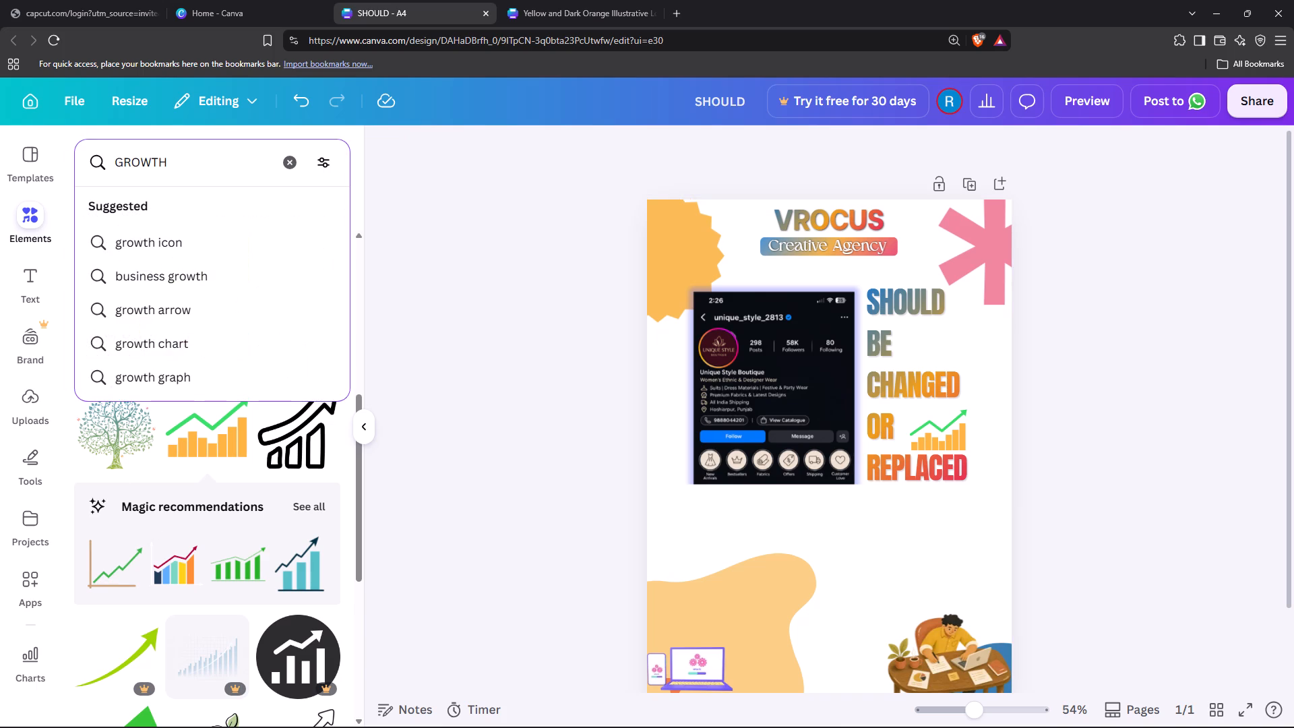
{"action": "key", "text": "BackSpace"}
{"action": "key", "text": "BackSpace"}
{"action": "key", "text": "BackSpace"}
{"action": "key", "text": "BackSpace"}
{"action": "key", "text": "BackSpace"}
{"action": "key", "text": "BackSpace"}
{"action": "key", "text": "BackSpace"}
{"action": "key", "text": "BackSpace"}
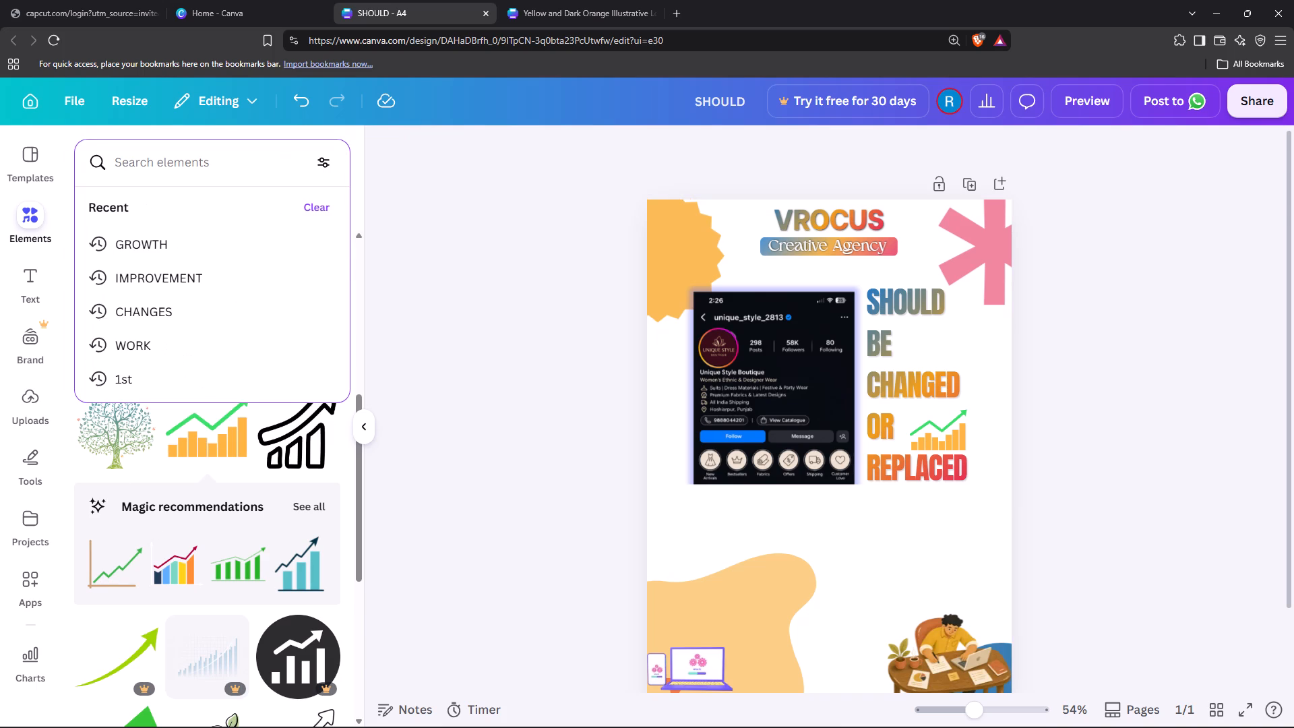
{"action": "type", "text": "THINKING"}
{"action": "key", "text": "Return"}
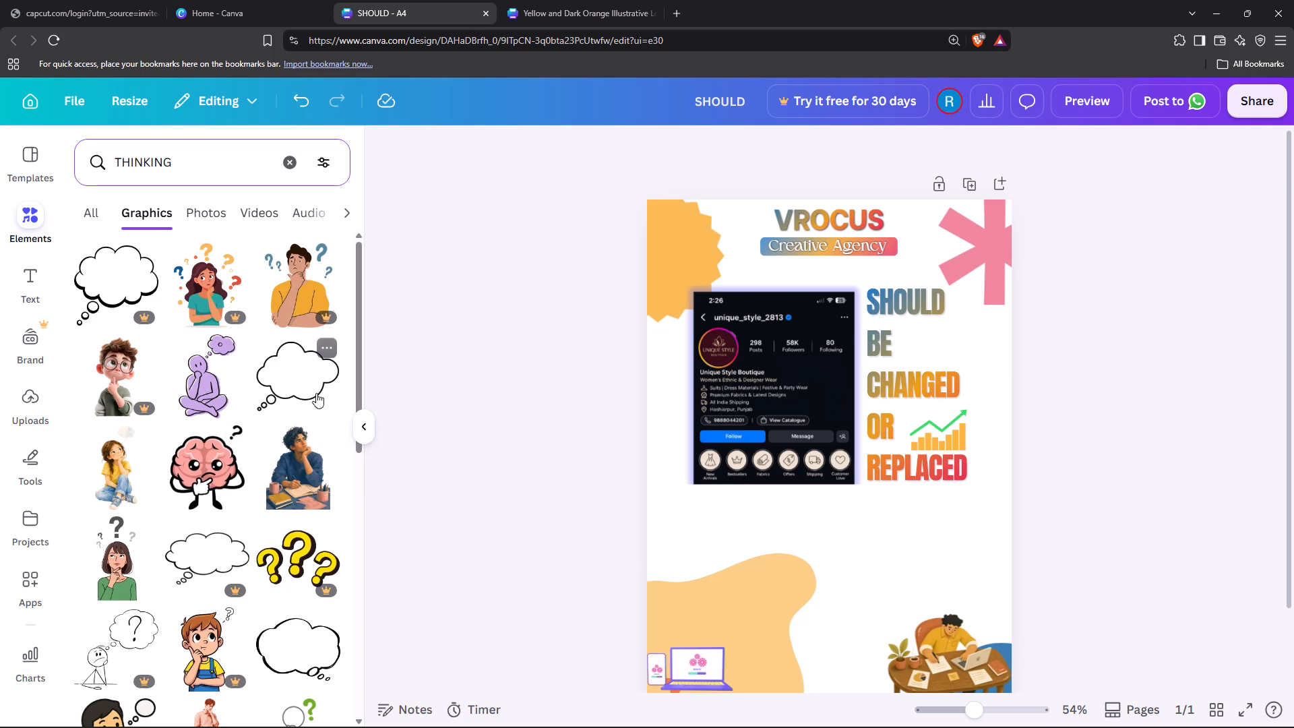
Add the yellow light bulb graphic with black rays, shrink it, and place it beside the word BE, just below SHOULD.
{"action": "scroll", "coordinate": [274, 392], "scroll_direction": "down", "scroll_amount": 3}
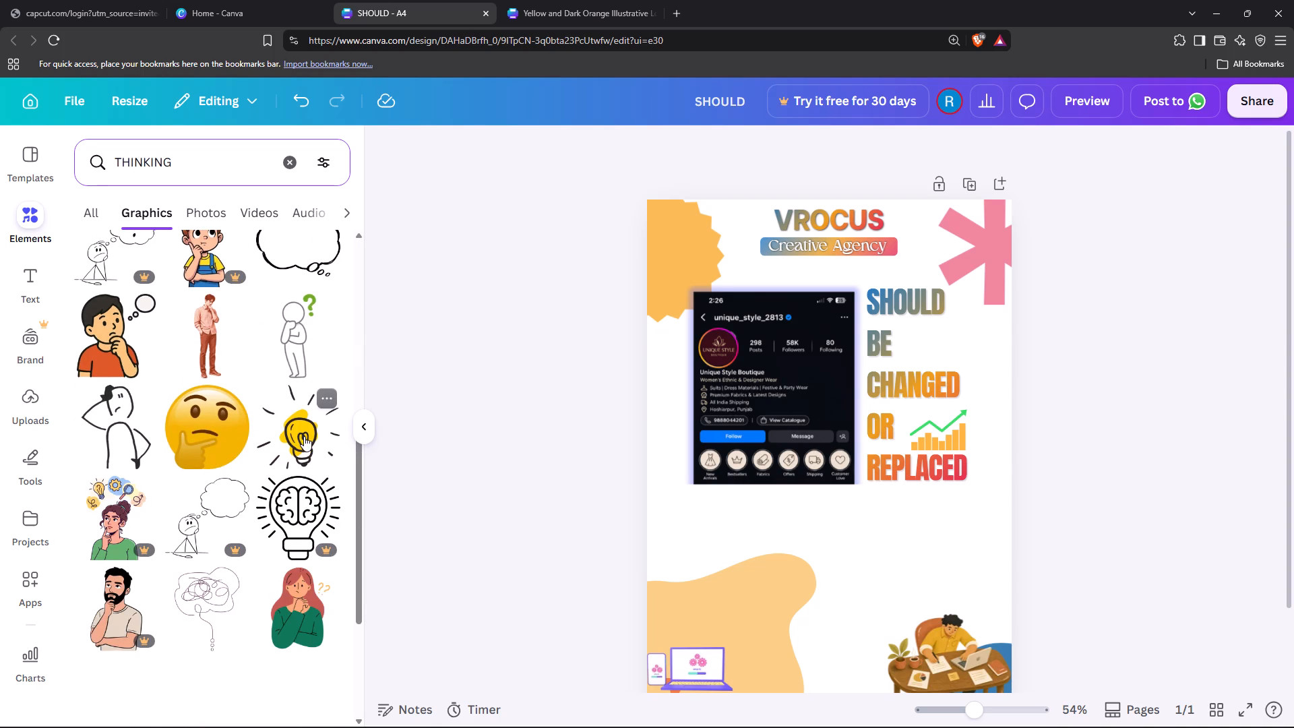
{"action": "left_click_drag", "start_coordinate": [304, 436], "coordinate": [840, 538]}
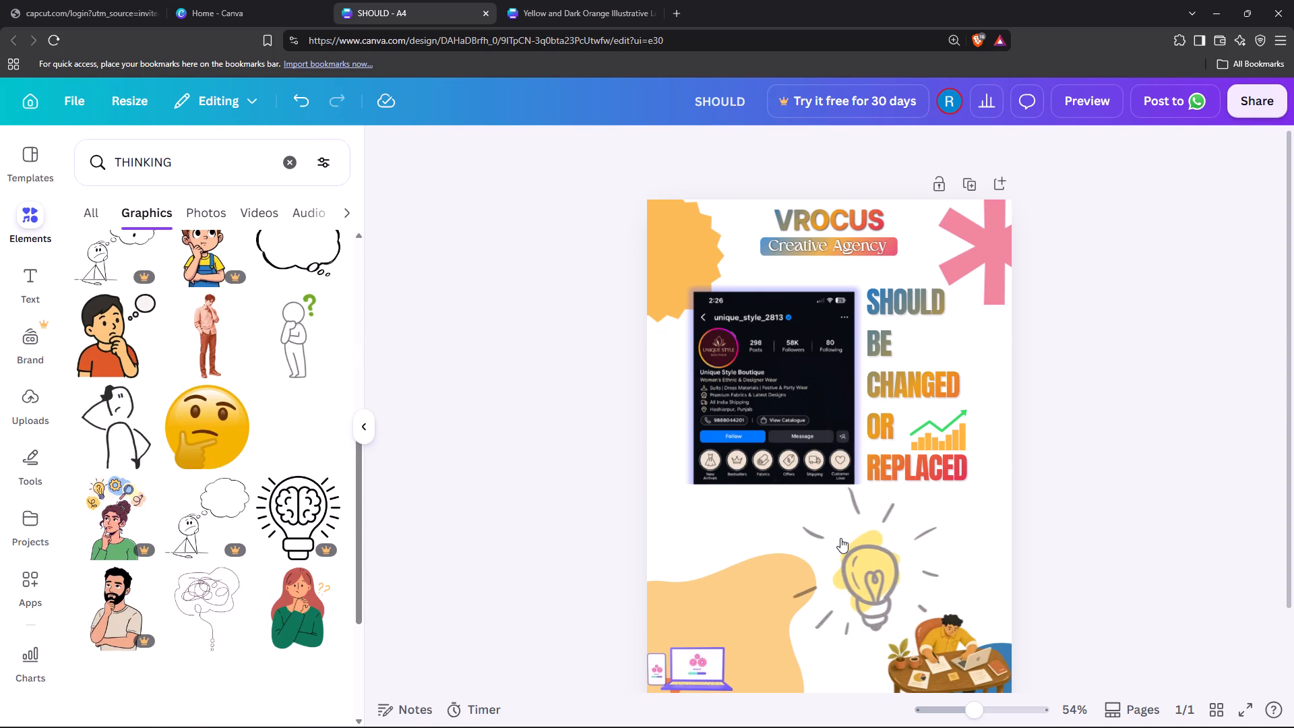
{"action": "left_click_drag", "start_coordinate": [942, 489], "coordinate": [888, 571]}
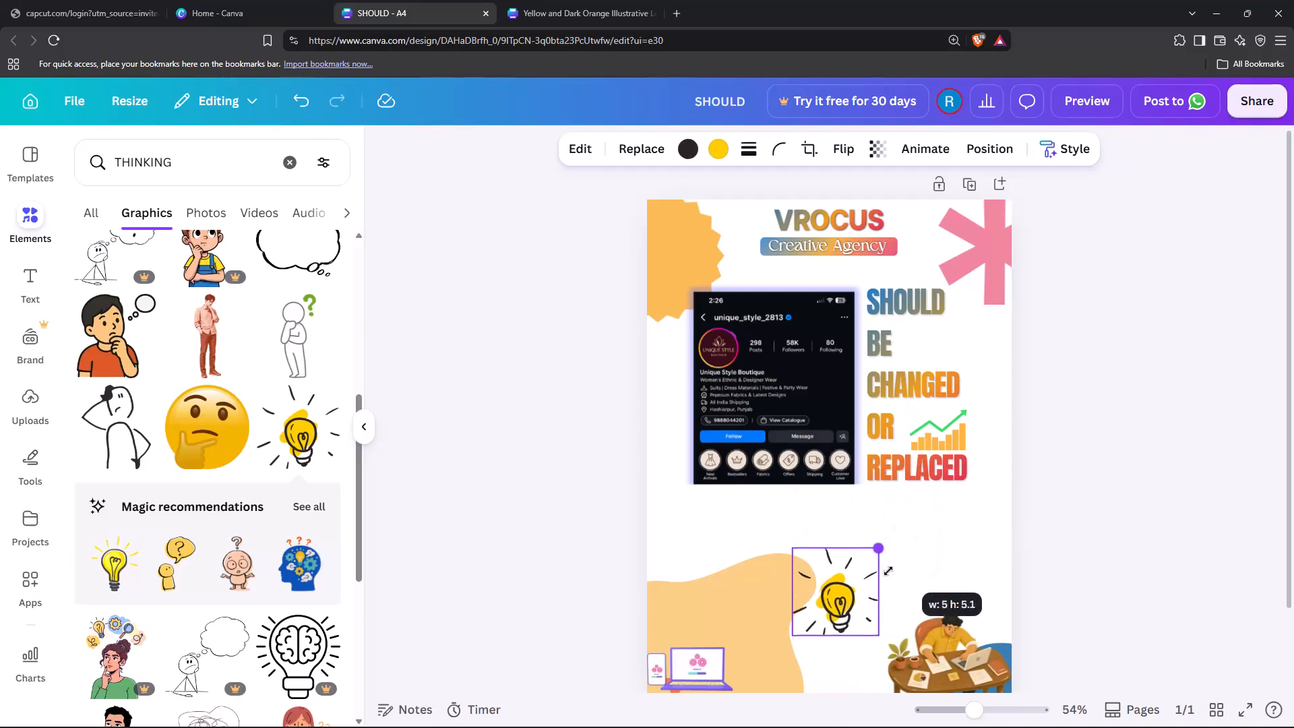
{"action": "left_click_drag", "start_coordinate": [888, 571], "coordinate": [876, 582]}
{"action": "left_click_drag", "start_coordinate": [839, 608], "coordinate": [960, 341]}
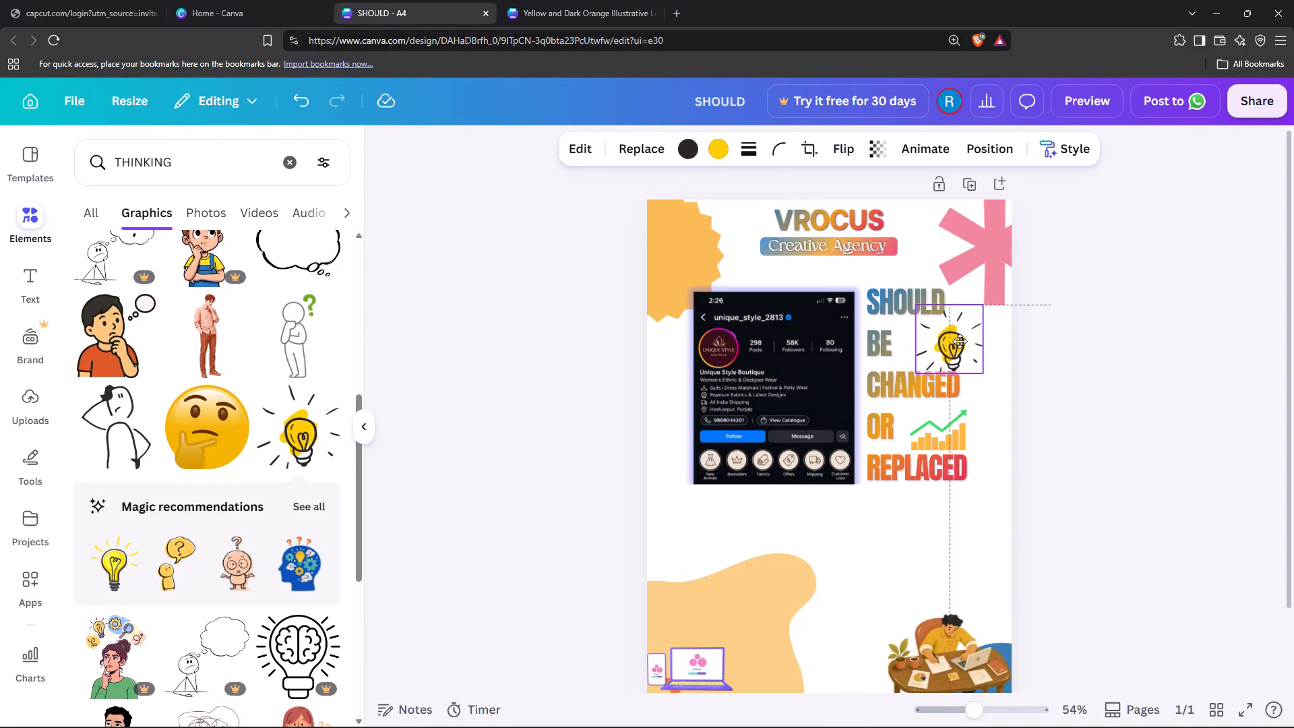
{"action": "left_click_drag", "start_coordinate": [960, 341], "coordinate": [979, 311]}
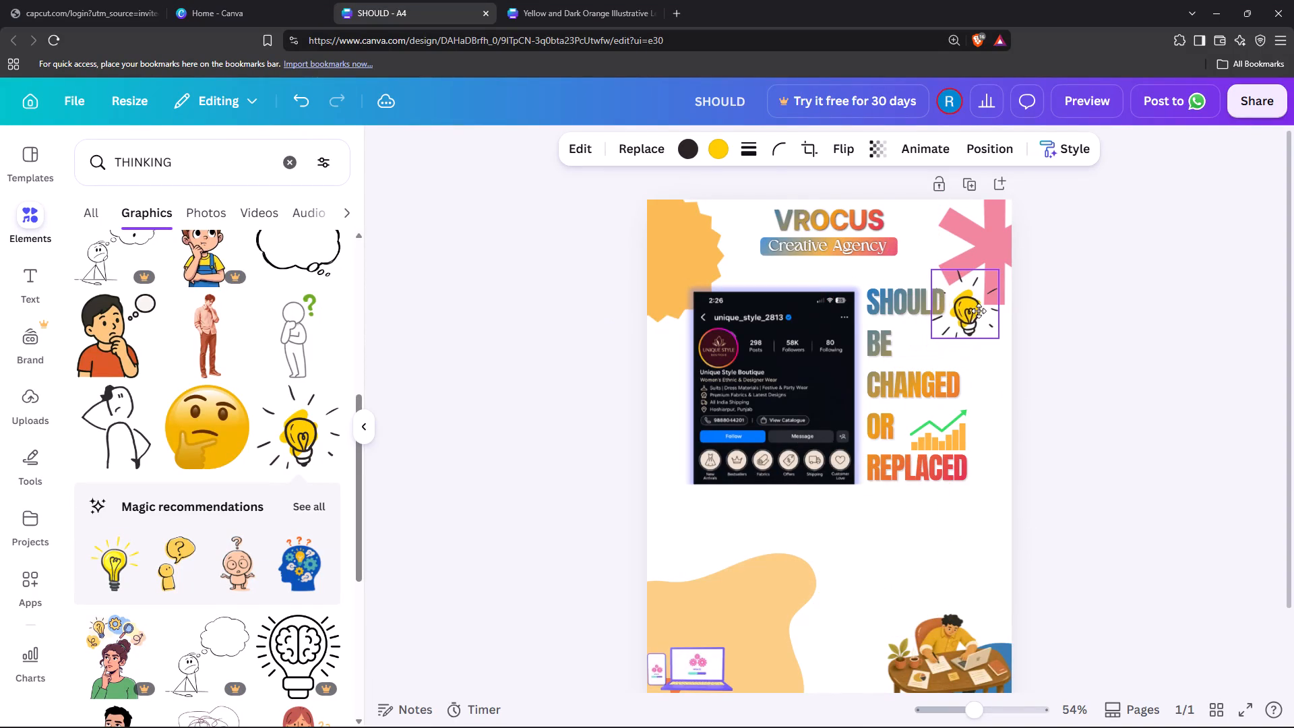
{"action": "left_click_drag", "start_coordinate": [979, 311], "coordinate": [966, 337]}
{"action": "left_click", "coordinate": [1107, 388]}
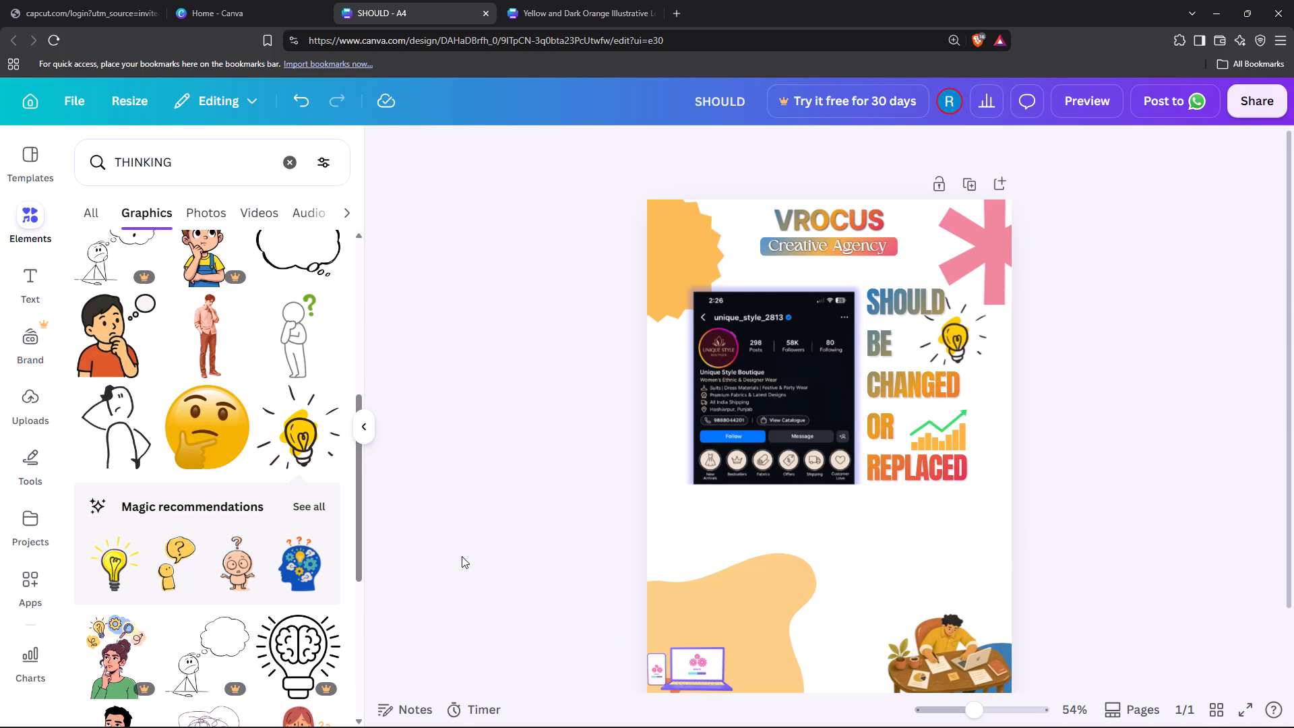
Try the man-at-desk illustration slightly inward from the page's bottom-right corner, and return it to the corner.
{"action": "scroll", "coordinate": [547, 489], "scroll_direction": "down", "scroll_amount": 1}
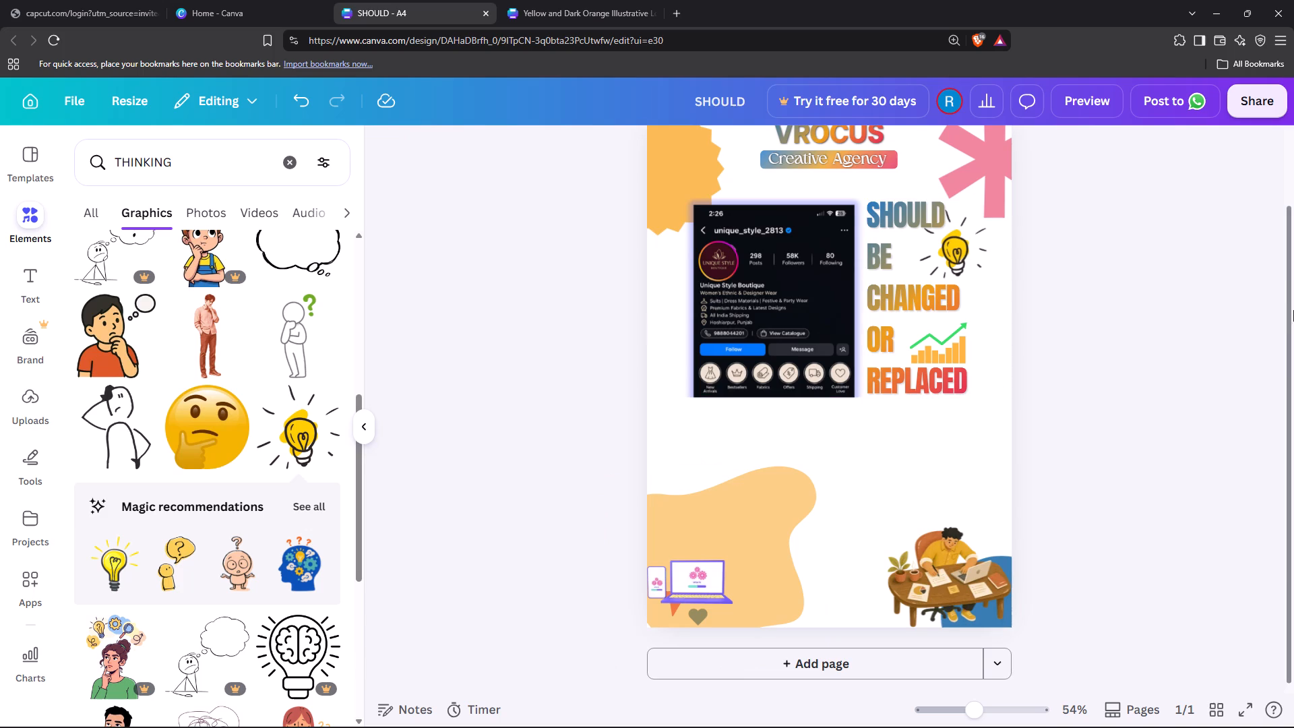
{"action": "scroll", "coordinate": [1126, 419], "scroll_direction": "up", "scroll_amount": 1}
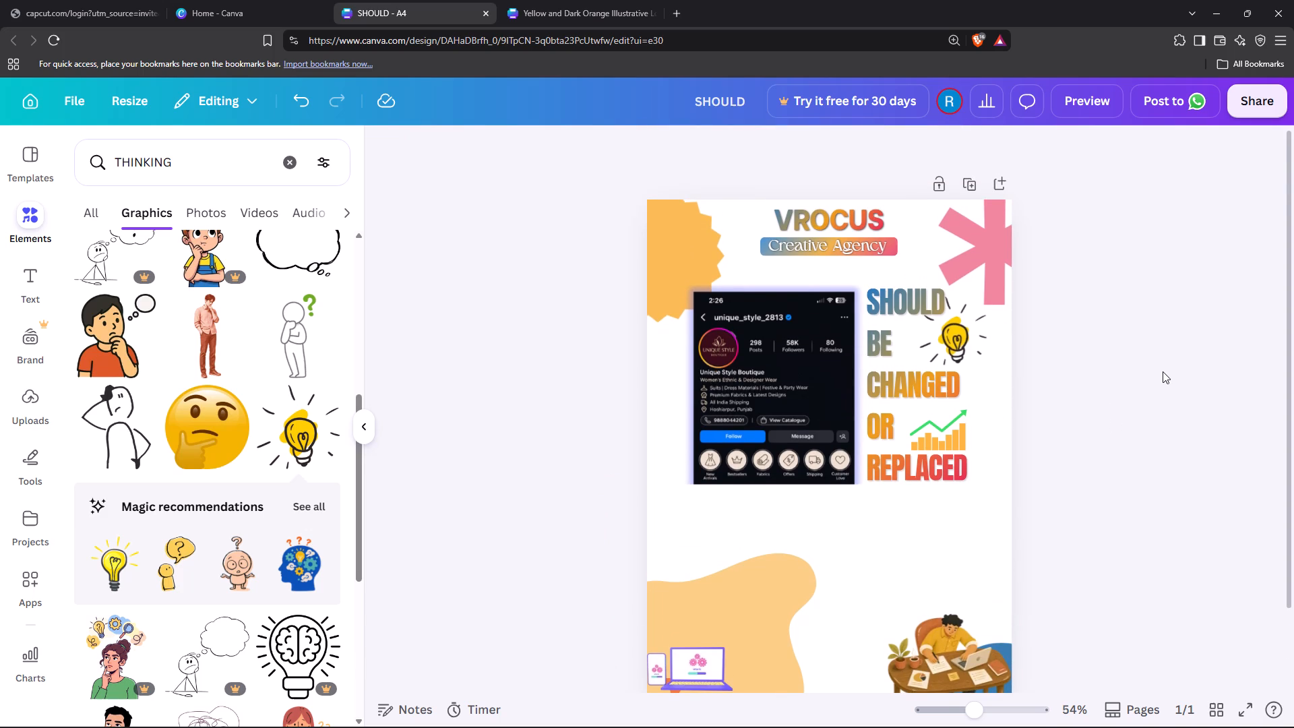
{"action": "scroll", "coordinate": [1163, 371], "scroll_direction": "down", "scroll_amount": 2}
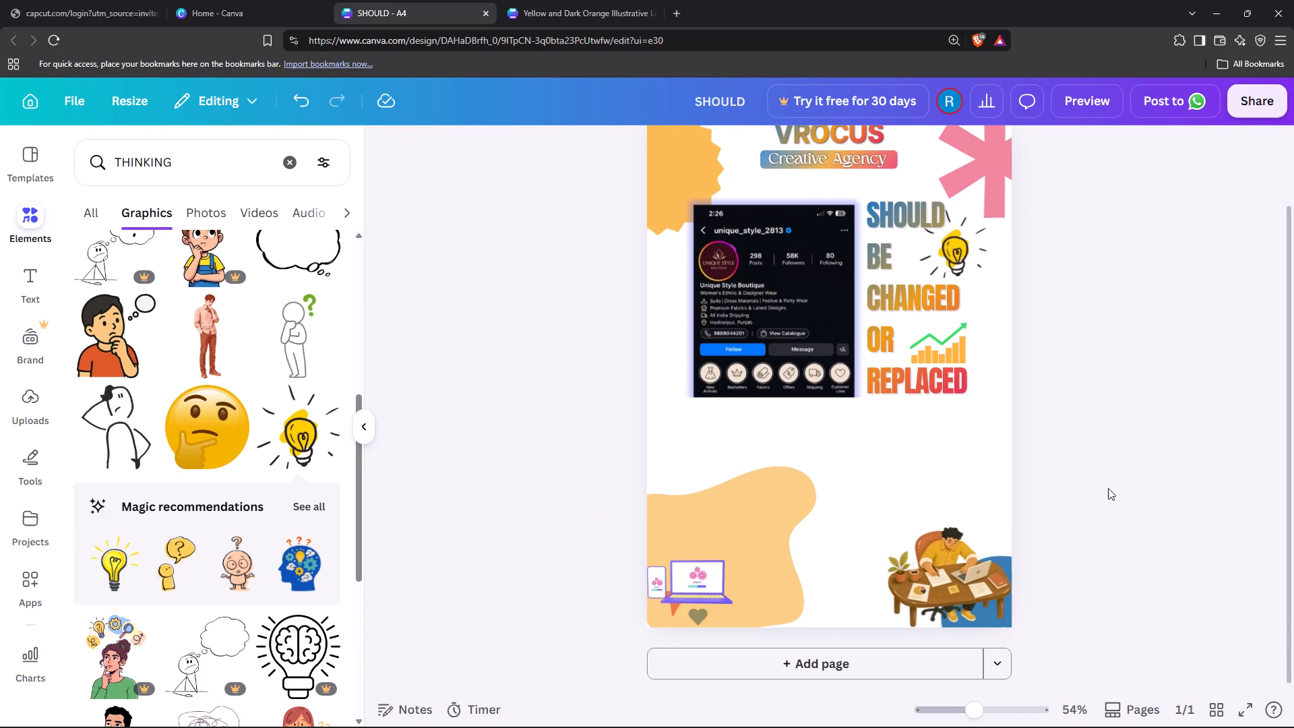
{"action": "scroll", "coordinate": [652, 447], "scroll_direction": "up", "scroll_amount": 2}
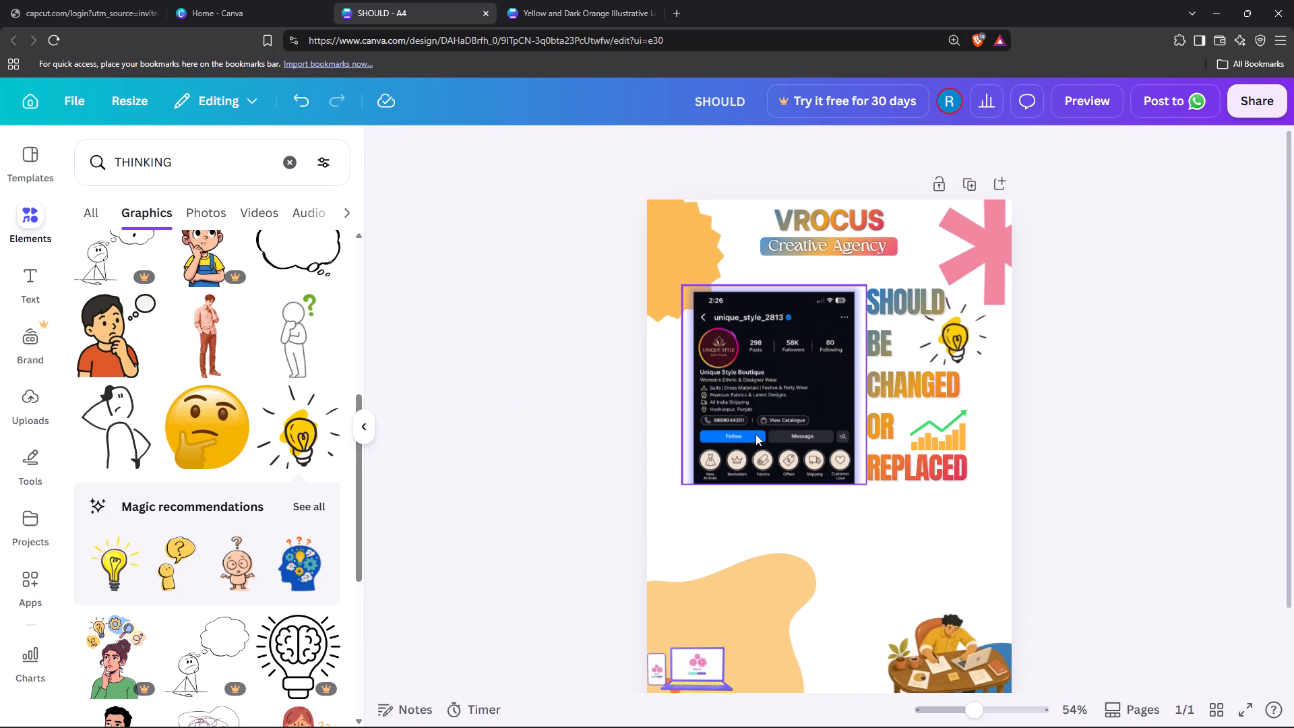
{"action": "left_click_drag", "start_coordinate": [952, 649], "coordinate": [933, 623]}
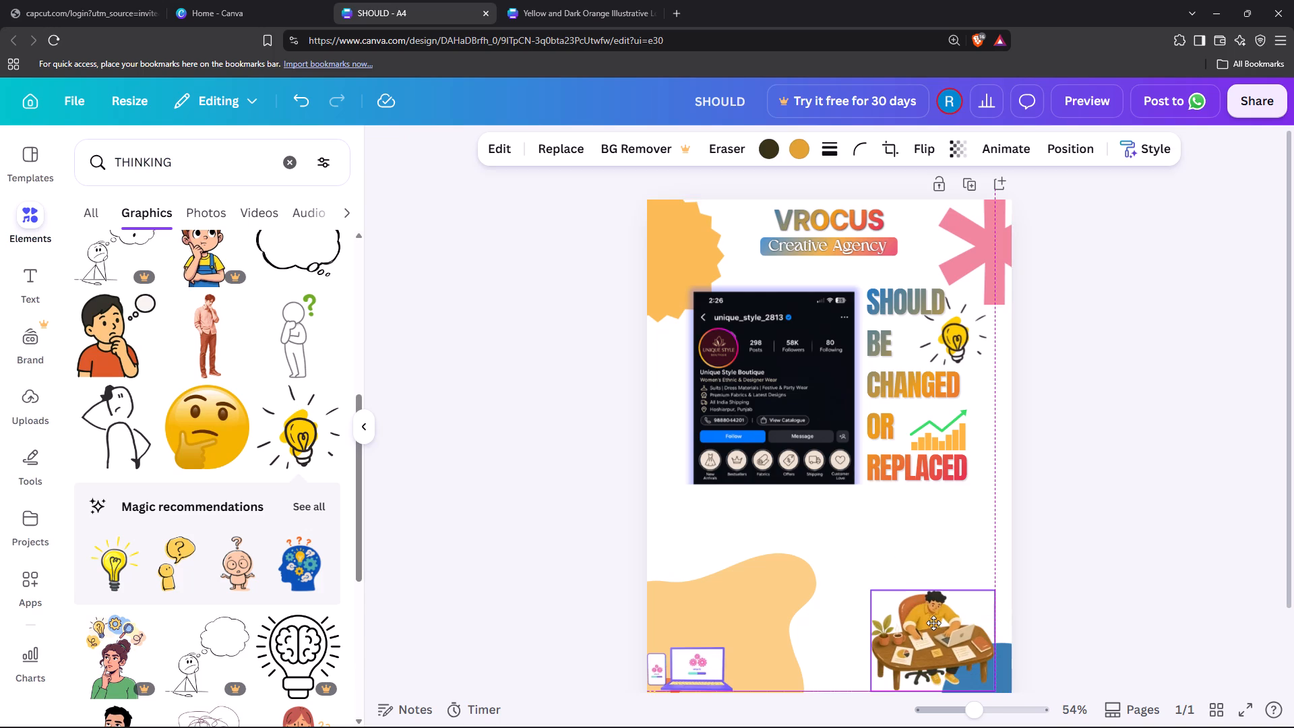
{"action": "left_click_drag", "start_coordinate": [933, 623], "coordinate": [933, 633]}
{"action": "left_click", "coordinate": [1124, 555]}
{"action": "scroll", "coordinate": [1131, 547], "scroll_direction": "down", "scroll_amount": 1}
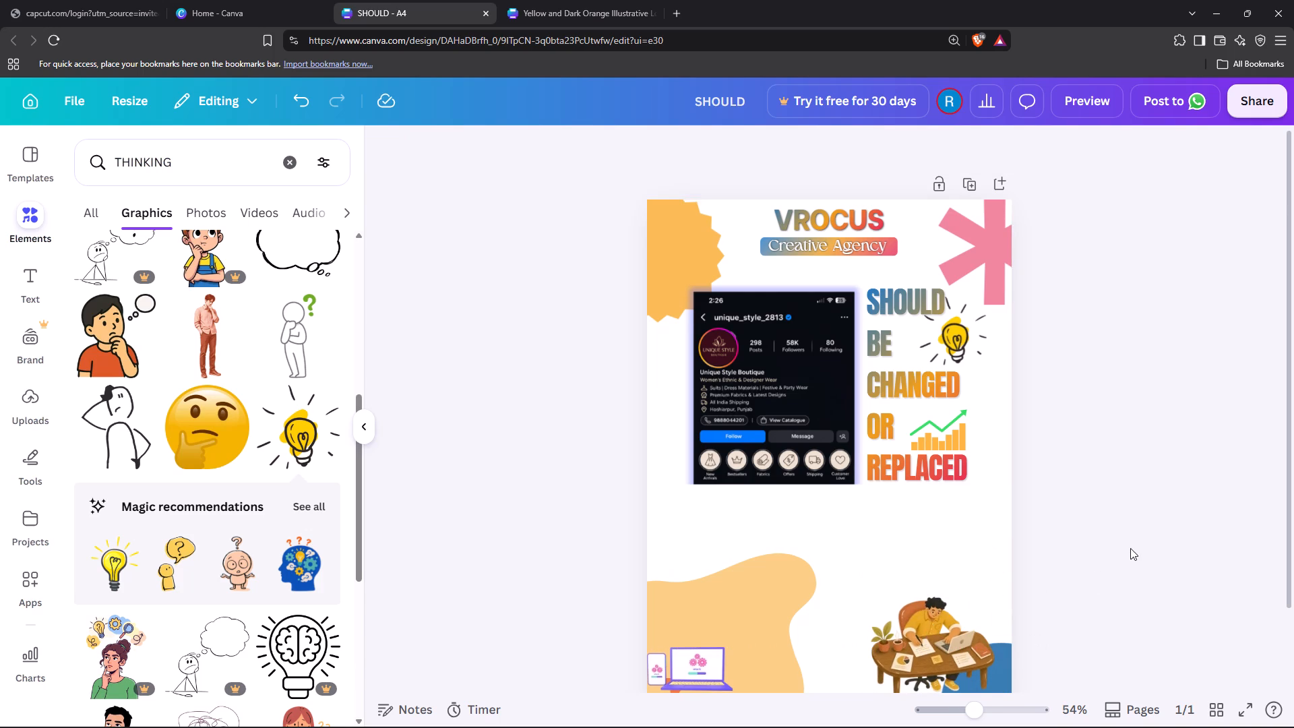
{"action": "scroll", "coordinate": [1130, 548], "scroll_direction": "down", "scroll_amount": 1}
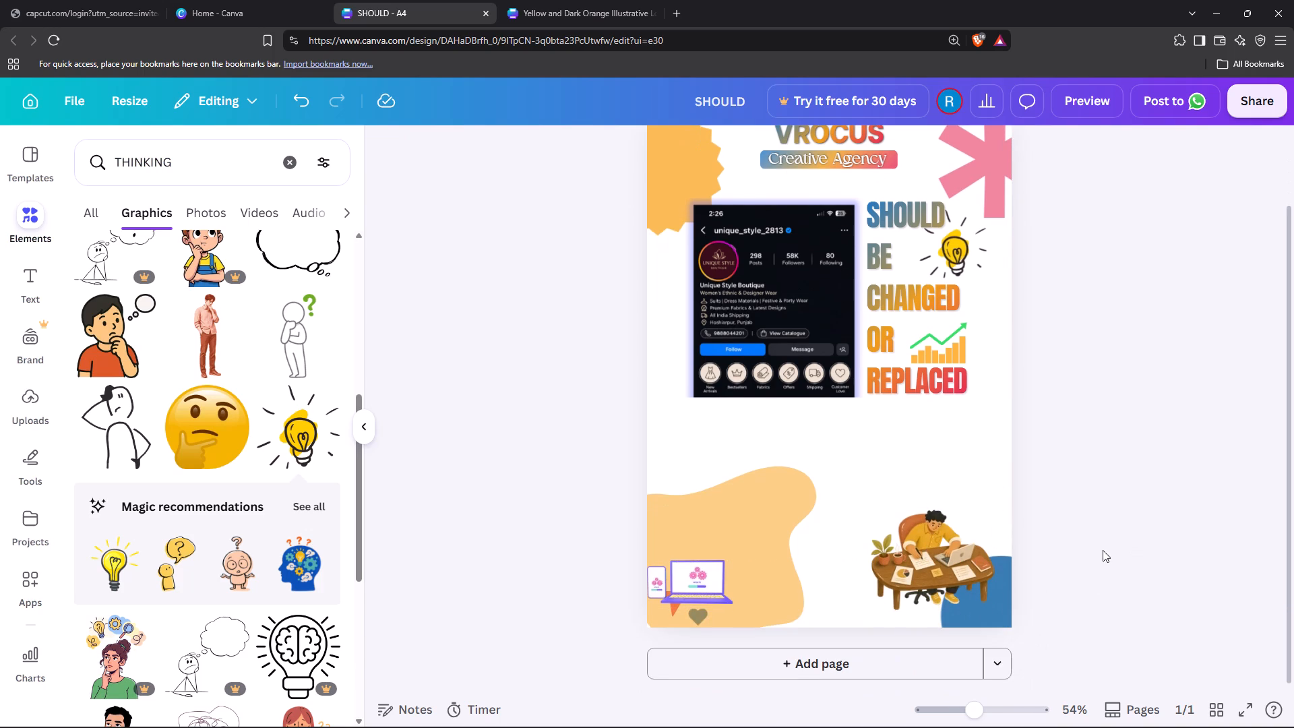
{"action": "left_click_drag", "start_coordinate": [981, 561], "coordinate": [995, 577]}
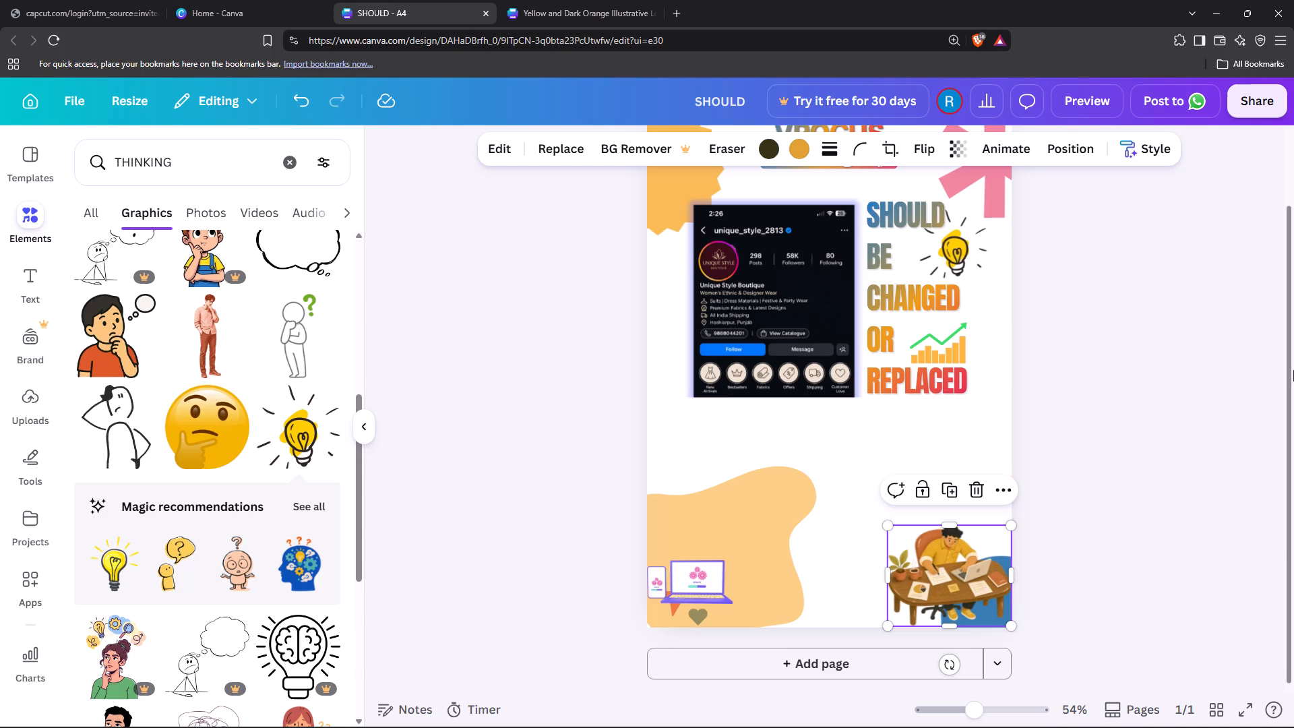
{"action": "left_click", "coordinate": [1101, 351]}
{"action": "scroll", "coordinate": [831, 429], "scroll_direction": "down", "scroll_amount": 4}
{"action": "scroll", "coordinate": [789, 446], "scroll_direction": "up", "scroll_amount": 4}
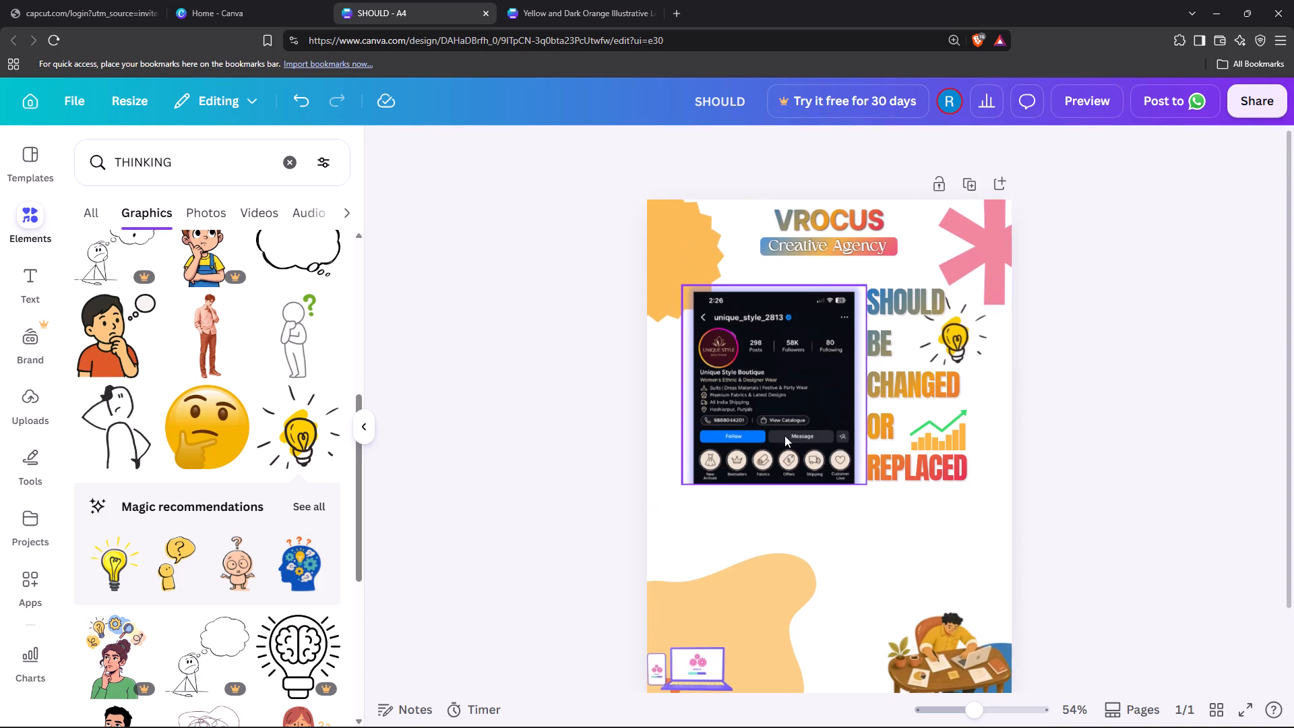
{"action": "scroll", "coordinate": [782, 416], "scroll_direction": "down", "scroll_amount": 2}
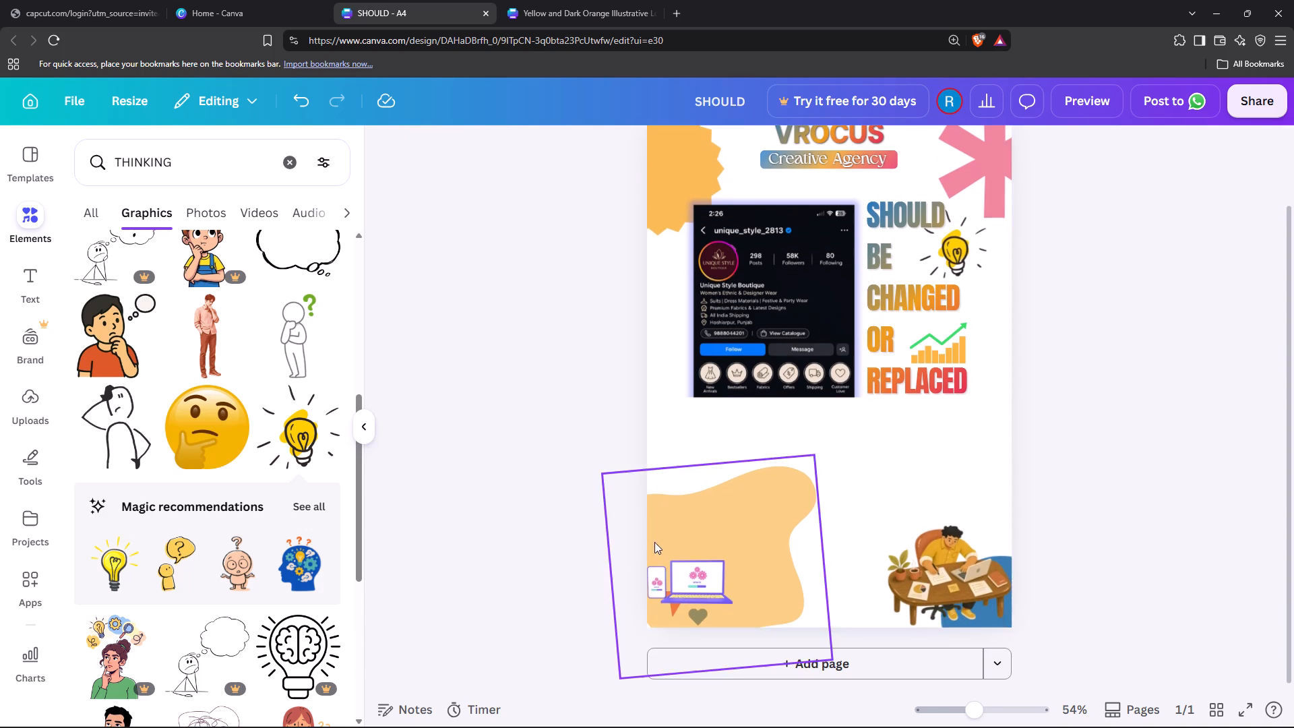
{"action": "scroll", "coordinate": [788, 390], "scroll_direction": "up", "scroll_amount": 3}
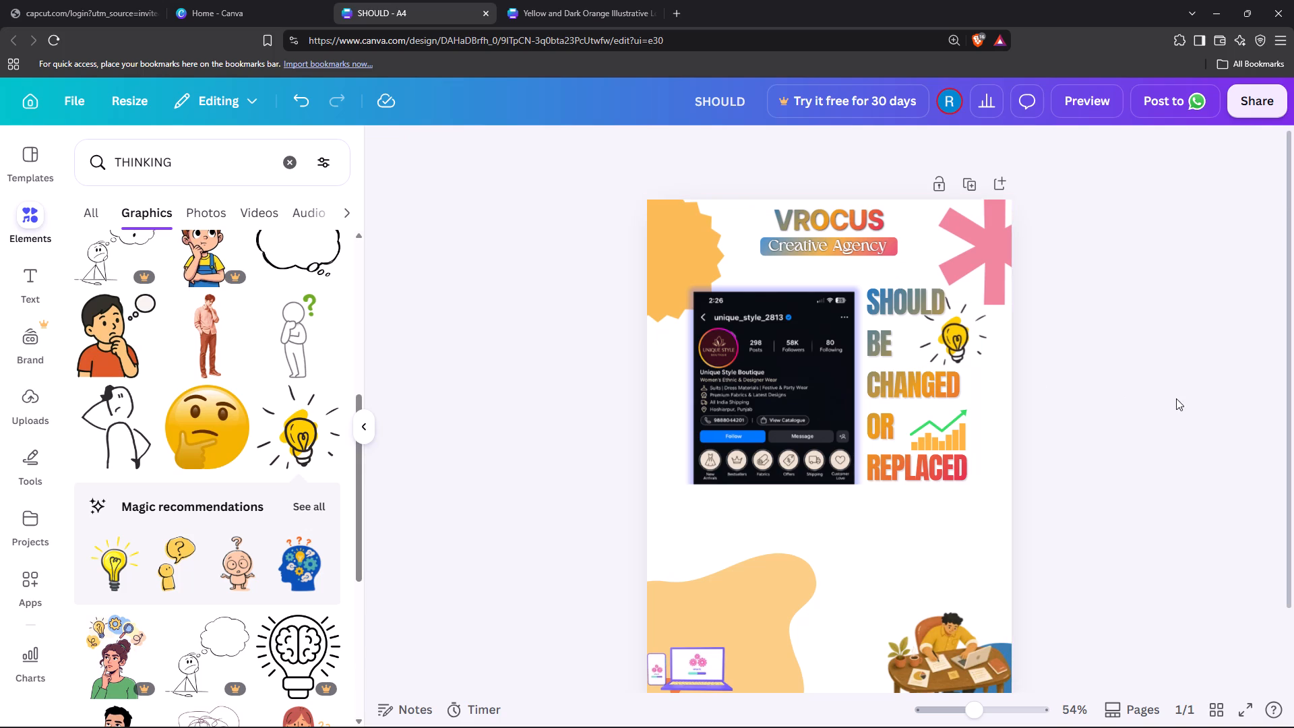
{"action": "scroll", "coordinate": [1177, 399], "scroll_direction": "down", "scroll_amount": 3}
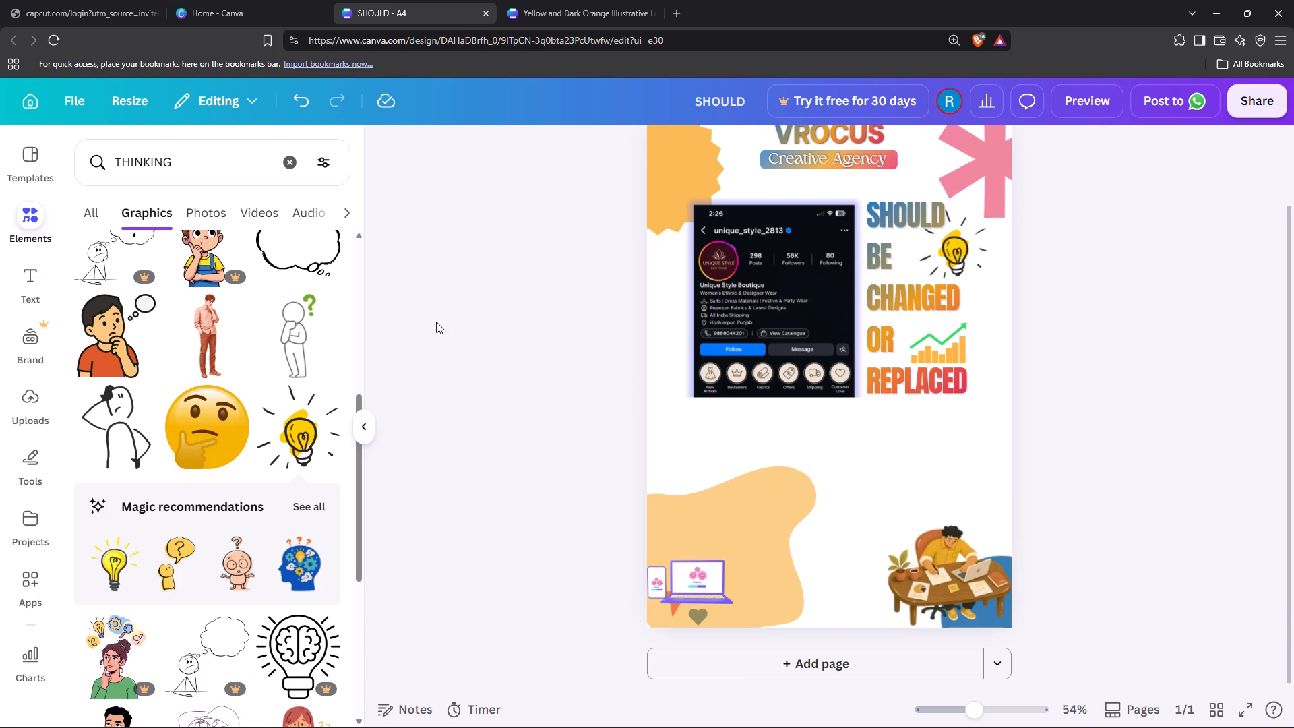
Switch to the Yellow and Dark Orange design and copy all the red and blue profile-issue texts from page 1.
{"action": "left_click", "coordinate": [559, 0]}
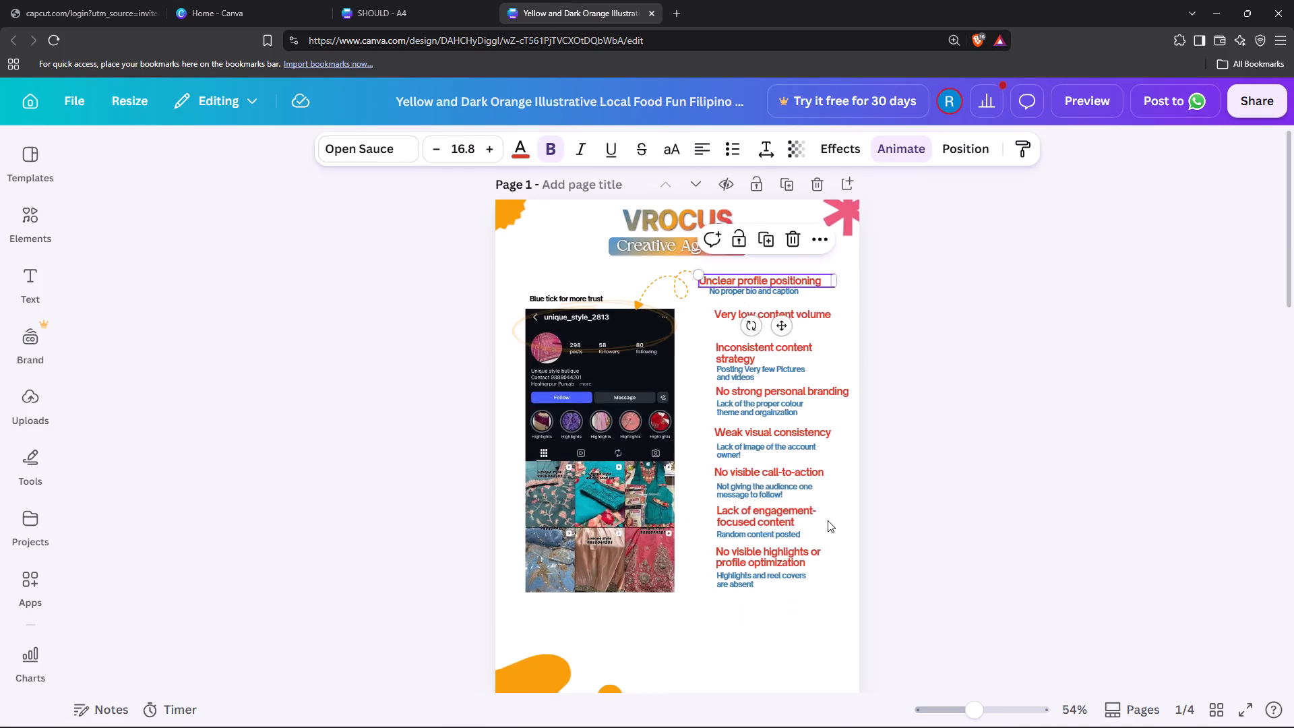
{"action": "left_click_drag", "start_coordinate": [861, 541], "coordinate": [725, 305]}
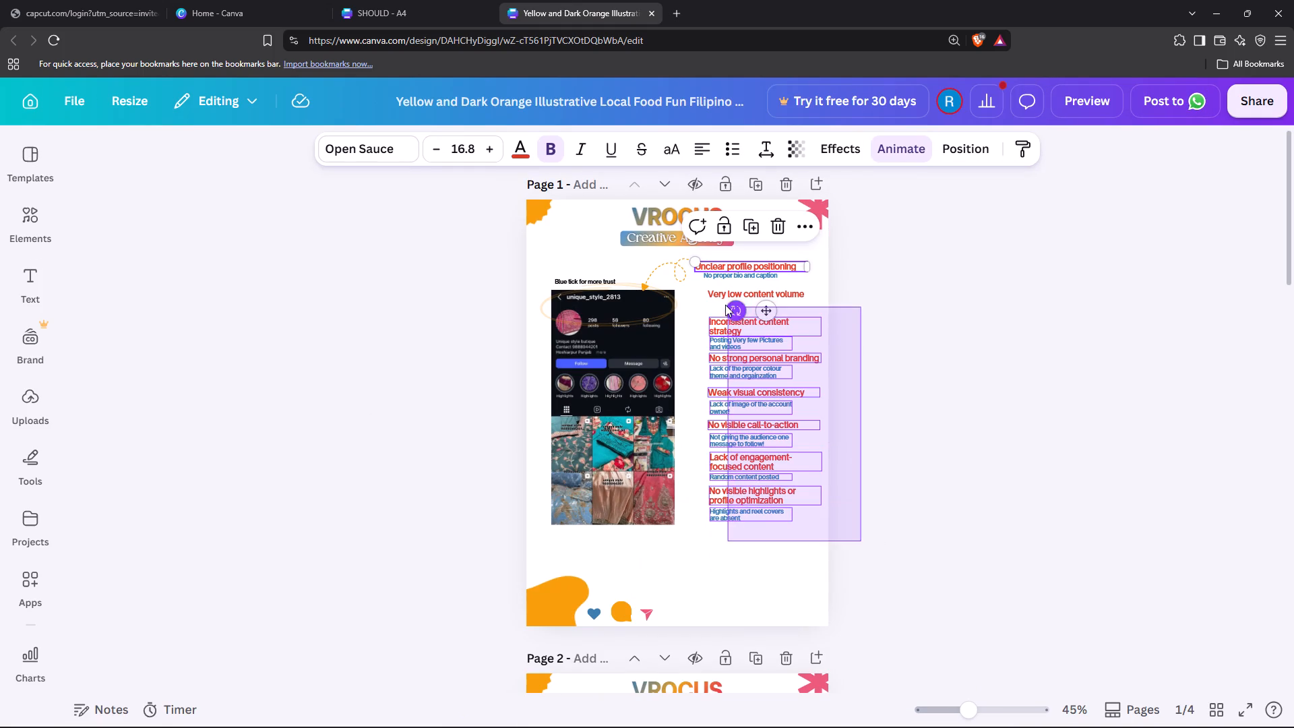
{"action": "left_click_drag", "start_coordinate": [725, 305], "coordinate": [712, 257]}
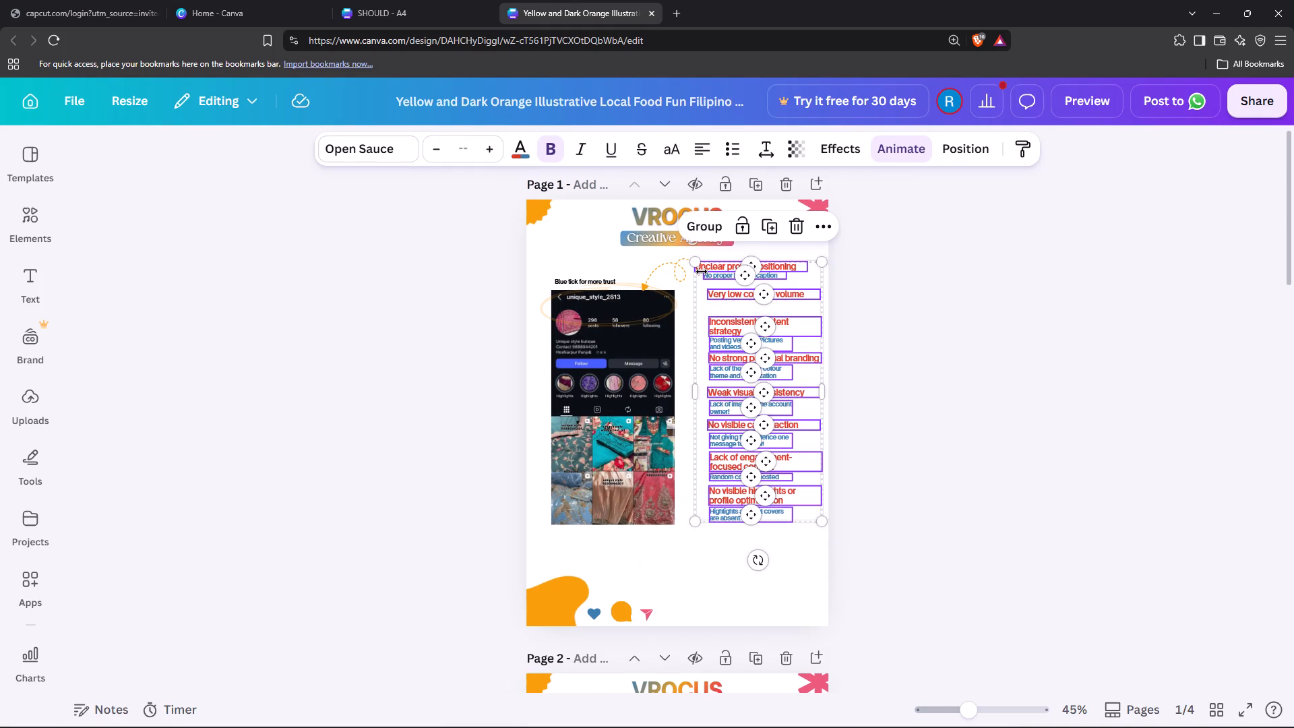
{"action": "key", "text": "ctrl+c"}
{"action": "key", "text": "ctrl+c"}
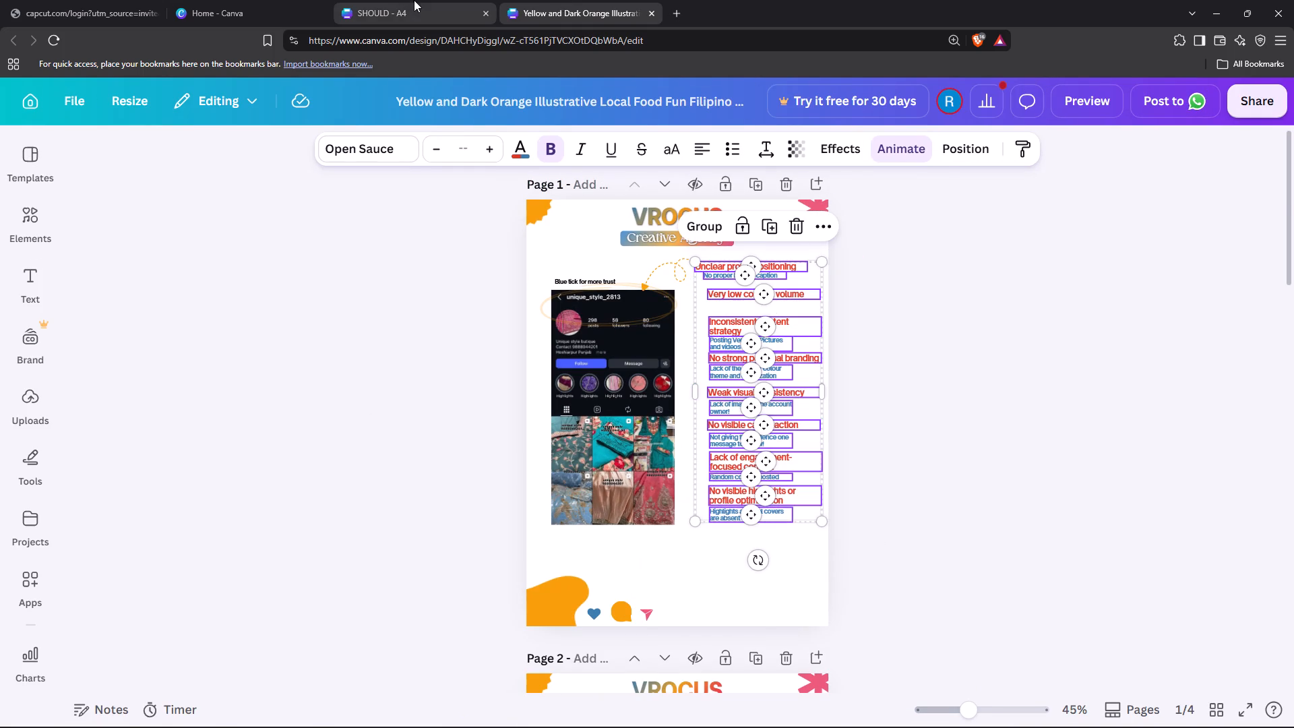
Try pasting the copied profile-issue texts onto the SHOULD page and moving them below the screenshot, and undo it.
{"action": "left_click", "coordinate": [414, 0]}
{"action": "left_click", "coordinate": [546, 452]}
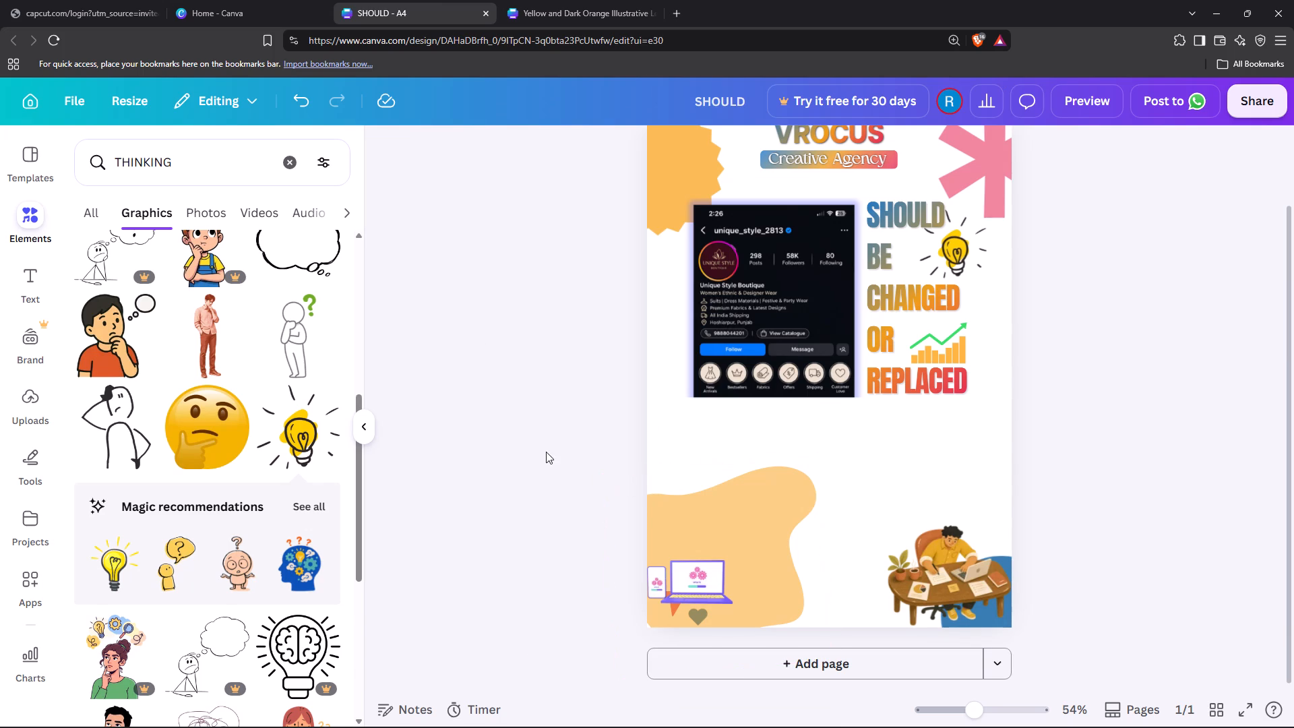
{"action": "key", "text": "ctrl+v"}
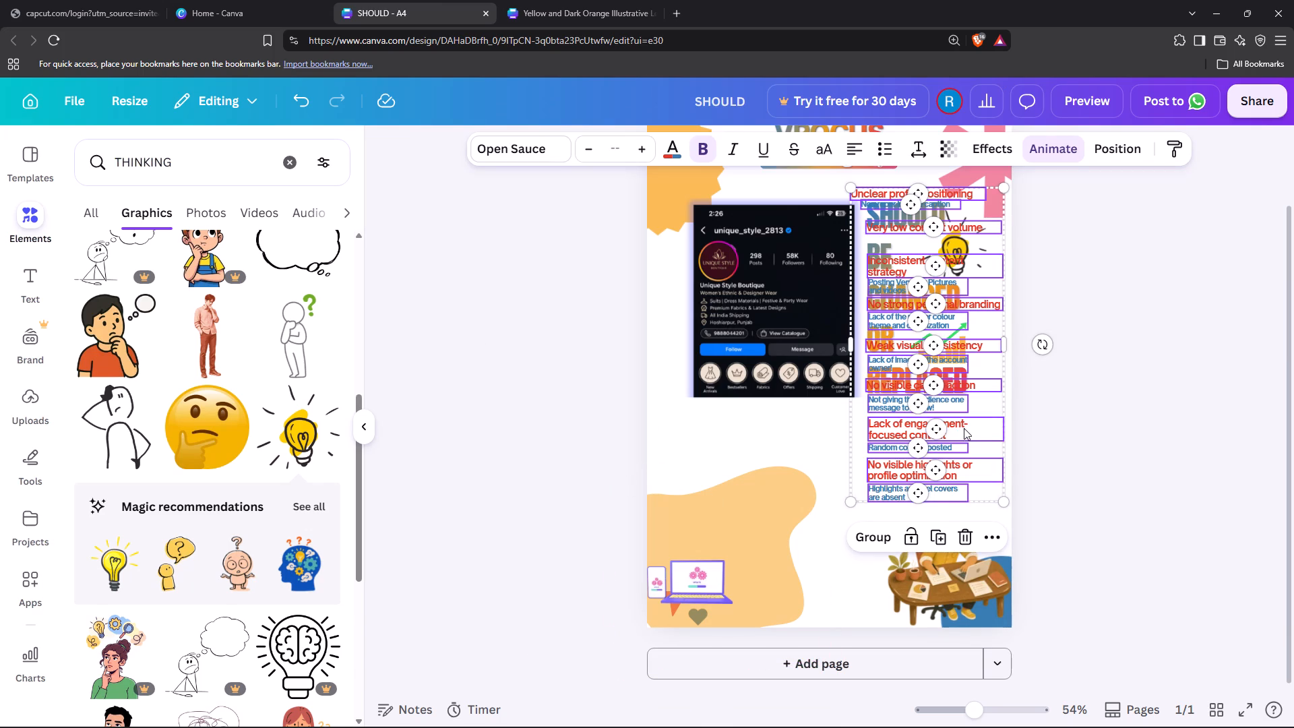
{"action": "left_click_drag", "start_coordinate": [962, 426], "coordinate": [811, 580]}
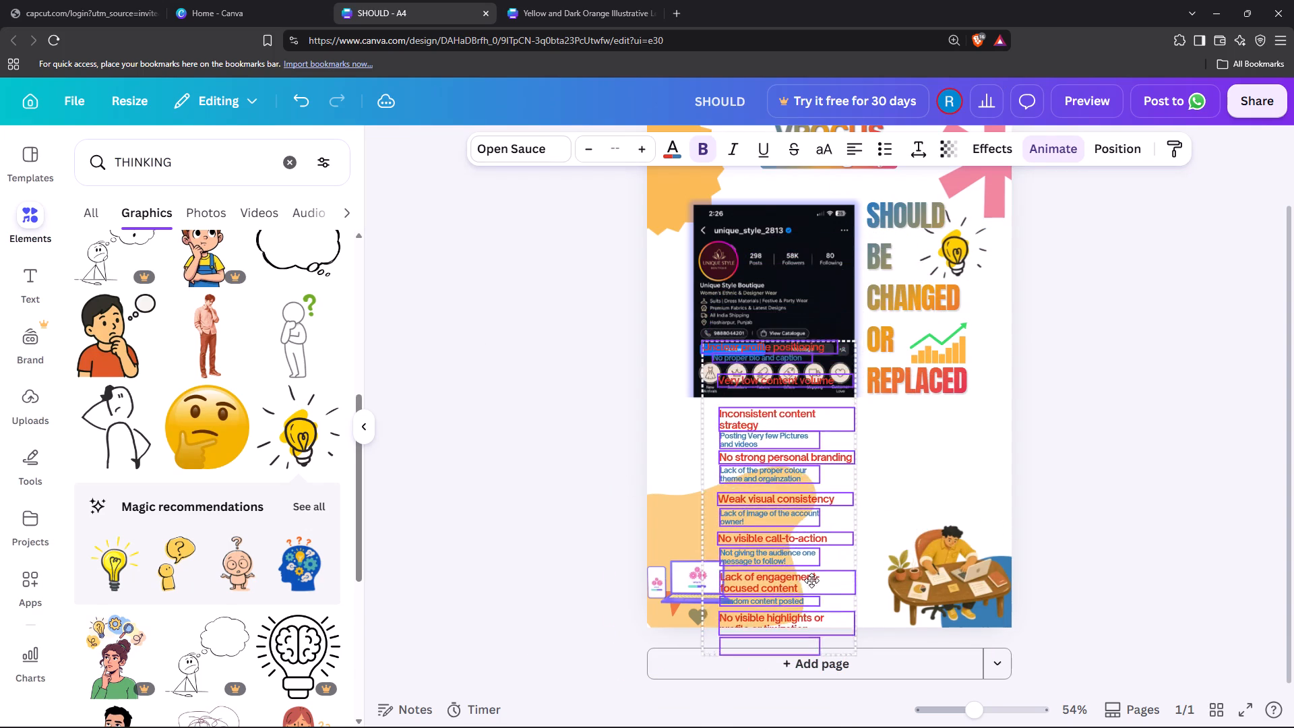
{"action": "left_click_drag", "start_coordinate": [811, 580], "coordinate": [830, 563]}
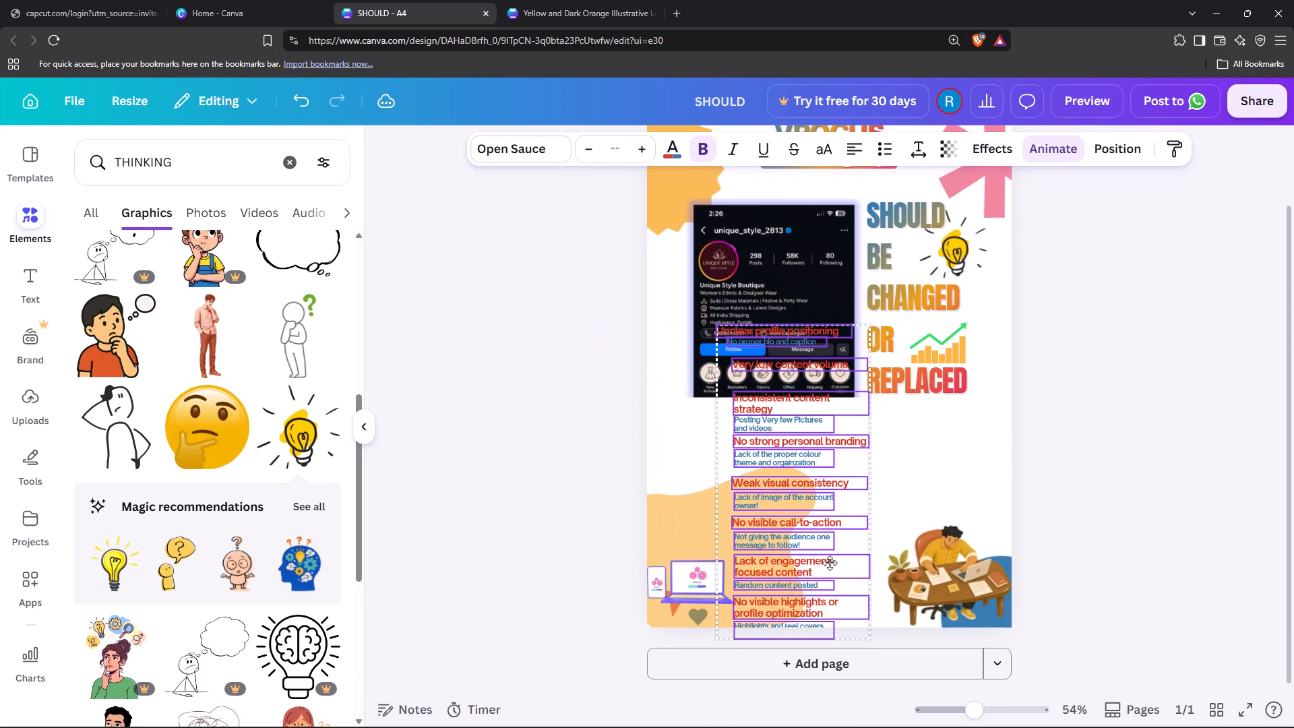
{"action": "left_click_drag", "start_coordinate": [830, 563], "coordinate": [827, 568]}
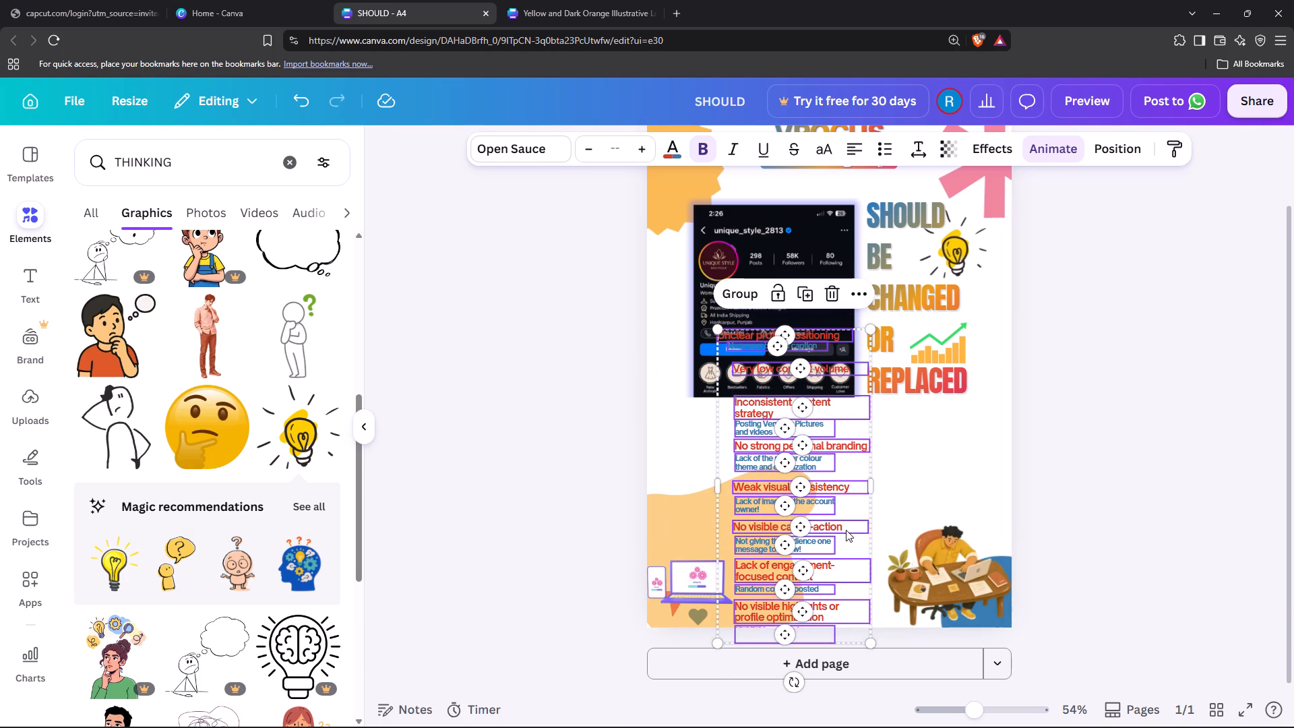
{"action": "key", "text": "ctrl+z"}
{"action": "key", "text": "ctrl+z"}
Add a second page to the SHOULD design.
{"action": "scroll", "coordinate": [880, 606], "scroll_direction": "down", "scroll_amount": 1}
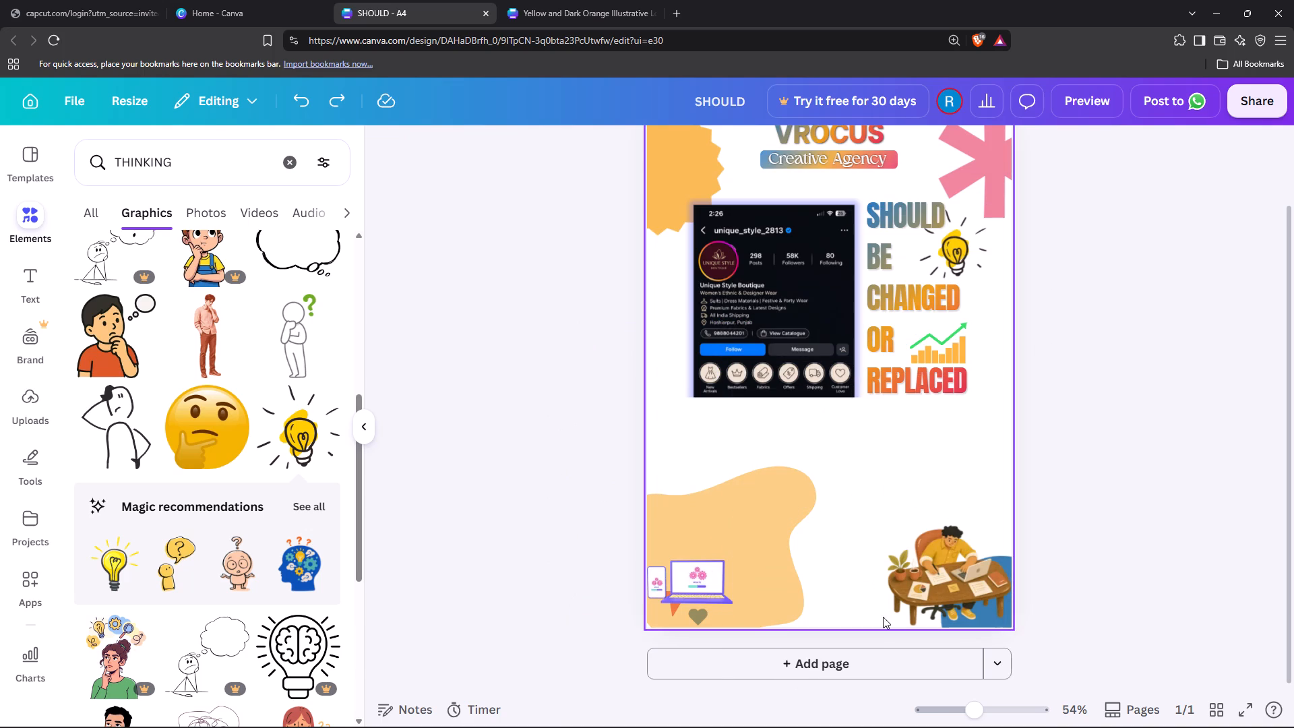
{"action": "scroll", "coordinate": [883, 617], "scroll_direction": "down", "scroll_amount": 1}
{"action": "left_click", "coordinate": [857, 657]}
{"action": "scroll", "coordinate": [855, 603], "scroll_direction": "down", "scroll_amount": 4}
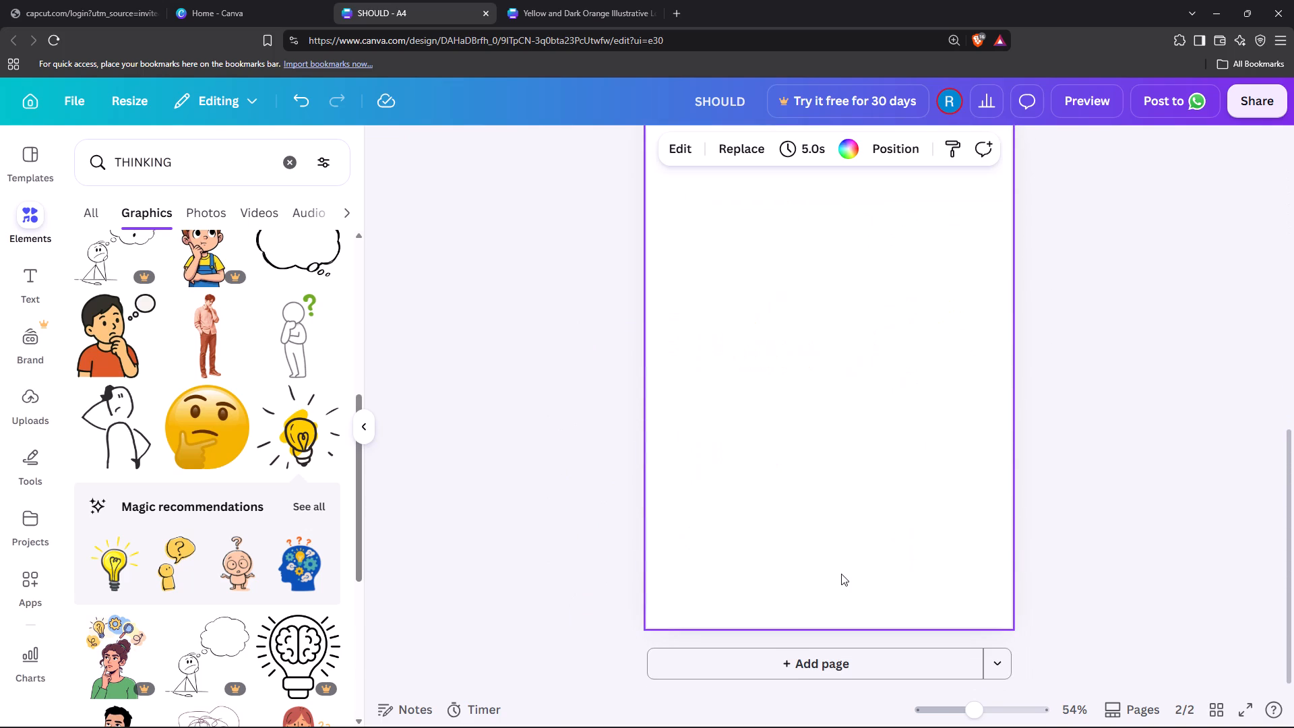
Paste the copied red and blue profile-issue texts onto the blank page 2.
{"action": "key", "text": "ctrl+v"}
{"action": "left_click", "coordinate": [795, 415]}
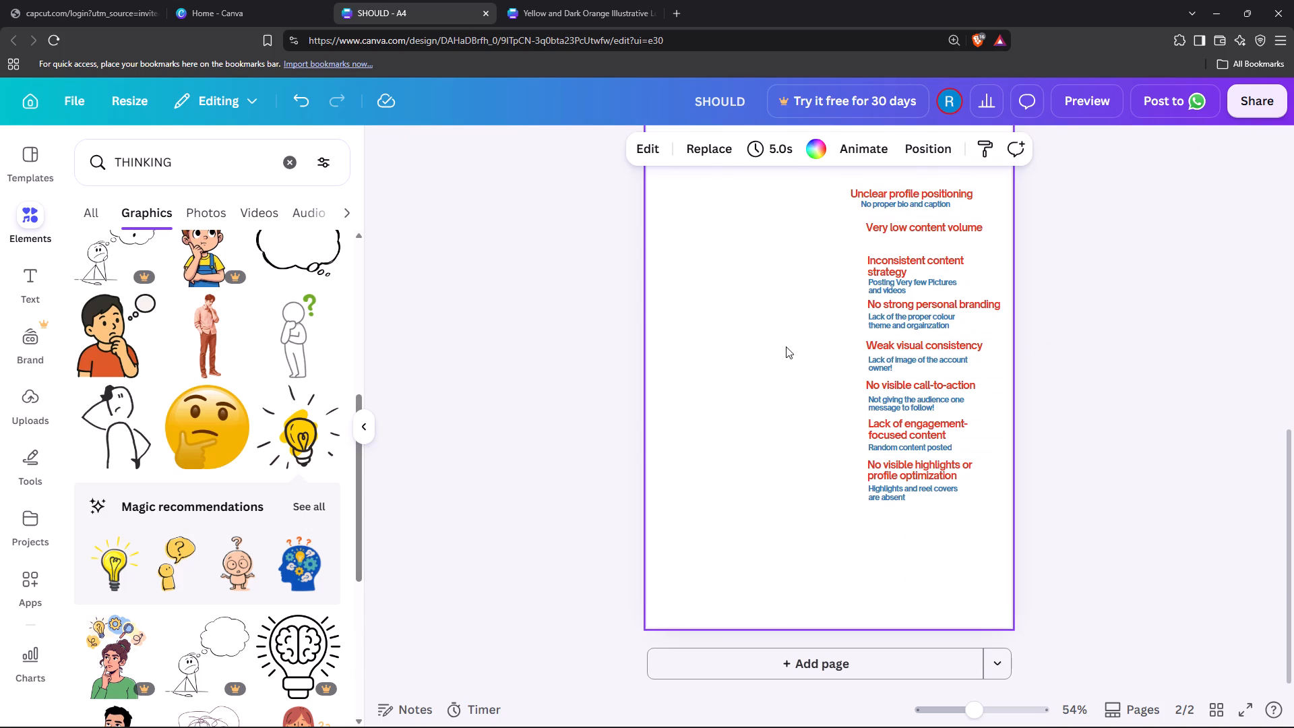
Copy the content strategy, personal branding and visual consistency headings with their blue subtexts from page 2 and paste them onto page 1.
{"action": "scroll", "coordinate": [811, 233], "scroll_direction": "up", "scroll_amount": 1}
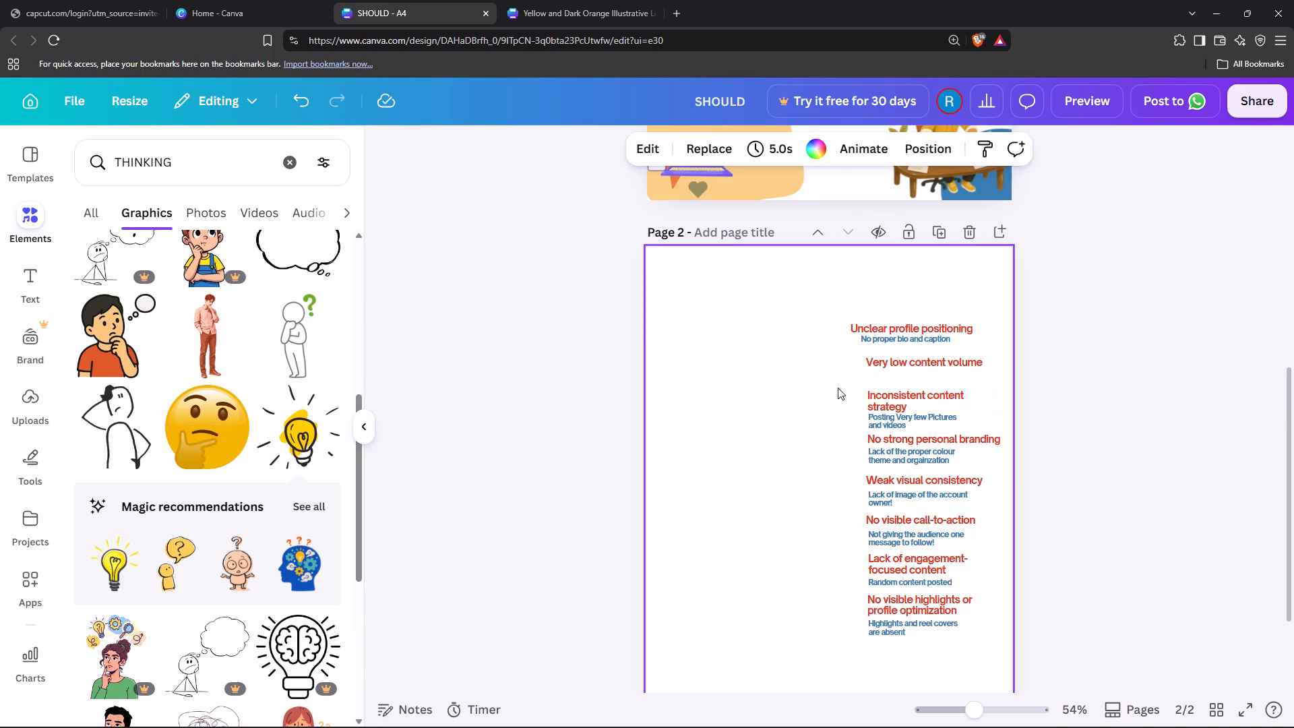
{"action": "left_click_drag", "start_coordinate": [836, 382], "coordinate": [1040, 473]}
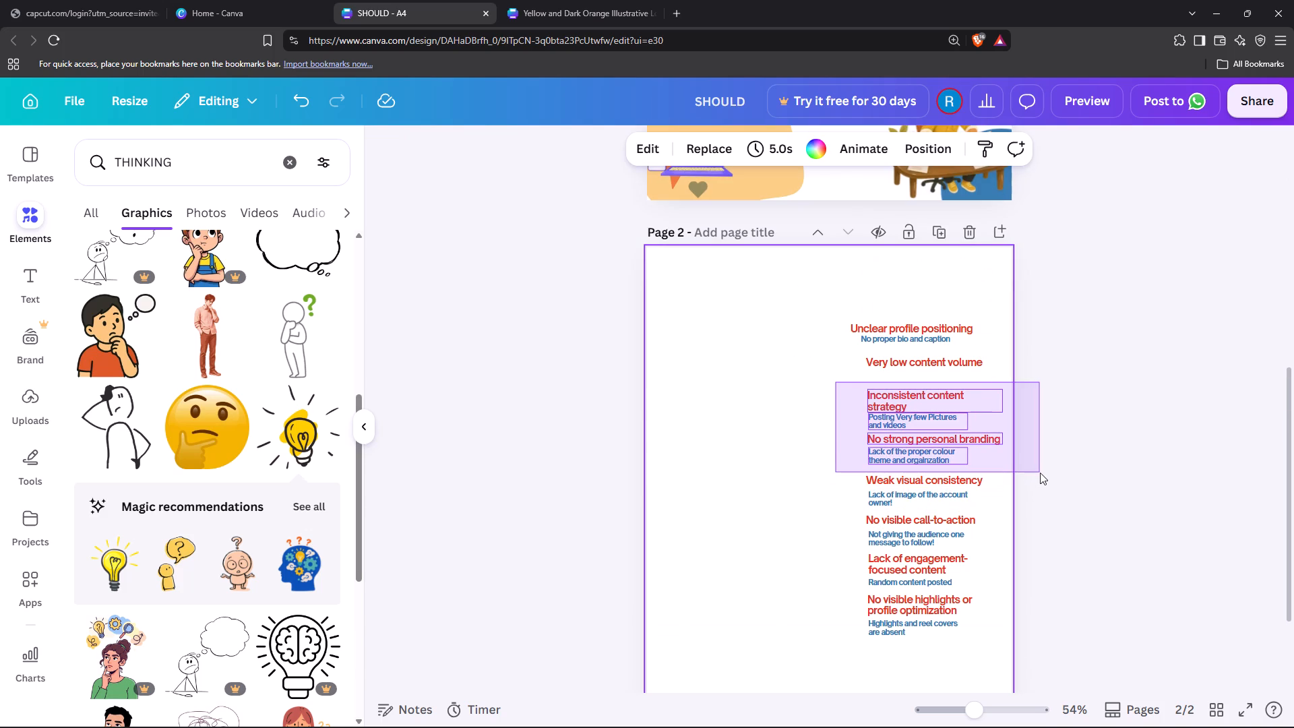
{"action": "left_click_drag", "start_coordinate": [1040, 473], "coordinate": [1049, 502]}
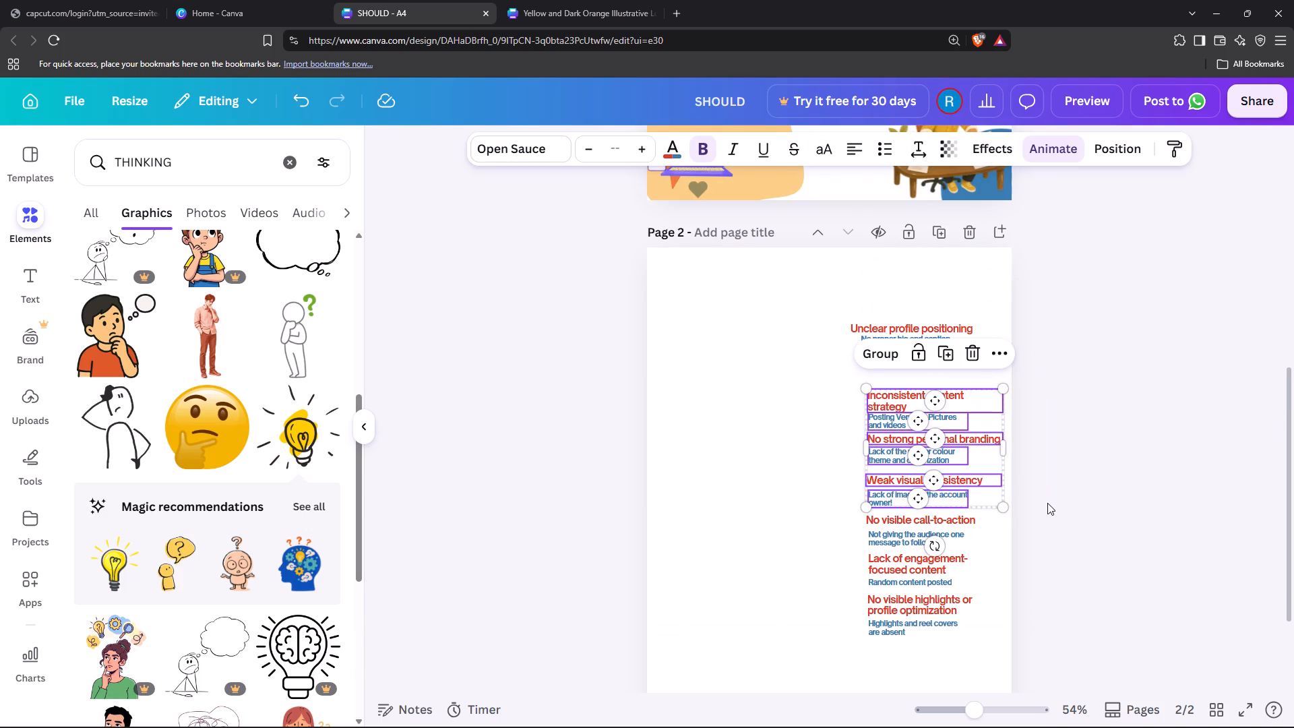
{"action": "key", "text": "ctrl+c"}
{"action": "scroll", "coordinate": [921, 402], "scroll_direction": "up", "scroll_amount": 3}
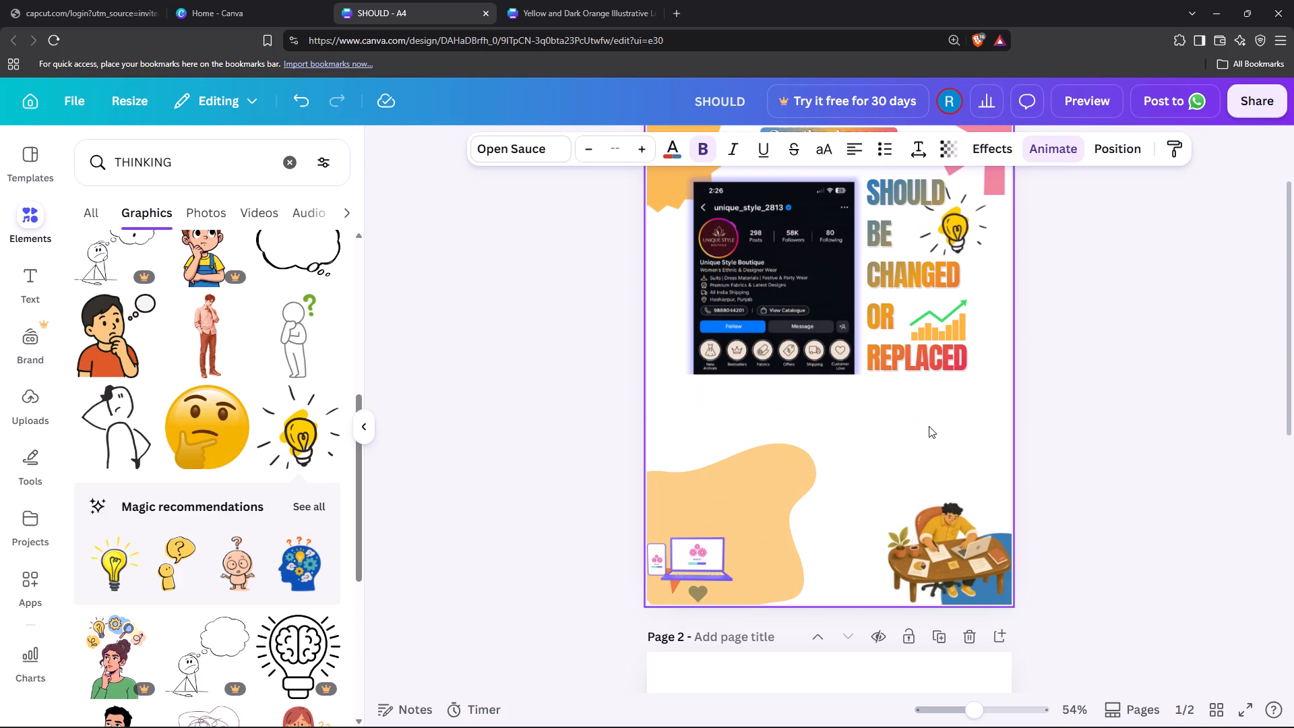
{"action": "left_click", "coordinate": [933, 425]}
{"action": "key", "text": "ctrl+v"}
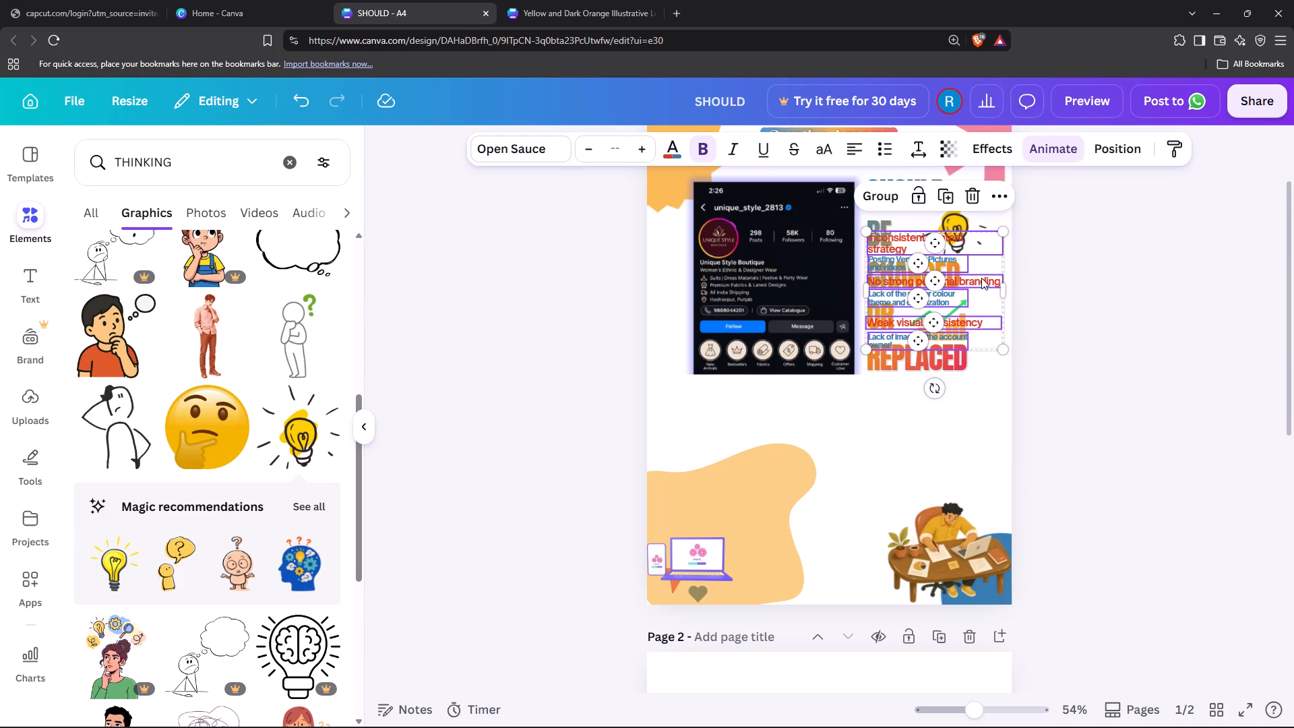
Move the pasted issue texts below the Instagram screenshot, enlarge them together, and align their left edge with the screenshot's.
{"action": "left_click_drag", "start_coordinate": [981, 278], "coordinate": [800, 448]}
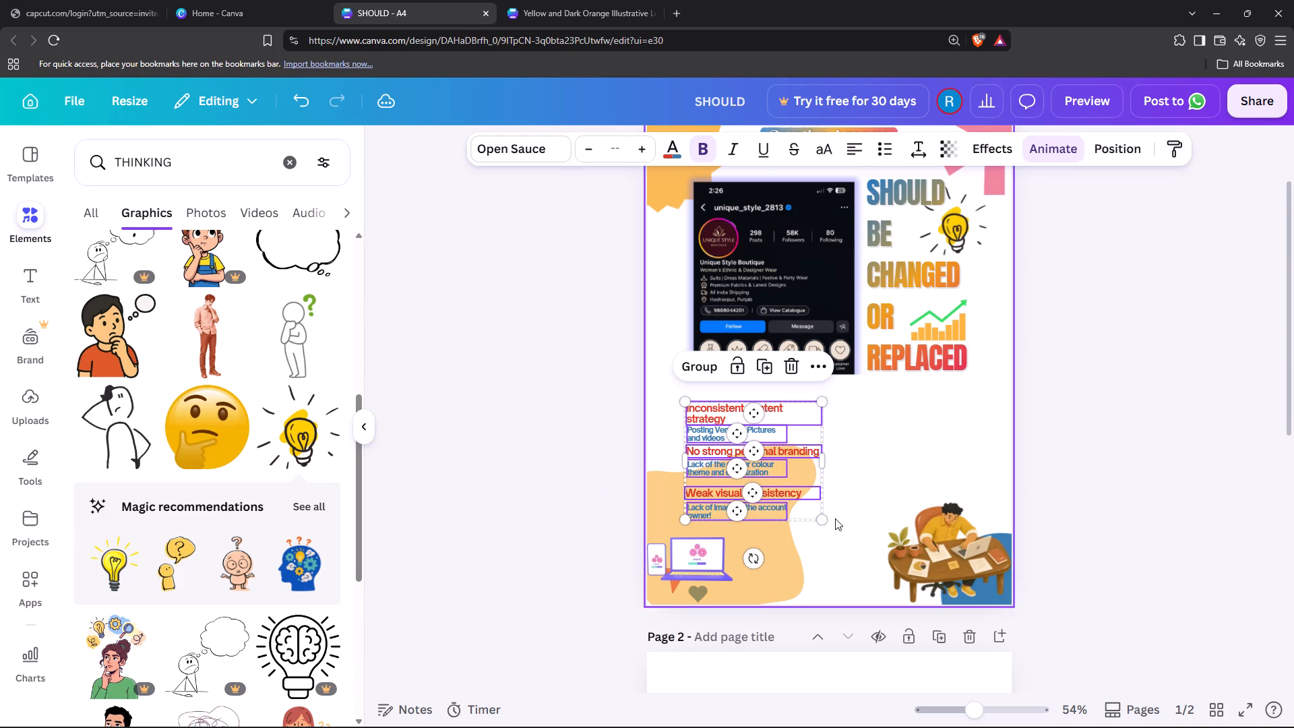
{"action": "left_click_drag", "start_coordinate": [826, 523], "coordinate": [894, 564]}
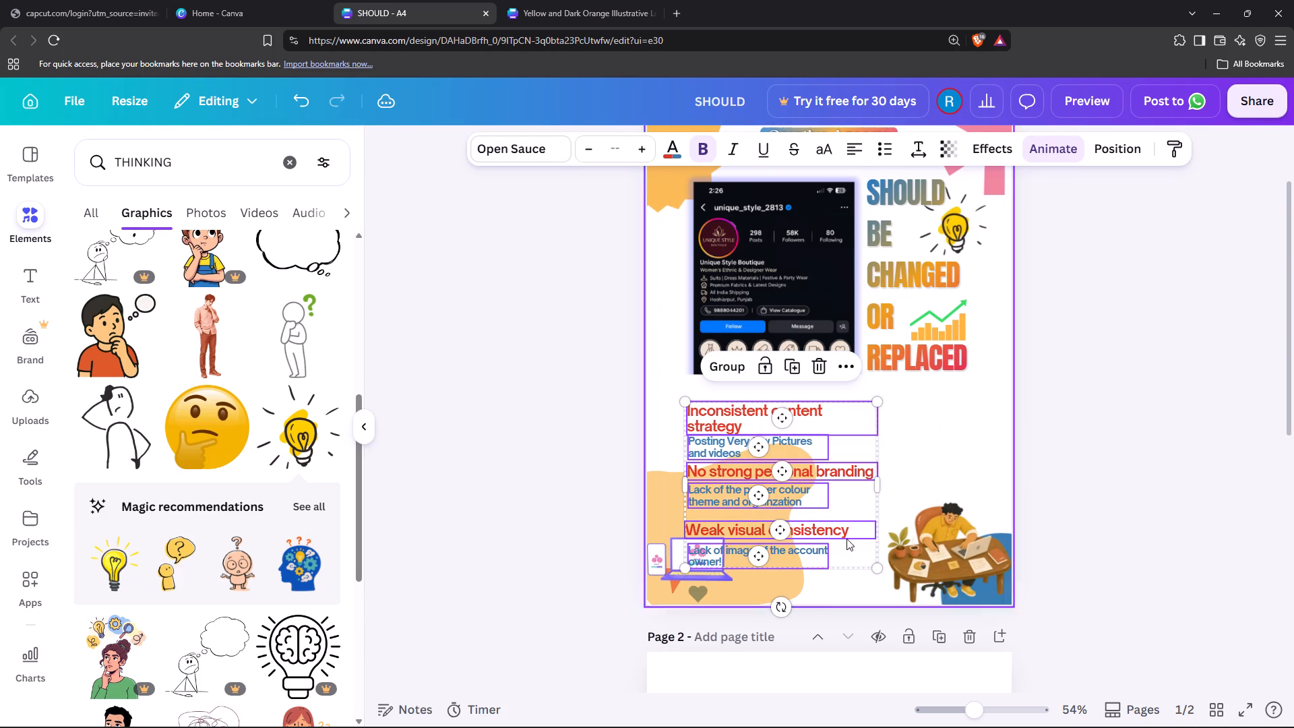
{"action": "left_click_drag", "start_coordinate": [835, 475], "coordinate": [834, 468]}
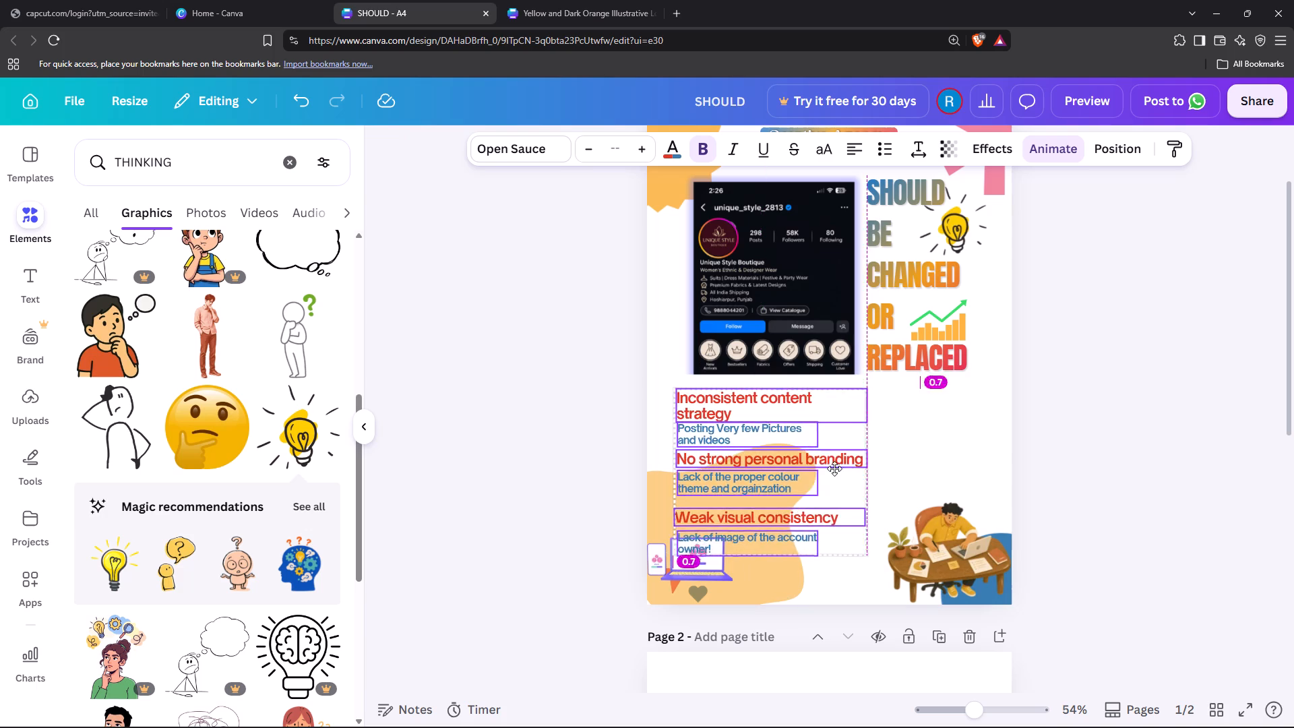
{"action": "left_click_drag", "start_coordinate": [834, 468], "coordinate": [846, 471]}
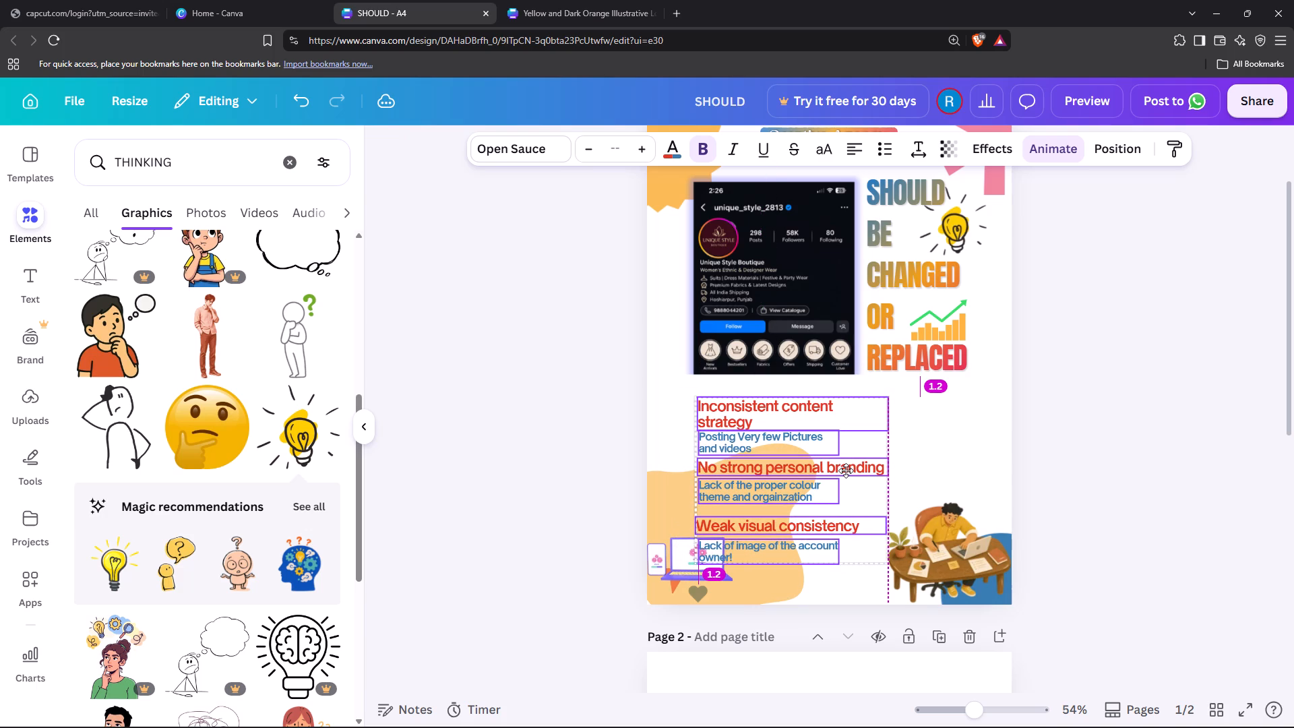
{"action": "left_click_drag", "start_coordinate": [846, 471], "coordinate": [839, 464]}
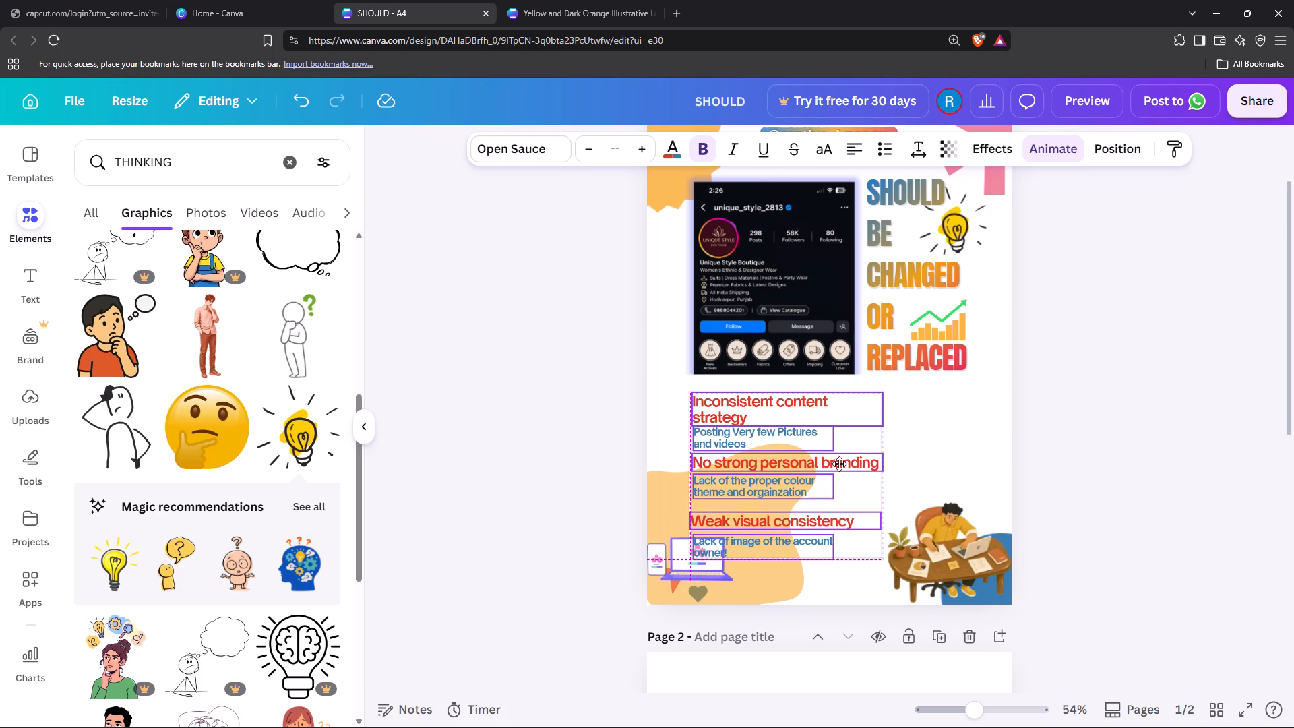
{"action": "left_click_drag", "start_coordinate": [839, 464], "coordinate": [842, 457]}
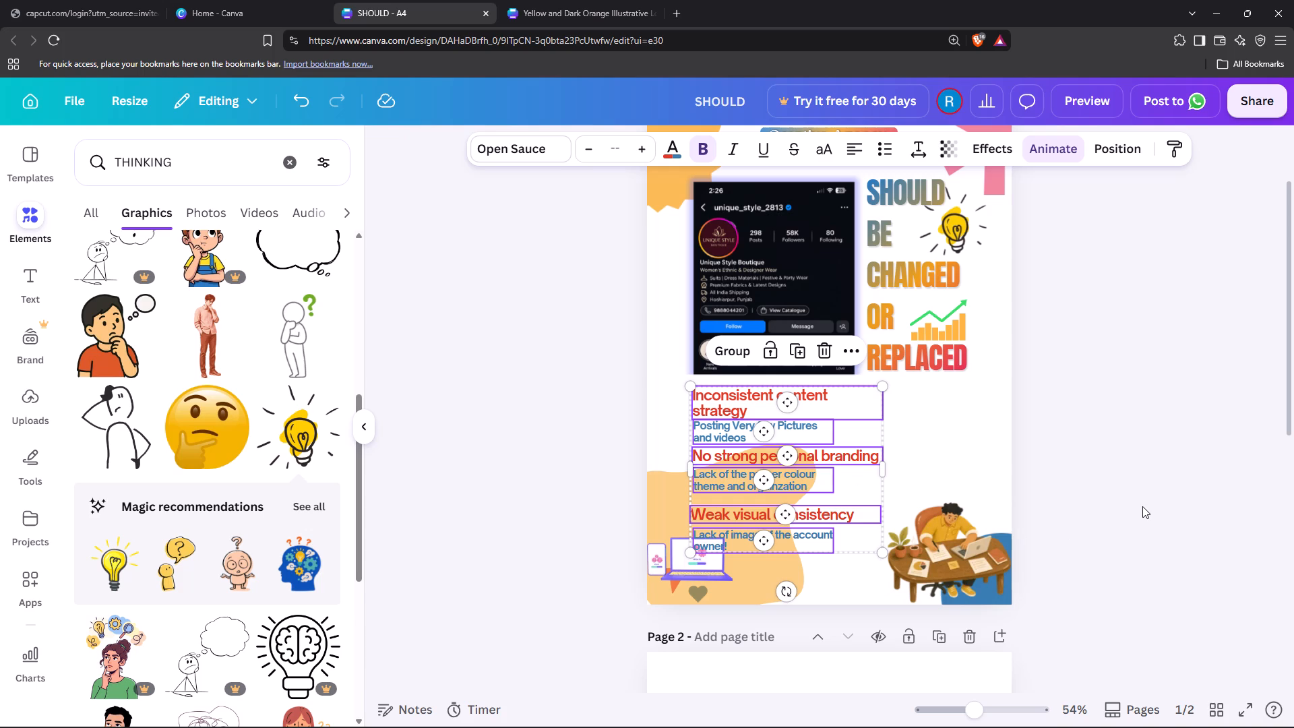
{"action": "left_click", "coordinate": [1091, 515]}
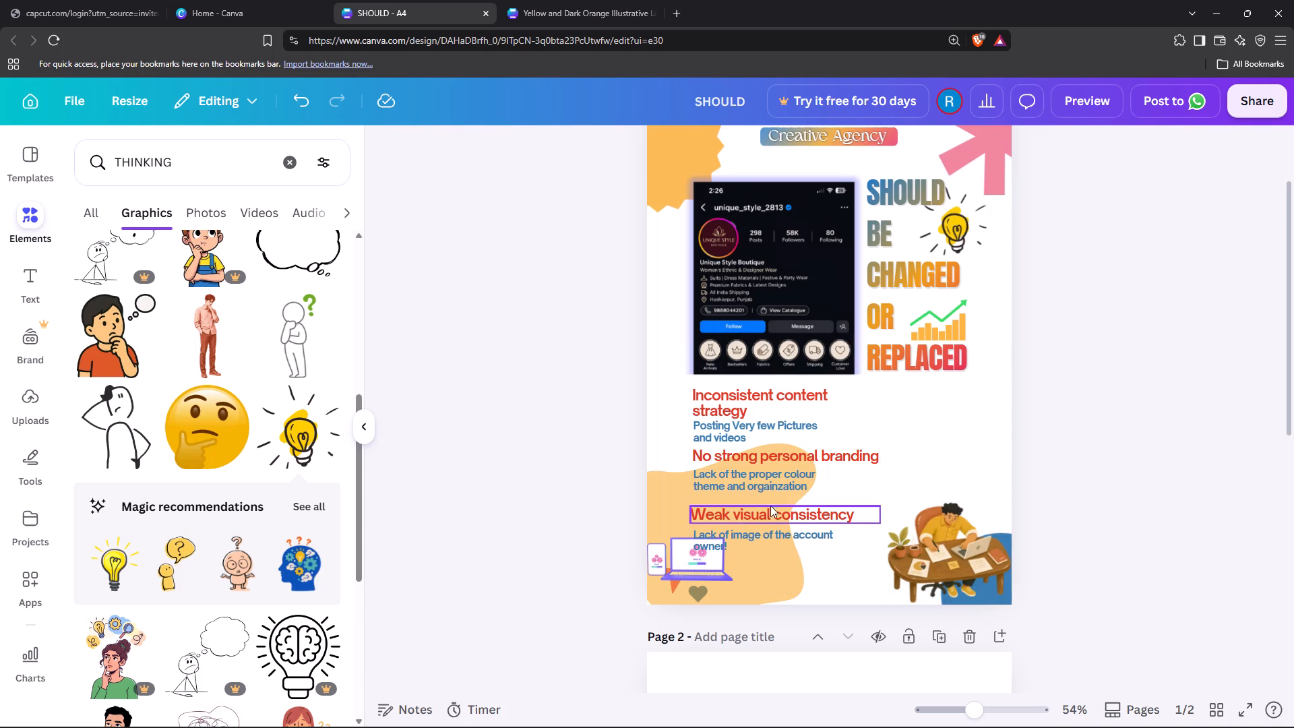
Replace the elements search term with SQUARE and search across all element categories.
{"action": "scroll", "coordinate": [778, 449], "scroll_direction": "up", "scroll_amount": 2}
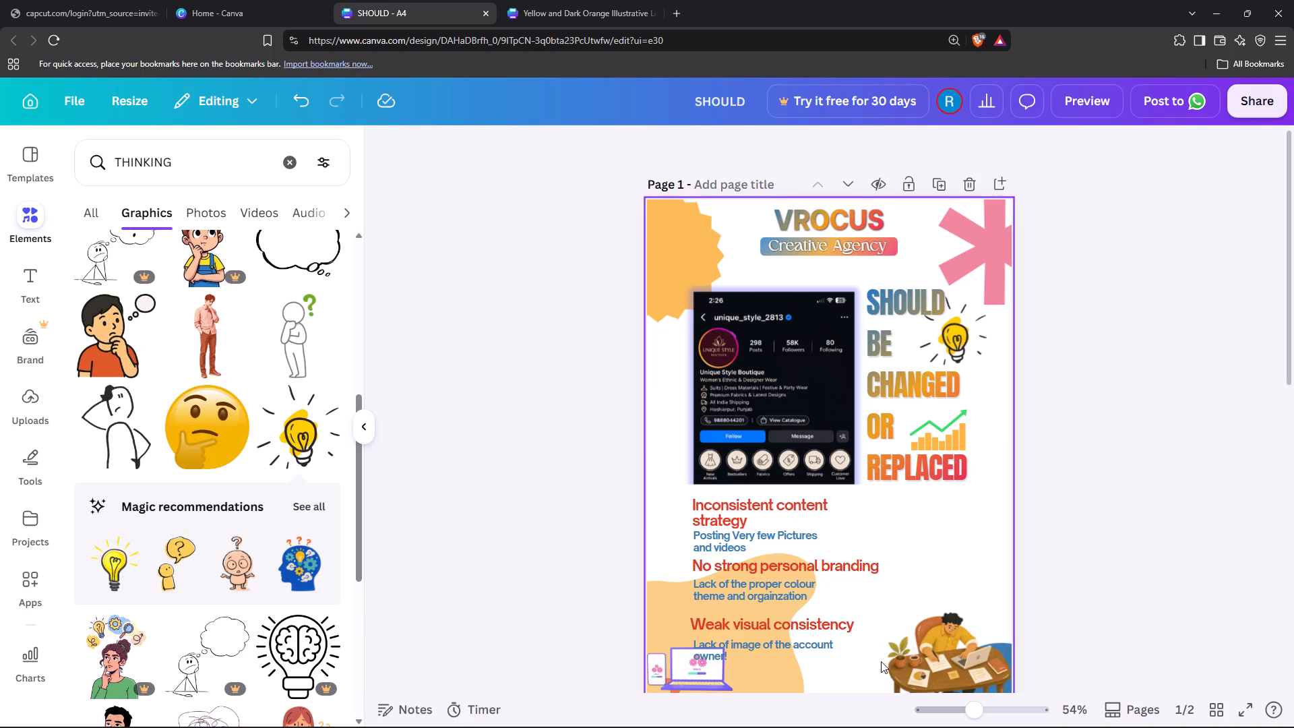
{"action": "left_click", "coordinate": [89, 215]}
{"action": "left_click", "coordinate": [198, 159]}
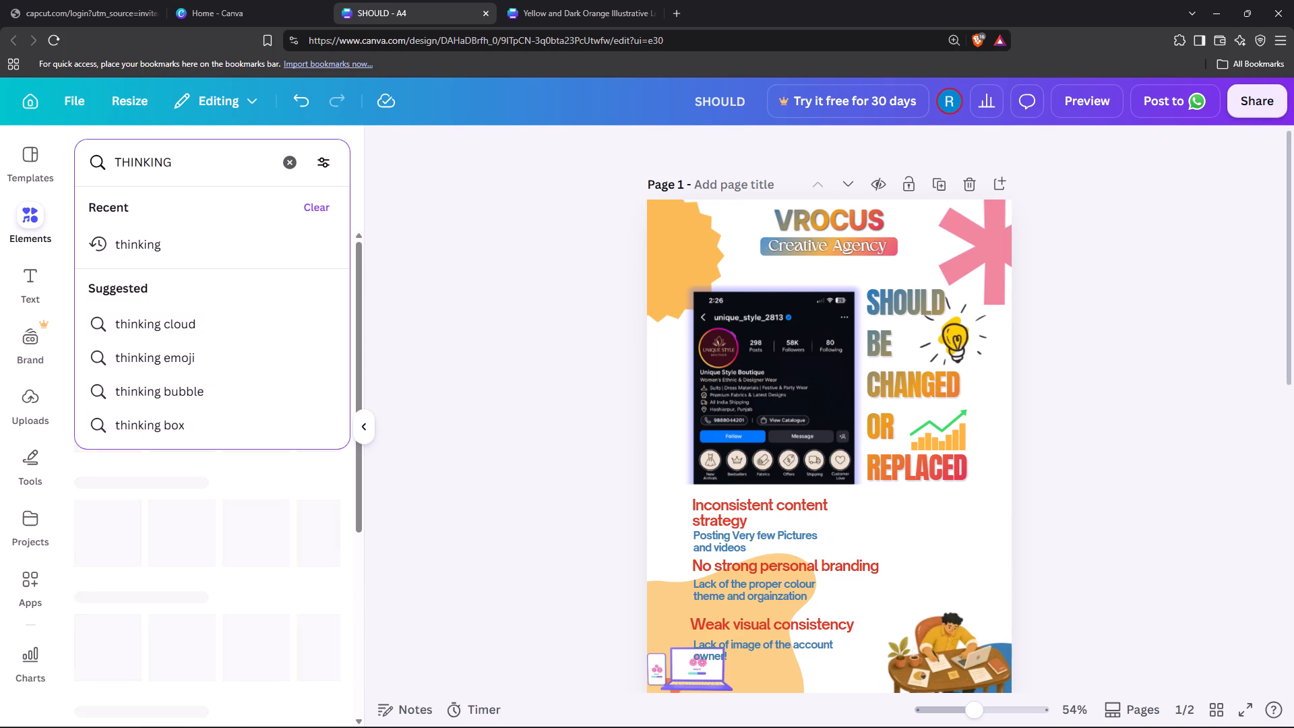
{"action": "key", "text": "BackSpace"}
{"action": "key", "text": "BackSpace"}
{"action": "key", "text": "BackSpace"}
{"action": "key", "text": "BackSpace"}
{"action": "key", "text": "BackSpace"}
{"action": "key", "text": "BackSpace"}
{"action": "key", "text": "BackSpace"}
{"action": "key", "text": "BackSpace"}
{"action": "key", "text": "BackSpace"}
{"action": "key", "text": "BackSpace"}
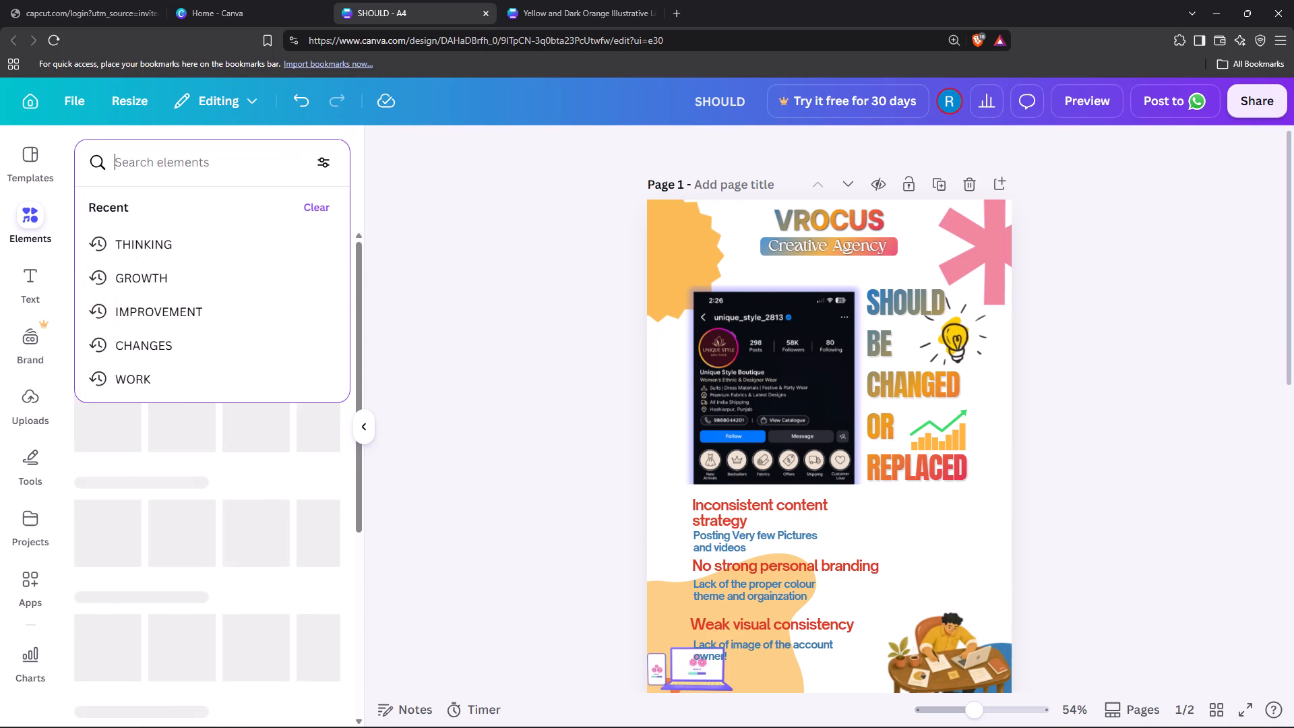
{"action": "type", "text": "SQUARE"}
{"action": "key", "text": "Return"}
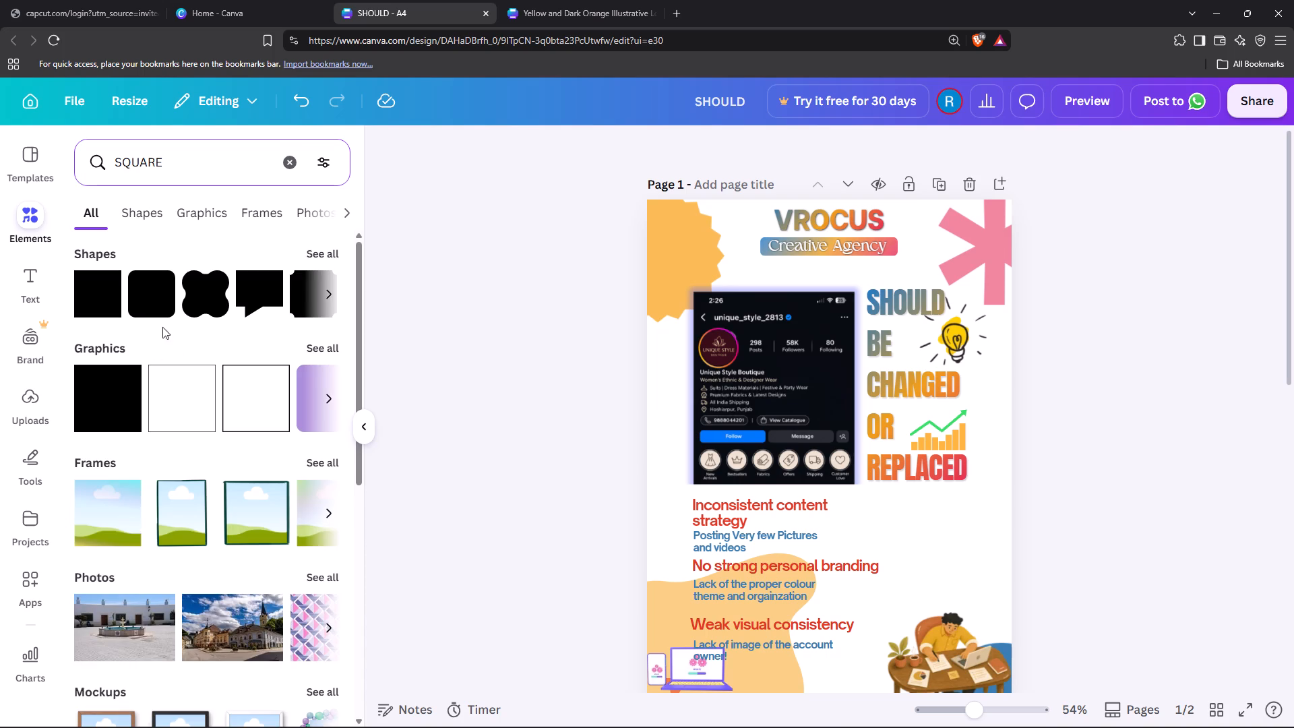
Add a rounded square over the profile-issue texts below the screenshot and stretch it to about 18.1 by 10.9.
{"action": "left_click_drag", "start_coordinate": [155, 299], "coordinate": [833, 513]}
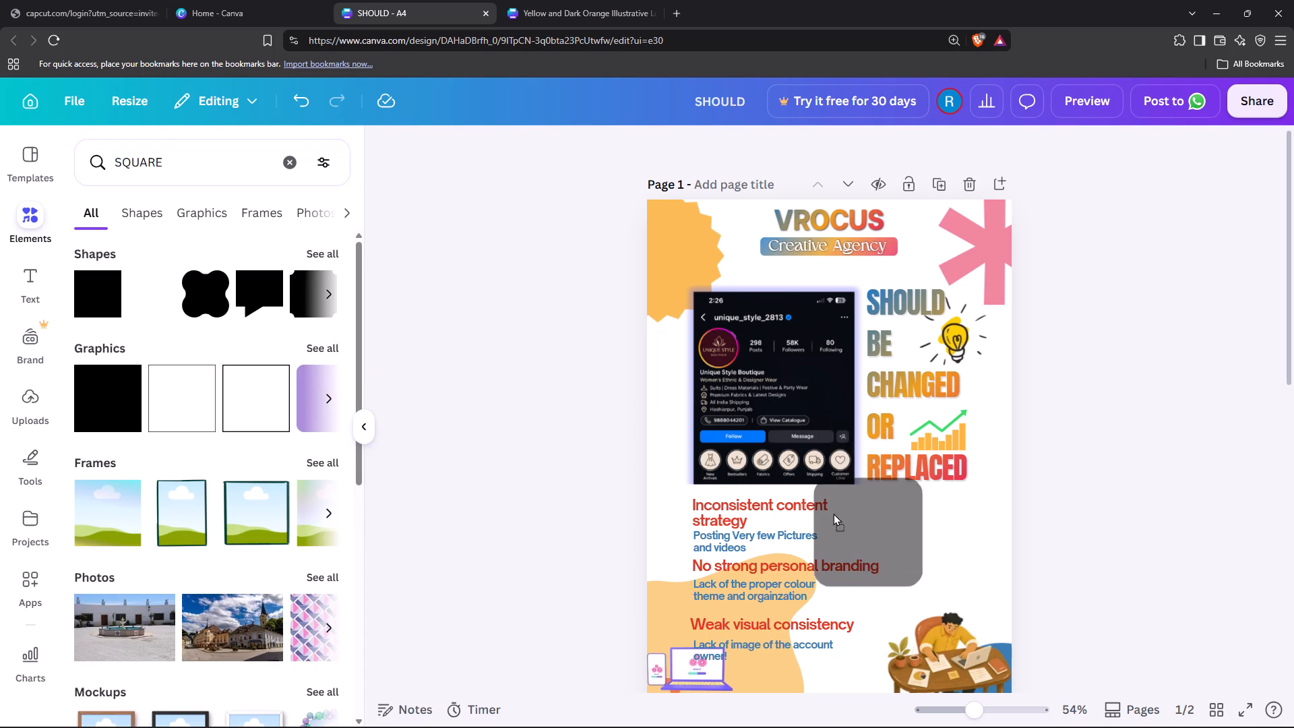
{"action": "left_click_drag", "start_coordinate": [833, 513], "coordinate": [827, 518]}
{"action": "left_click_drag", "start_coordinate": [906, 545], "coordinate": [950, 556]}
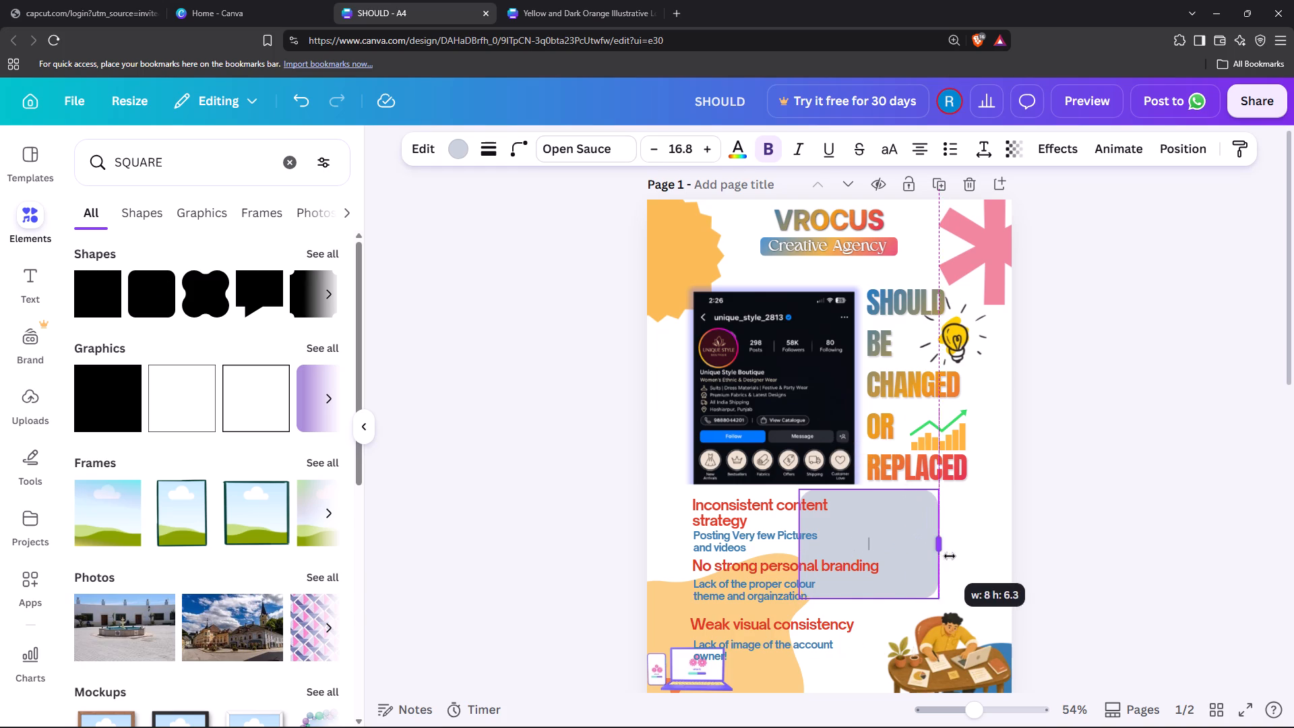
{"action": "left_click_drag", "start_coordinate": [950, 556], "coordinate": [973, 559]}
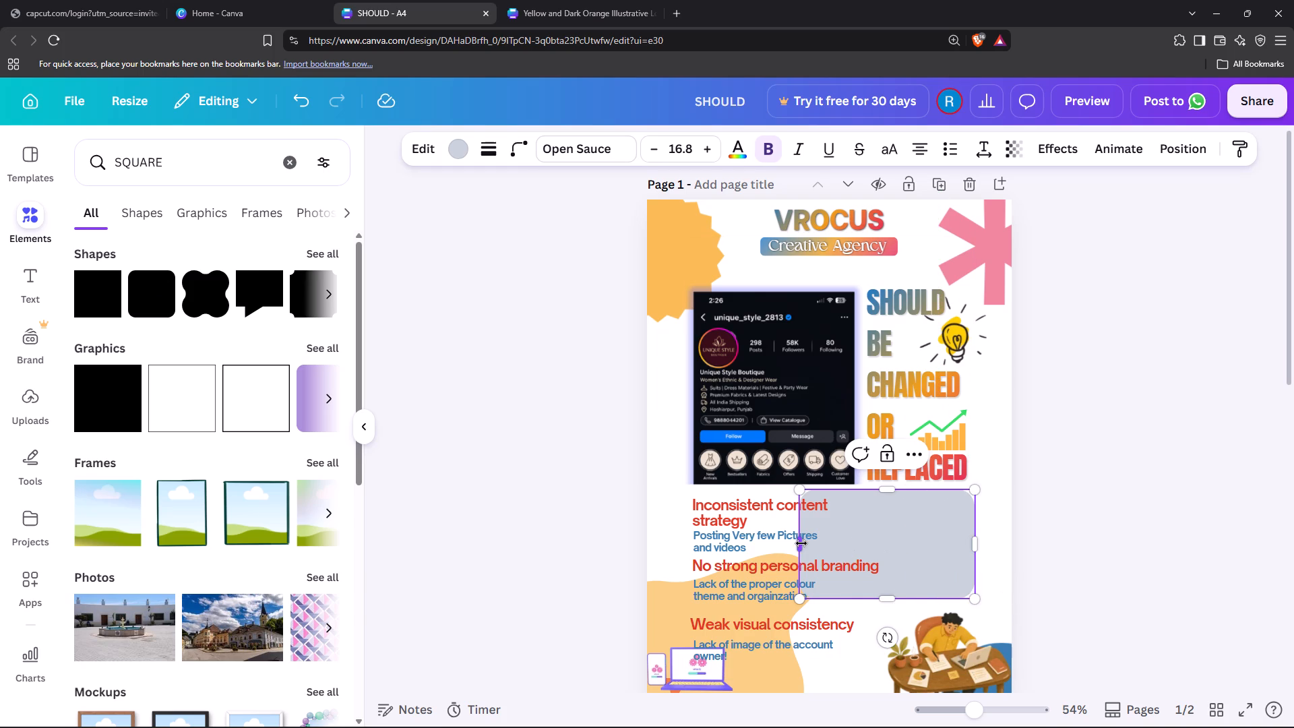
{"action": "left_click_drag", "start_coordinate": [800, 543], "coordinate": [680, 547]}
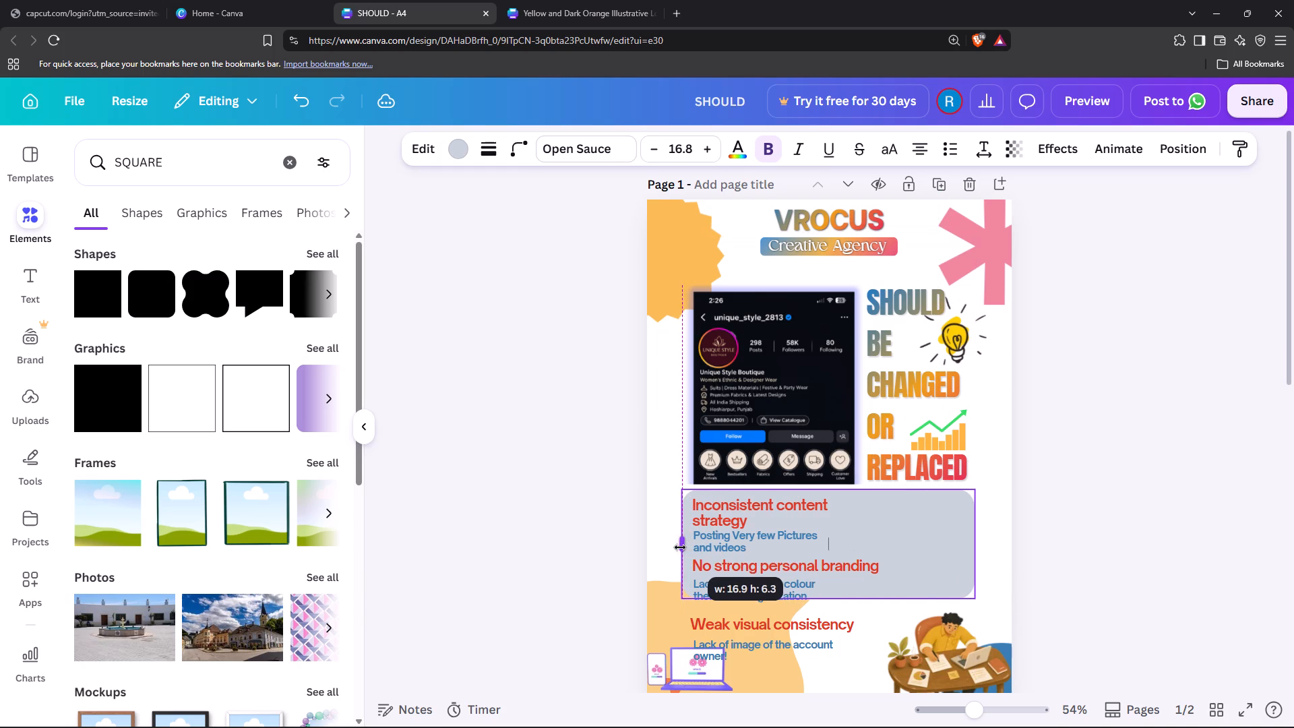
{"action": "left_click_drag", "start_coordinate": [680, 547], "coordinate": [675, 547]}
{"action": "left_click_drag", "start_coordinate": [973, 544], "coordinate": [981, 543]}
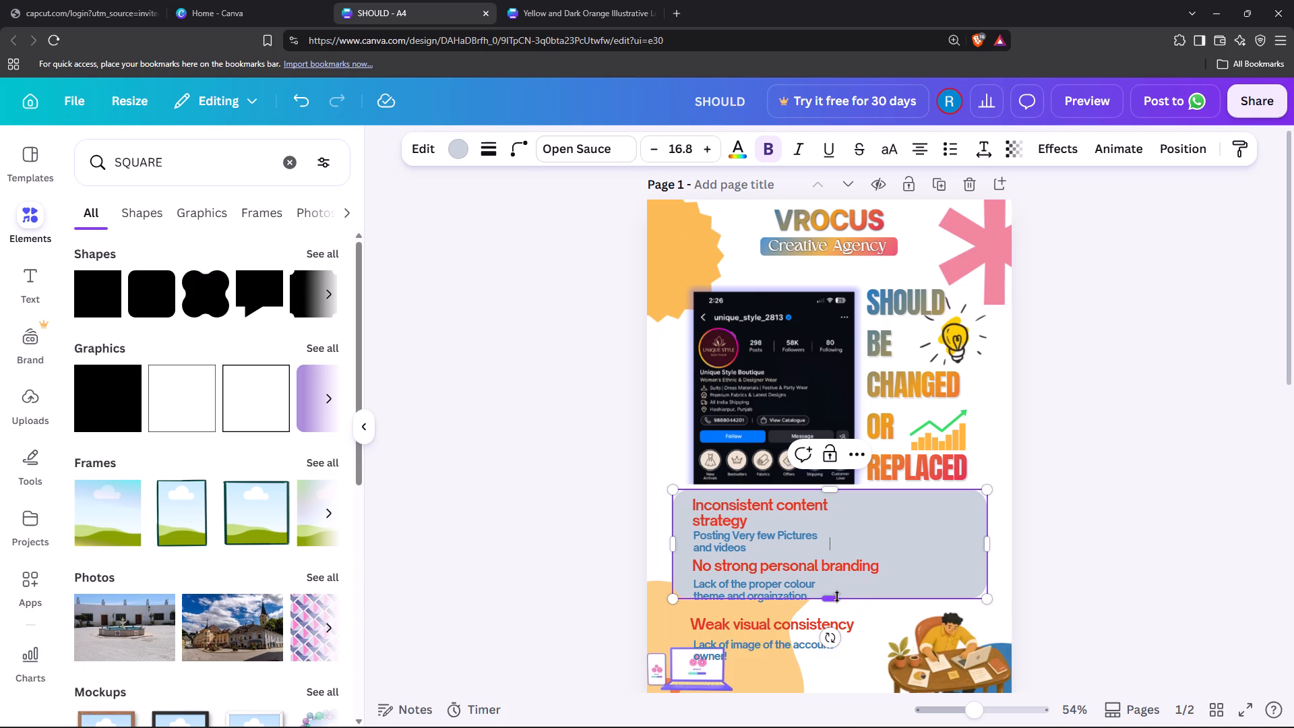
{"action": "left_click_drag", "start_coordinate": [837, 597], "coordinate": [835, 673]}
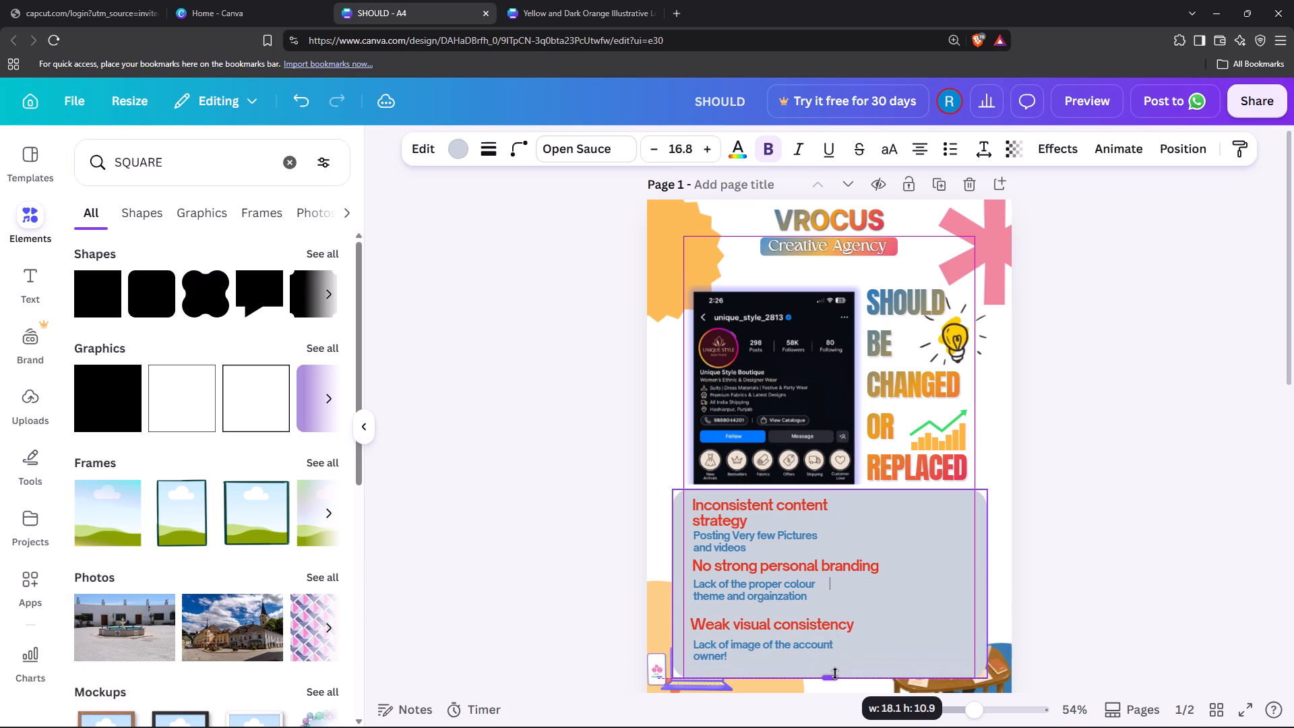
{"action": "left_click_drag", "start_coordinate": [835, 673], "coordinate": [837, 675]}
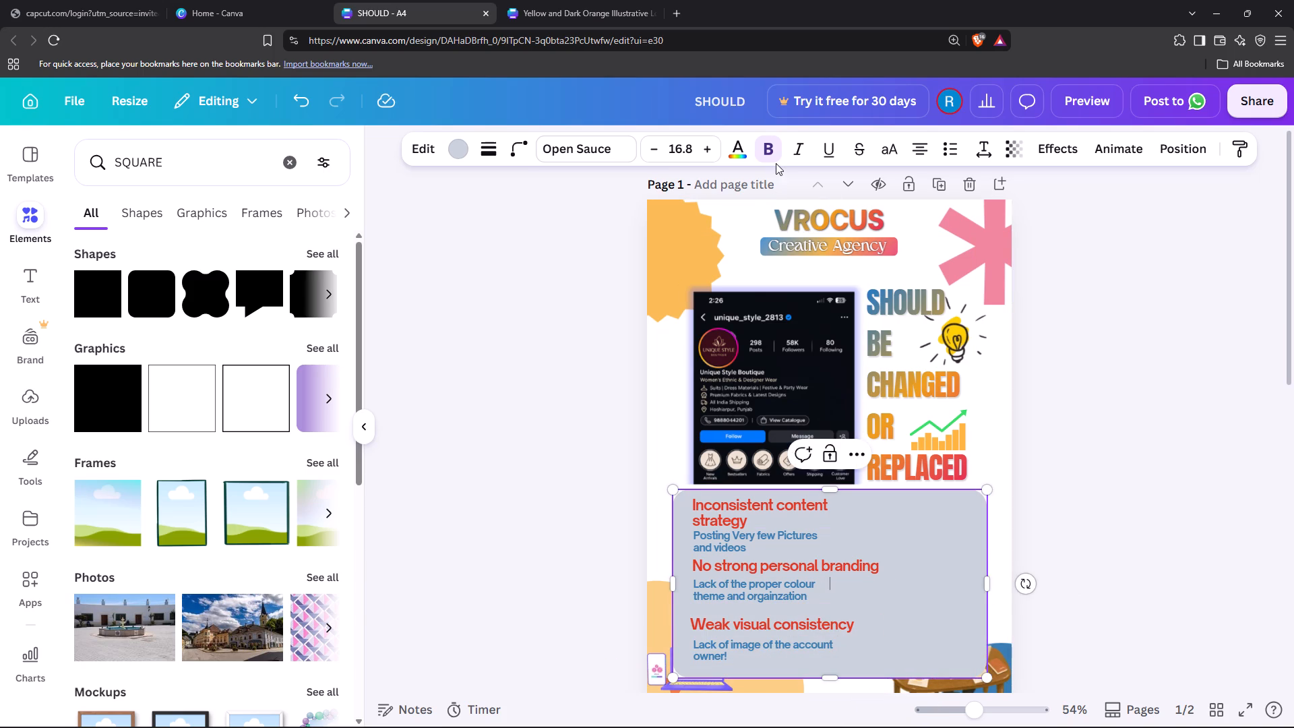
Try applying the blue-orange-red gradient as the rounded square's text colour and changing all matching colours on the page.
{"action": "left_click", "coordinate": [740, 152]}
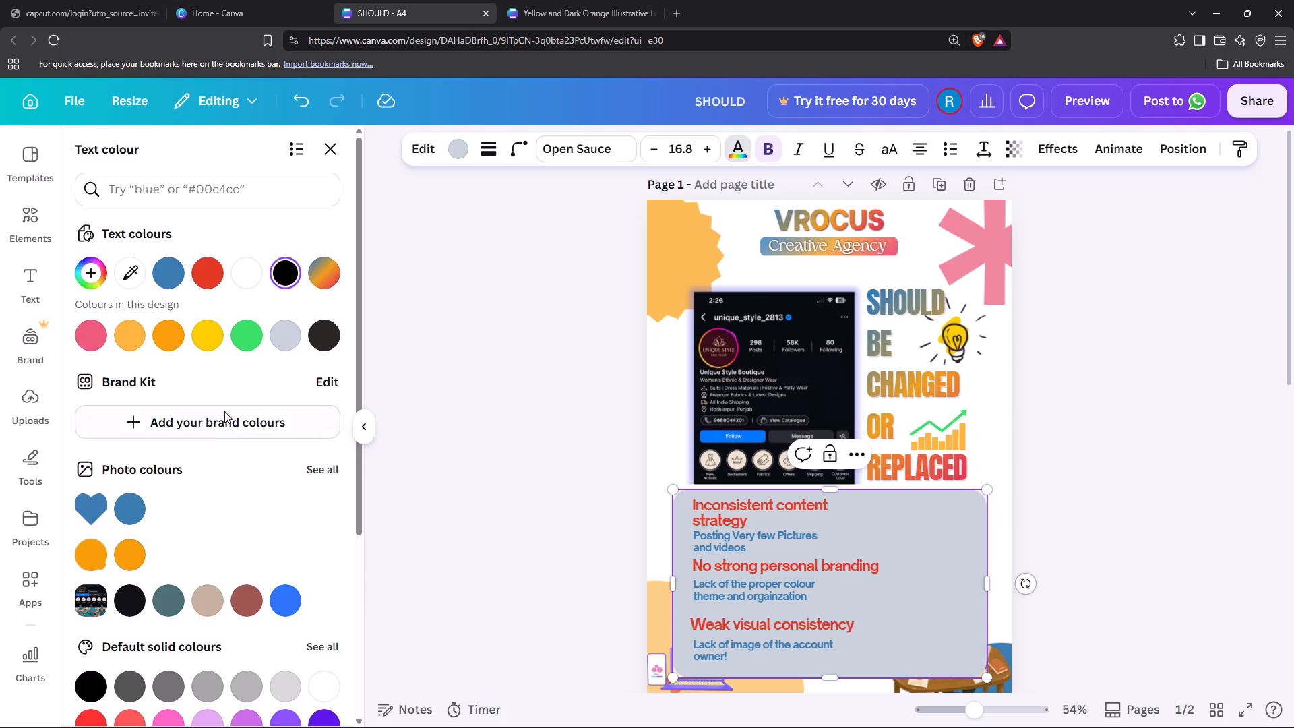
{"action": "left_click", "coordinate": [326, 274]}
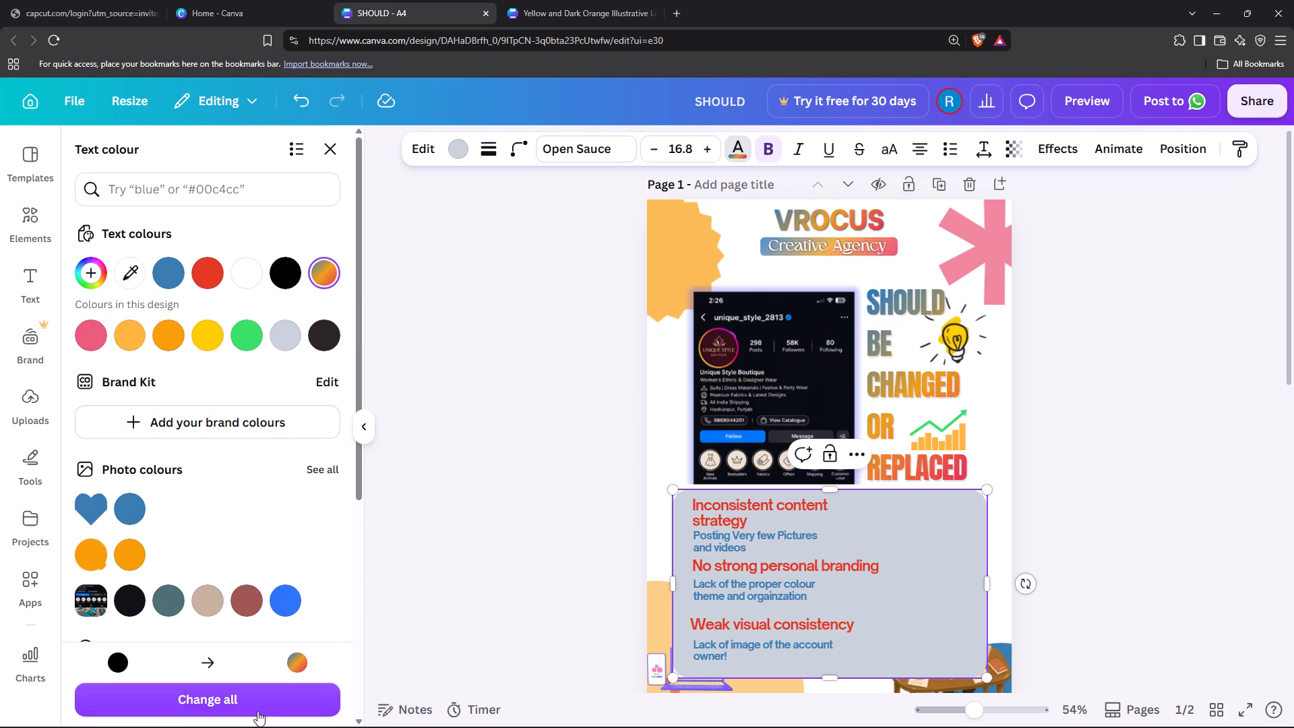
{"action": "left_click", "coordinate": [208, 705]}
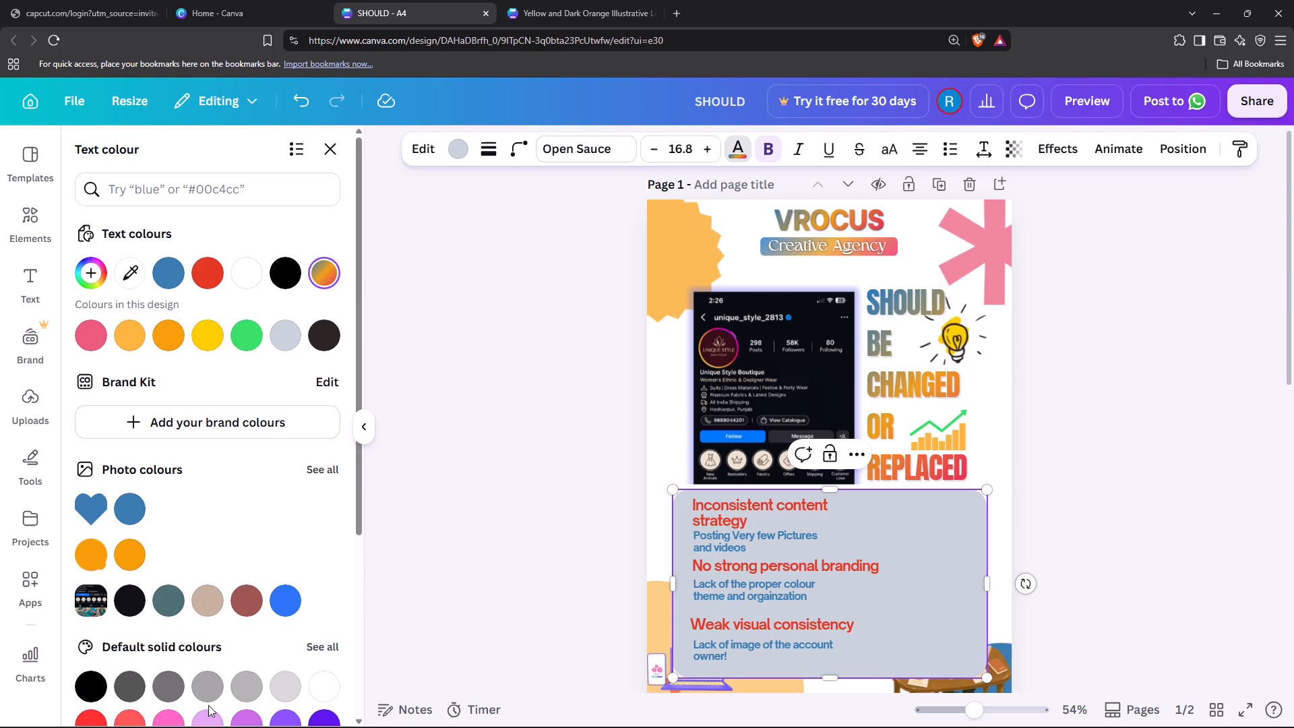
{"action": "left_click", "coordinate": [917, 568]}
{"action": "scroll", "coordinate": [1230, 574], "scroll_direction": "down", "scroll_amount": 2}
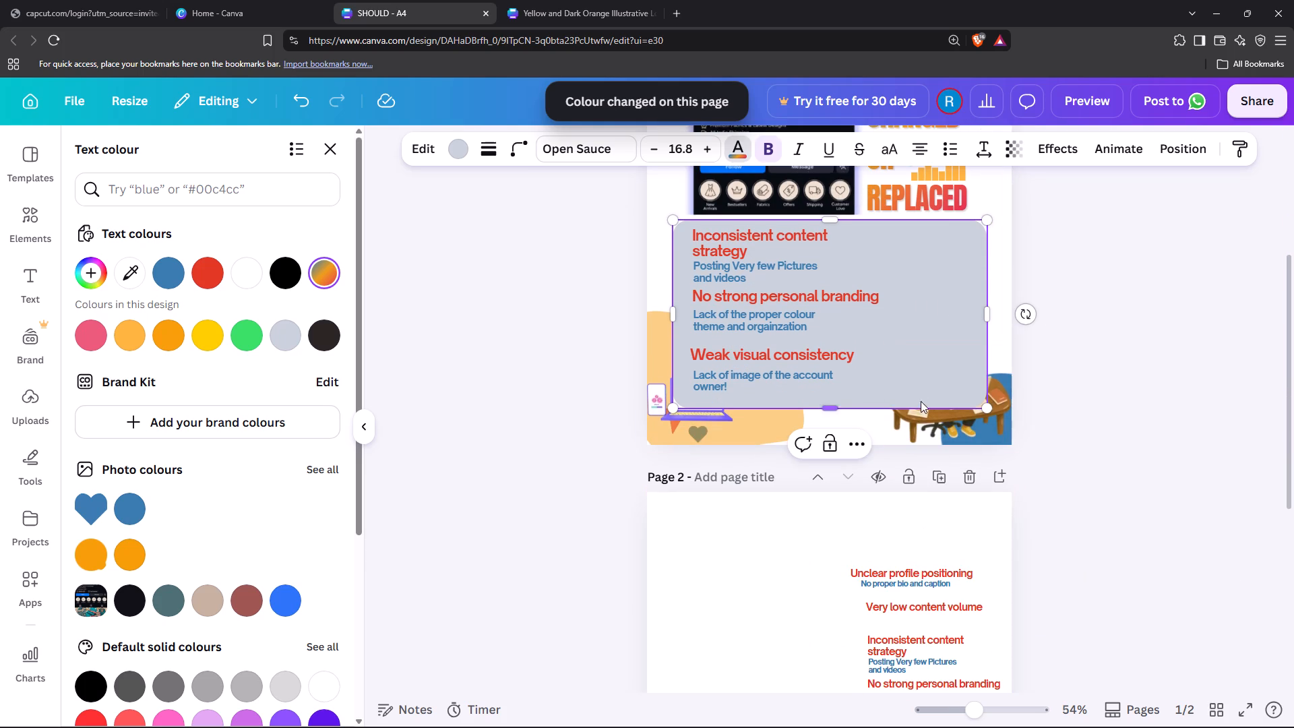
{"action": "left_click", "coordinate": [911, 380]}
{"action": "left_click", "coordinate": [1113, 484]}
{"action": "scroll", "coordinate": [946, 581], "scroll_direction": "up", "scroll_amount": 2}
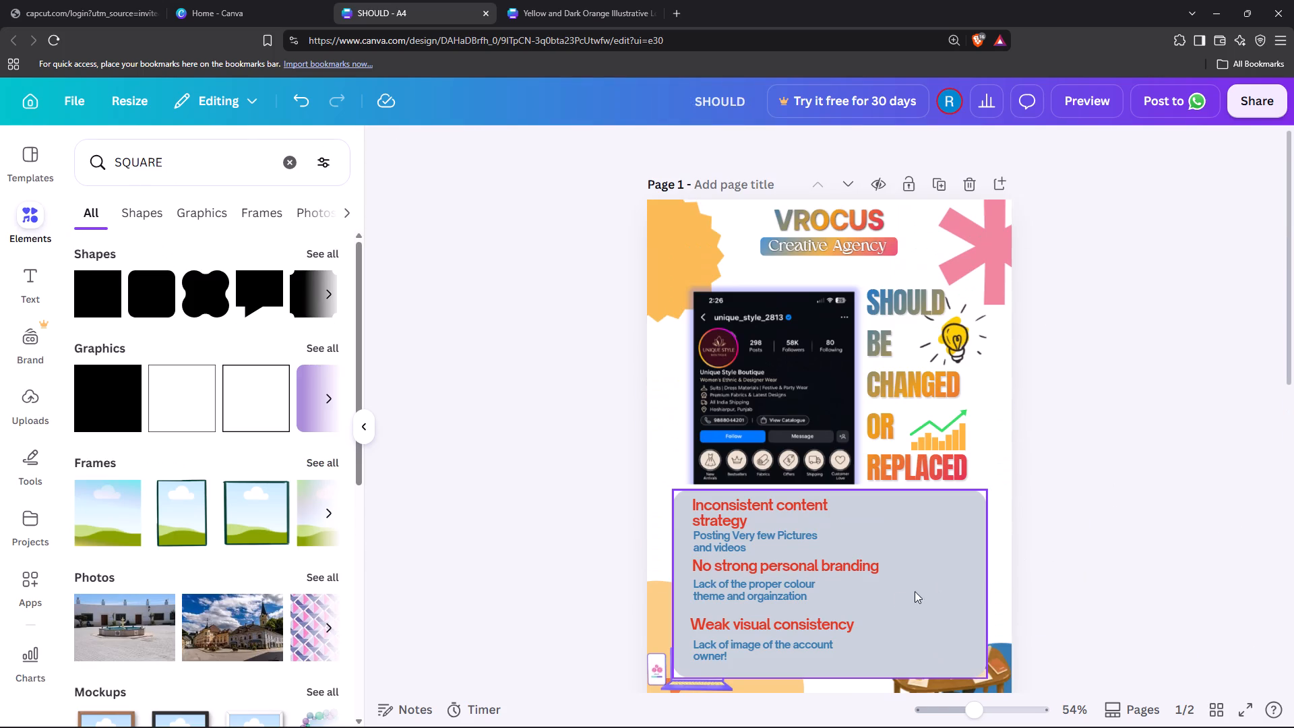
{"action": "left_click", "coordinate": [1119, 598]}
Fill the rounded square with the blue-orange-red gradient and set its transparency to 31.
{"action": "left_click", "coordinate": [960, 592]}
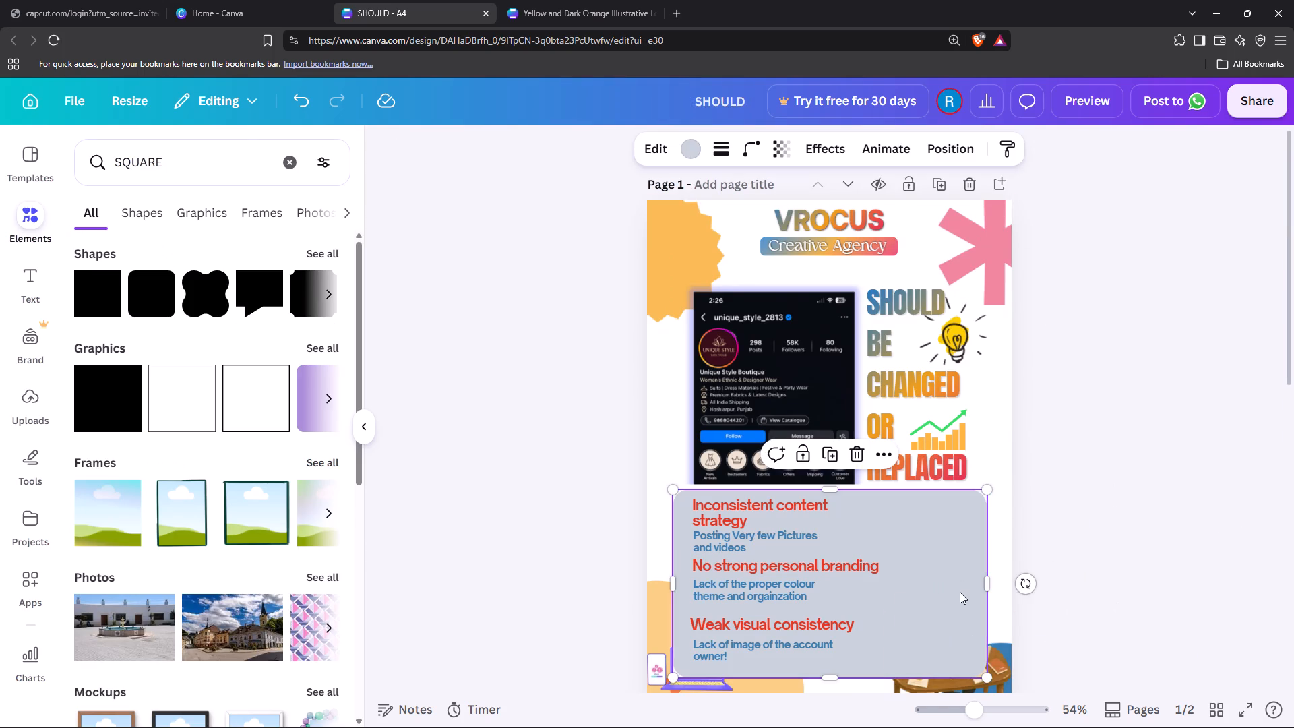
{"action": "left_click", "coordinate": [685, 150]}
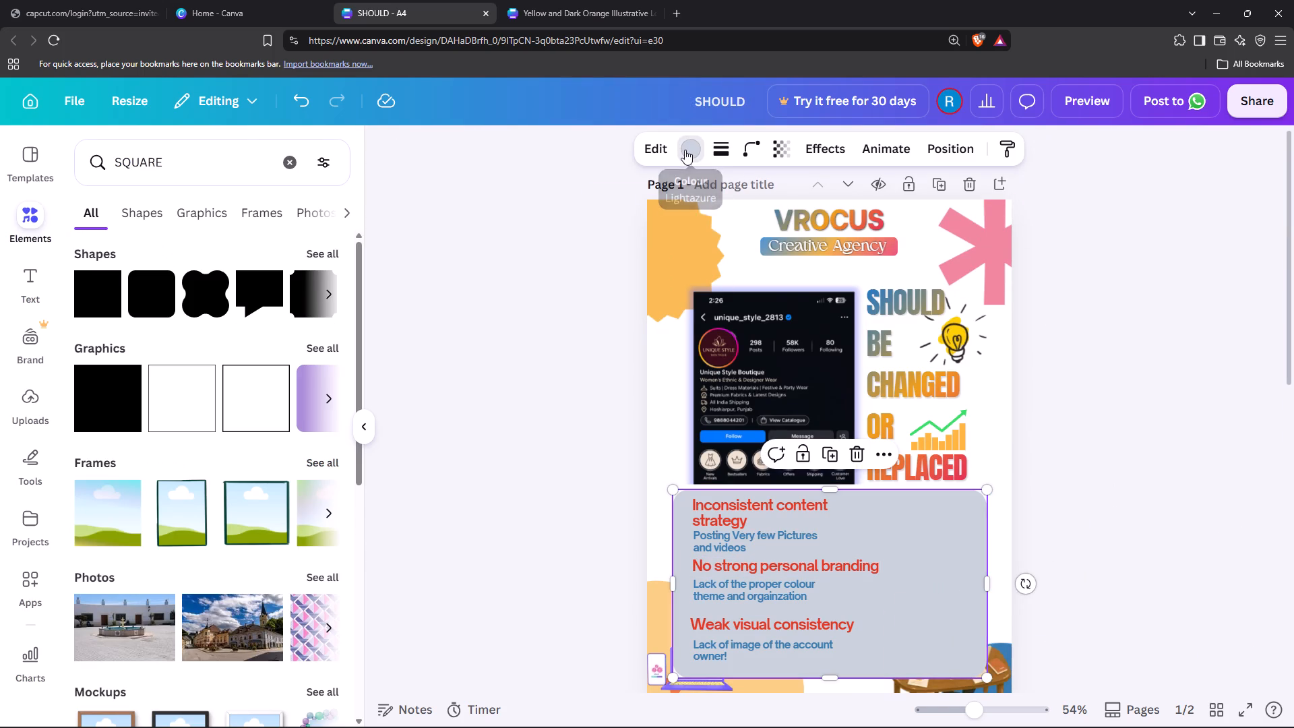
{"action": "left_click", "coordinate": [297, 264]}
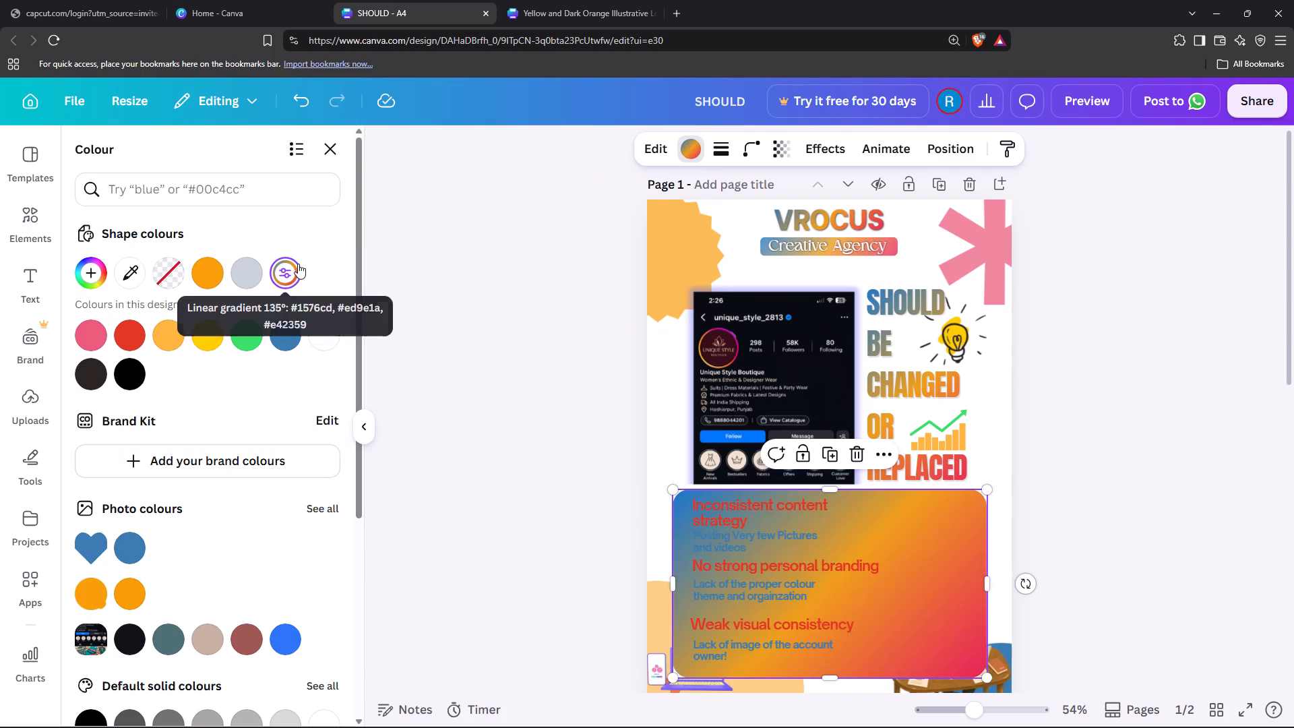
{"action": "left_click", "coordinate": [786, 144]}
{"action": "left_click_drag", "start_coordinate": [787, 222], "coordinate": [757, 224]}
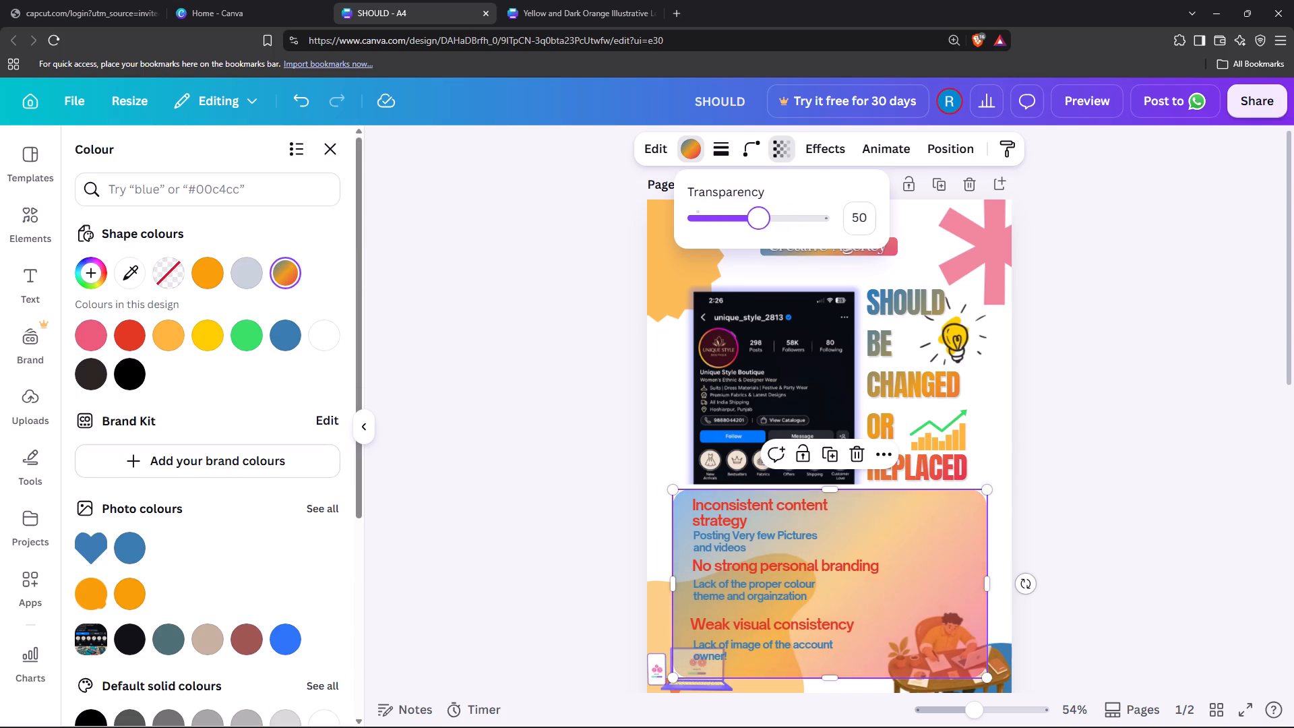
{"action": "left_click_drag", "start_coordinate": [757, 224], "coordinate": [735, 226]}
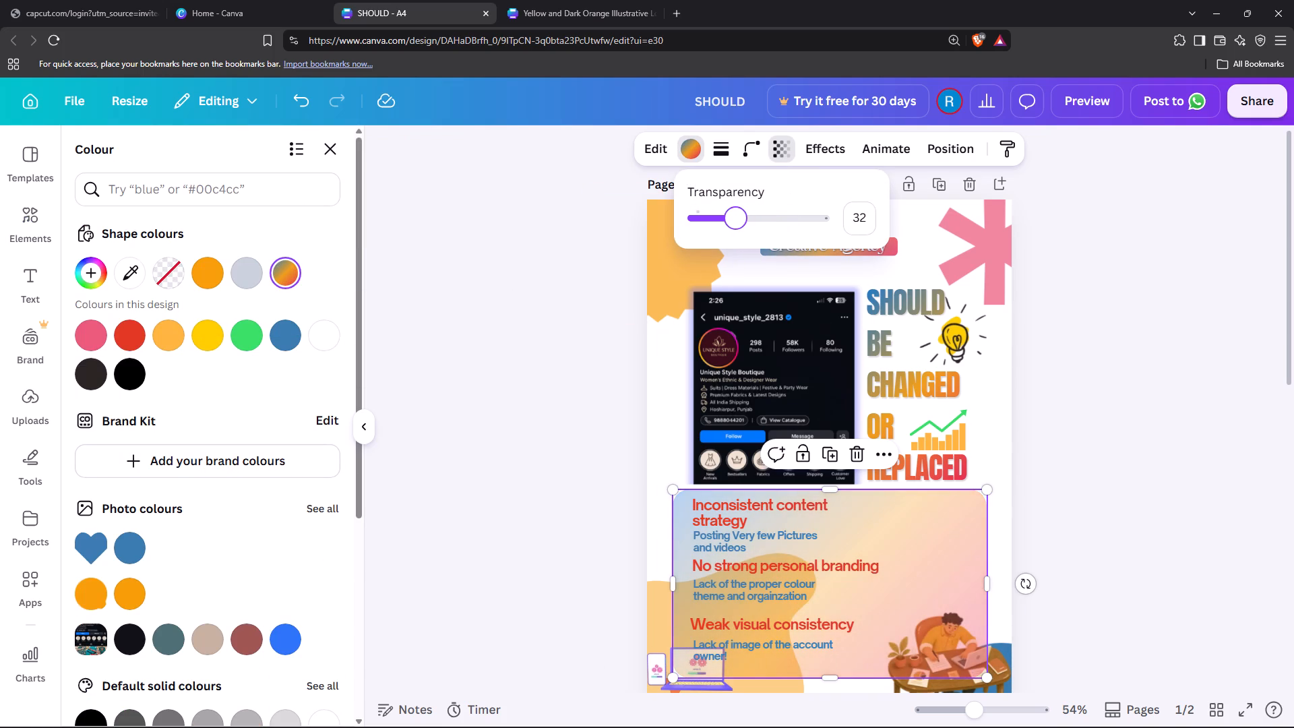
{"action": "left_click_drag", "start_coordinate": [735, 226], "coordinate": [735, 227]}
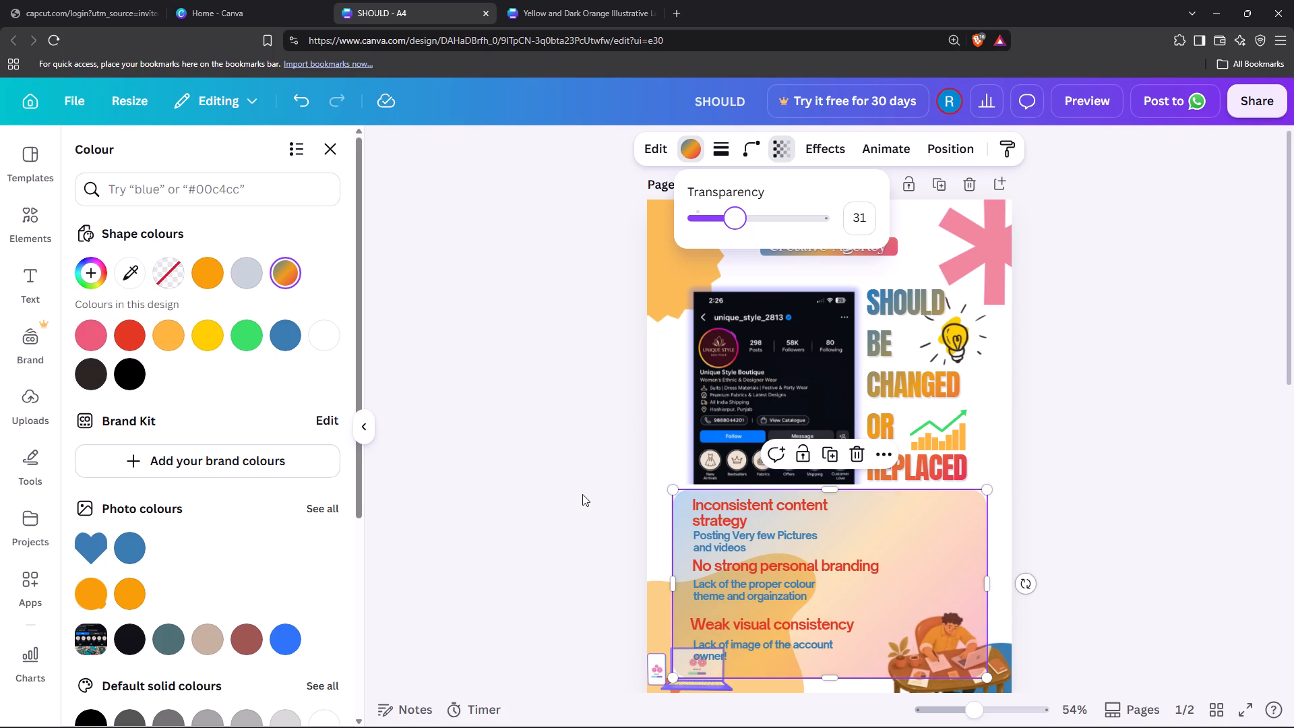
{"action": "left_click", "coordinate": [582, 494]}
{"action": "left_click", "coordinate": [1008, 510]}
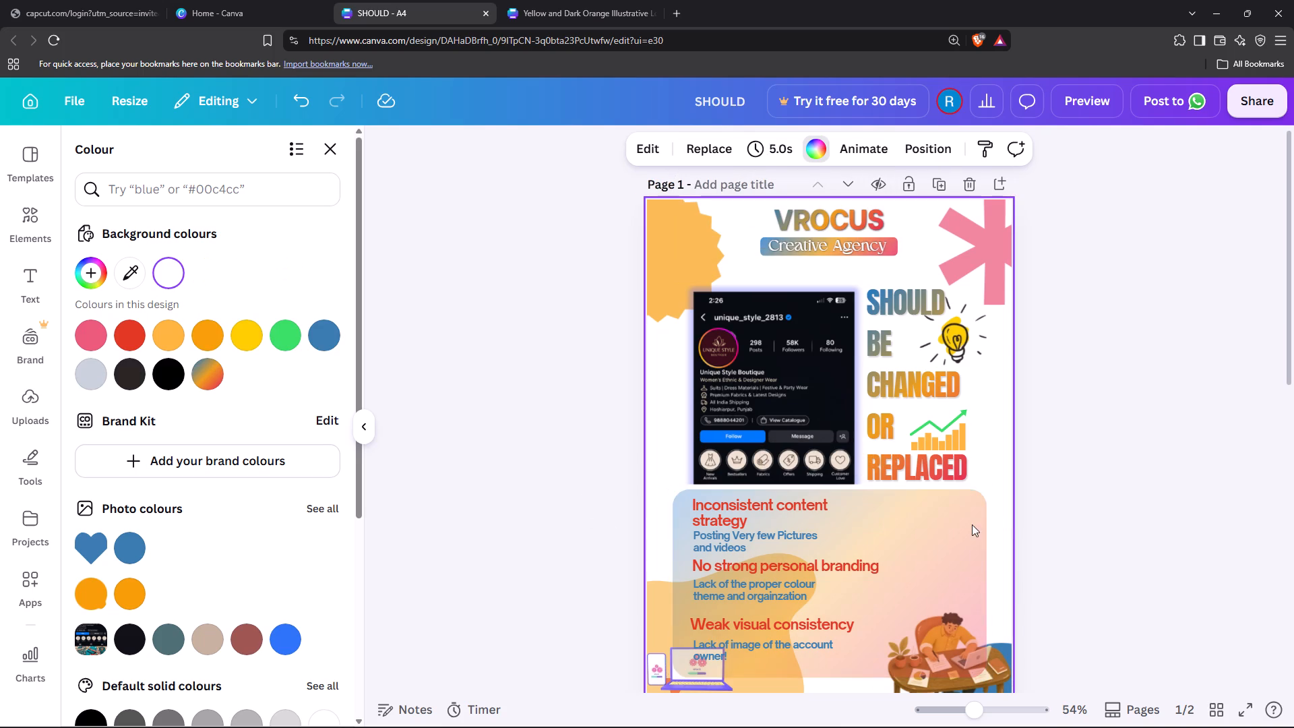
{"action": "left_click", "coordinate": [1116, 537]}
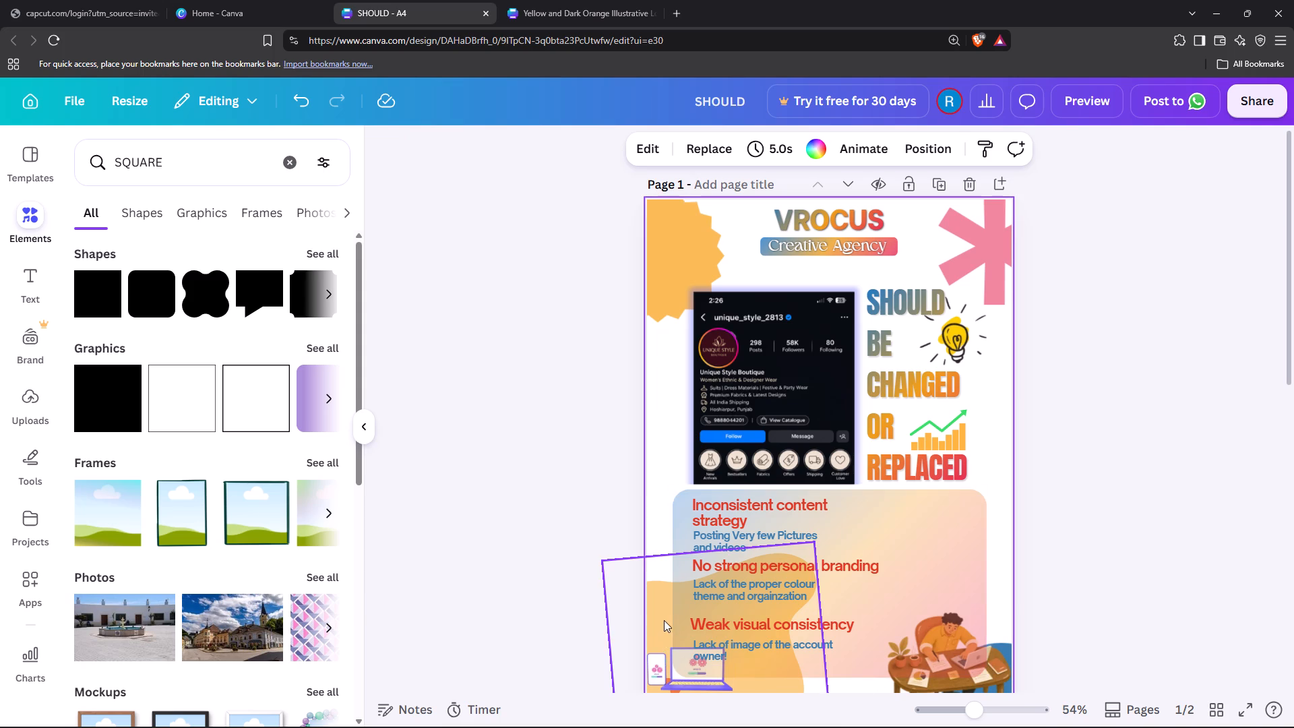
Move the orange blob from the page's lower-left corner to its right edge, partly overlapping the gradient rounded square above the desk illustration.
{"action": "left_click_drag", "start_coordinate": [664, 618], "coordinate": [597, 674]}
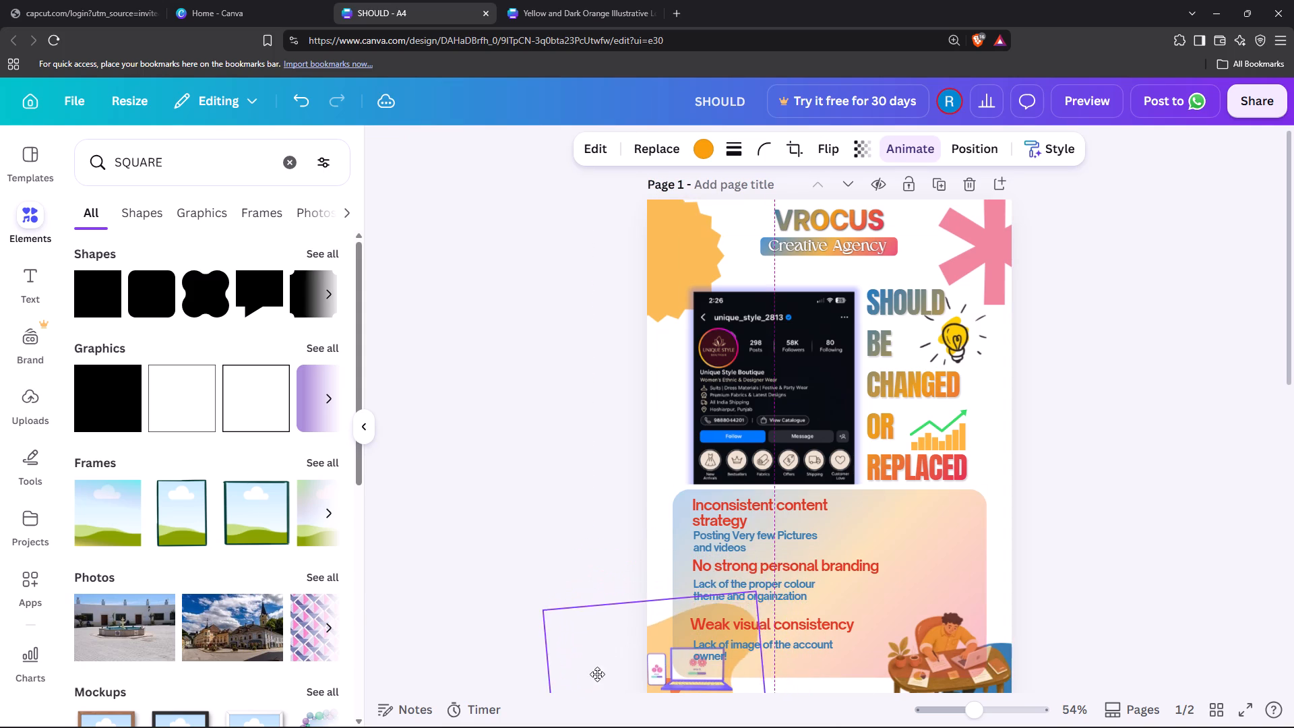
{"action": "left_click_drag", "start_coordinate": [597, 674], "coordinate": [603, 691]}
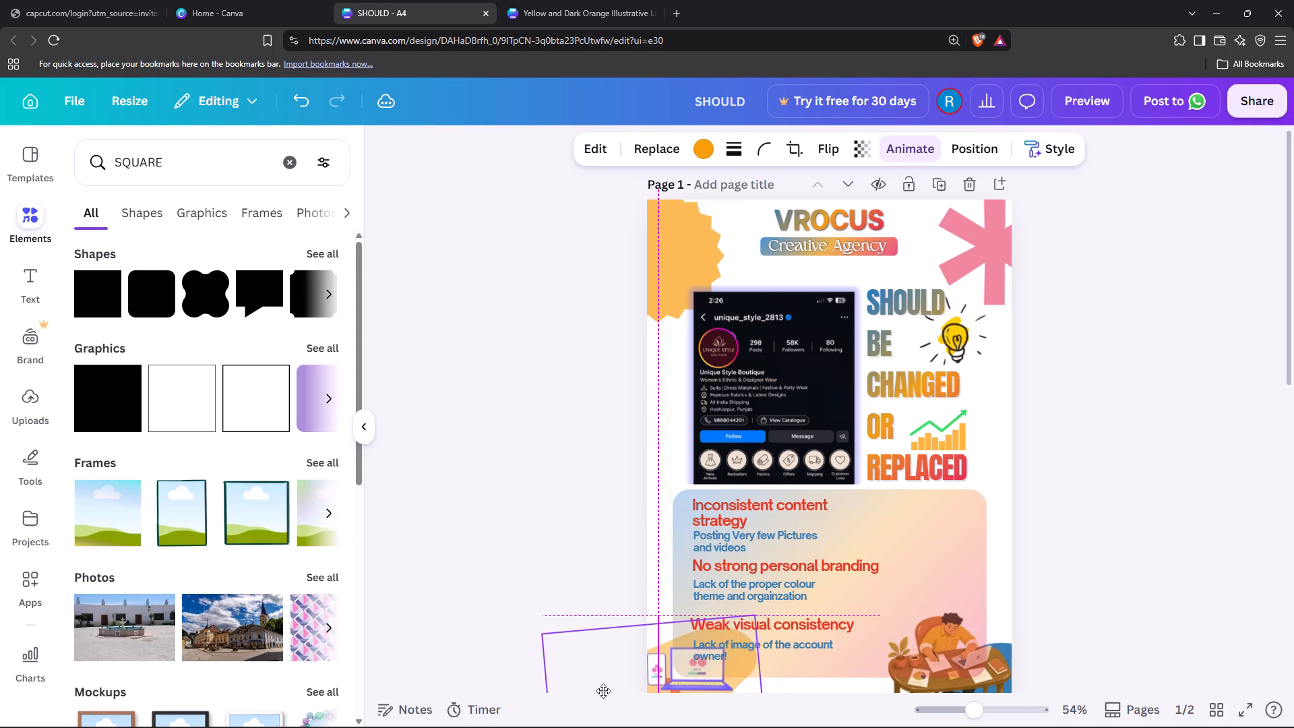
{"action": "left_click_drag", "start_coordinate": [603, 691], "coordinate": [653, 719]}
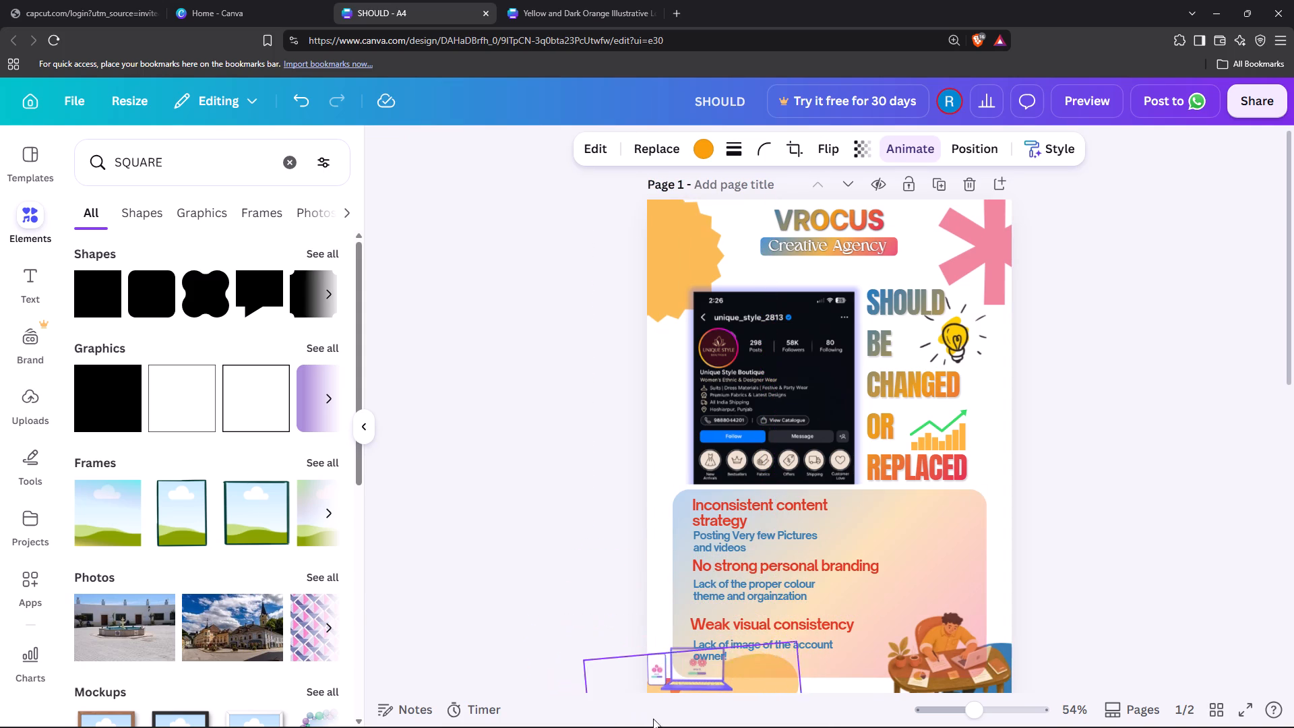
{"action": "left_click_drag", "start_coordinate": [653, 719], "coordinate": [1111, 384]}
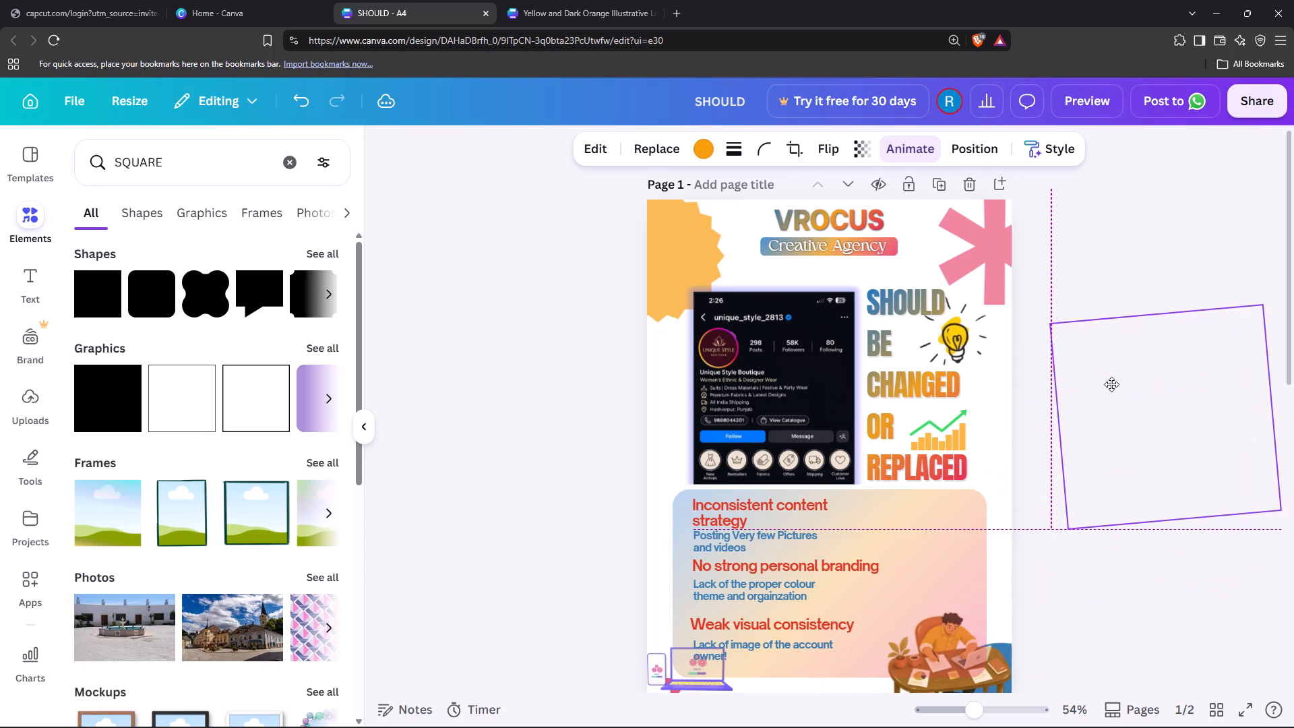
{"action": "left_click_drag", "start_coordinate": [1111, 384], "coordinate": [590, 425]}
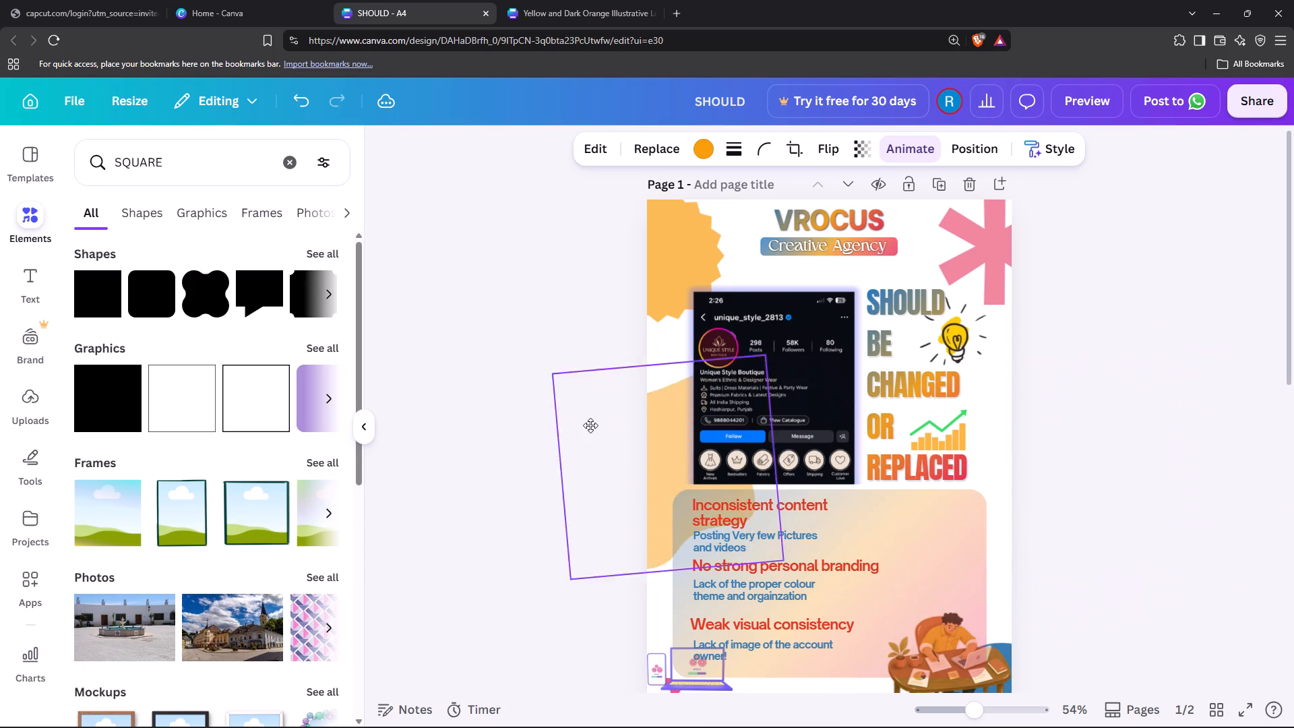
{"action": "left_click_drag", "start_coordinate": [590, 425], "coordinate": [1028, 487]}
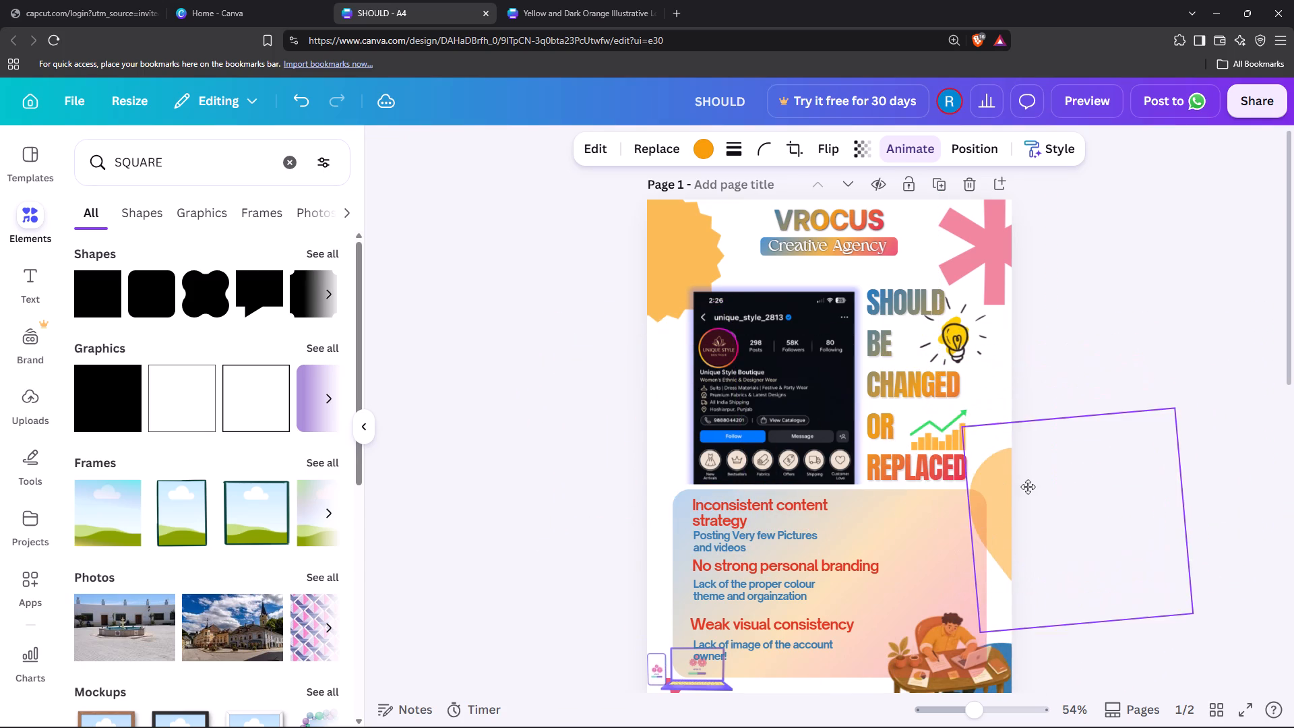
{"action": "left_click_drag", "start_coordinate": [1028, 487], "coordinate": [1041, 434]}
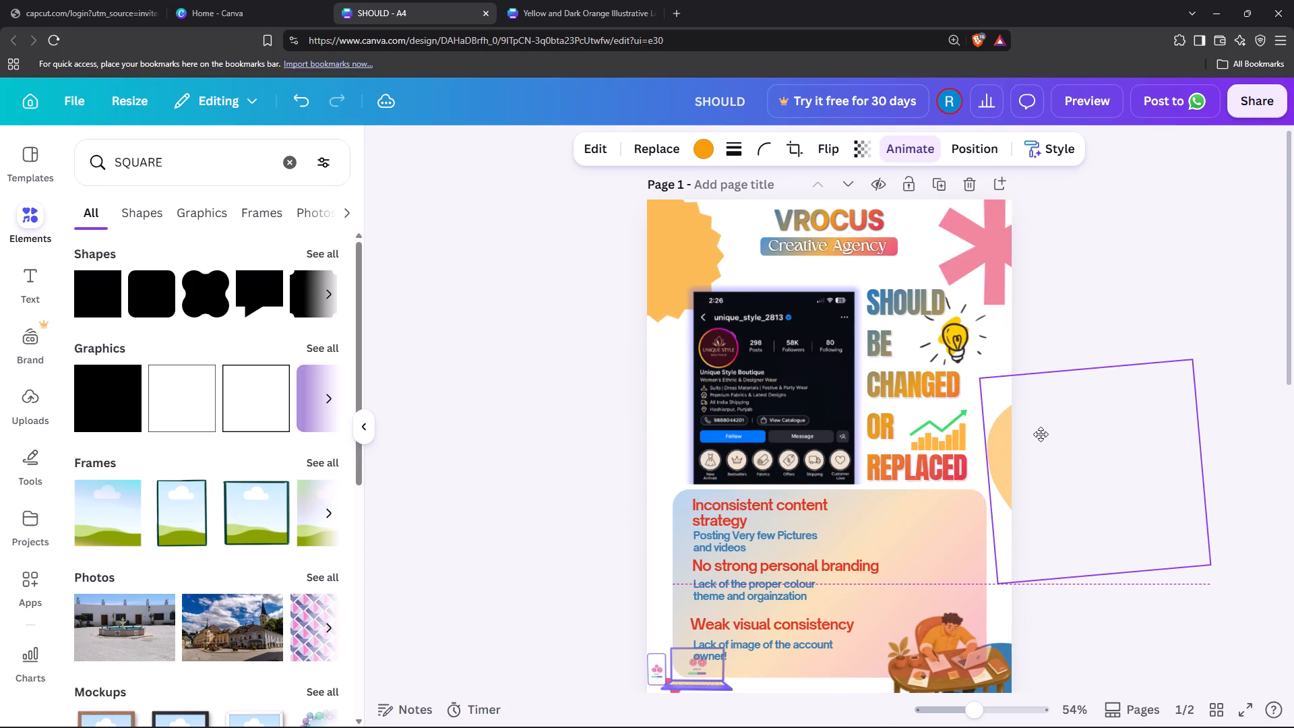
{"action": "left_click_drag", "start_coordinate": [1041, 434], "coordinate": [1043, 458]}
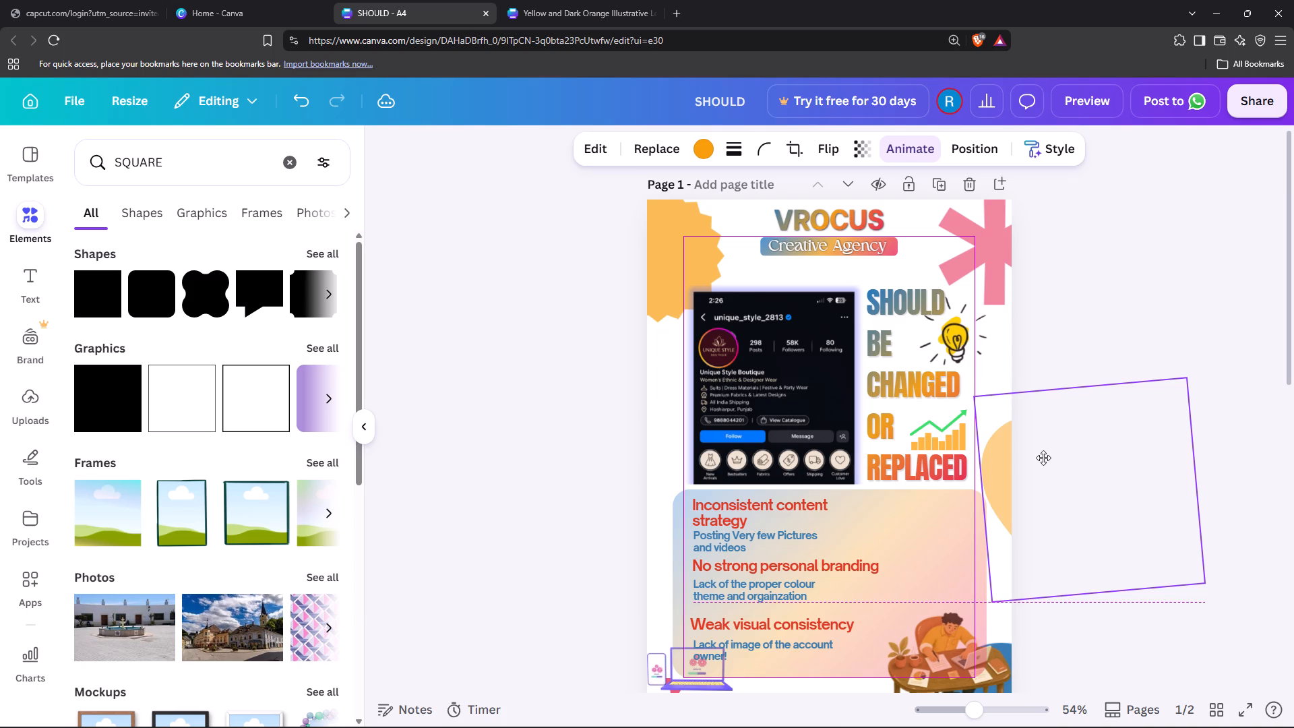
{"action": "left_click_drag", "start_coordinate": [1043, 458], "coordinate": [1043, 508]}
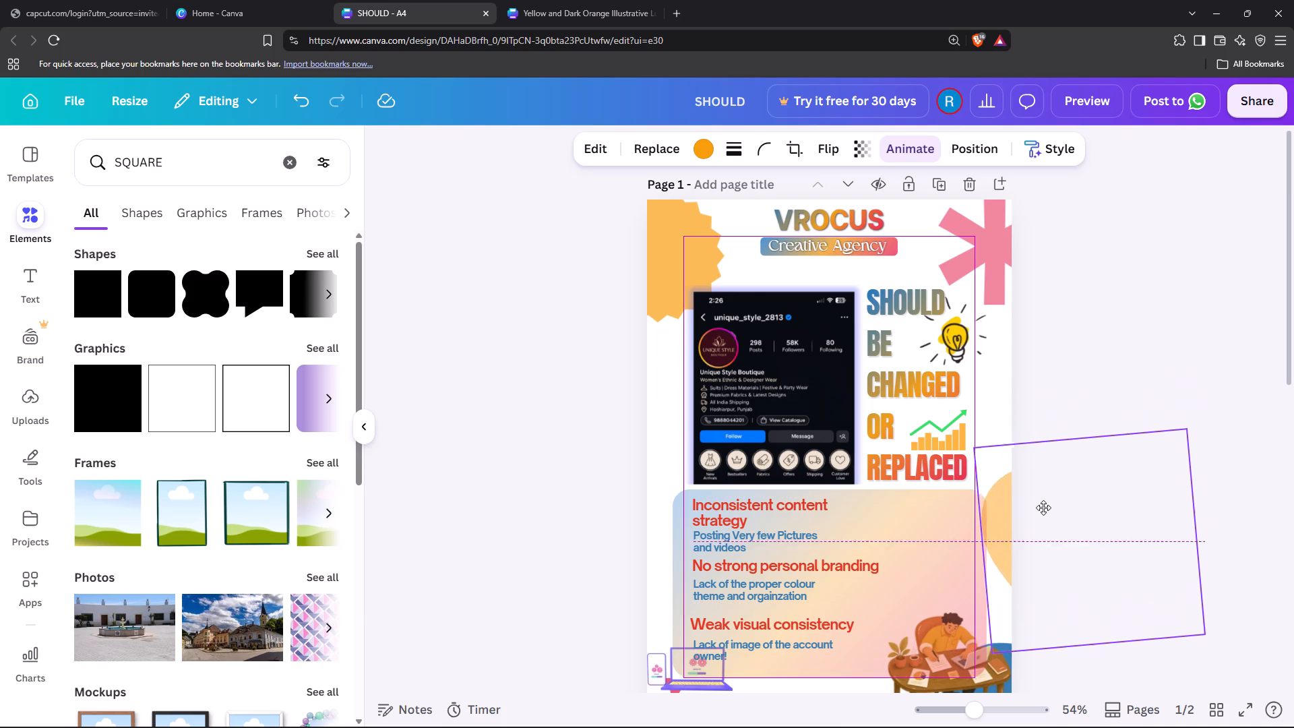
{"action": "left_click_drag", "start_coordinate": [1043, 508], "coordinate": [1016, 515]}
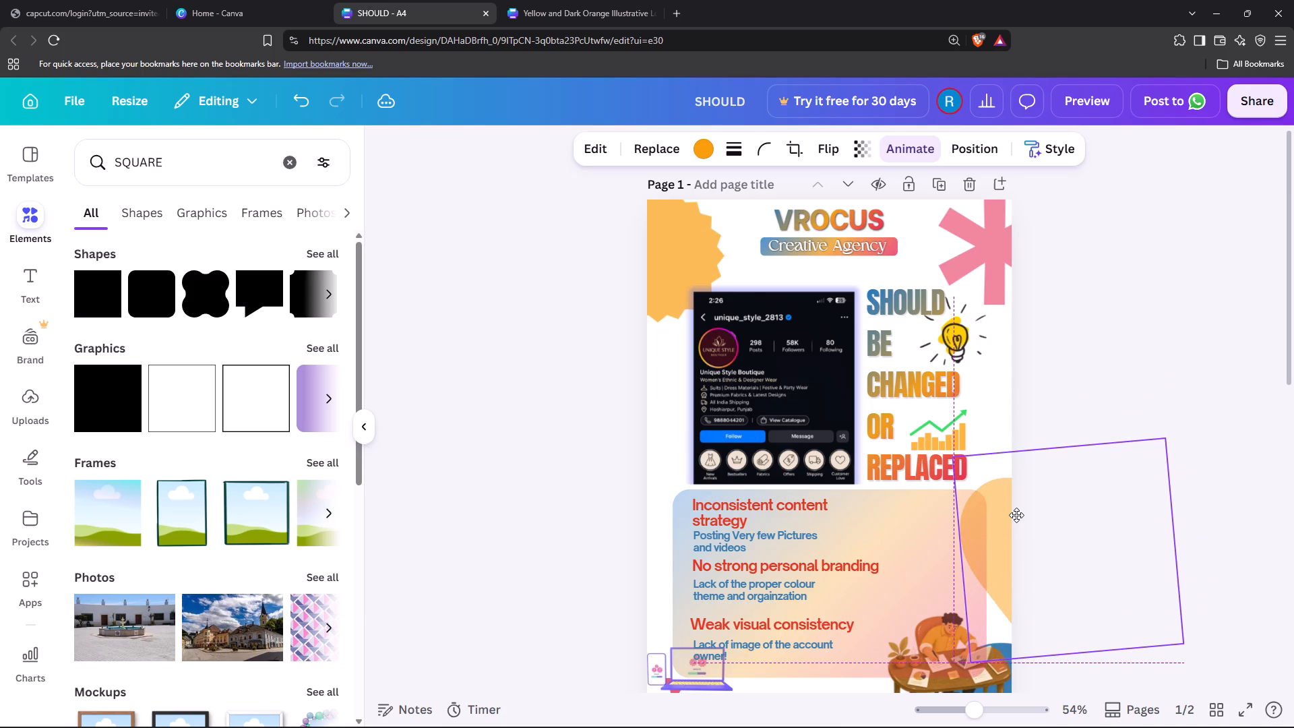
{"action": "left_click_drag", "start_coordinate": [1016, 515], "coordinate": [1006, 514]}
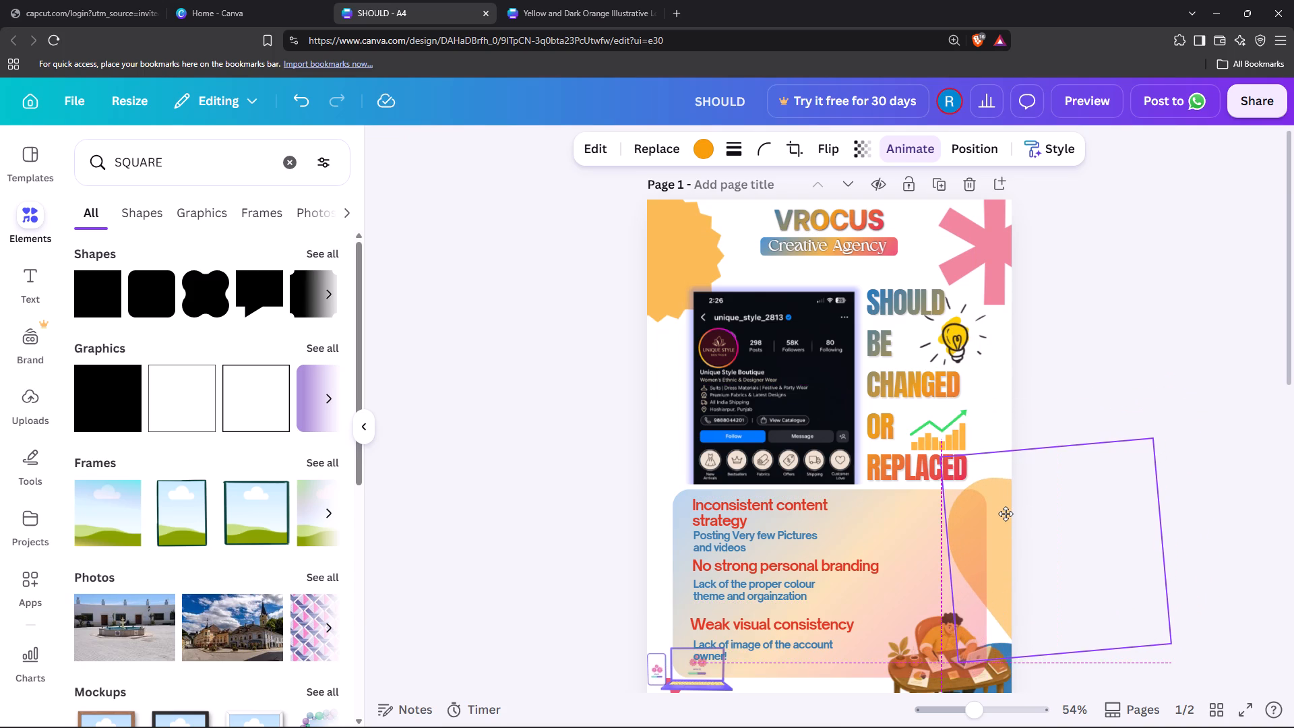
{"action": "left_click_drag", "start_coordinate": [1006, 514], "coordinate": [1006, 513]}
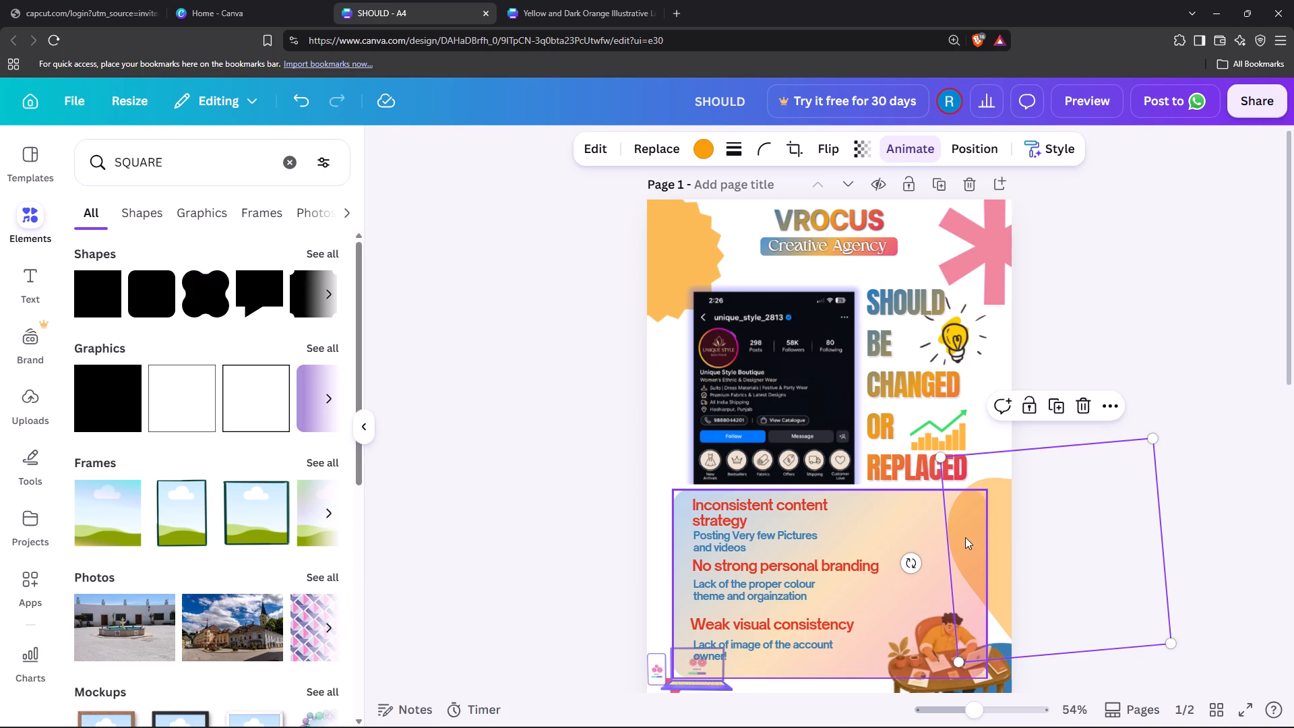
{"action": "left_click", "coordinate": [1271, 355]}
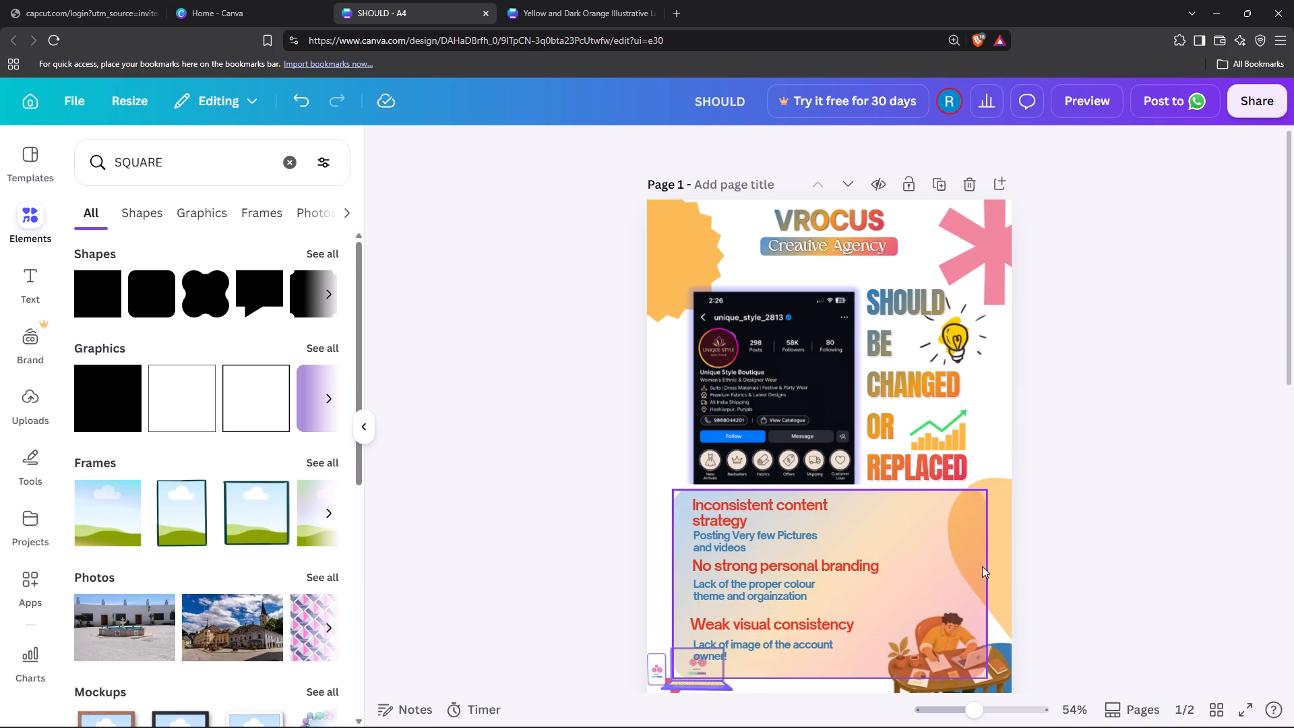
Change the font of all six profile-issue headings and descriptions on the gradient rounded square to Archivo Black.
{"action": "left_click", "coordinate": [760, 521]}
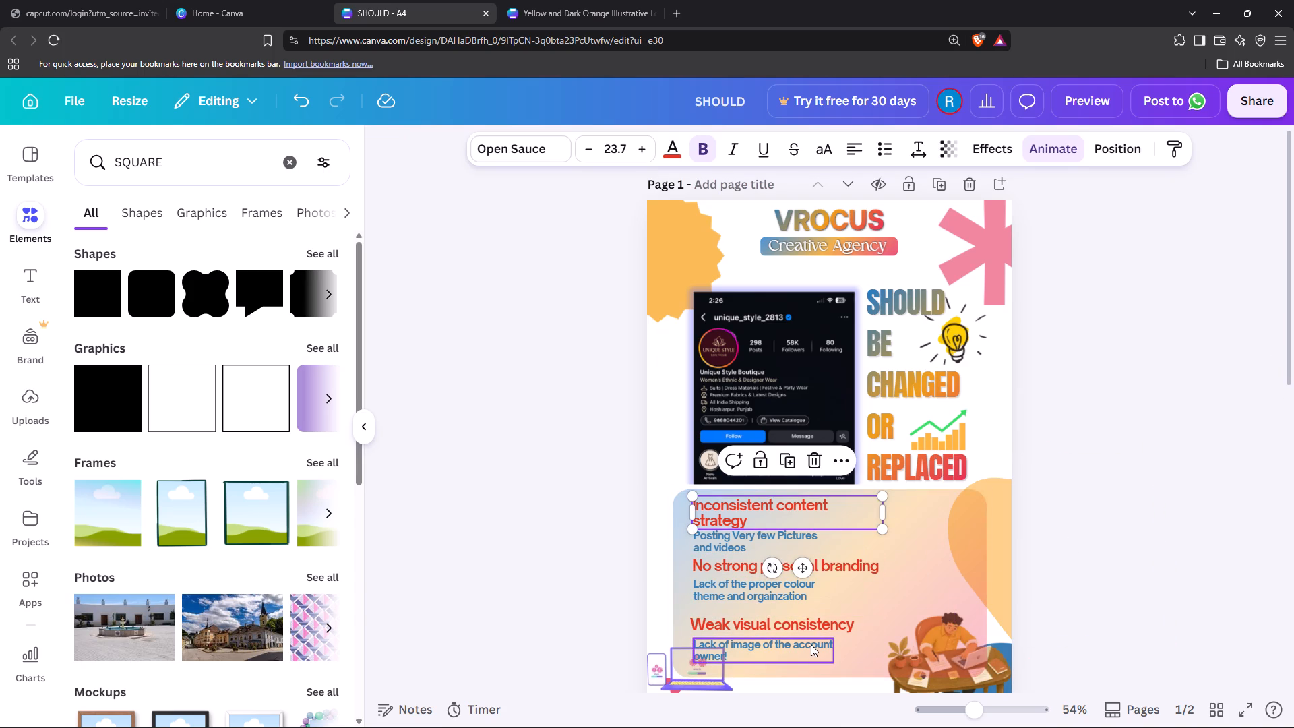
{"action": "left_click", "coordinate": [809, 644], "text": "ctrl"}
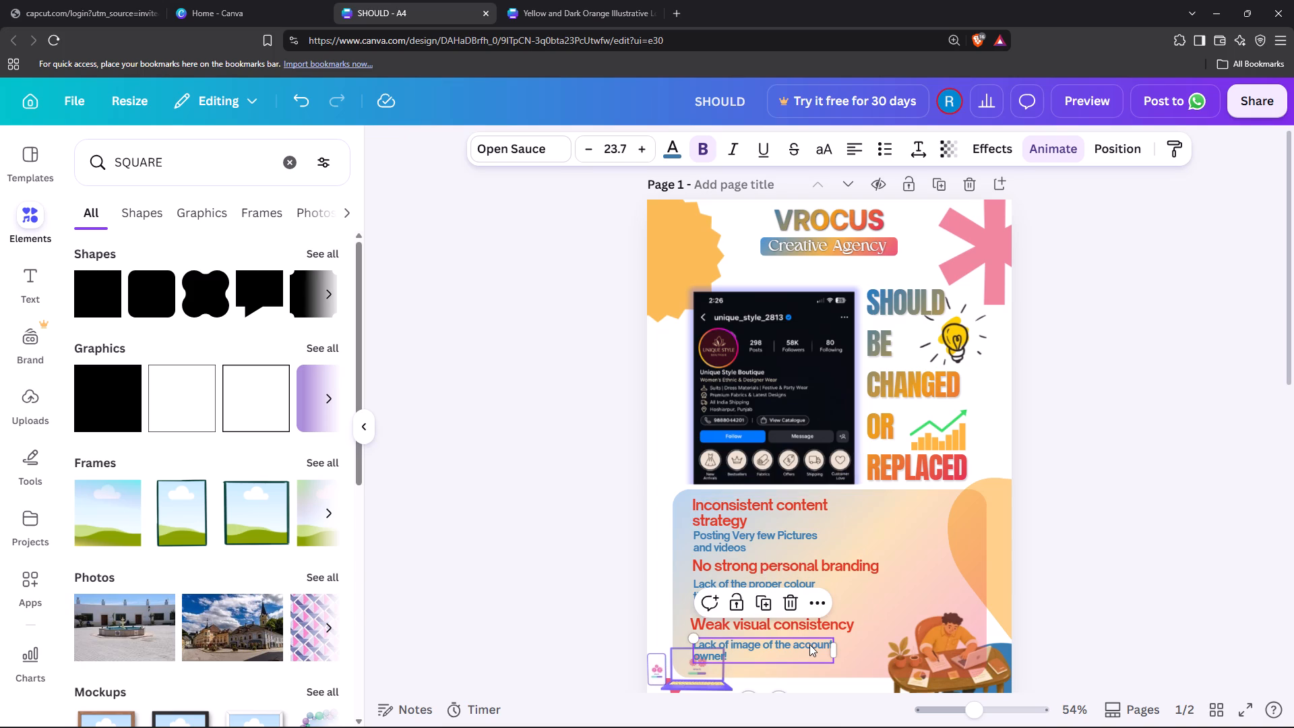
{"action": "left_click", "coordinate": [805, 634], "text": "ctrl"}
{"action": "left_click", "coordinate": [799, 644], "text": "ctrl"}
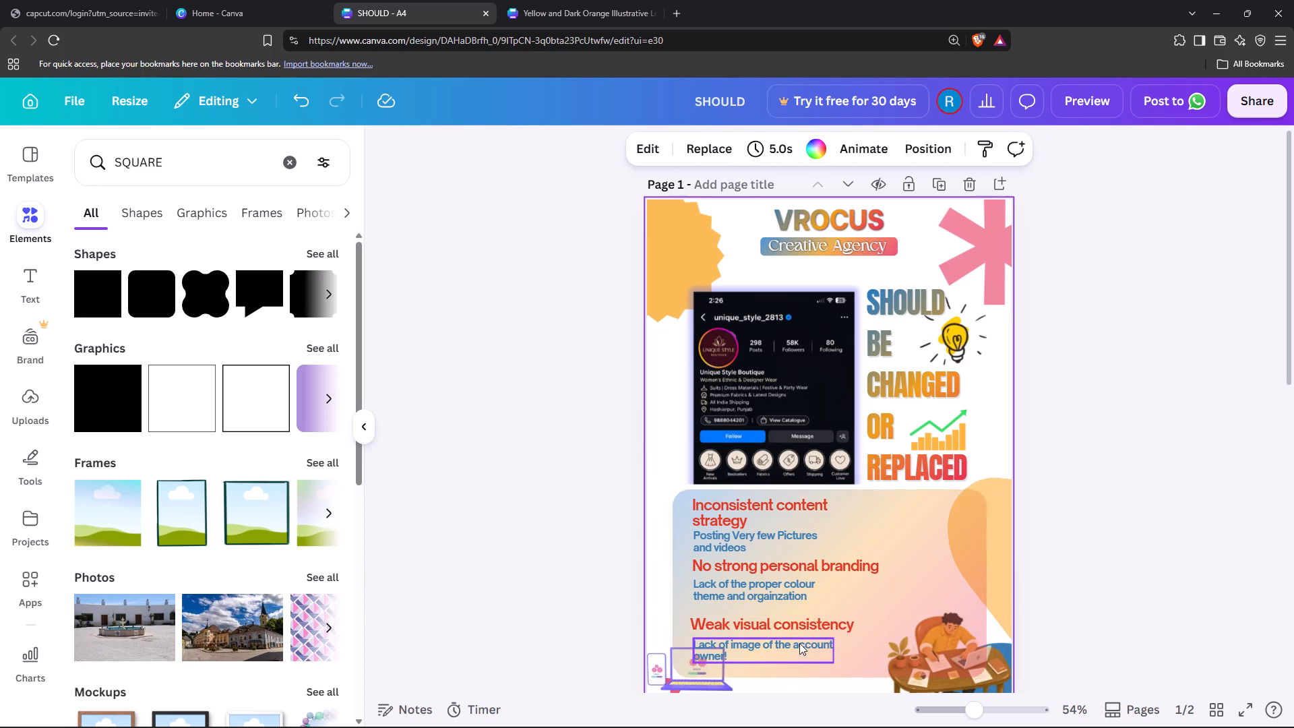
{"action": "left_click", "coordinate": [785, 633], "text": "shift"}
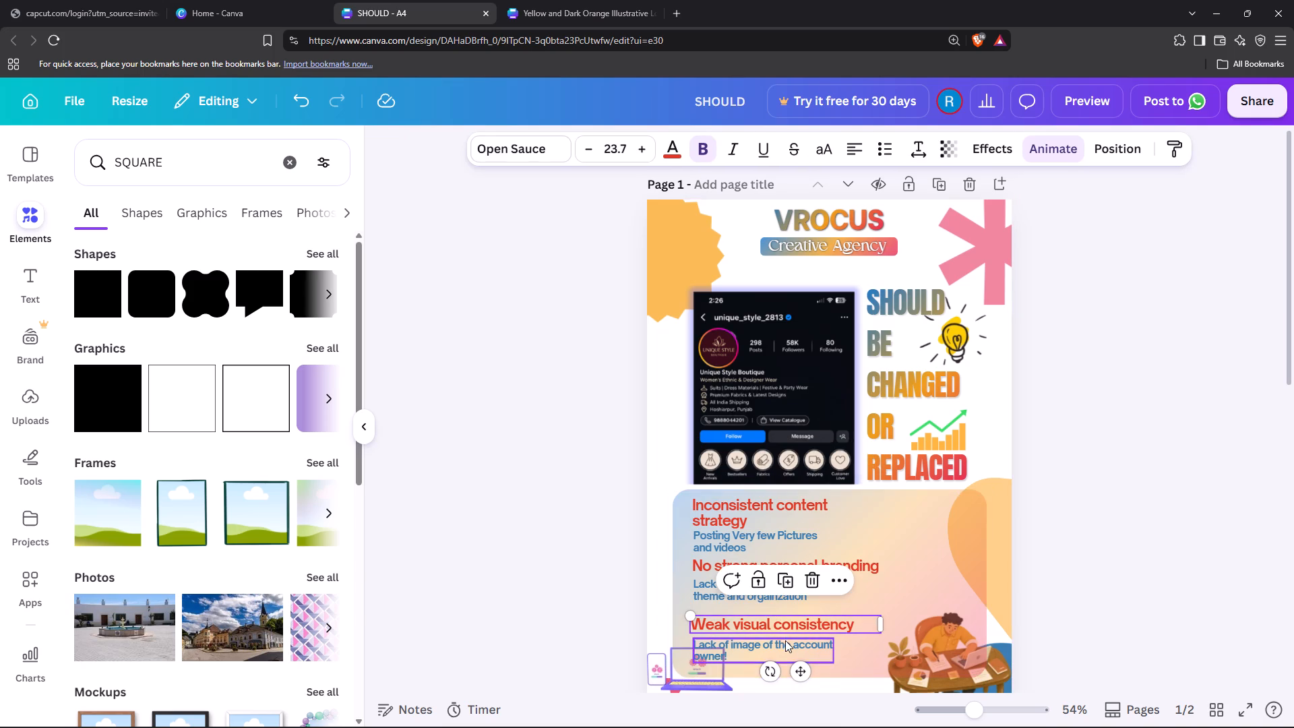
{"action": "left_click", "coordinate": [786, 642], "text": "shift"}
{"action": "left_click", "coordinate": [710, 597], "text": "shift"}
{"action": "left_click", "coordinate": [706, 567], "text": "shift"}
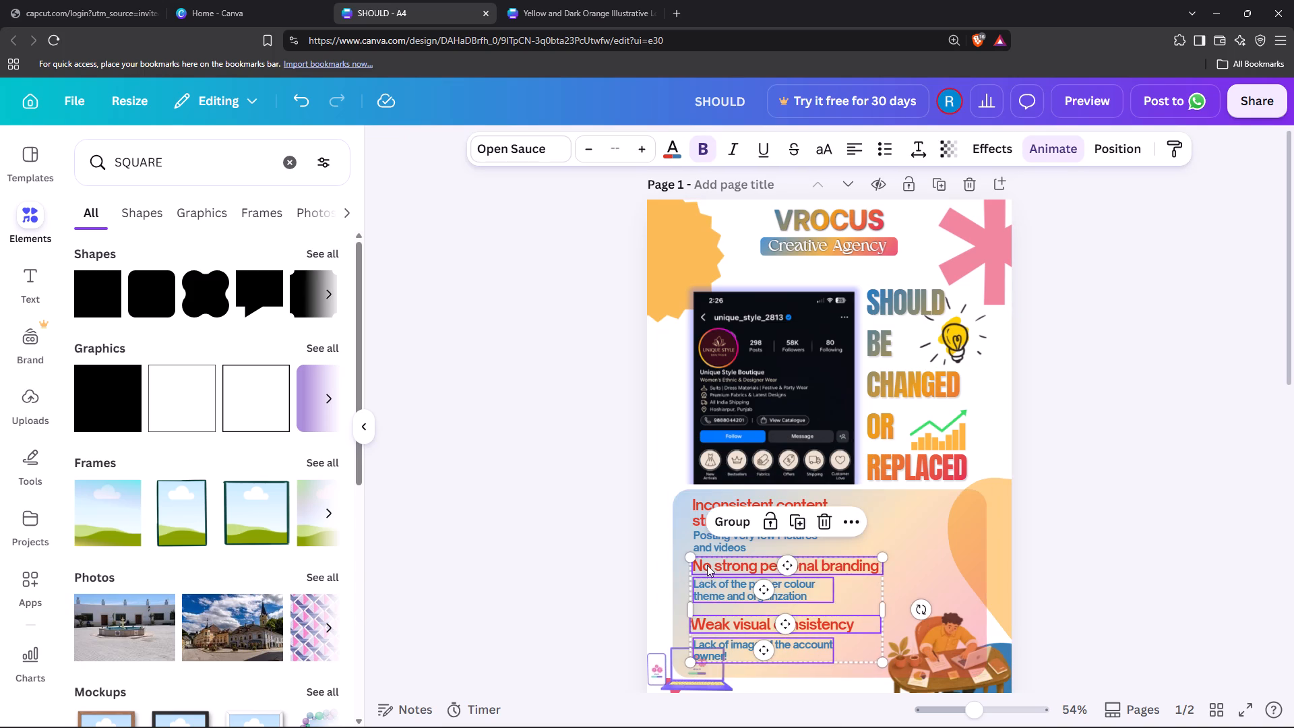
{"action": "left_click", "coordinate": [708, 545], "text": "shift"}
{"action": "left_click", "coordinate": [701, 514], "text": "shift"}
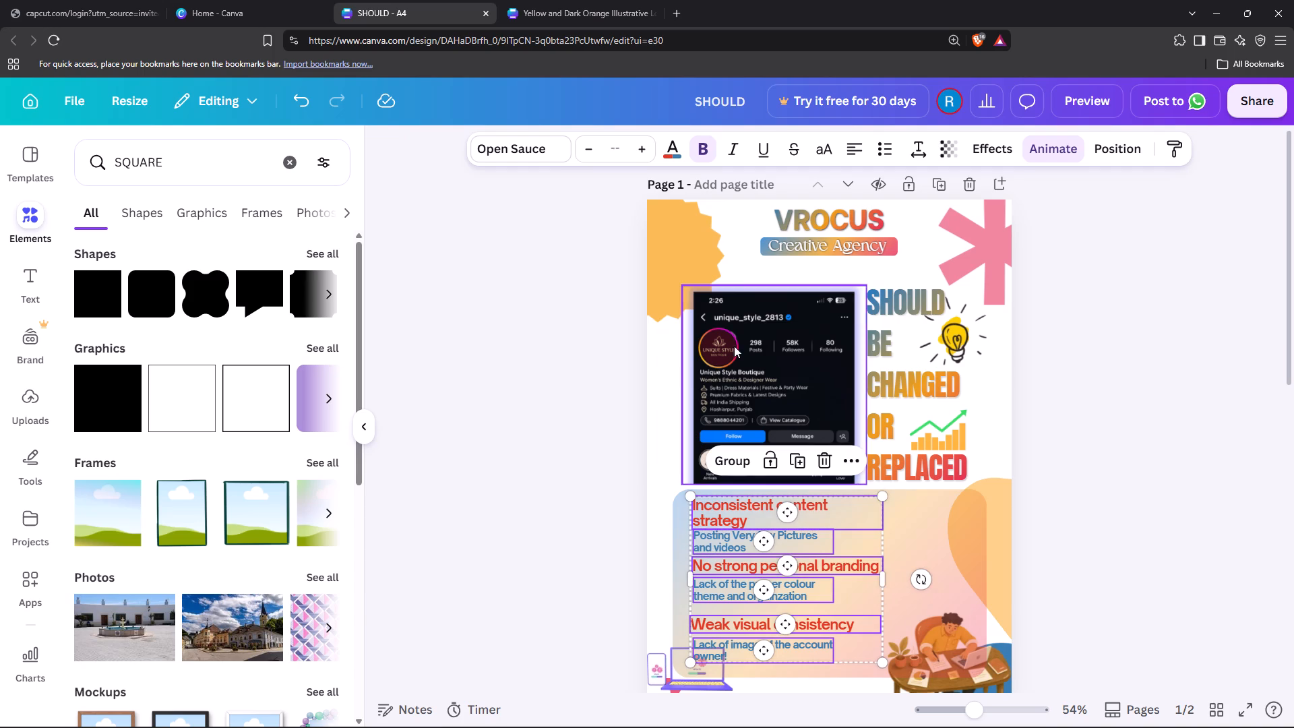
{"action": "left_click", "coordinate": [541, 154]}
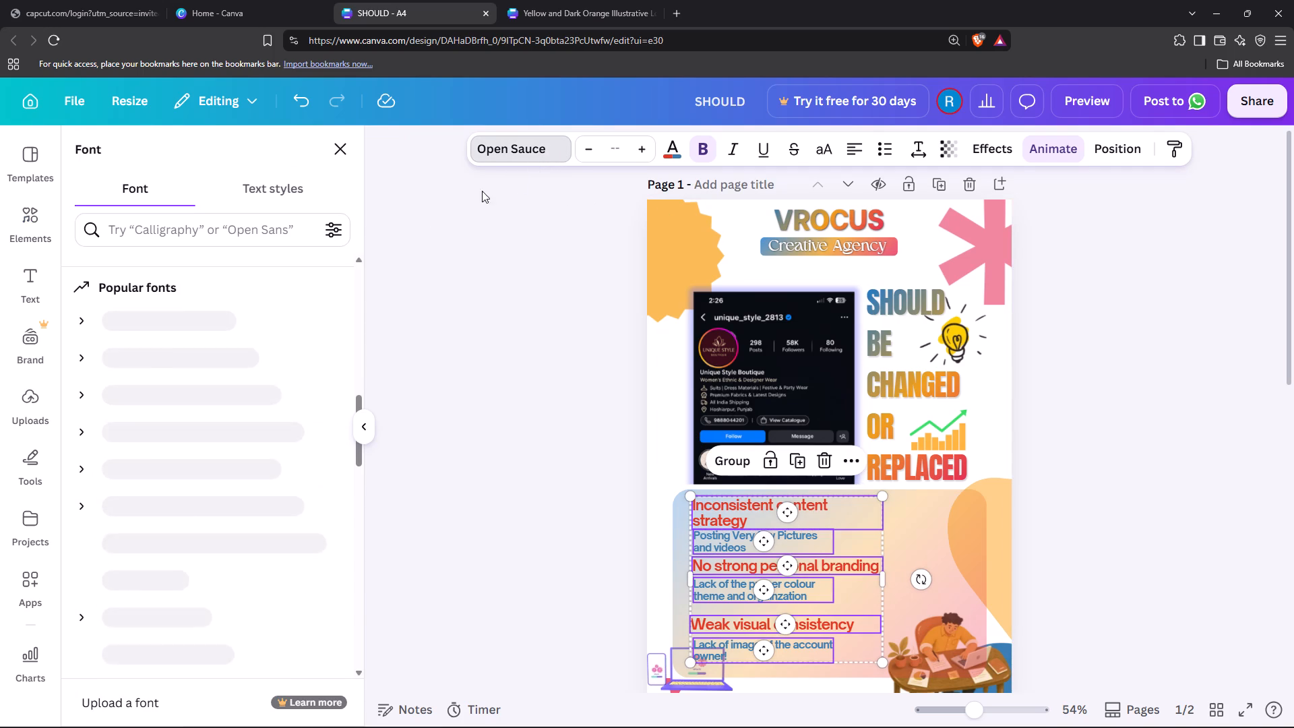
{"action": "left_click", "coordinate": [185, 609]}
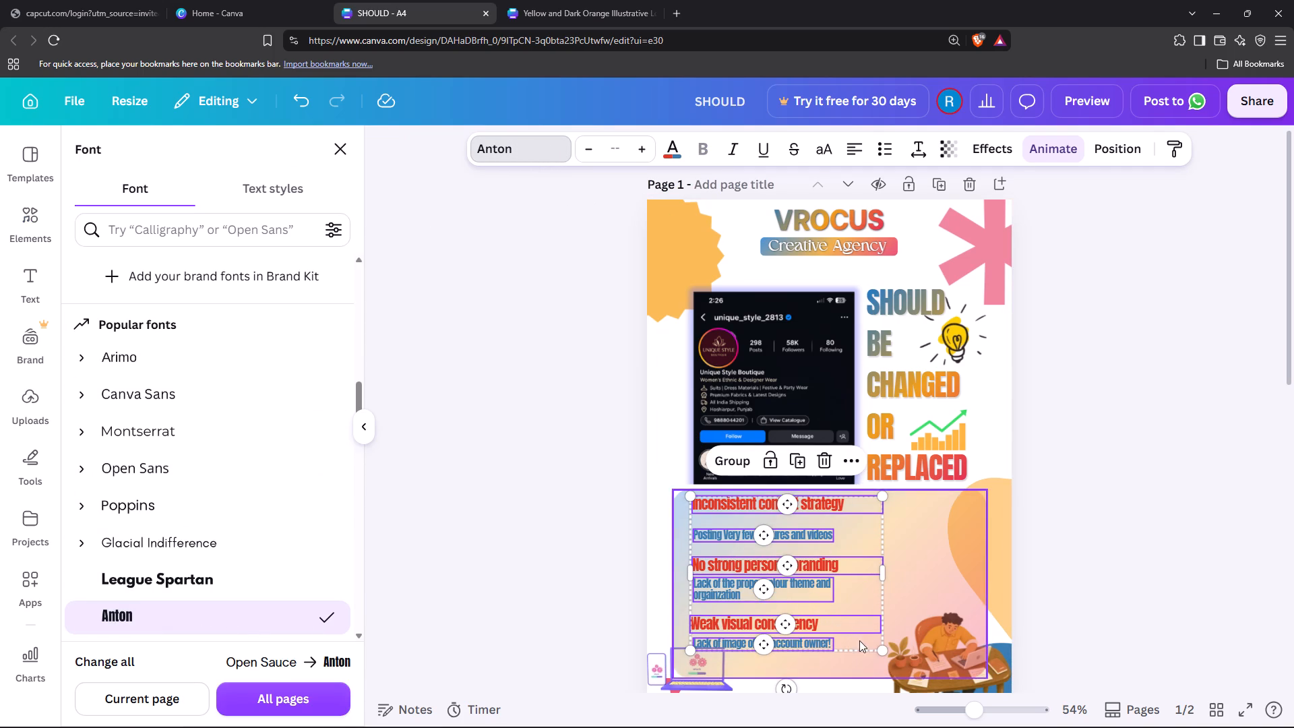
{"action": "left_click", "coordinate": [880, 651]}
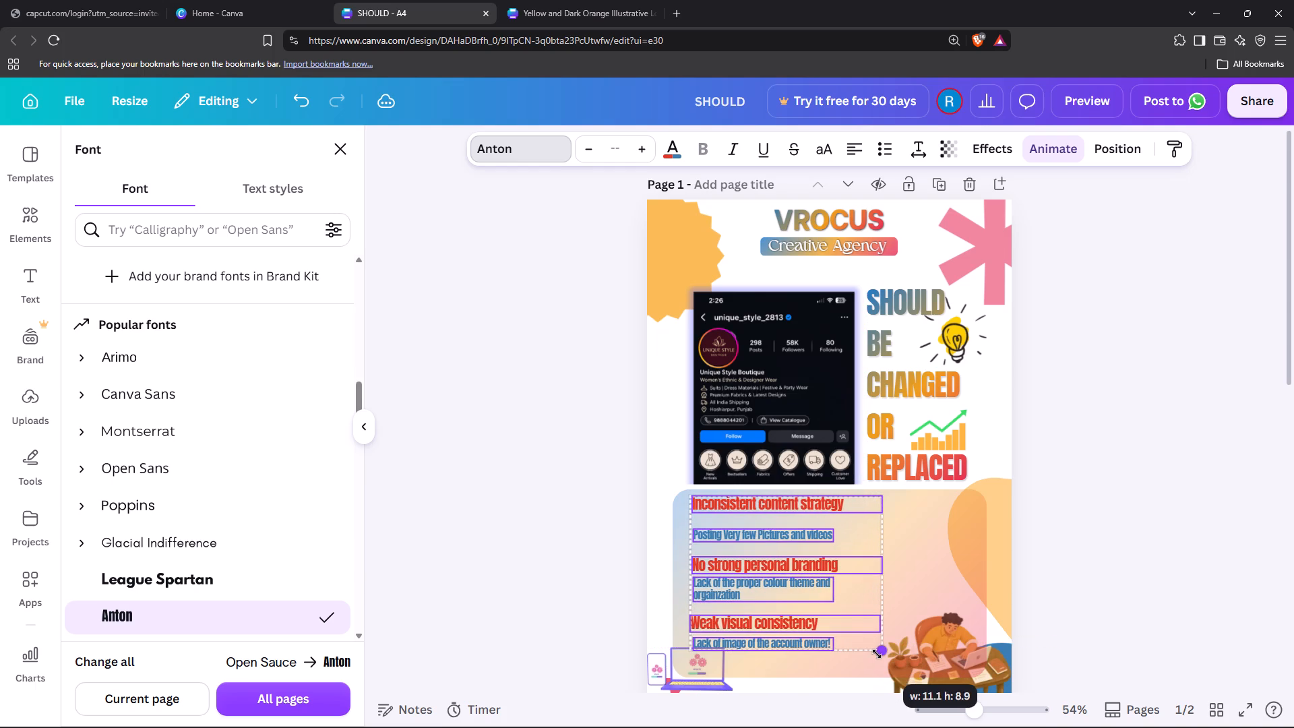
{"action": "scroll", "coordinate": [257, 523], "scroll_direction": "down", "scroll_amount": 1}
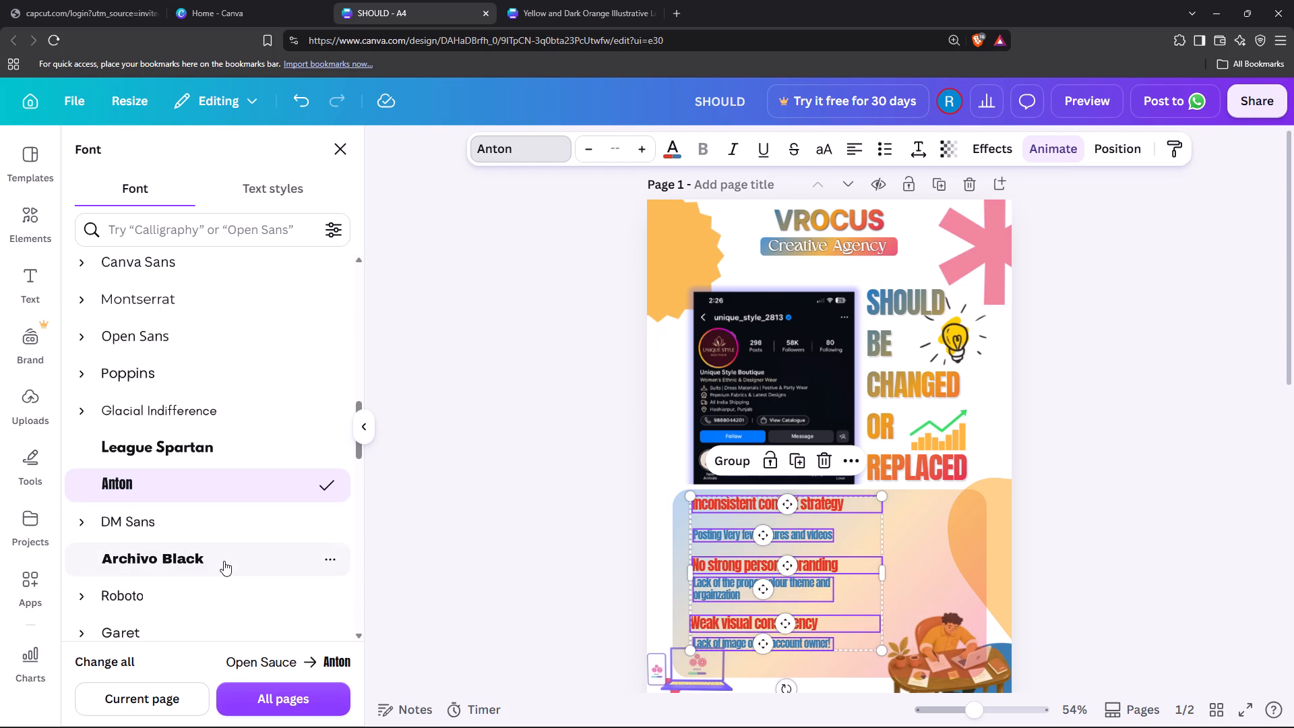
{"action": "left_click", "coordinate": [224, 561]}
{"action": "left_click", "coordinate": [1146, 557]}
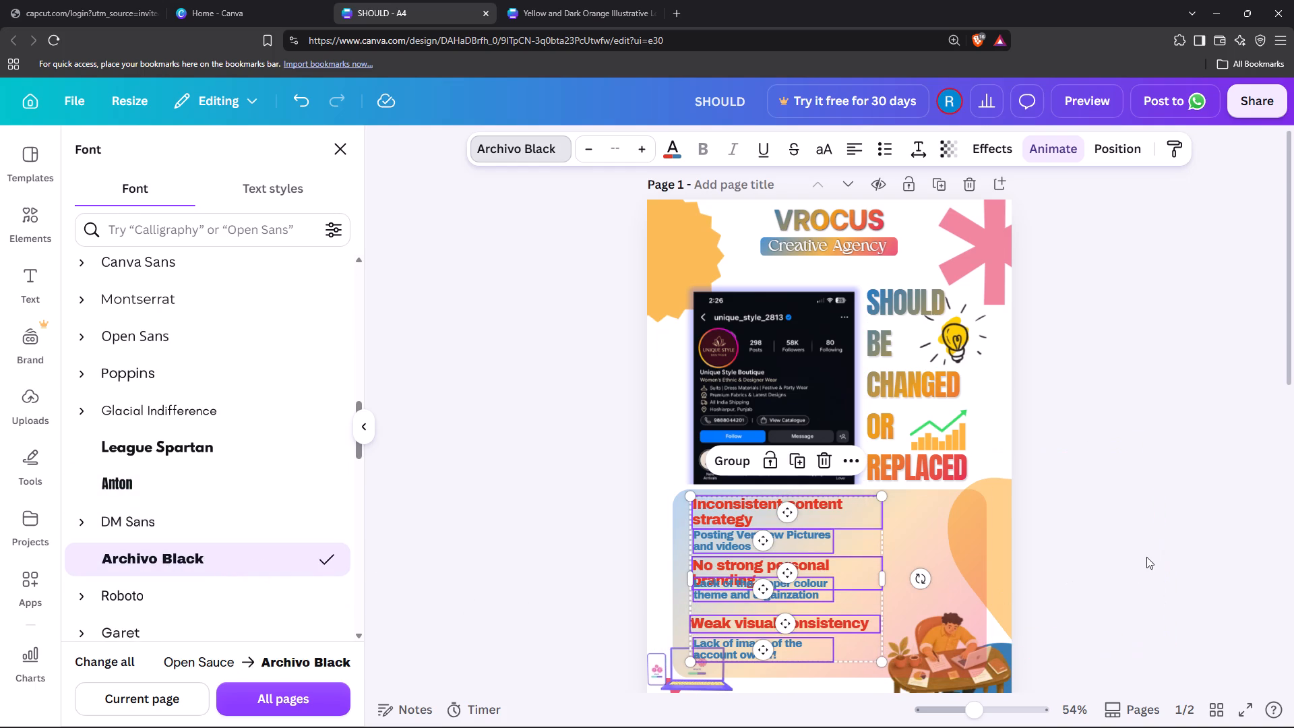
Scale the six profile-issue texts down together, bringing the red headings to size 21 and the blue descriptions to 15.5.
{"action": "left_click_drag", "start_coordinate": [877, 660], "coordinate": [865, 660]}
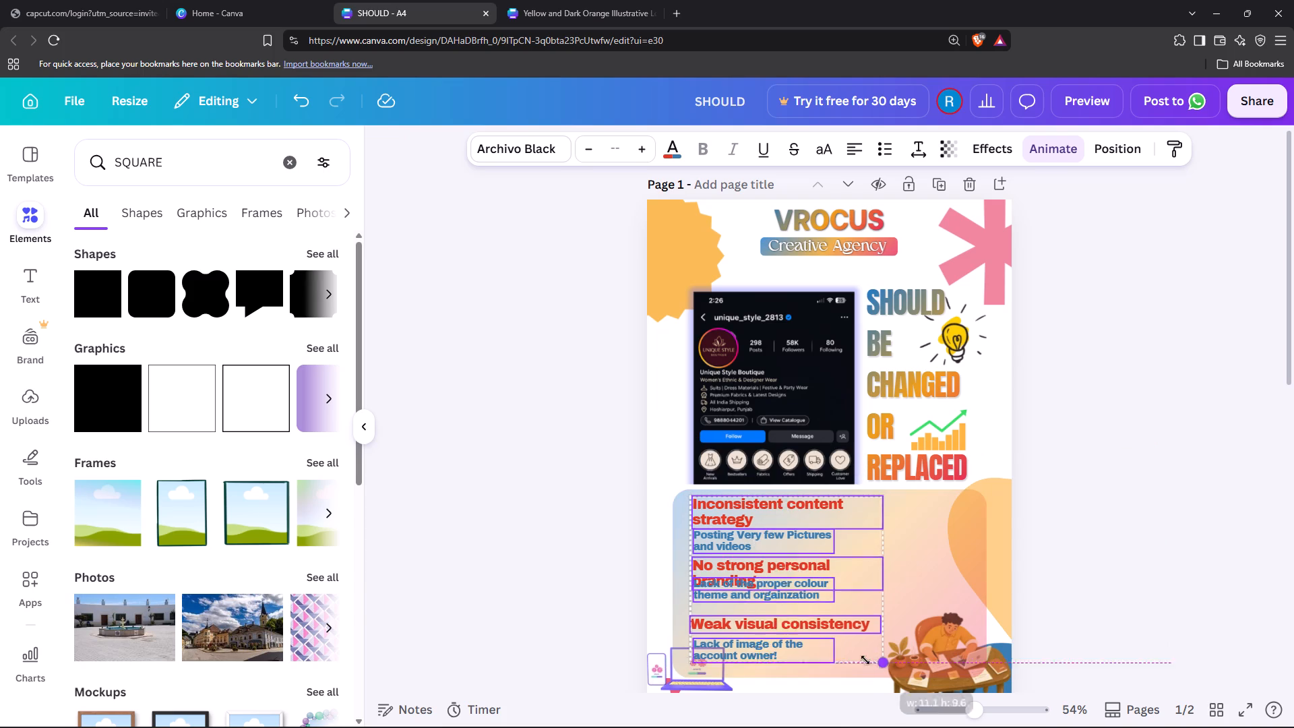
{"action": "left_click_drag", "start_coordinate": [865, 660], "coordinate": [851, 649]}
{"action": "left_click", "coordinate": [1090, 547]}
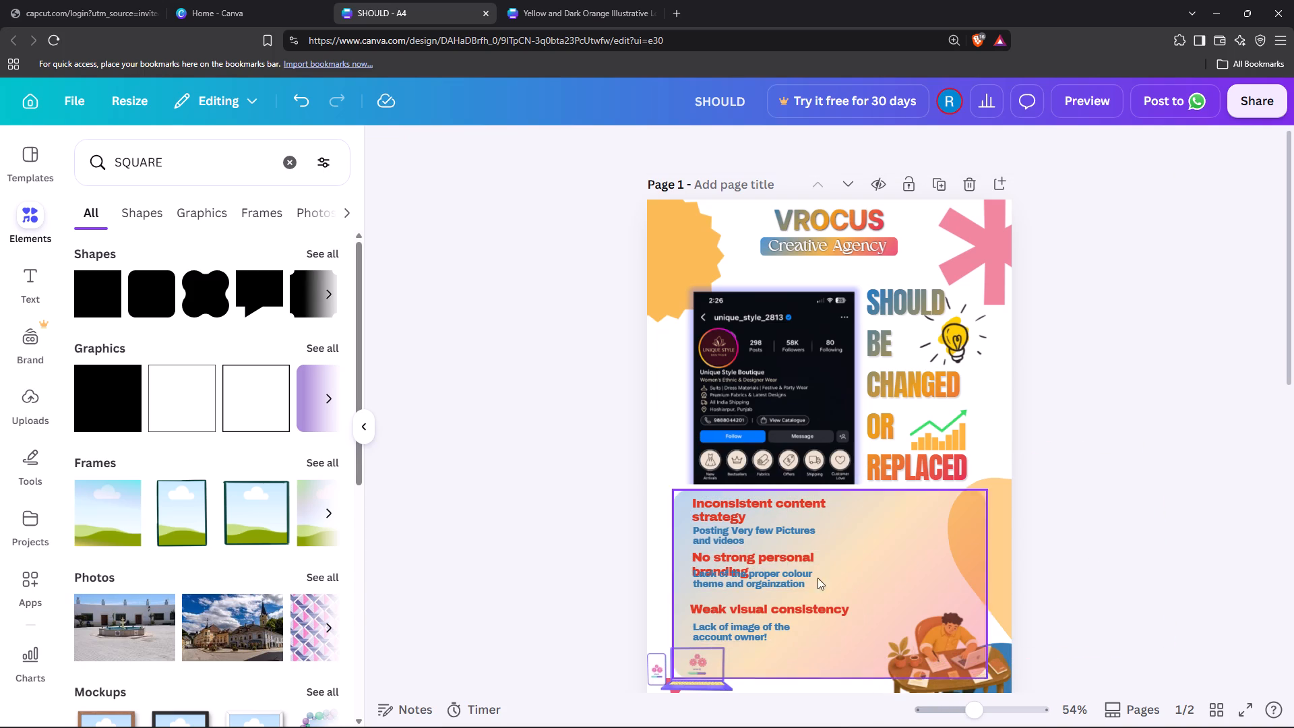
Shift the first two red headings toward the rounded square's left edge and place their blue descriptions slightly lower and indented beneath them.
{"action": "scroll", "coordinate": [844, 567], "scroll_direction": "up", "scroll_amount": 2, "text": "ctrl"}
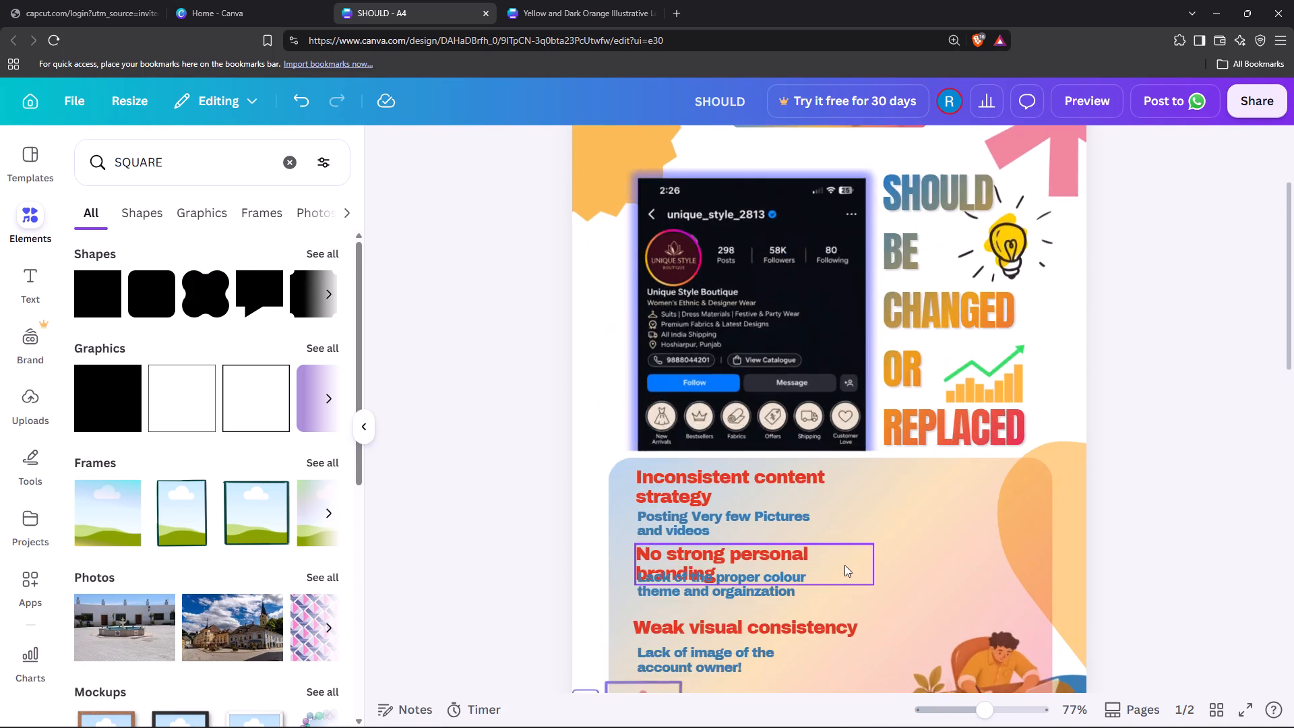
{"action": "scroll", "coordinate": [844, 565], "scroll_direction": "up", "scroll_amount": 2, "text": "ctrl"}
{"action": "left_click_drag", "start_coordinate": [662, 445], "coordinate": [660, 459]}
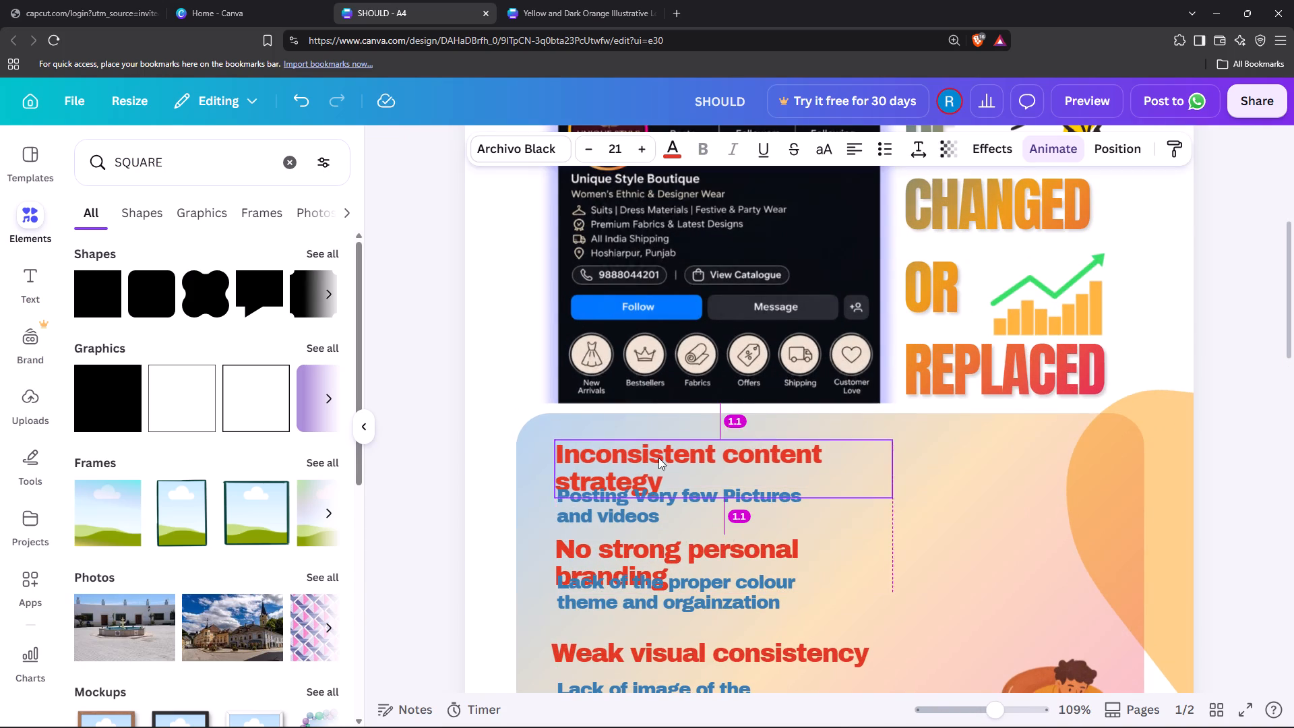
{"action": "left_click_drag", "start_coordinate": [673, 510], "coordinate": [671, 520]}
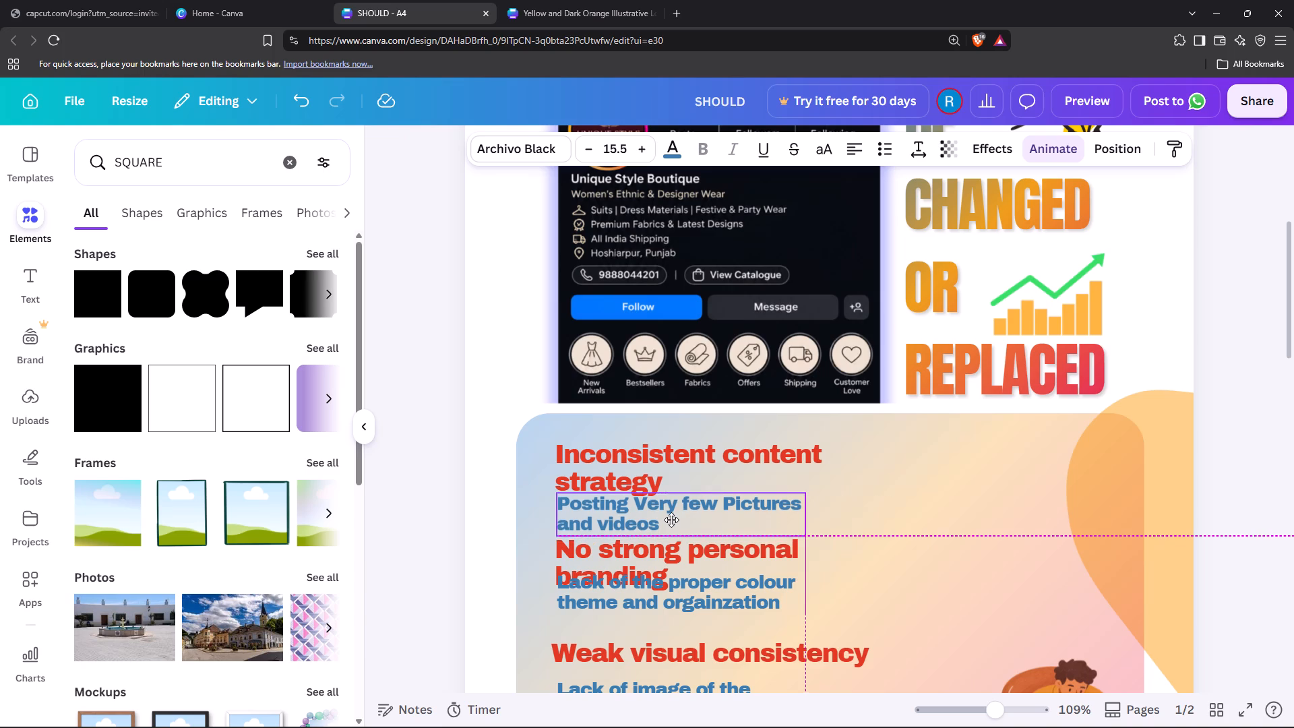
{"action": "left_click_drag", "start_coordinate": [671, 520], "coordinate": [687, 520]}
{"action": "left_click_drag", "start_coordinate": [585, 469], "coordinate": [580, 469]}
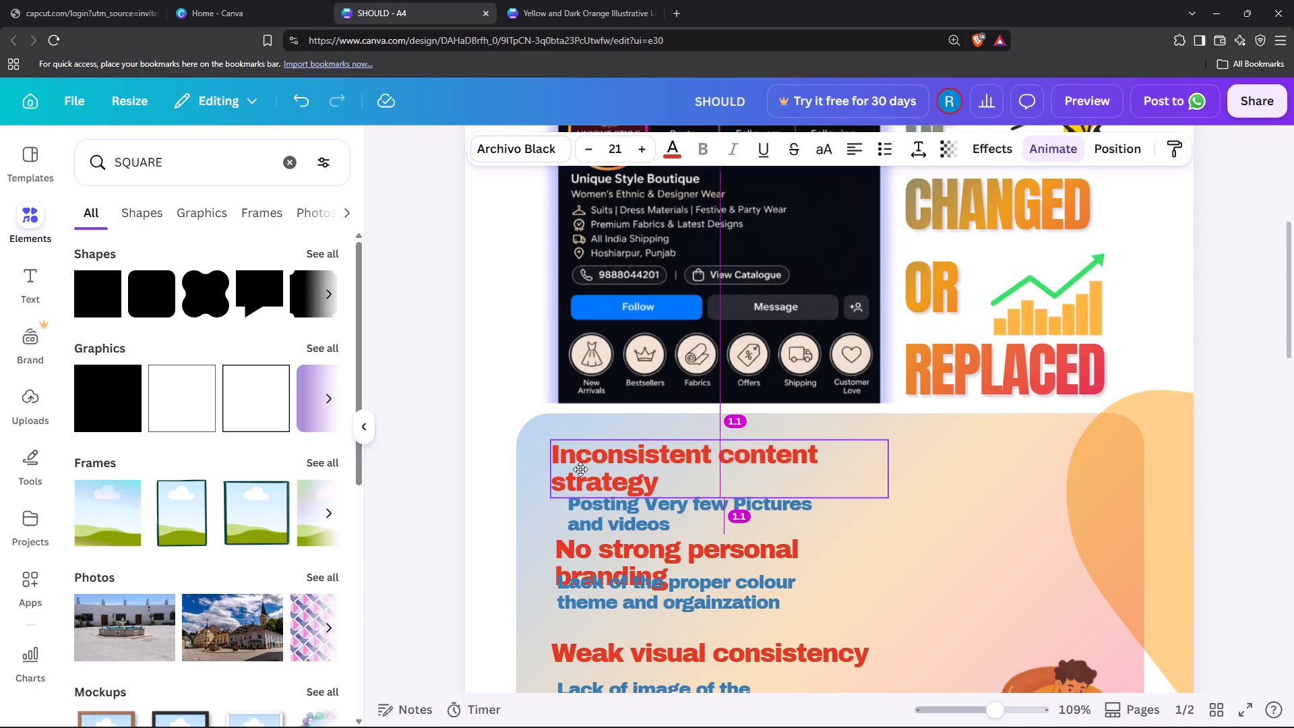
{"action": "left_click_drag", "start_coordinate": [580, 469], "coordinate": [570, 467]}
{"action": "left_click_drag", "start_coordinate": [653, 559], "coordinate": [640, 557]}
{"action": "left_click_drag", "start_coordinate": [707, 607], "coordinate": [710, 614]}
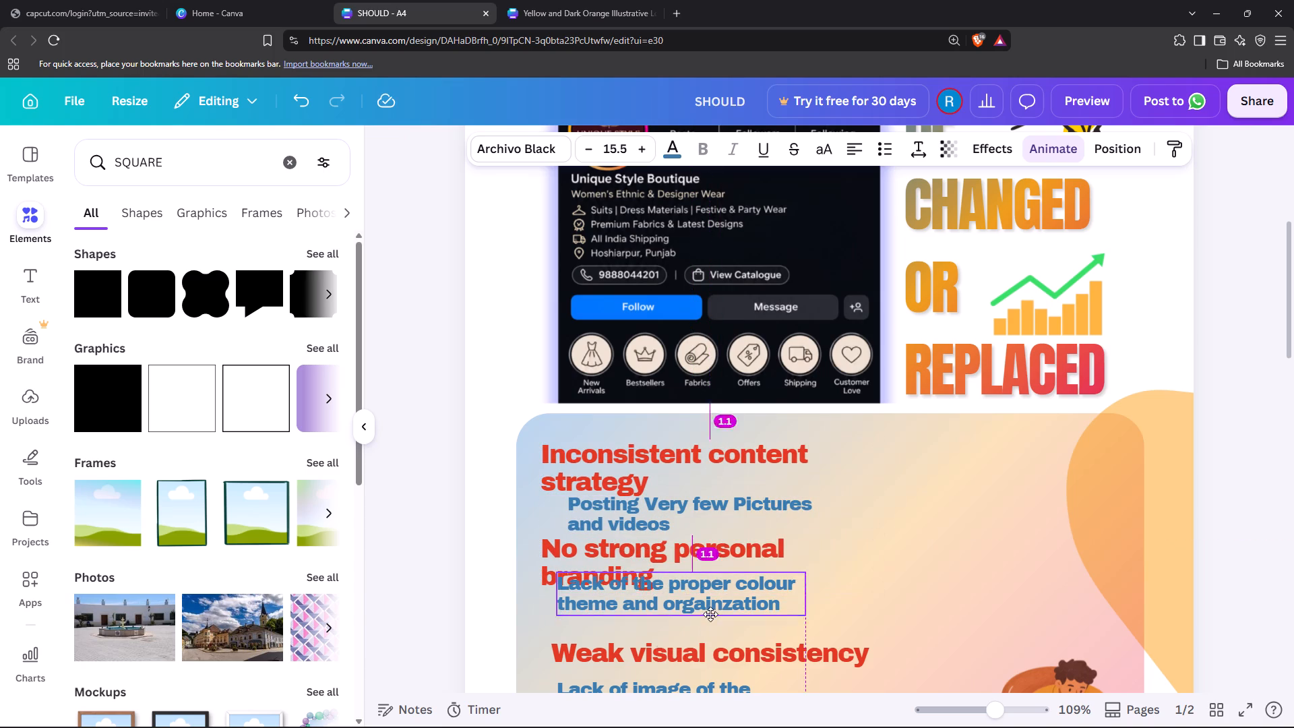
{"action": "left_click_drag", "start_coordinate": [710, 614], "coordinate": [721, 622]}
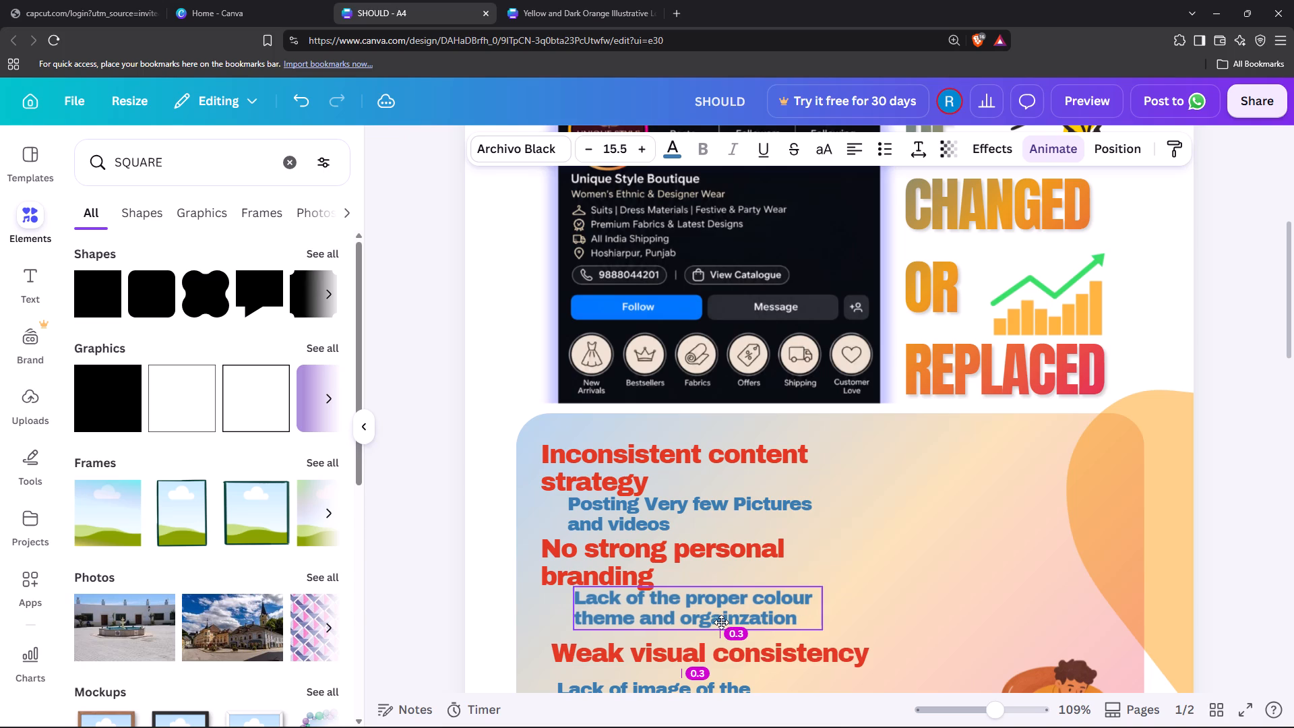
{"action": "left_click_drag", "start_coordinate": [721, 622], "coordinate": [717, 622]}
Align the "Weak visual consistency" heading with the other headings and move its description closer beneath it, indented like the other descriptions.
{"action": "scroll", "coordinate": [772, 566], "scroll_direction": "down", "scroll_amount": 1}
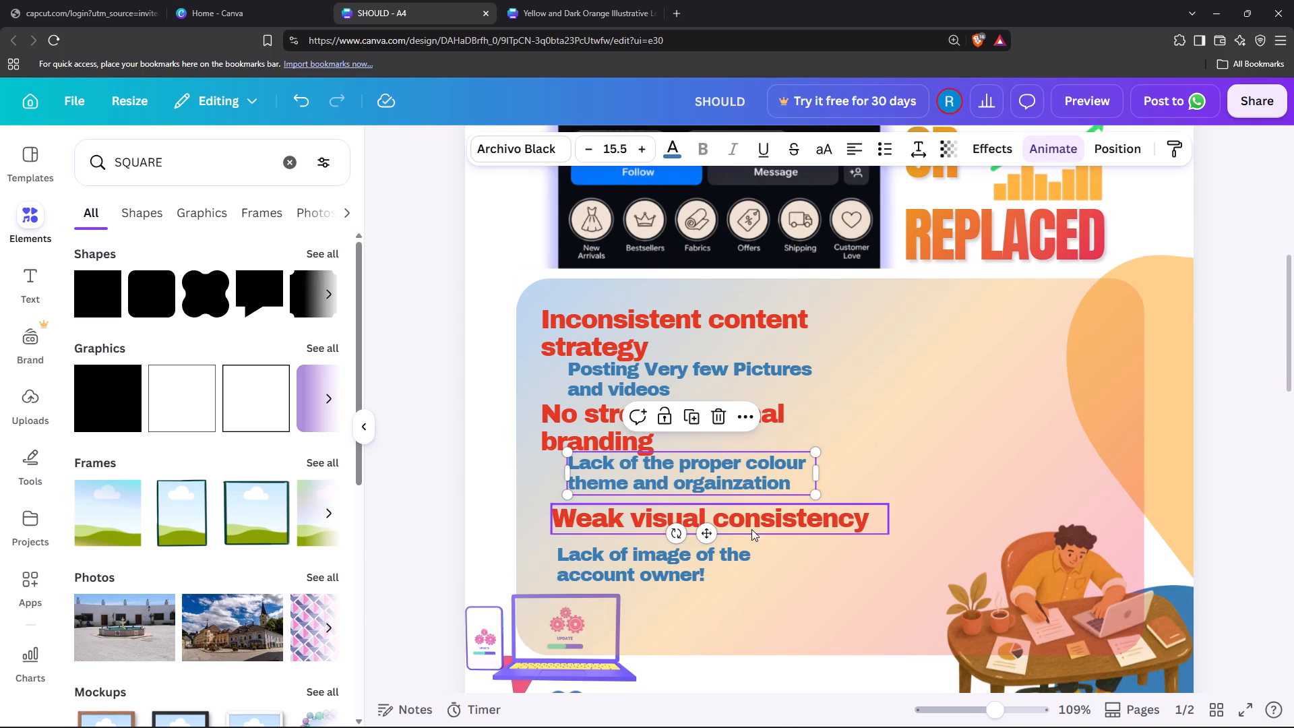
{"action": "left_click_drag", "start_coordinate": [751, 529], "coordinate": [741, 527]}
{"action": "left_click", "coordinate": [716, 565]}
{"action": "left_click_drag", "start_coordinate": [694, 568], "coordinate": [693, 567]}
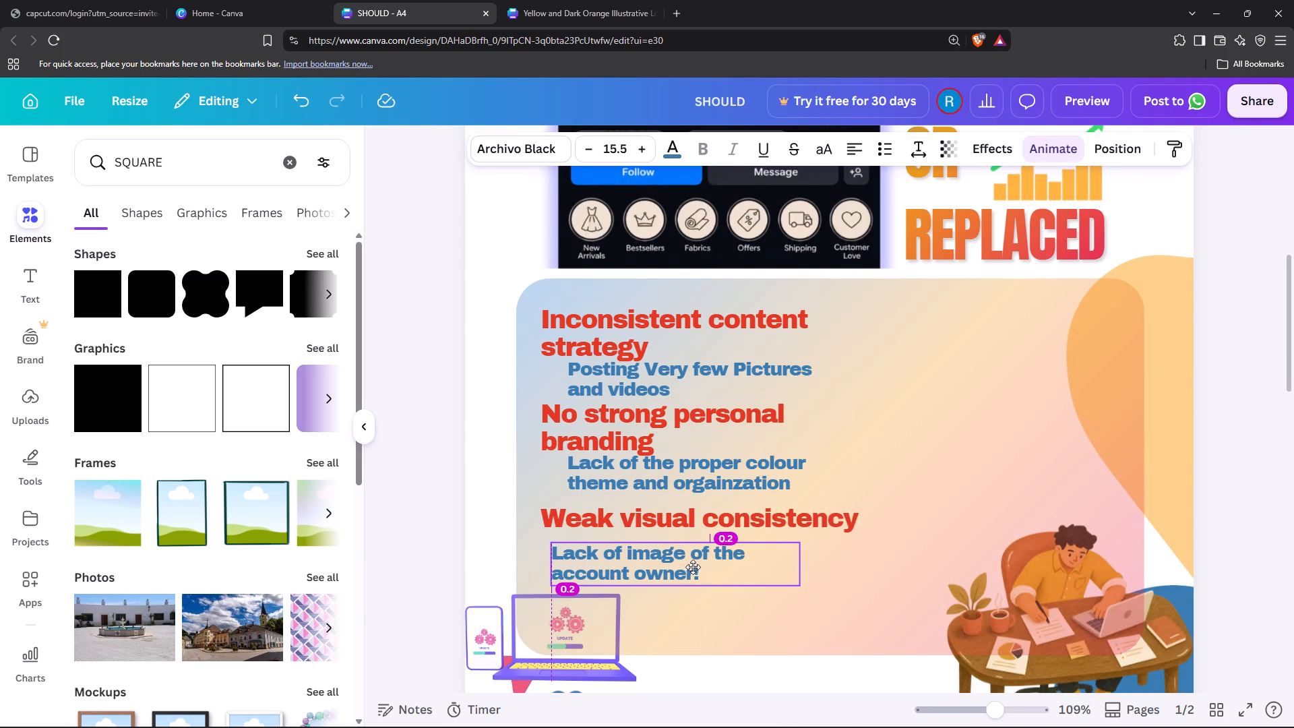
{"action": "left_click_drag", "start_coordinate": [693, 567], "coordinate": [700, 557]}
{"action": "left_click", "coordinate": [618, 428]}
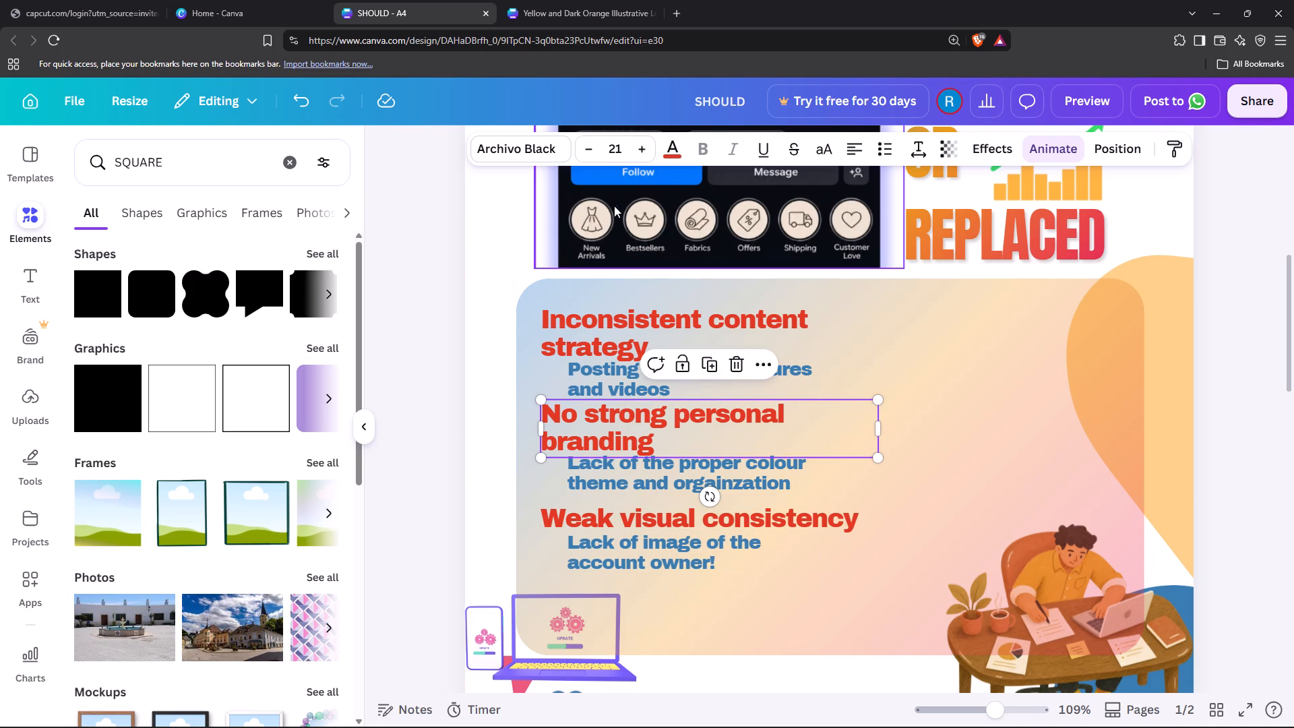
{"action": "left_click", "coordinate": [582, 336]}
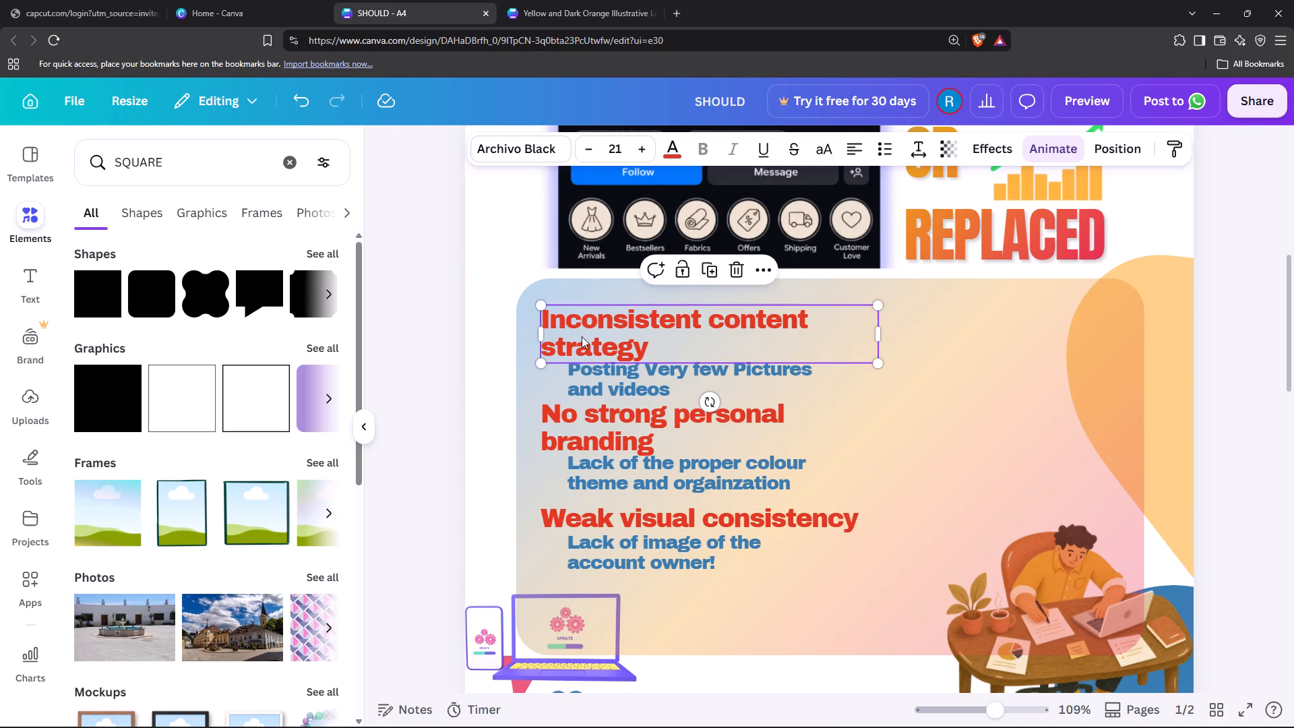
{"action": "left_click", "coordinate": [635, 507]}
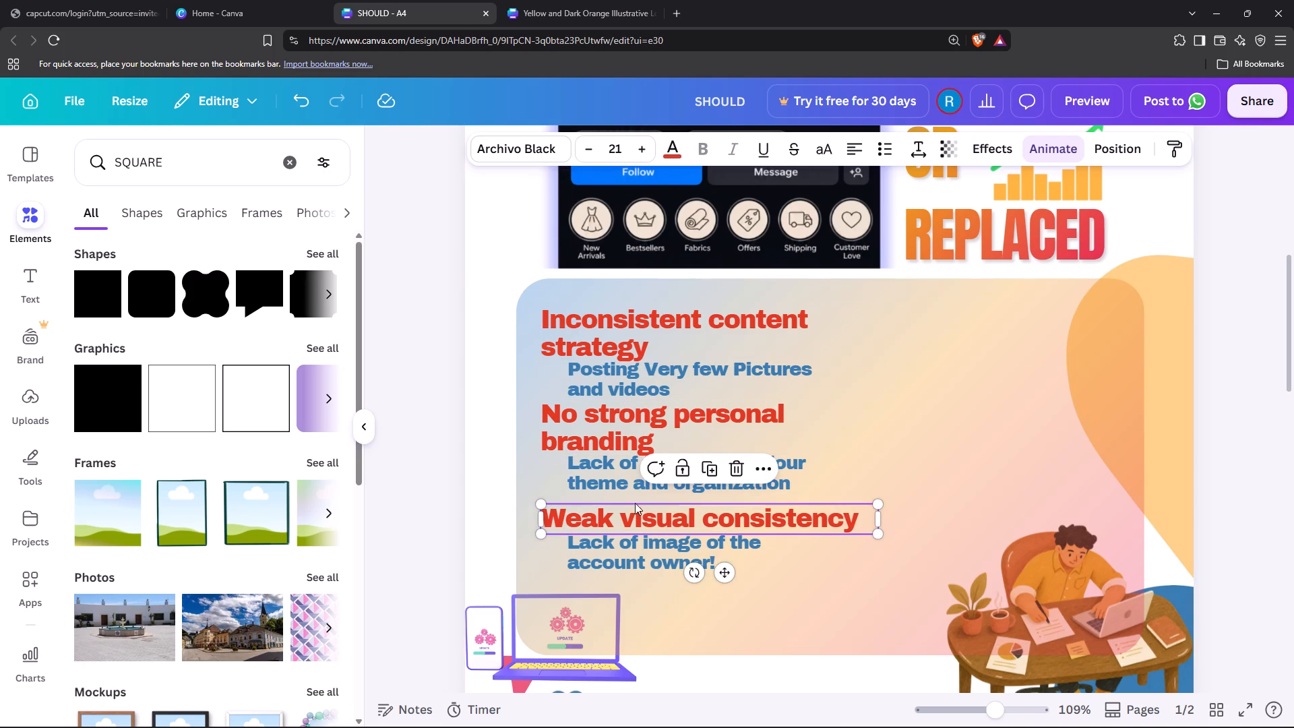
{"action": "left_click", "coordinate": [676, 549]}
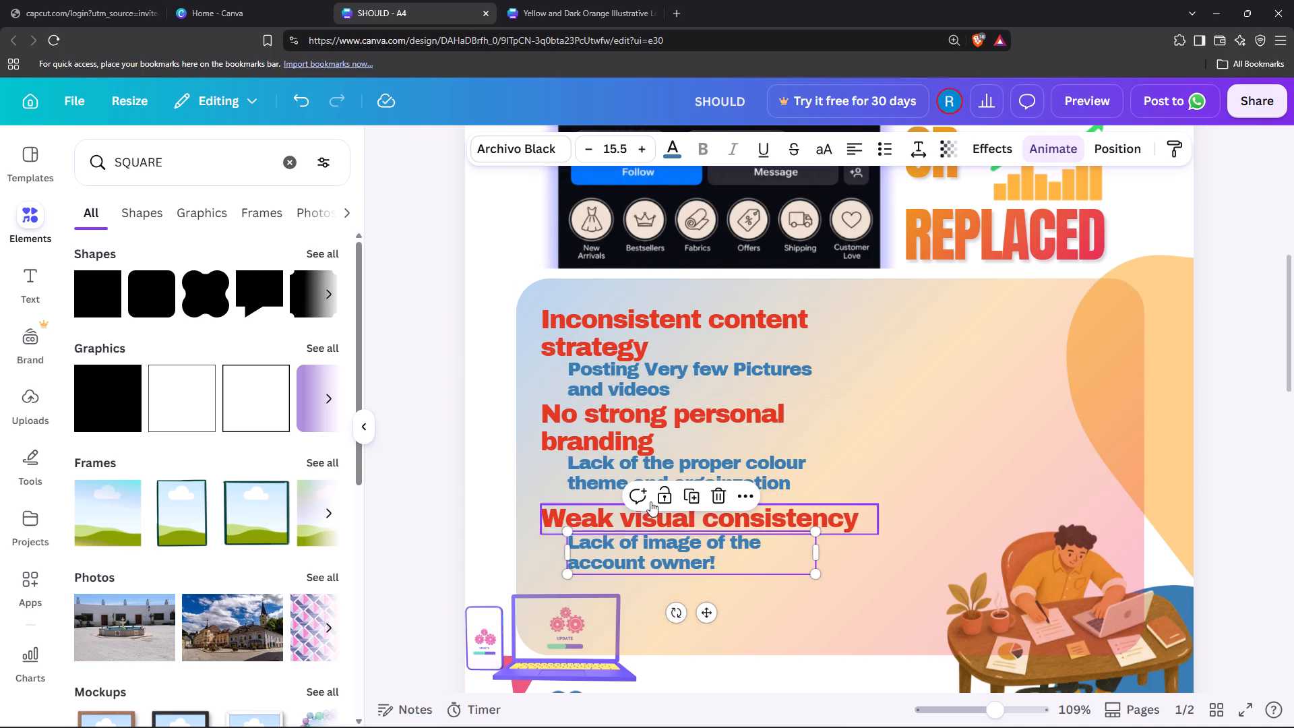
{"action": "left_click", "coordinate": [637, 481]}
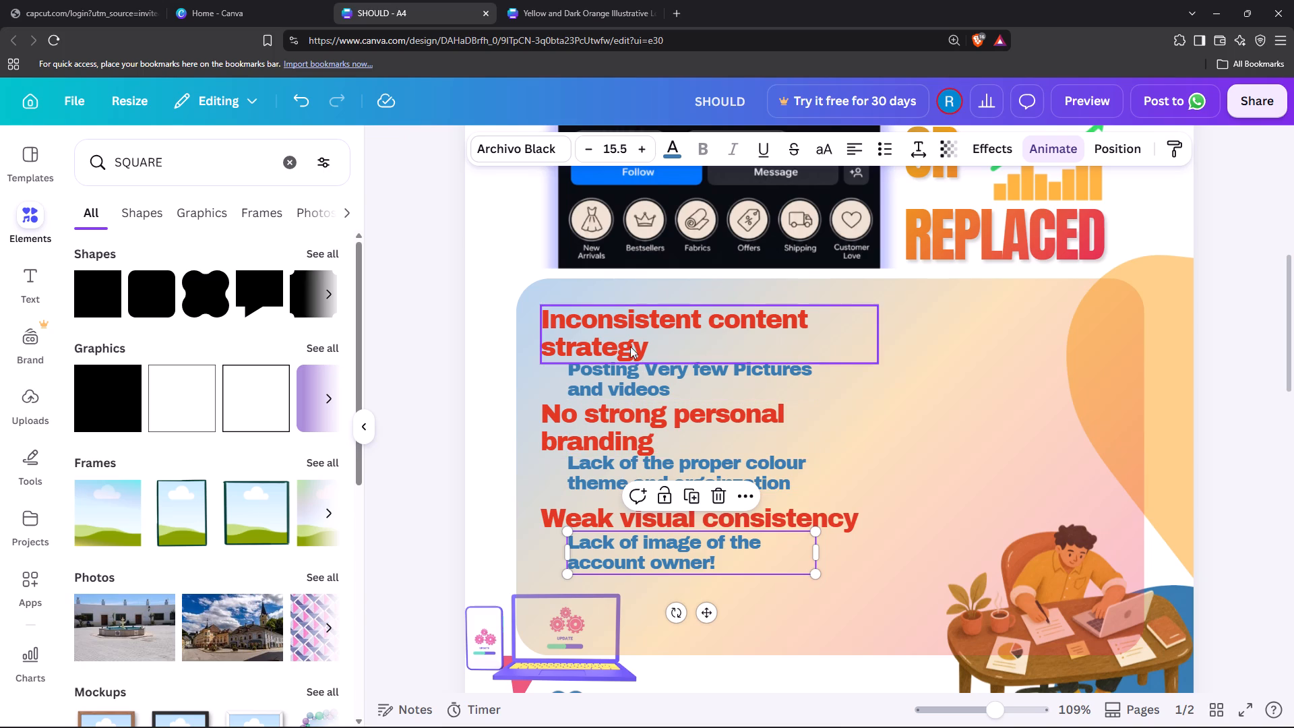
Set the "Inconsistent content strategy" heading's font size to 16.
{"action": "left_click", "coordinate": [627, 340]}
{"action": "triple_click", "coordinate": [588, 150]}
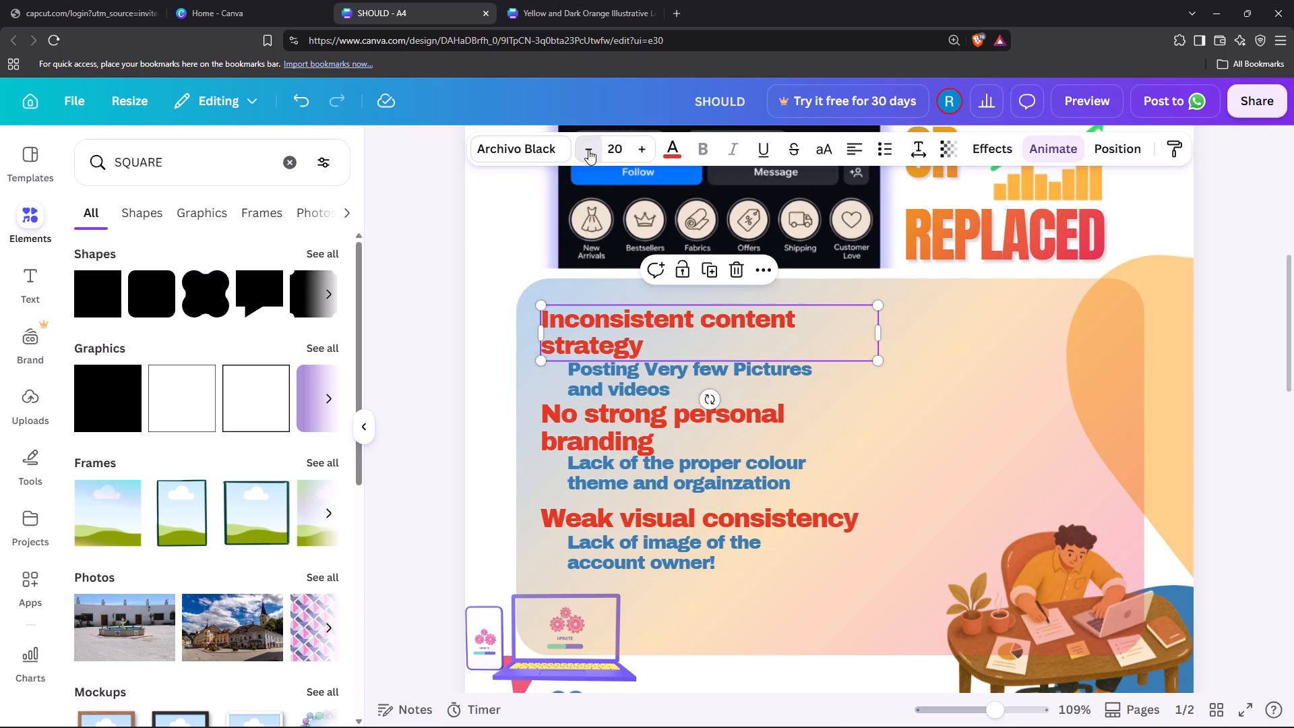
{"action": "double_click", "coordinate": [588, 150]}
{"action": "left_click", "coordinate": [588, 150]}
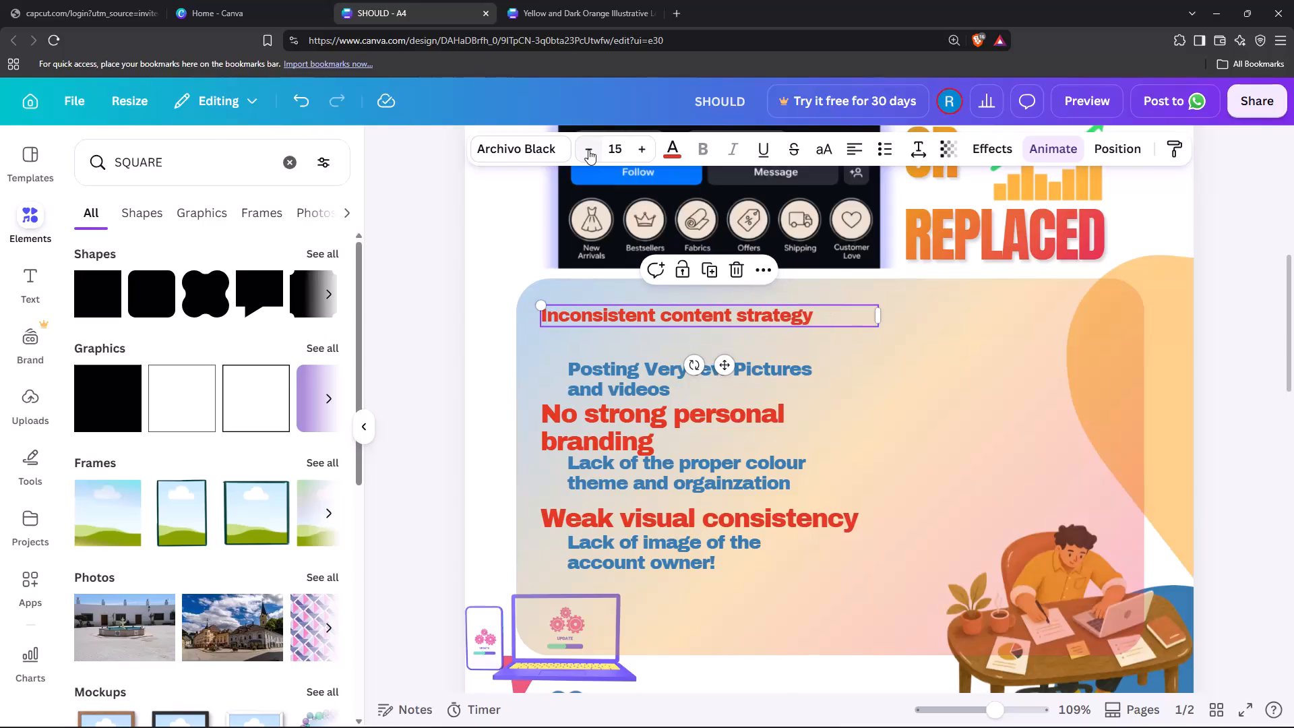
{"action": "left_click", "coordinate": [586, 150]}
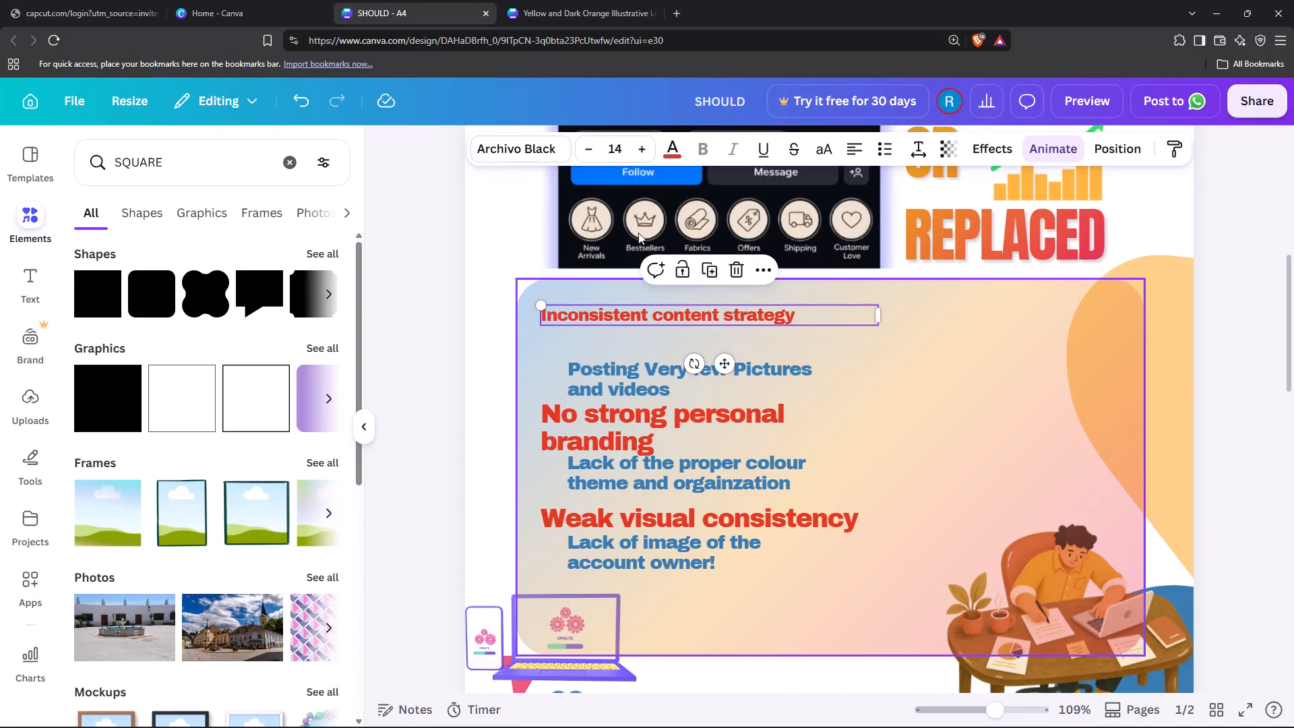
{"action": "left_click", "coordinate": [638, 149]}
{"action": "left_click", "coordinate": [638, 149]}
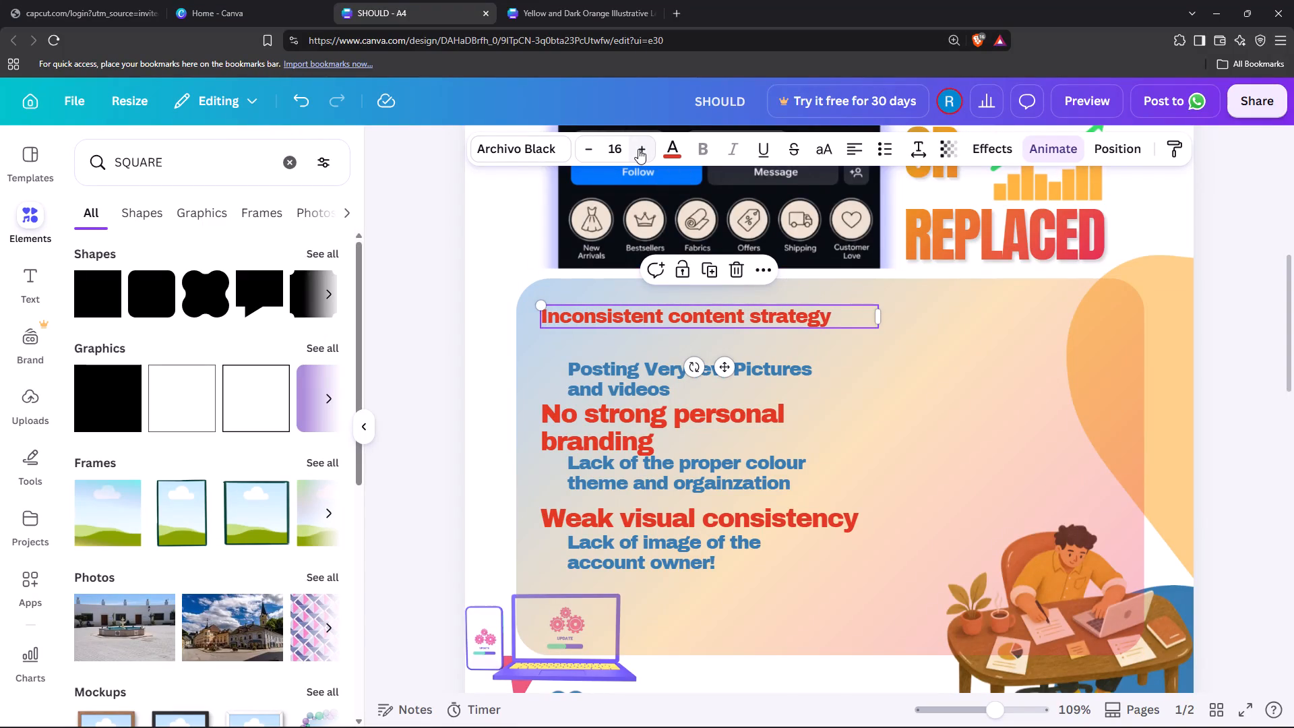
Move the "Posting Very few Pictures and videos" description up directly under its heading and set its font size to 14.
{"action": "left_click_drag", "start_coordinate": [642, 383], "coordinate": [634, 351]}
{"action": "double_click", "coordinate": [592, 150]}
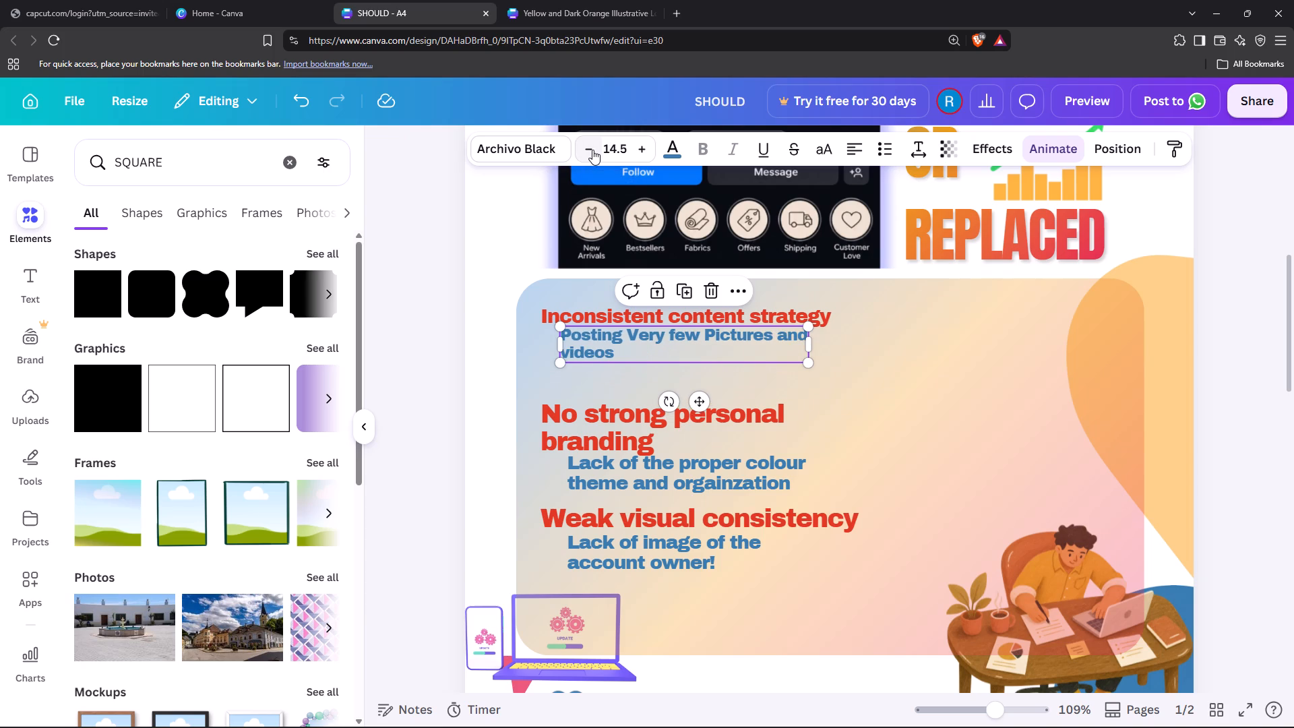
{"action": "left_click", "coordinate": [627, 150]}
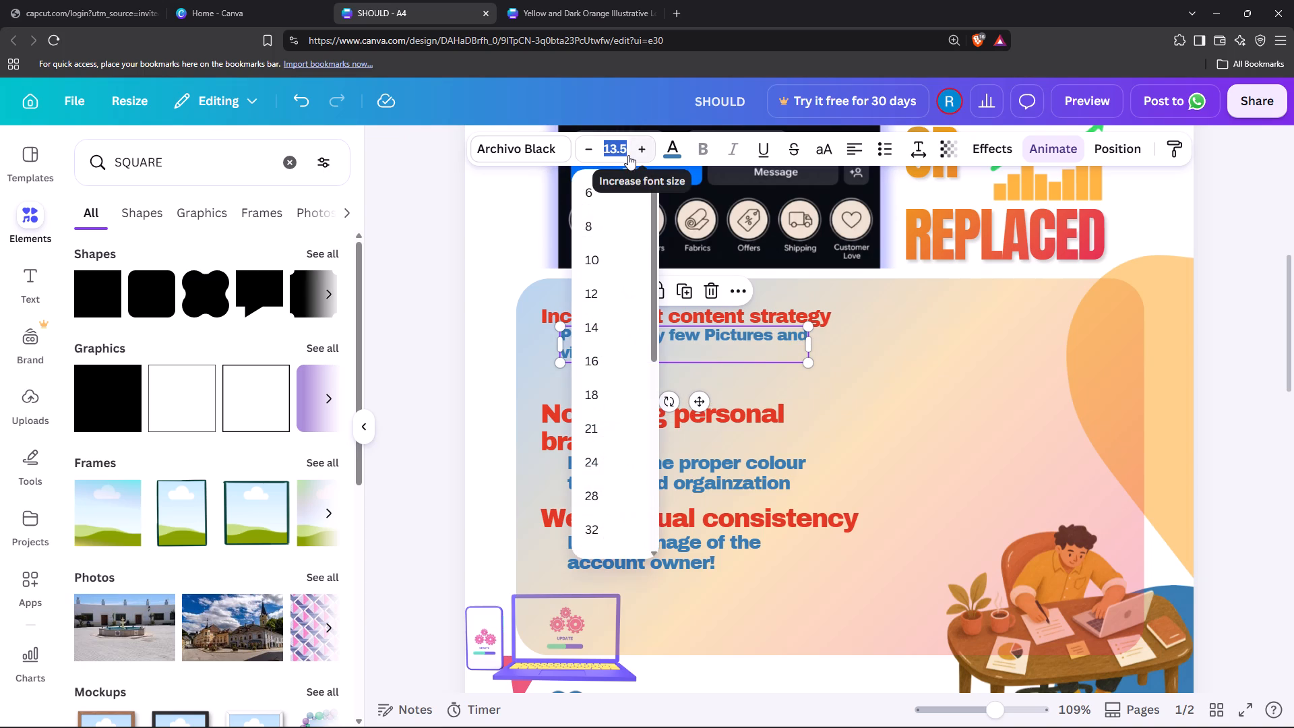
{"action": "key", "text": "1"}
{"action": "key", "text": "4"}
{"action": "key", "text": "Return"}
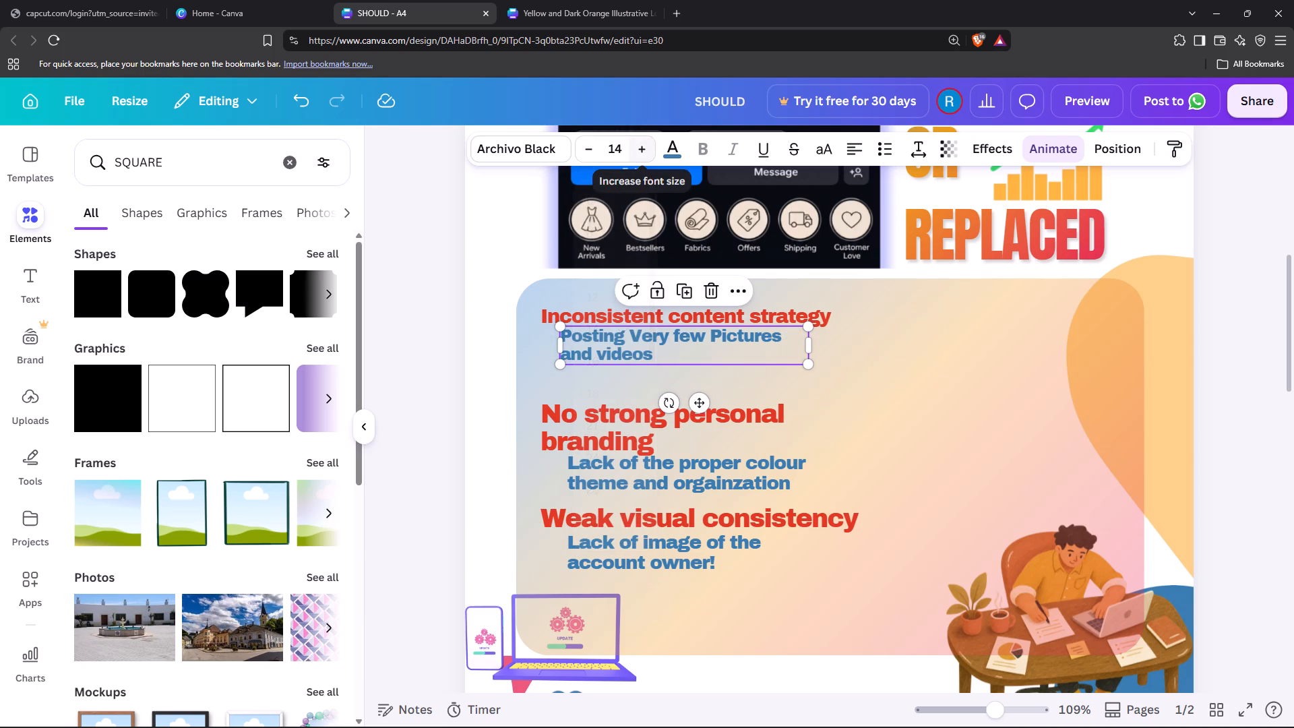
{"action": "left_click", "coordinate": [635, 340]}
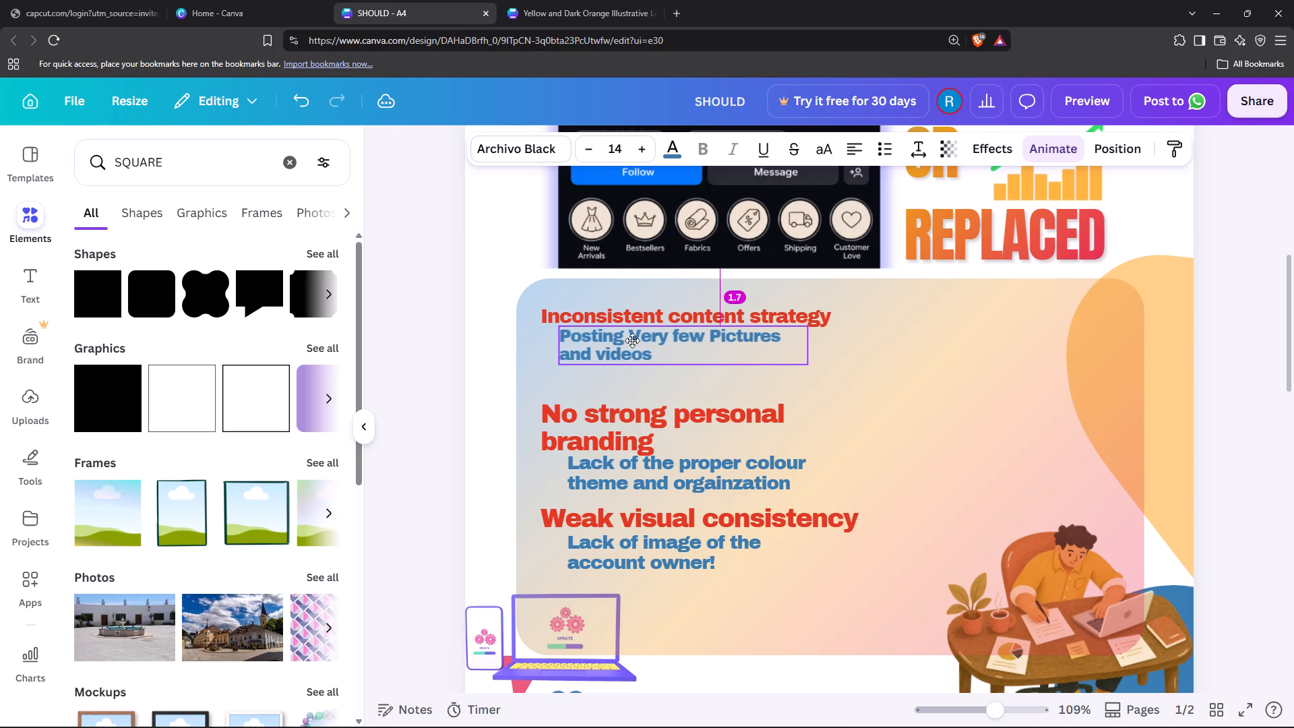
Move the "No strong personal branding" heading up under the first description and reduce its font size to fit one line.
{"action": "left_click_drag", "start_coordinate": [638, 417], "coordinate": [638, 380]}
{"action": "triple_click", "coordinate": [591, 148]}
{"action": "left_click", "coordinate": [591, 148]}
{"action": "left_click", "coordinate": [591, 148]}
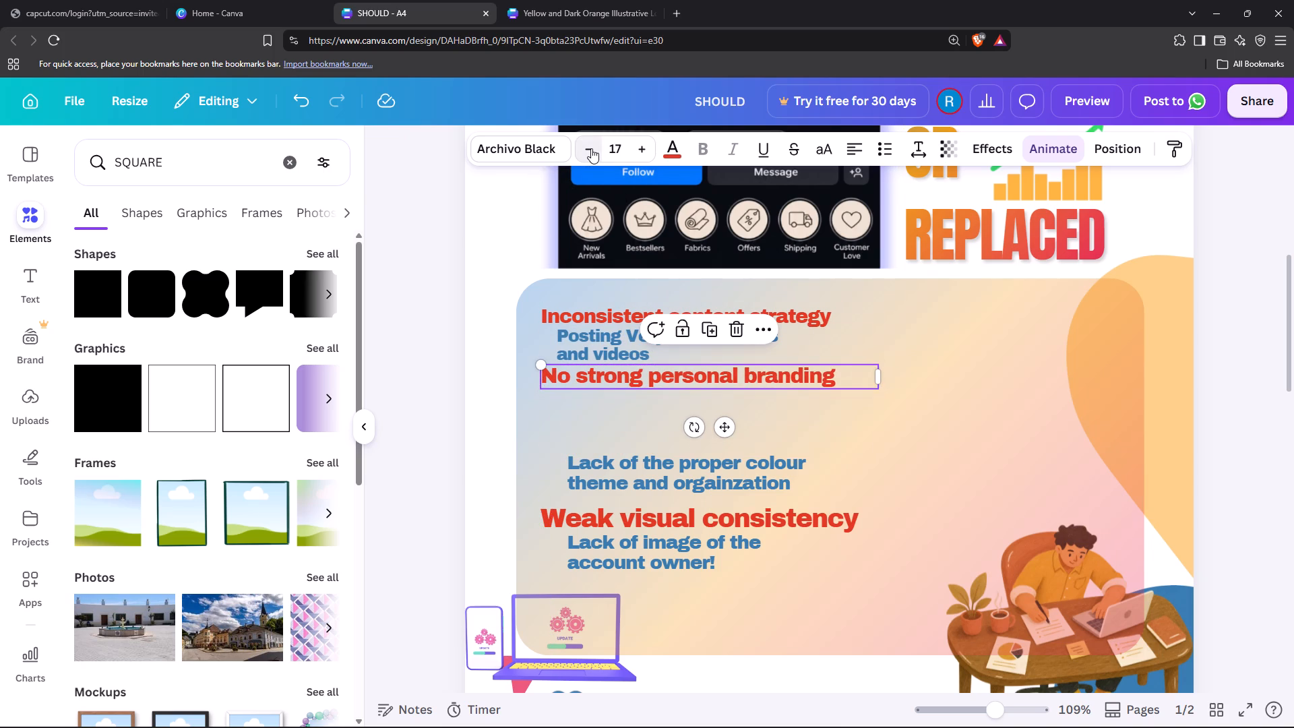
Move the "Lack of the proper colour theme and orgainzation" description up beneath "No strong personal branding" and set its font size to 14.
{"action": "left_click", "coordinate": [645, 383]}
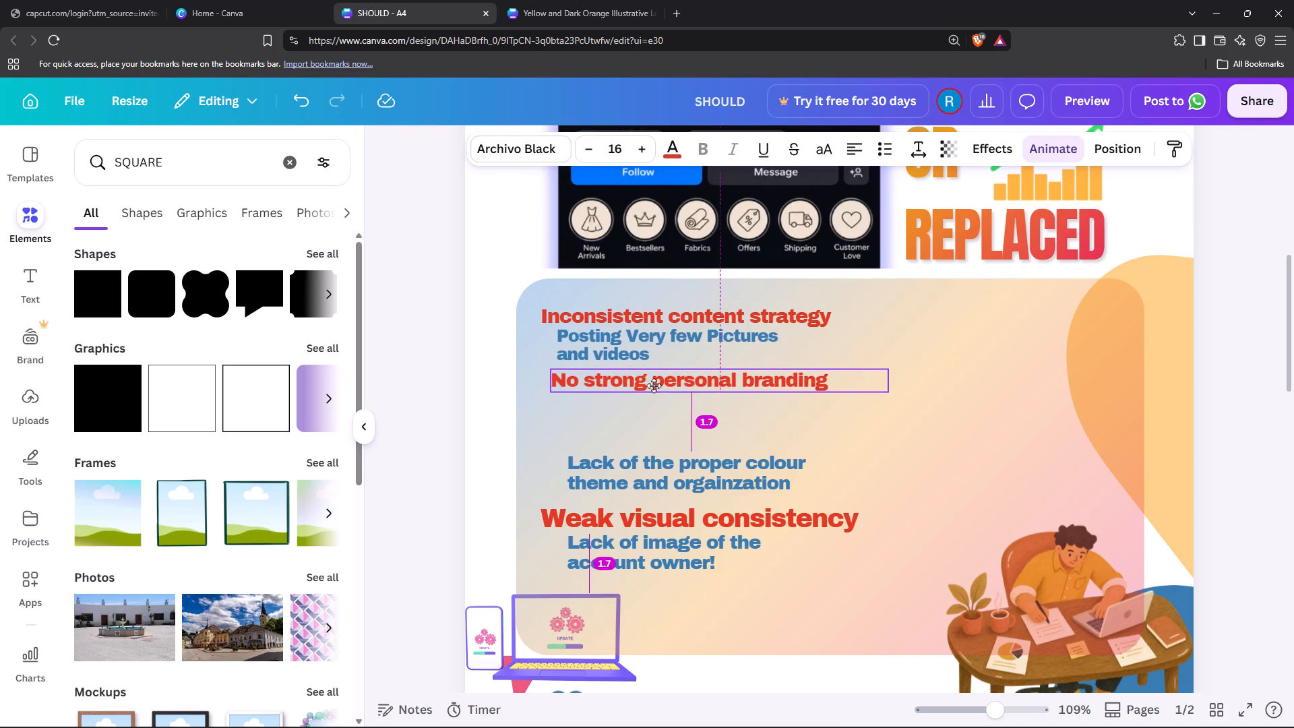
{"action": "left_click_drag", "start_coordinate": [642, 474], "coordinate": [640, 443]}
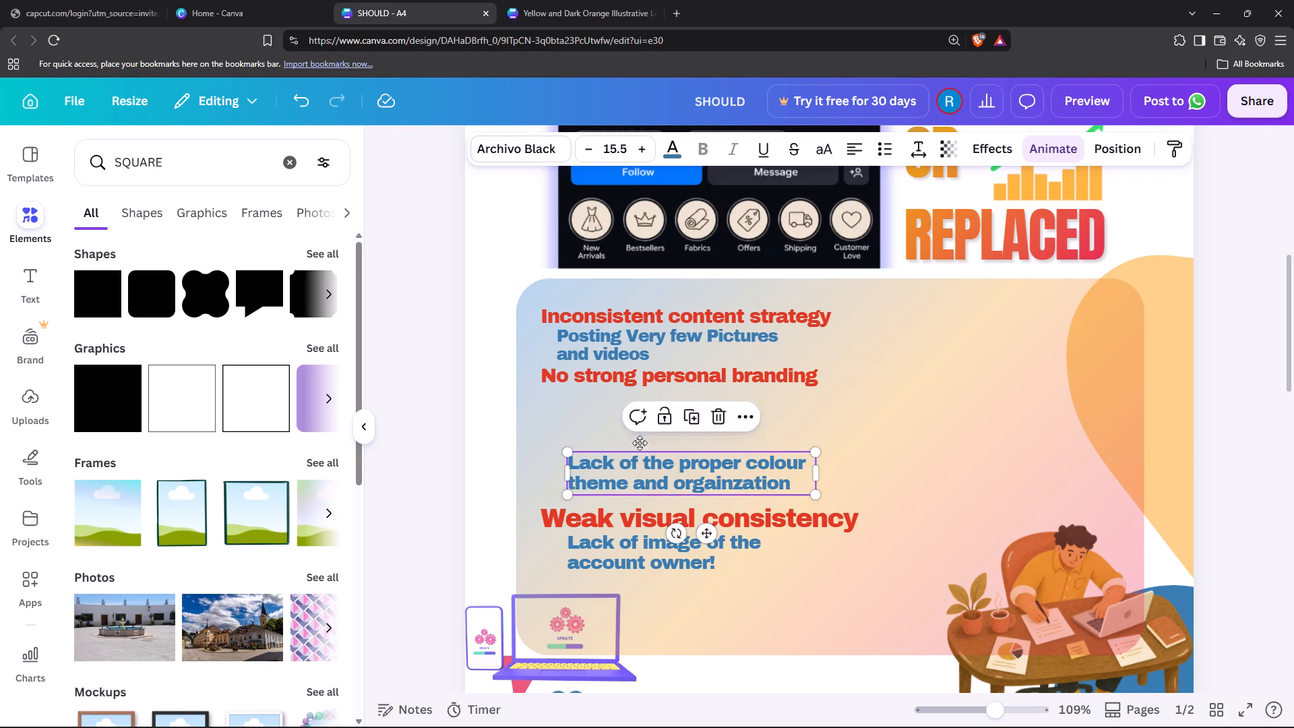
{"action": "left_click_drag", "start_coordinate": [640, 443], "coordinate": [631, 413]}
{"action": "left_click", "coordinate": [631, 413]}
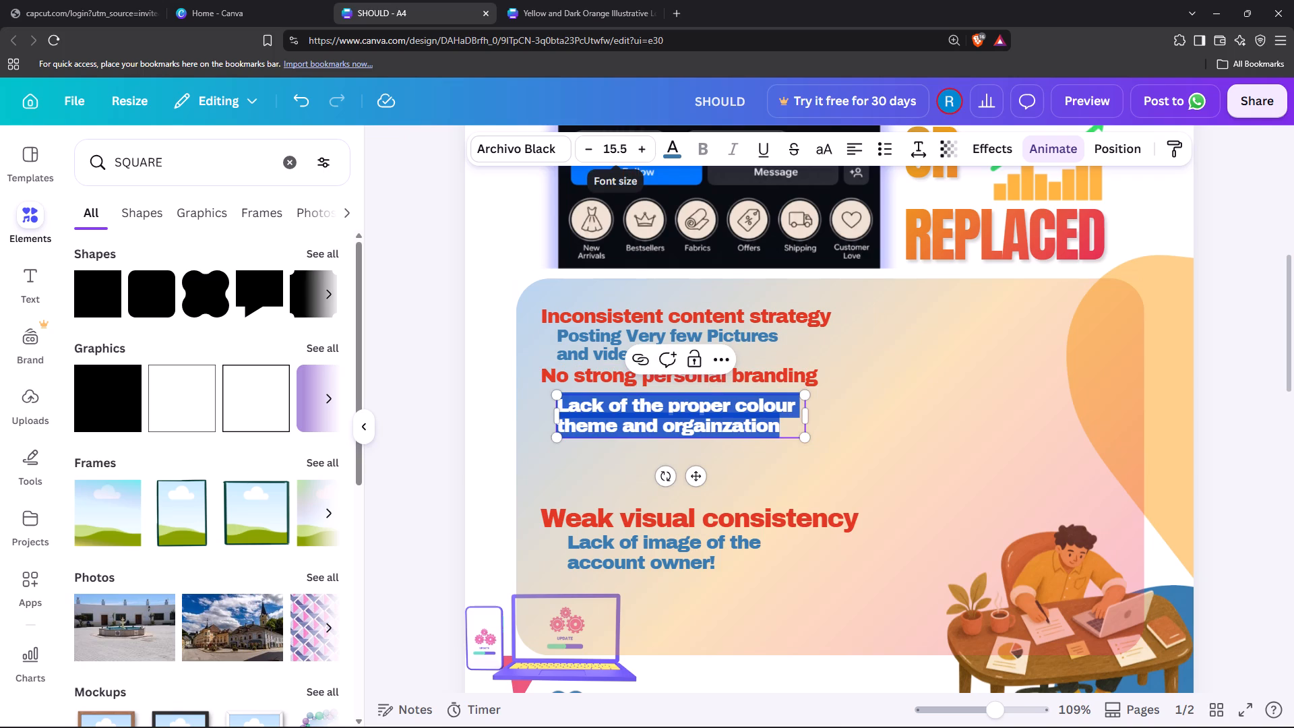
{"action": "left_click", "coordinate": [629, 148]}
{"action": "left_click", "coordinate": [627, 149]}
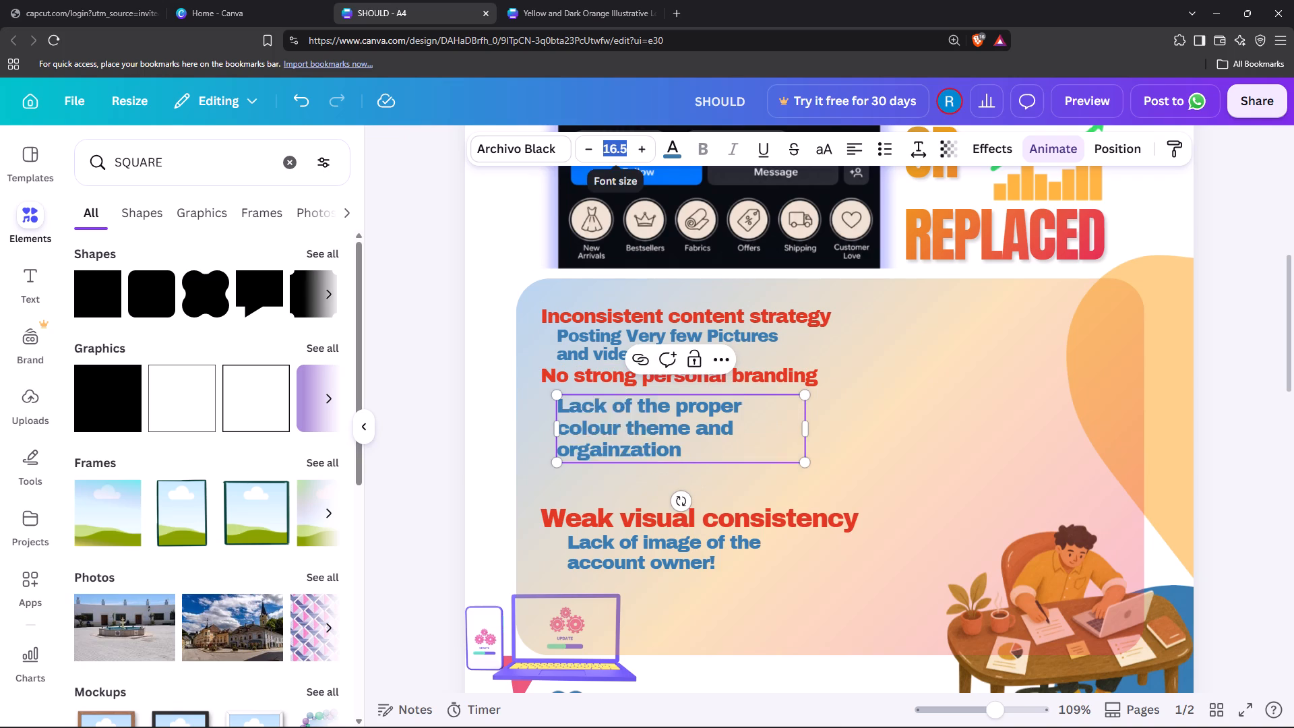
{"action": "type", "text": "14"}
{"action": "key", "text": "Return"}
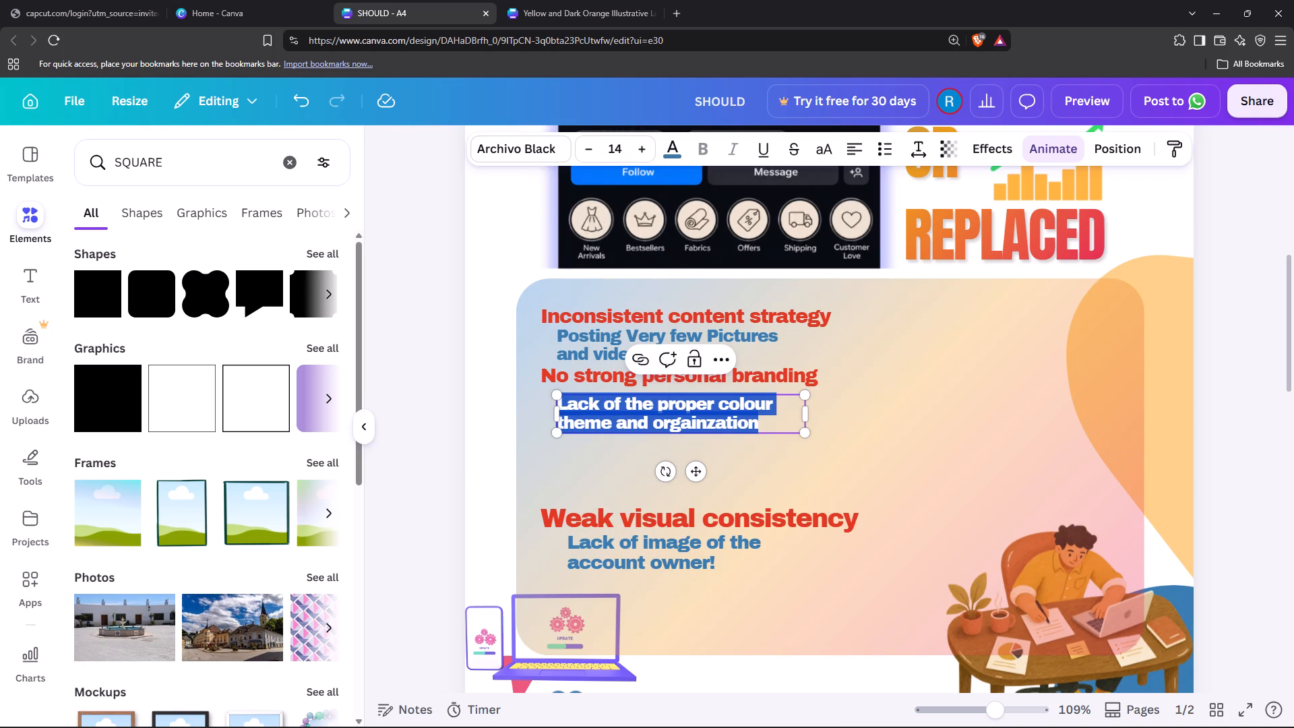
Set the "Weak visual consistency" heading's font size to 16 and move it up directly under the second description, aligned with the other headings.
{"action": "left_click", "coordinate": [712, 527]}
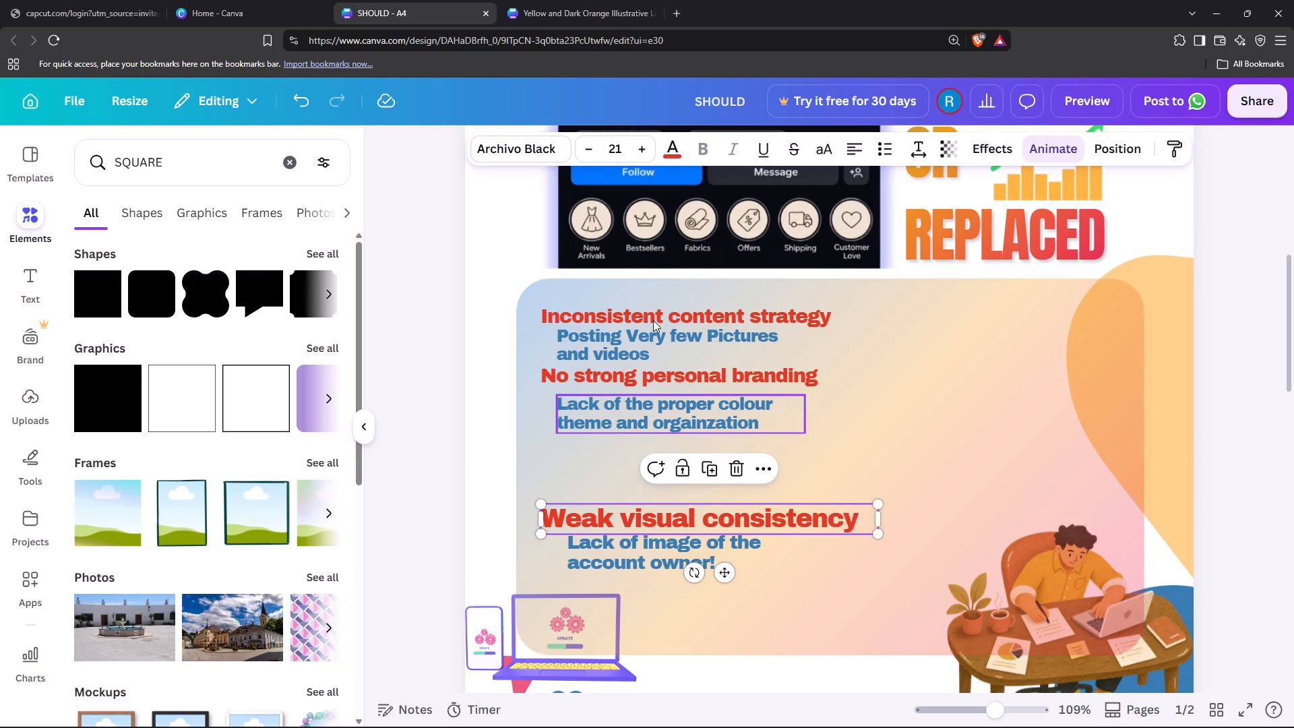
{"action": "left_click", "coordinate": [622, 149]}
{"action": "type", "text": "16"}
{"action": "key", "text": "Return"}
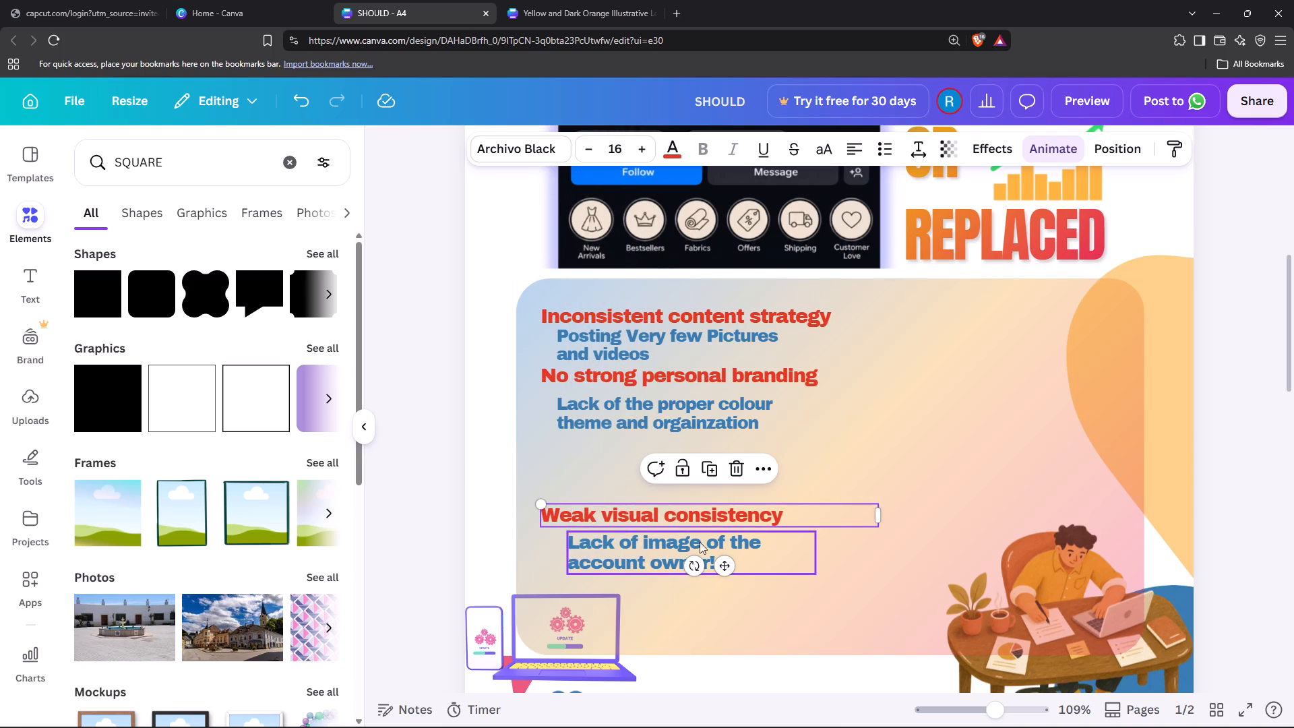
{"action": "left_click_drag", "start_coordinate": [700, 516], "coordinate": [697, 466]}
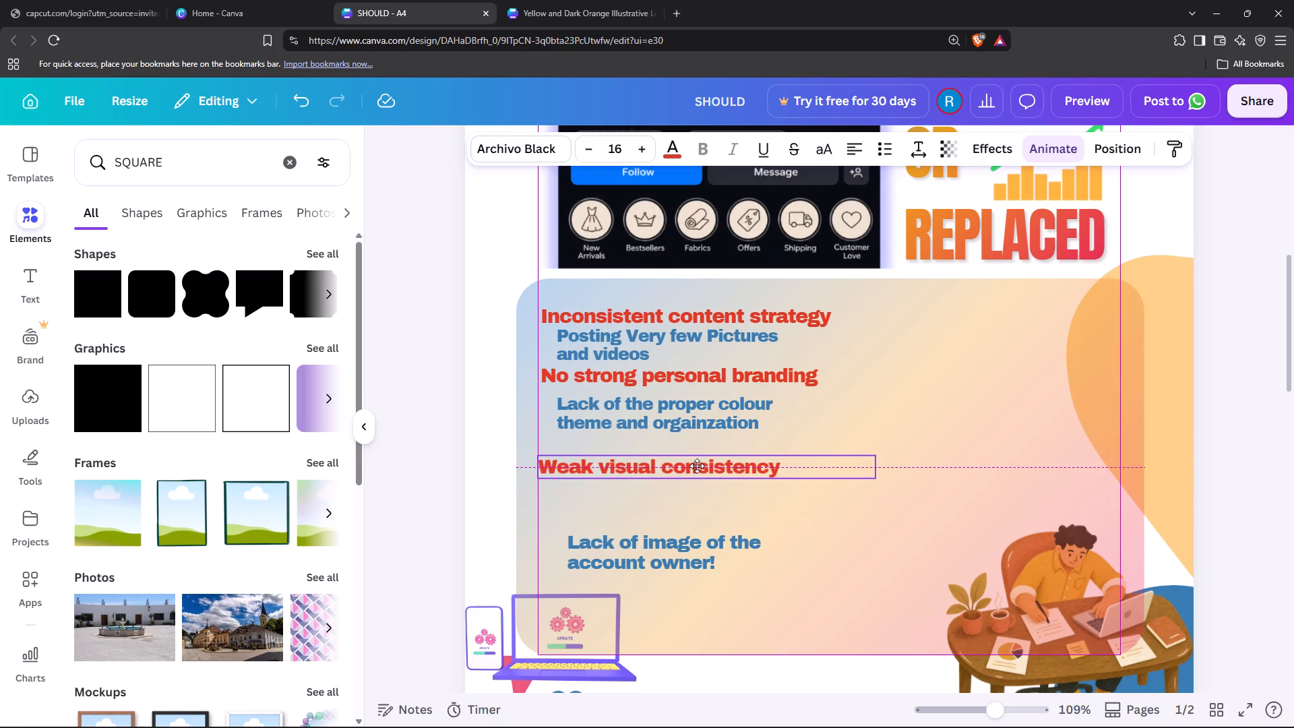
{"action": "left_click_drag", "start_coordinate": [697, 466], "coordinate": [697, 452]}
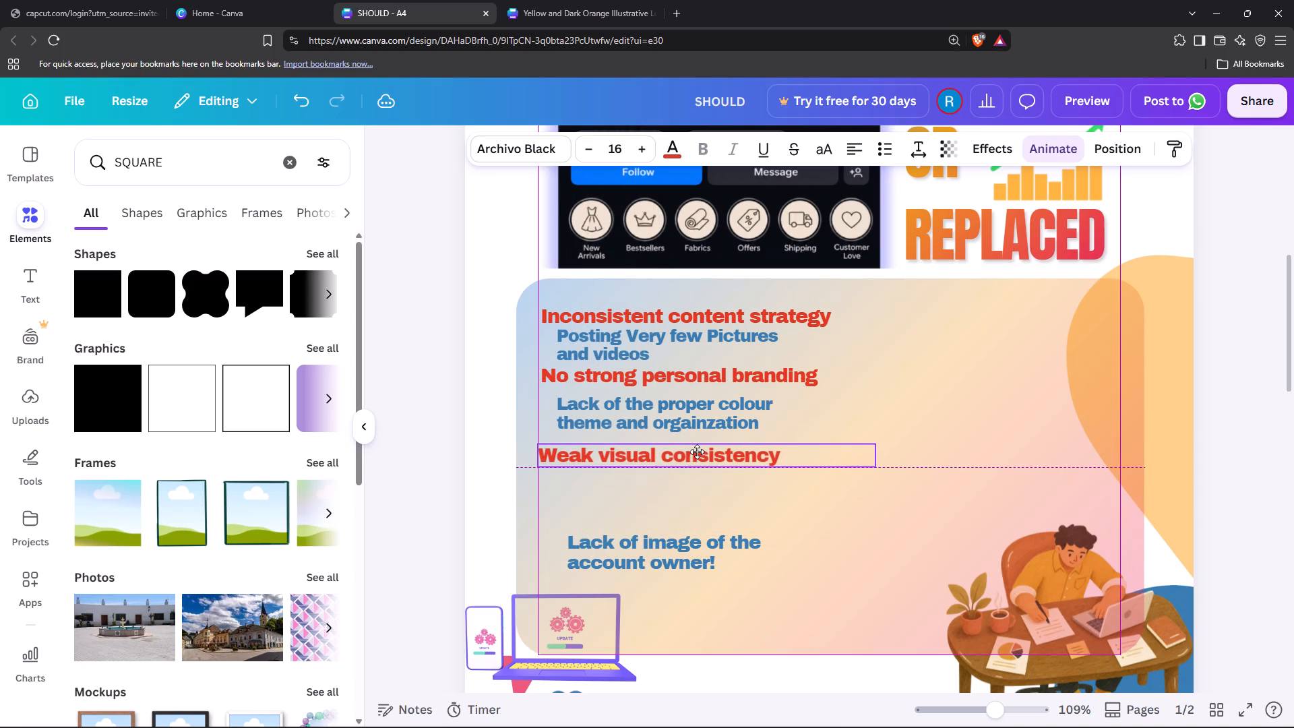
{"action": "left_click_drag", "start_coordinate": [697, 452], "coordinate": [698, 446]}
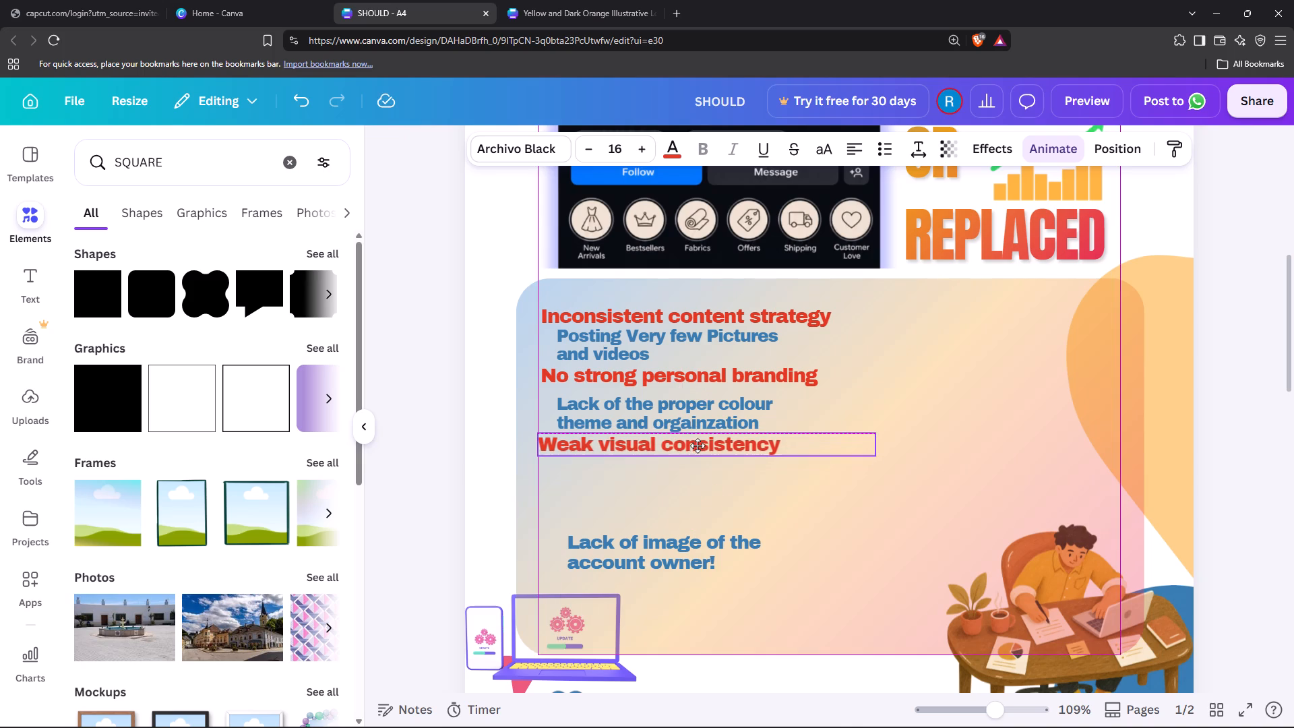
{"action": "left_click_drag", "start_coordinate": [698, 446], "coordinate": [702, 446]}
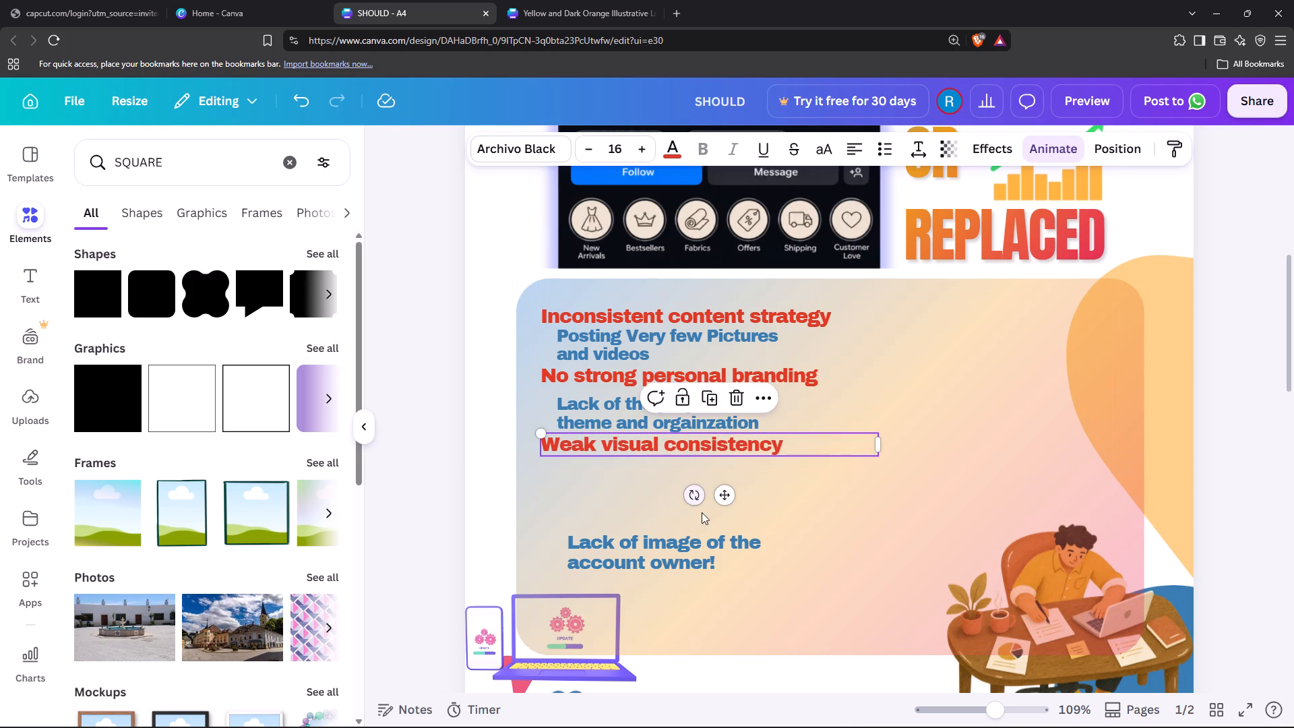
Move the "Lack of image of the account owner!" description up beneath "Weak visual consistency" and set its font size to 14.
{"action": "left_click_drag", "start_coordinate": [676, 559], "coordinate": [669, 492]}
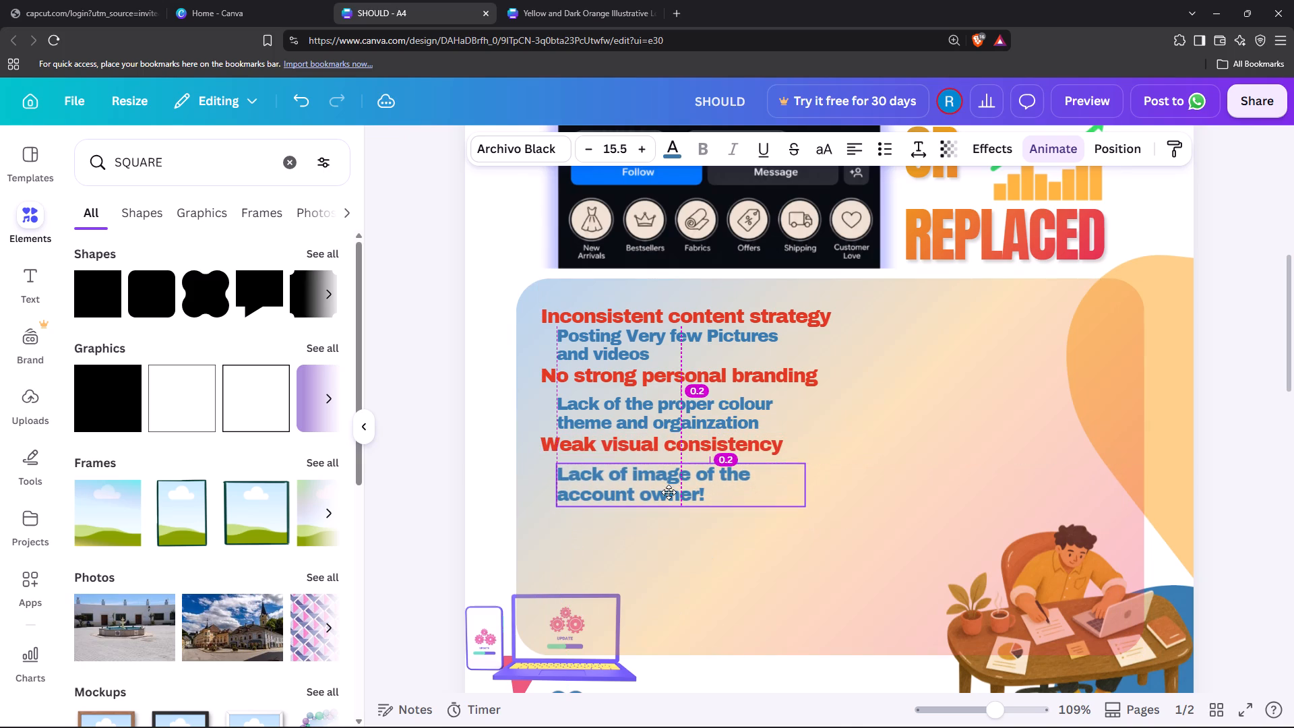
{"action": "left_click_drag", "start_coordinate": [669, 492], "coordinate": [669, 487]}
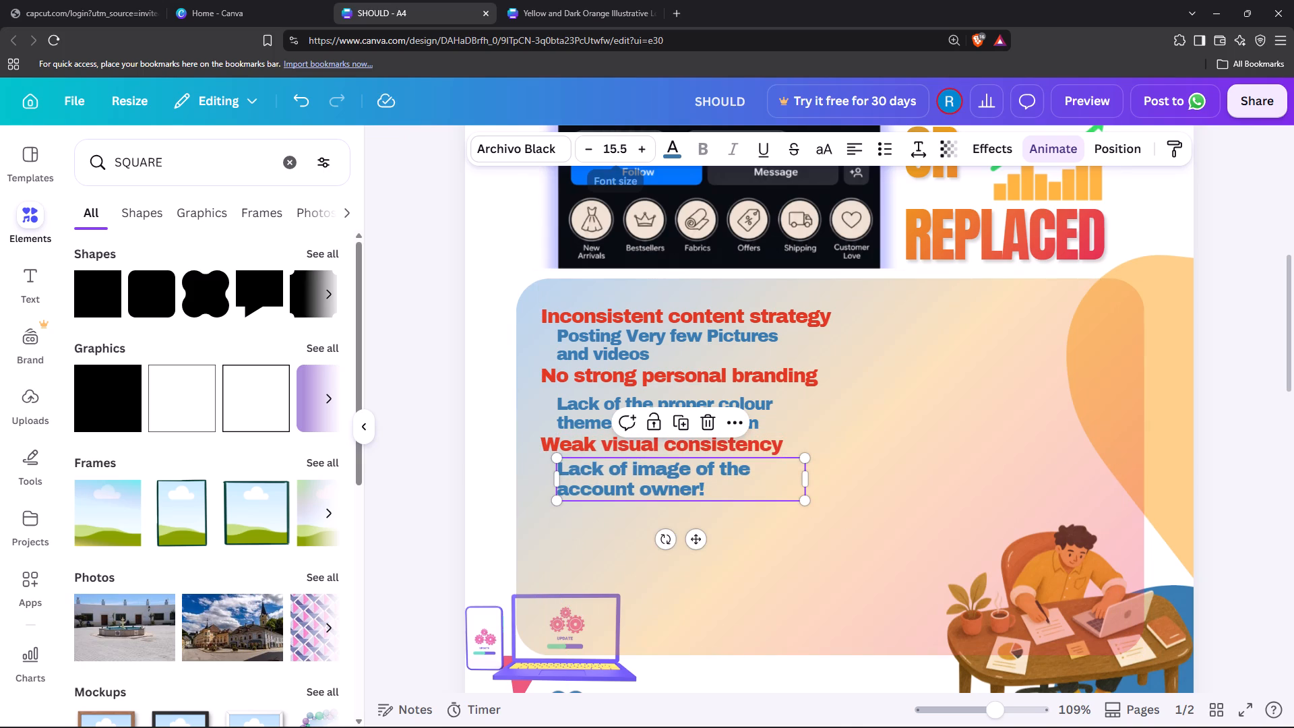
{"action": "left_click", "coordinate": [618, 144]}
{"action": "type", "text": "141"}
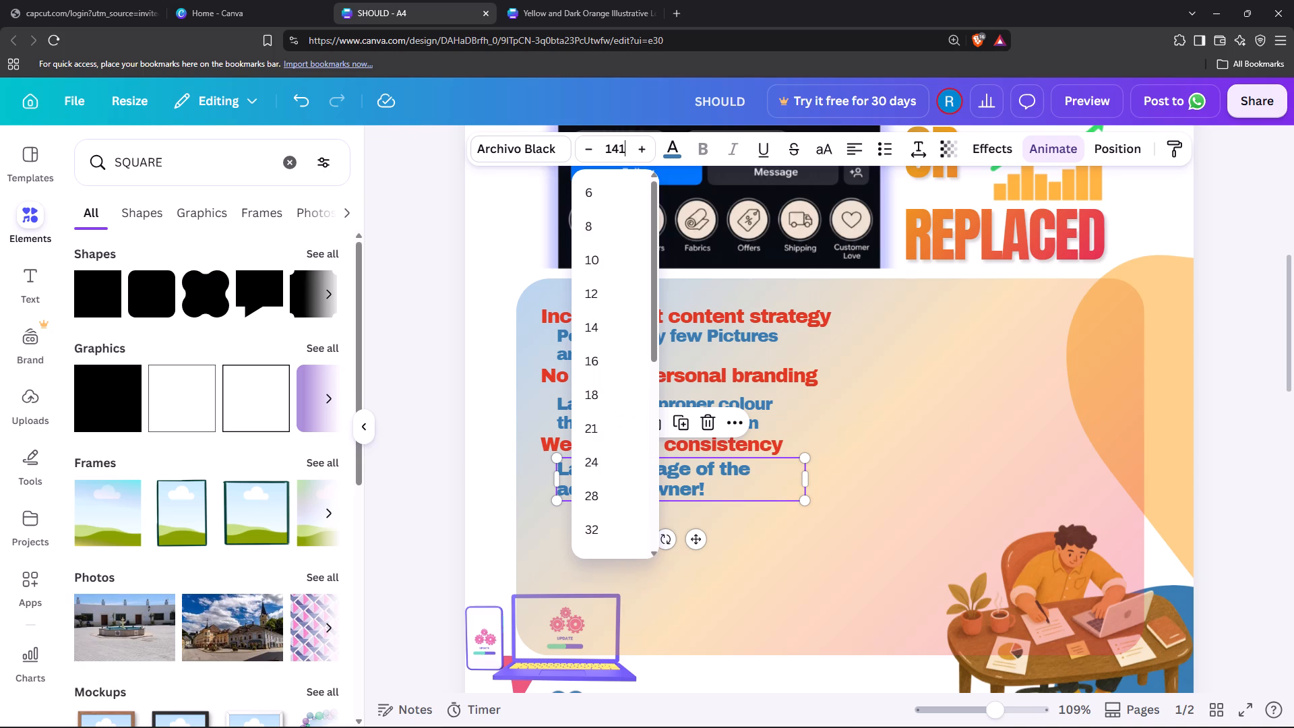
{"action": "key", "text": "BackSpace"}
{"action": "key", "text": "Return"}
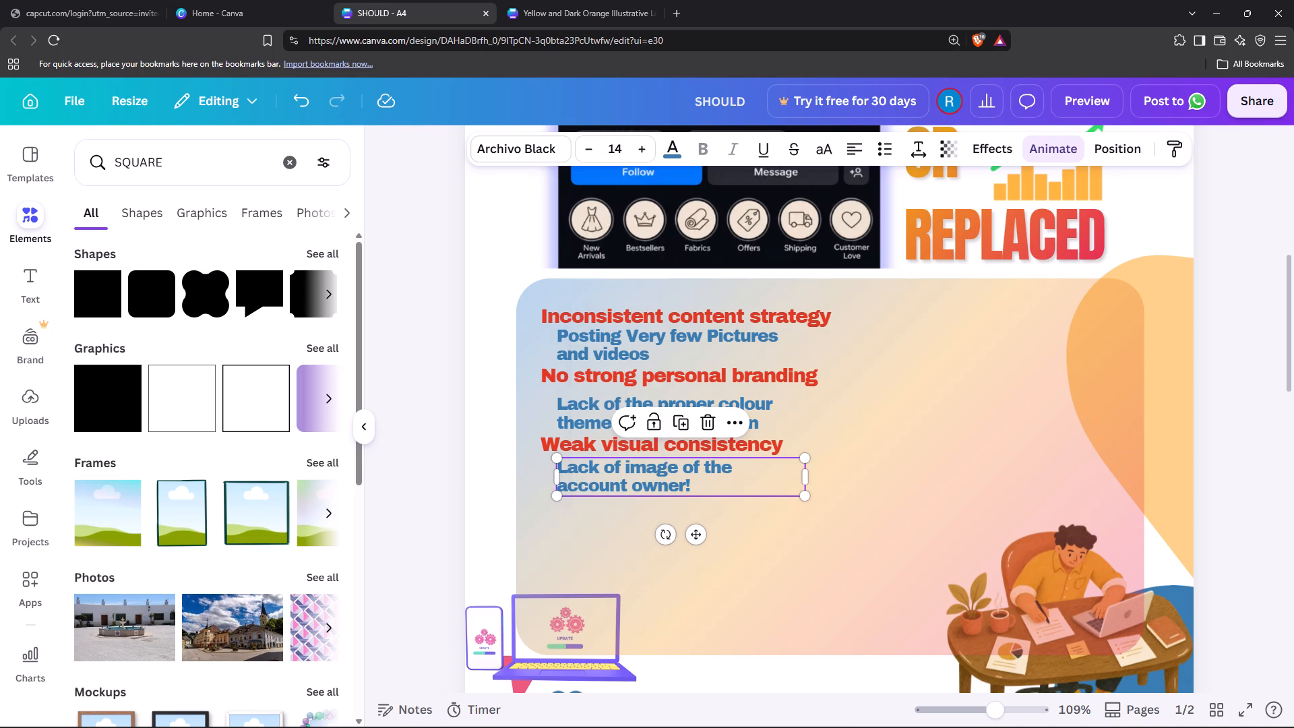
{"action": "left_click", "coordinate": [643, 480]}
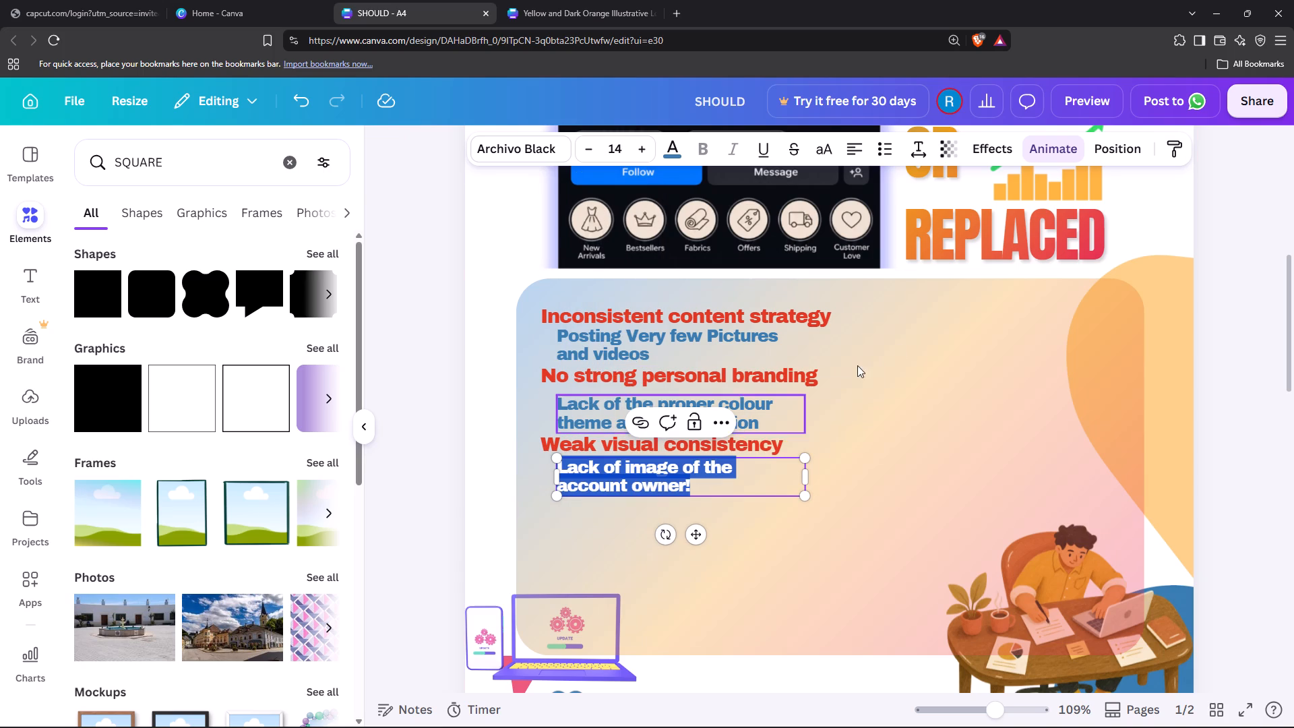
{"action": "left_click", "coordinate": [1260, 507]}
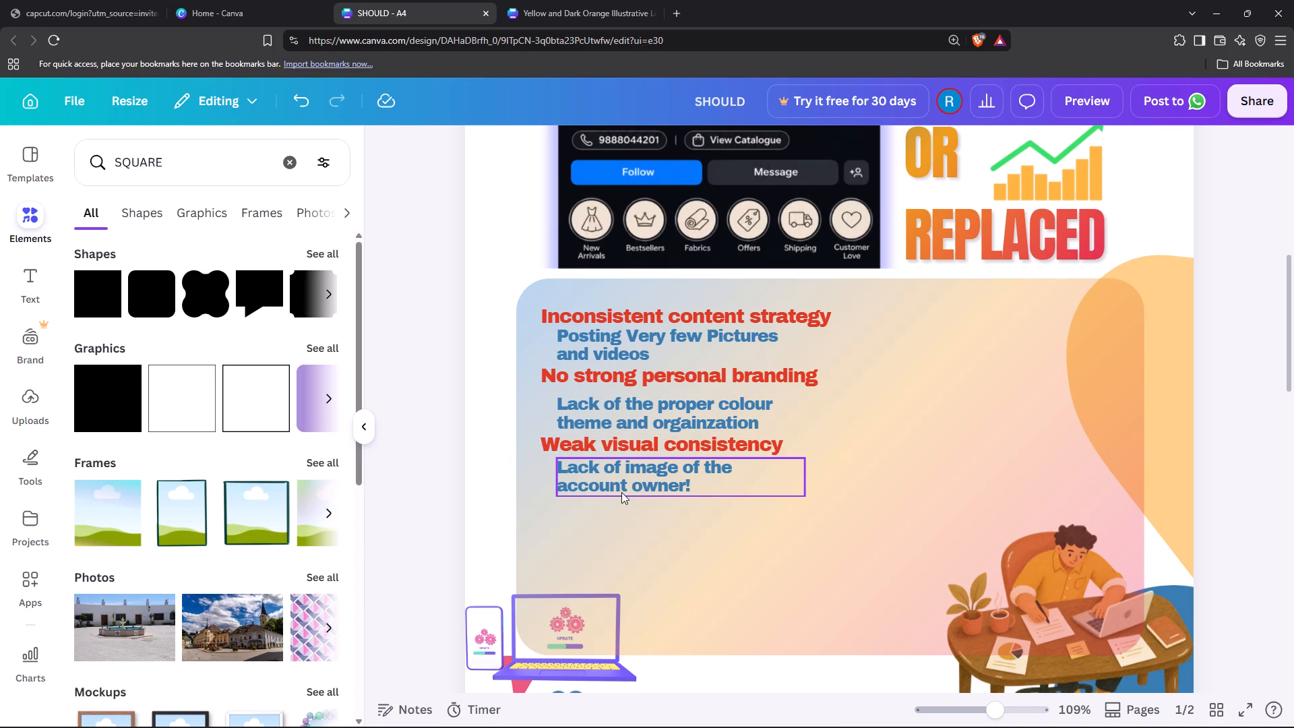
Apply the Drop shadow effect to the three red headings on the gradient rounded square.
{"action": "left_click", "coordinate": [640, 386]}
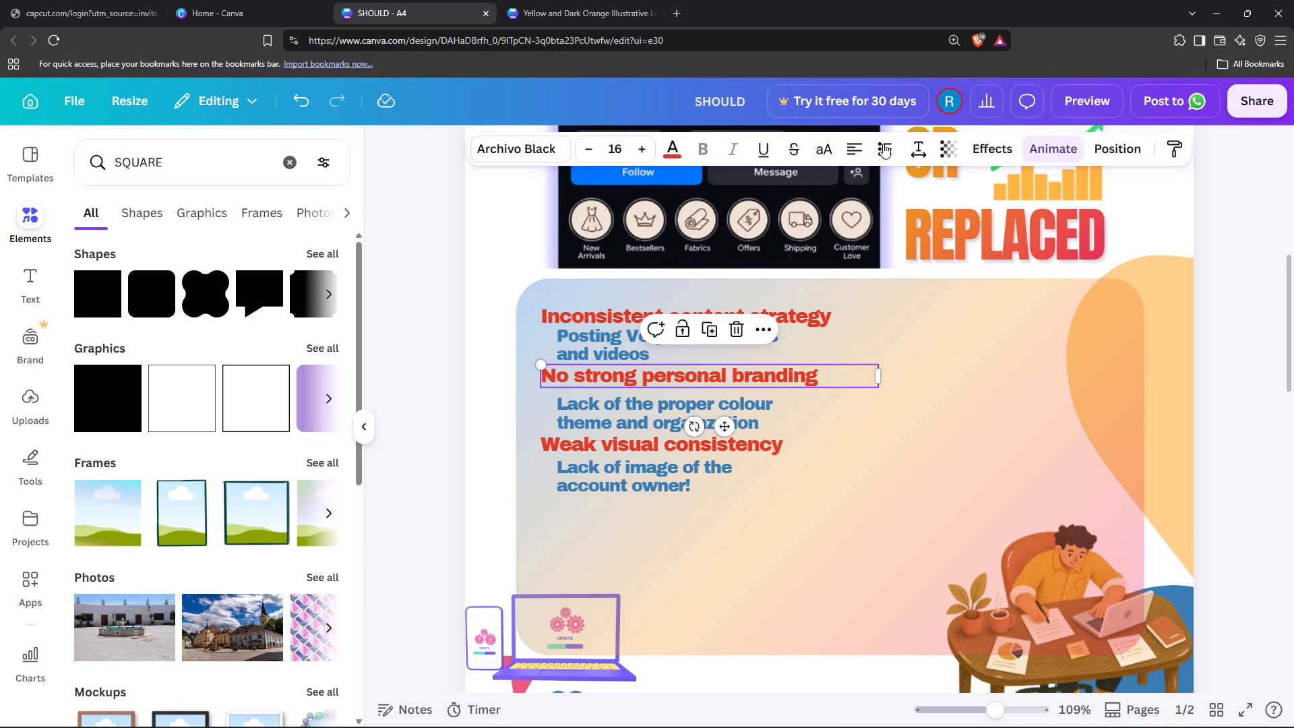
{"action": "left_click", "coordinate": [983, 158]}
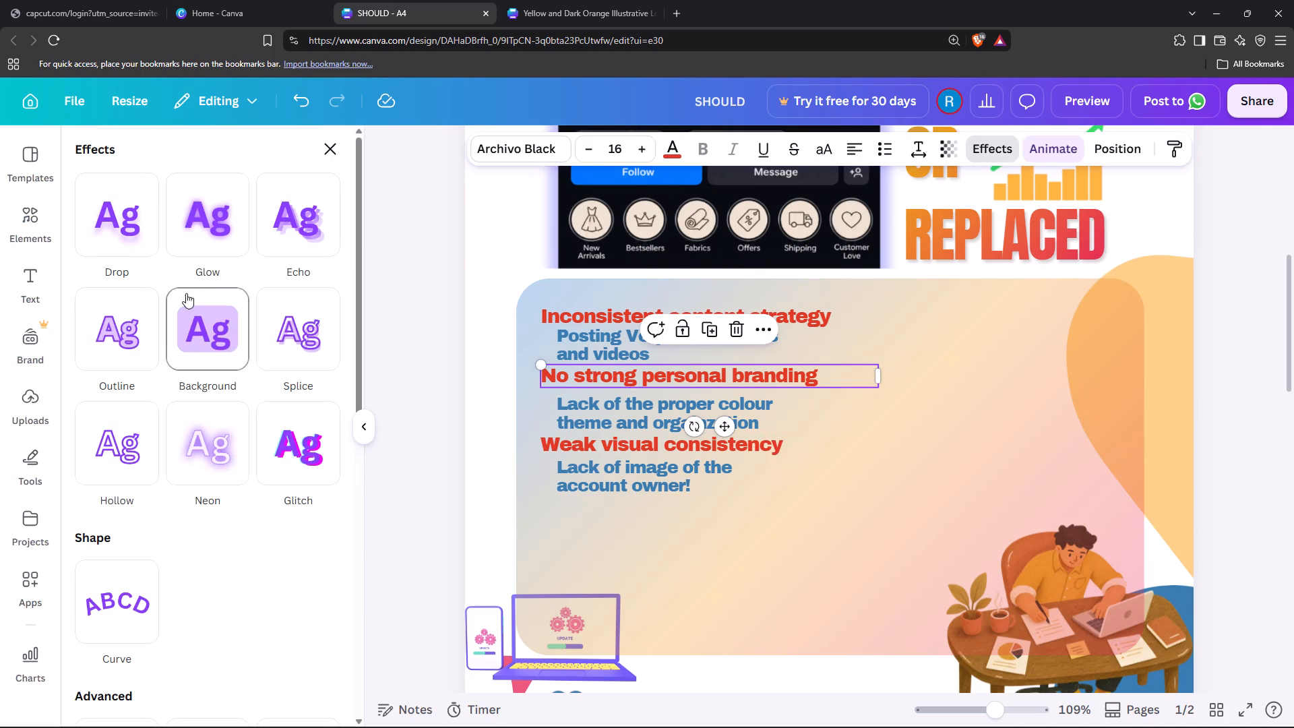
{"action": "left_click", "coordinate": [135, 210]}
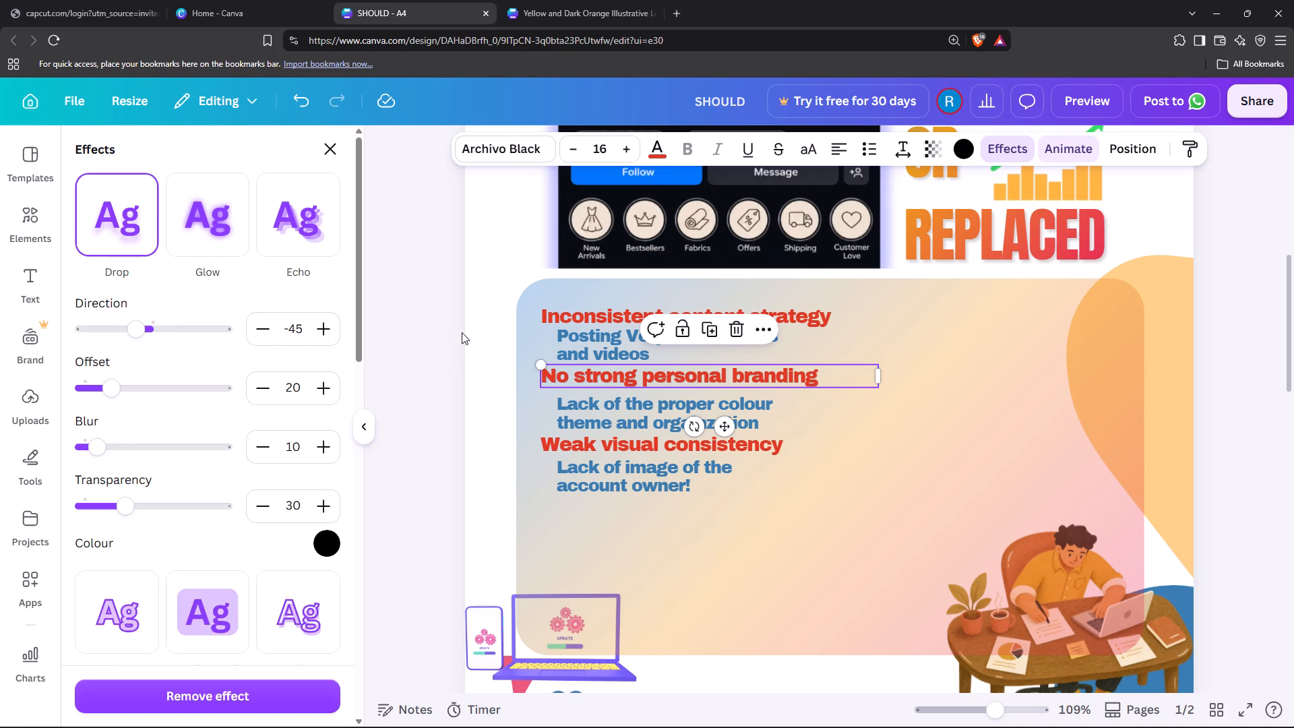
{"action": "left_click", "coordinate": [586, 310]}
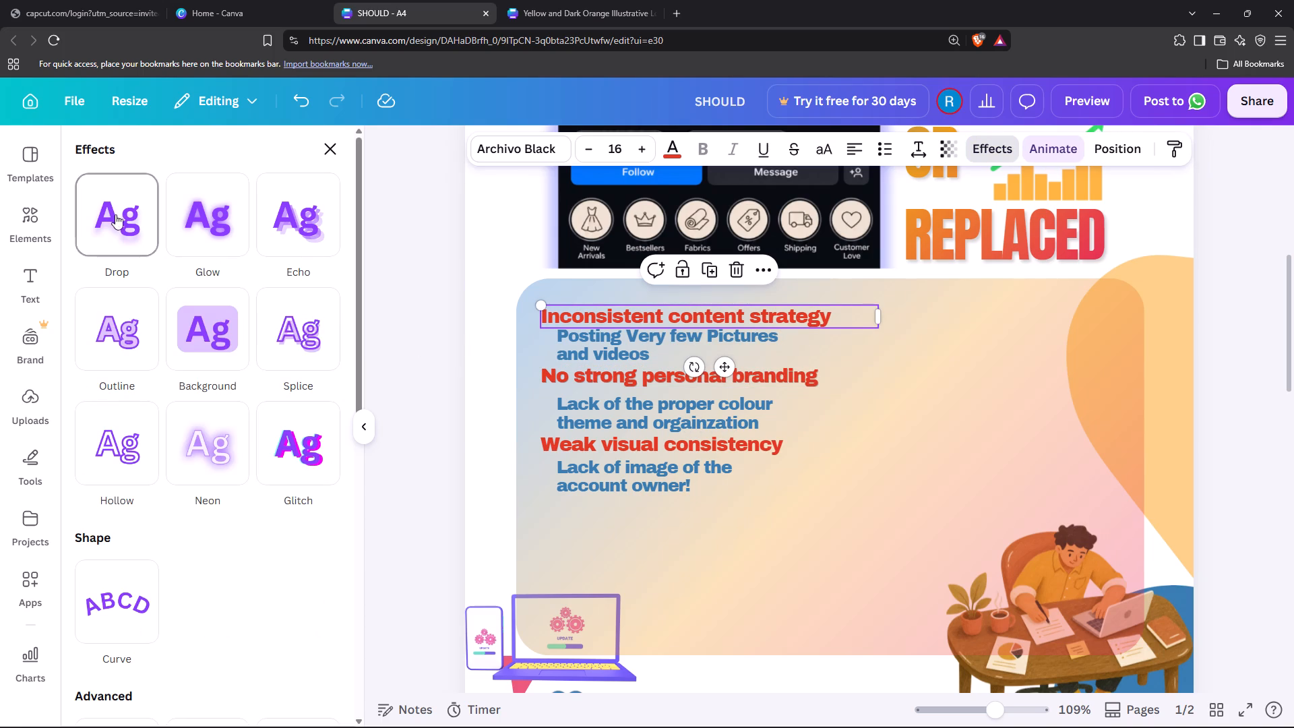
{"action": "left_click", "coordinate": [113, 212]}
{"action": "left_click", "coordinate": [642, 444]}
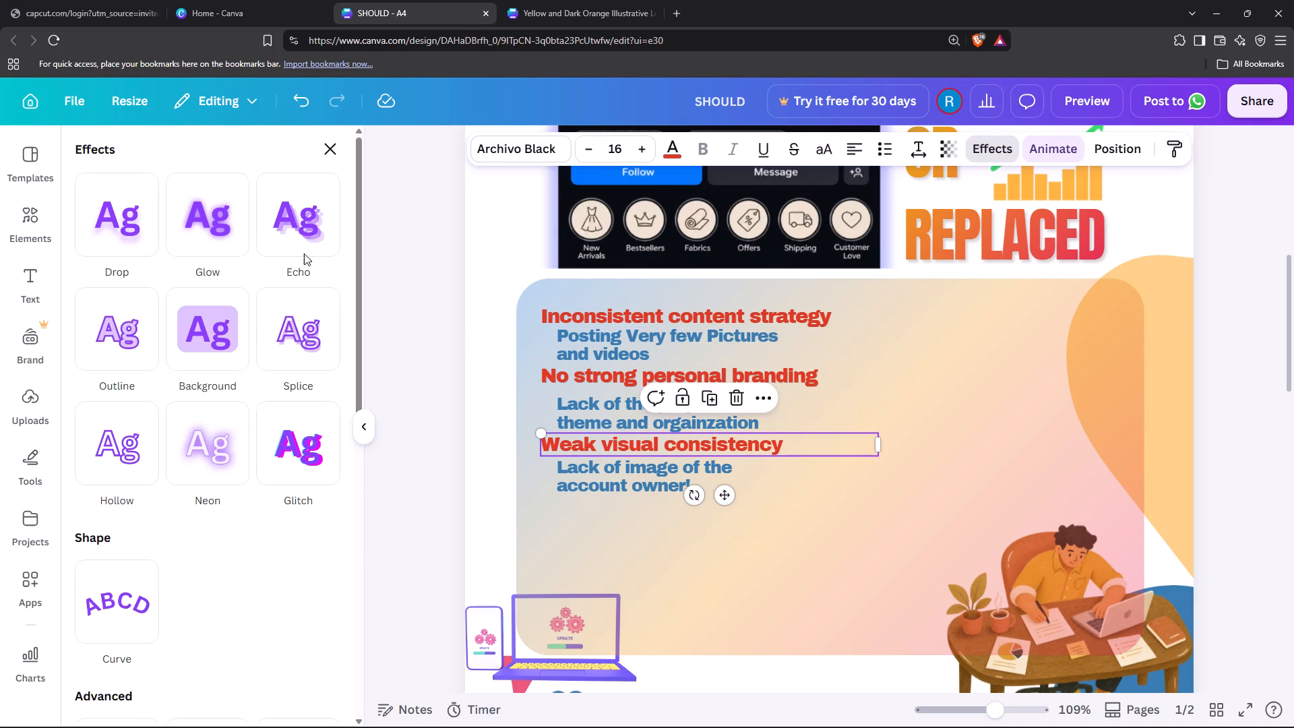
{"action": "left_click", "coordinate": [125, 204]}
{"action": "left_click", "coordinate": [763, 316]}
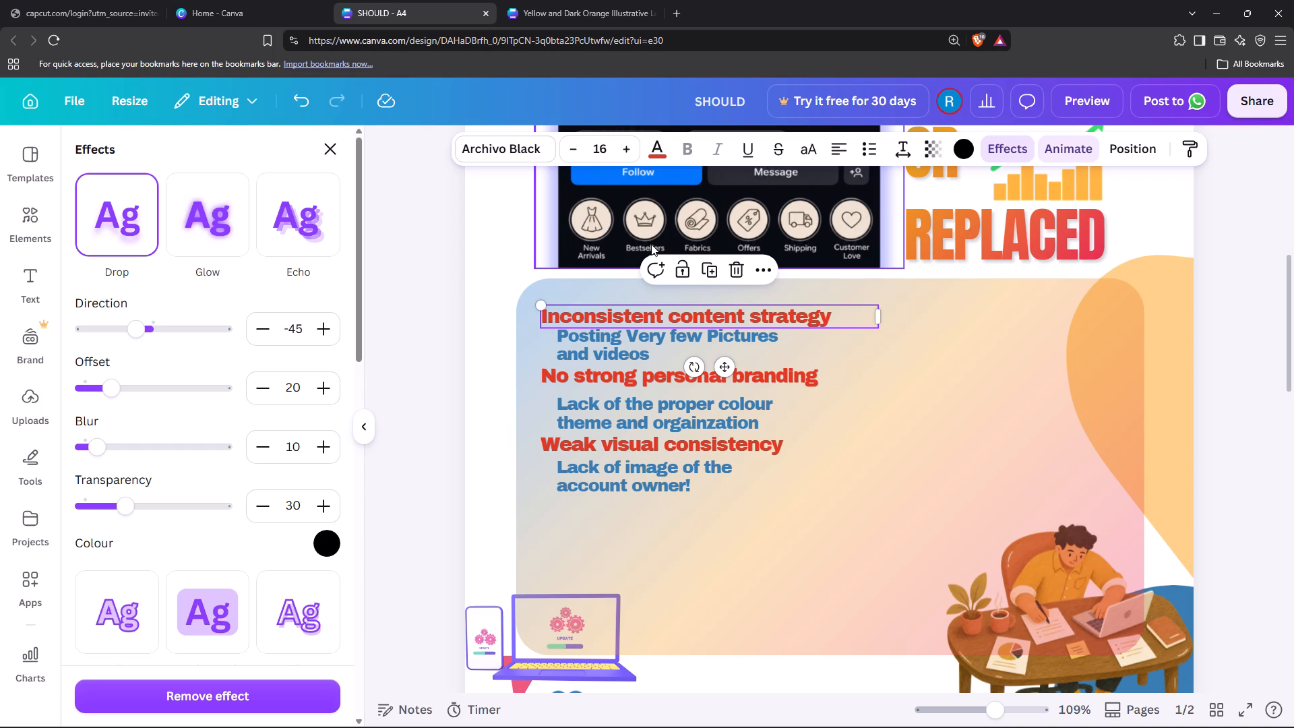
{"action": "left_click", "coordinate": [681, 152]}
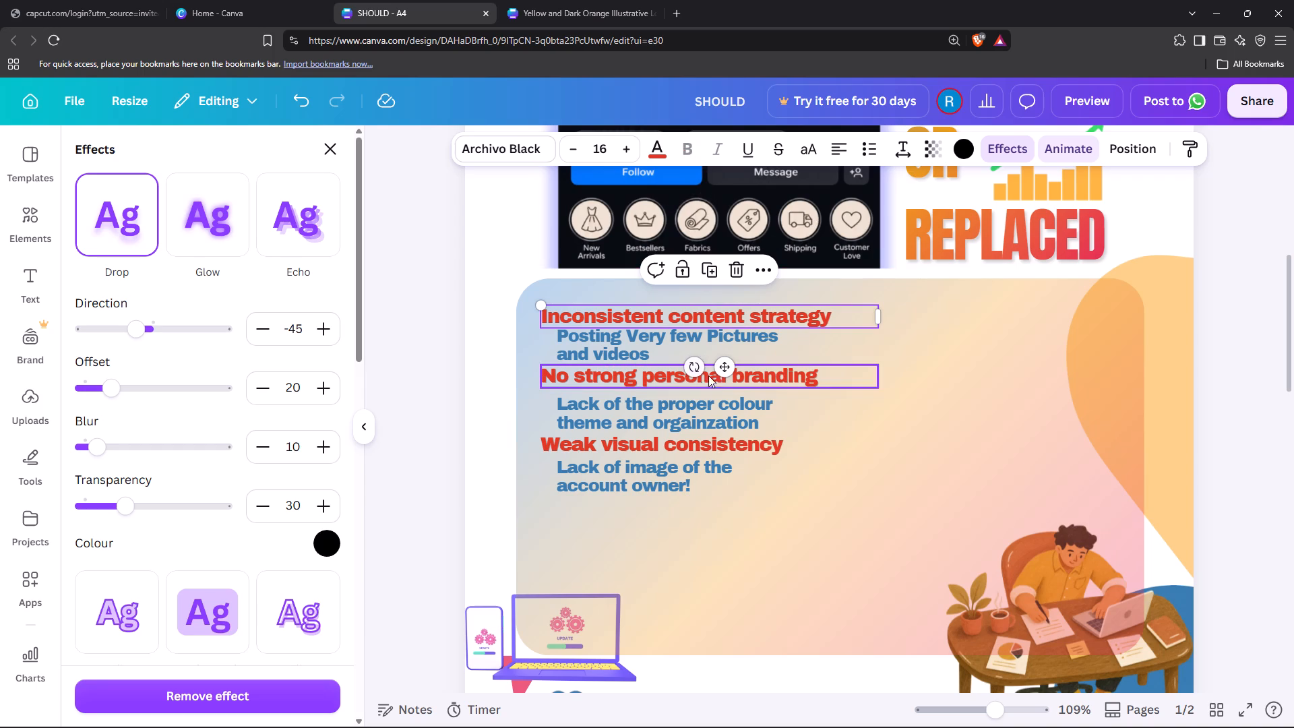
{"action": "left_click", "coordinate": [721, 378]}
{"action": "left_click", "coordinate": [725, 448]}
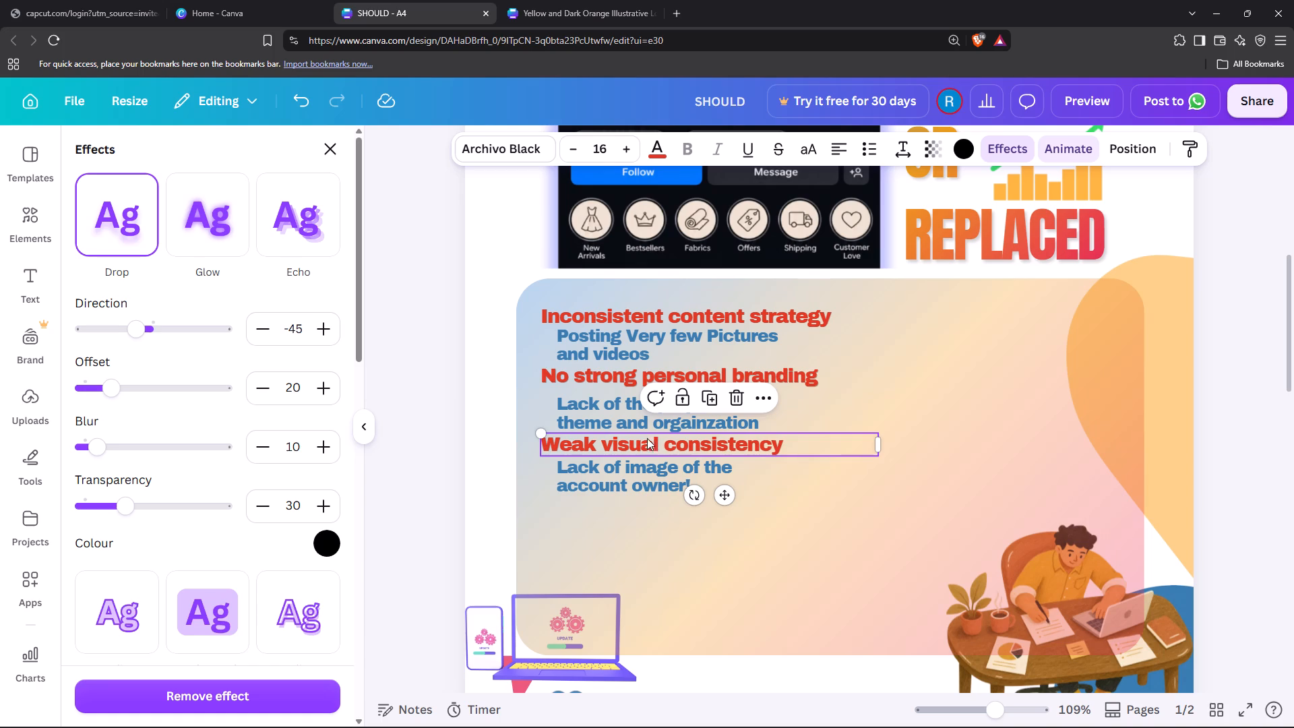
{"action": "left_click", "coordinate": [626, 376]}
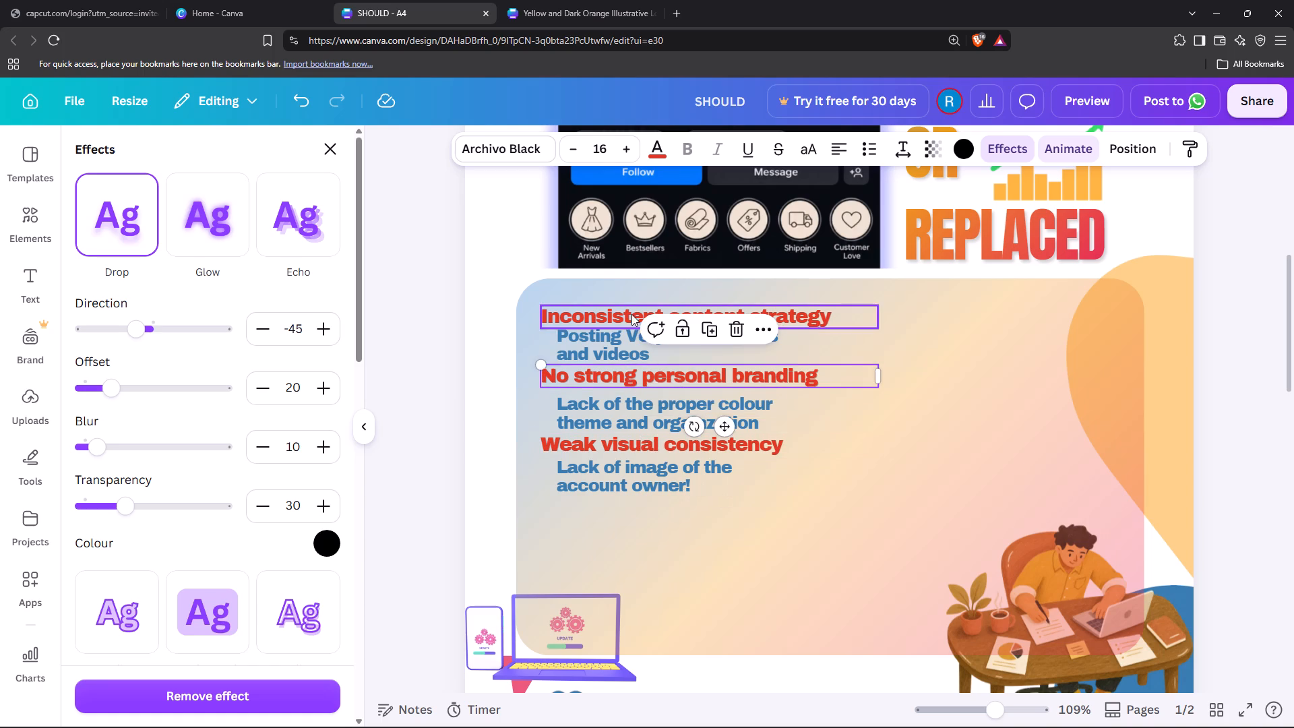
Nudge the "Inconsistent content strategy" heading slightly up to leave more space above its description.
{"action": "left_click", "coordinate": [630, 310]}
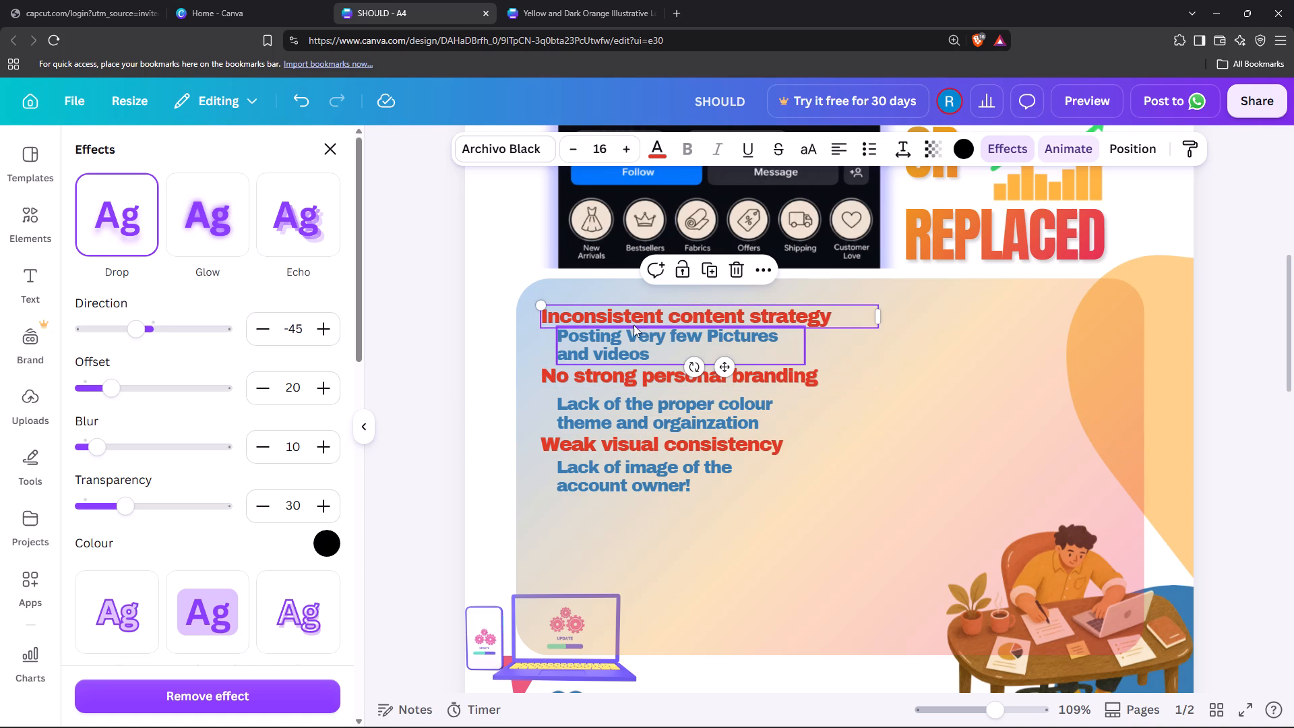
{"action": "left_click_drag", "start_coordinate": [722, 315], "coordinate": [722, 310]}
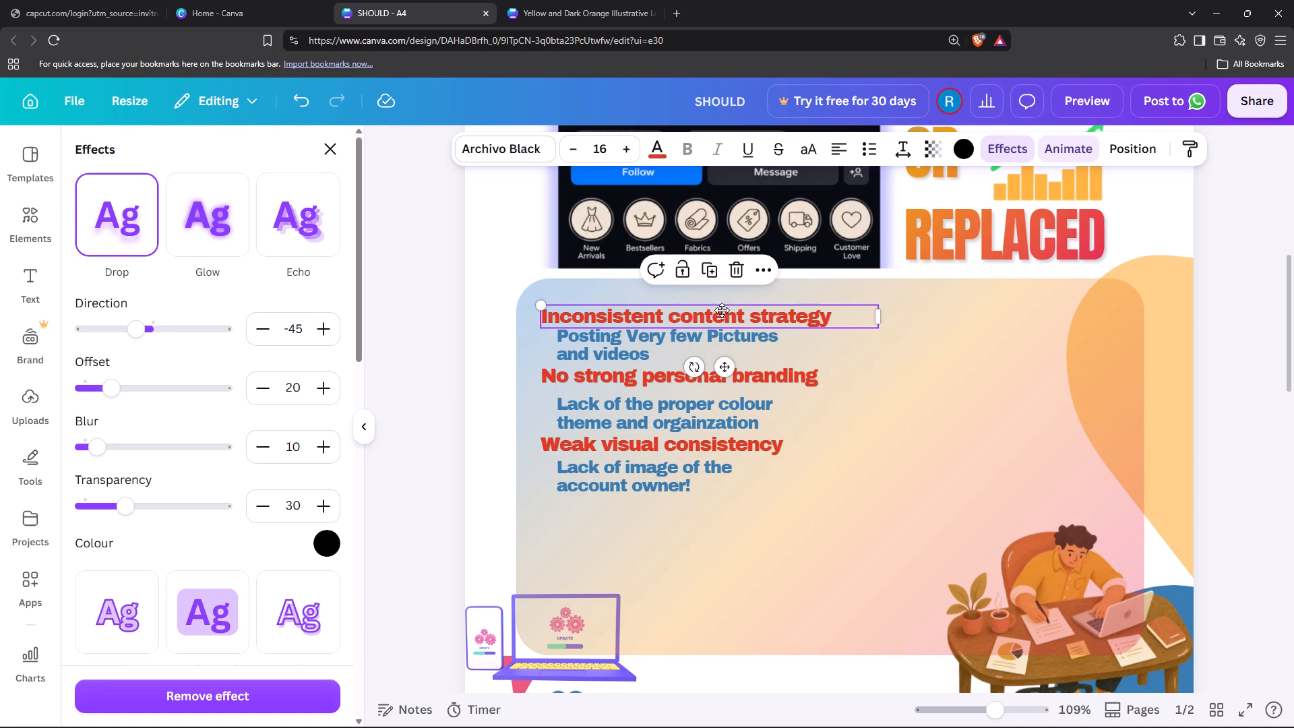
{"action": "left_click_drag", "start_coordinate": [722, 310], "coordinate": [722, 309]}
{"action": "left_click", "coordinate": [875, 375]}
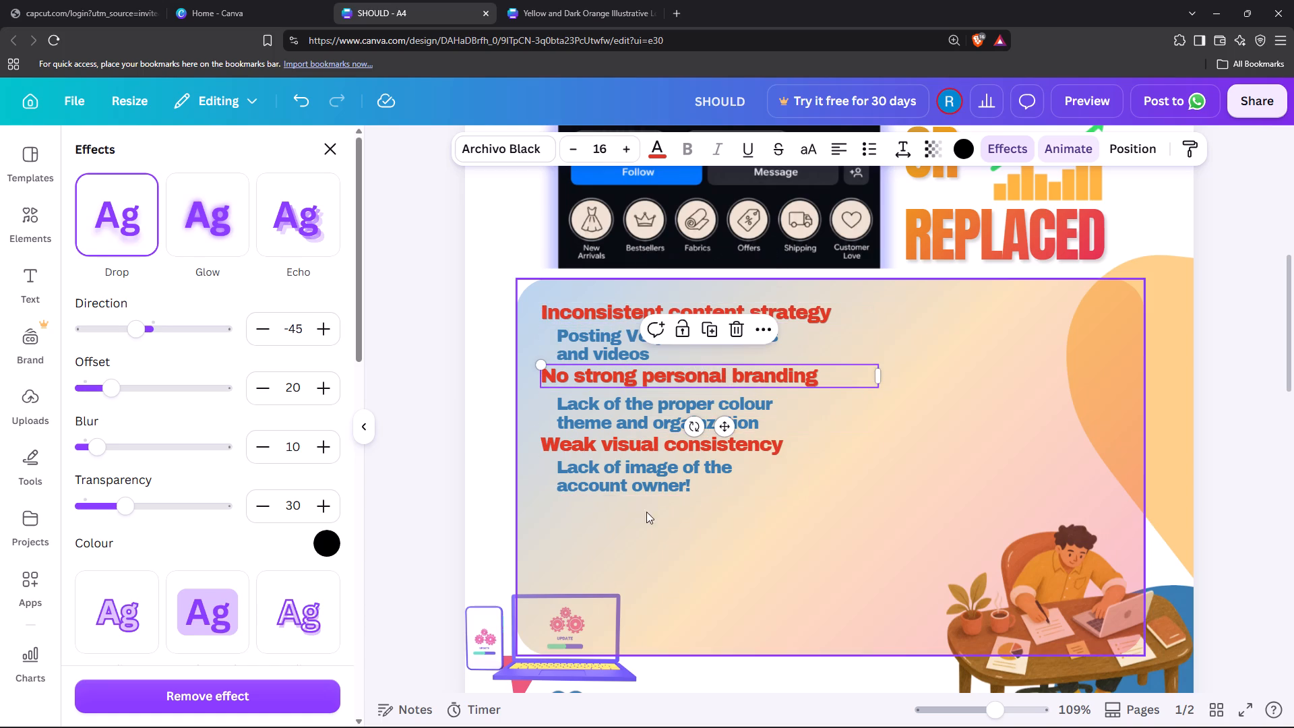
{"action": "left_click", "coordinate": [739, 727]}
Reduce the indent of the three blue descriptions under their headings, raising the second one slightly closer to its heading.
{"action": "left_click_drag", "start_coordinate": [625, 485], "coordinate": [613, 485]}
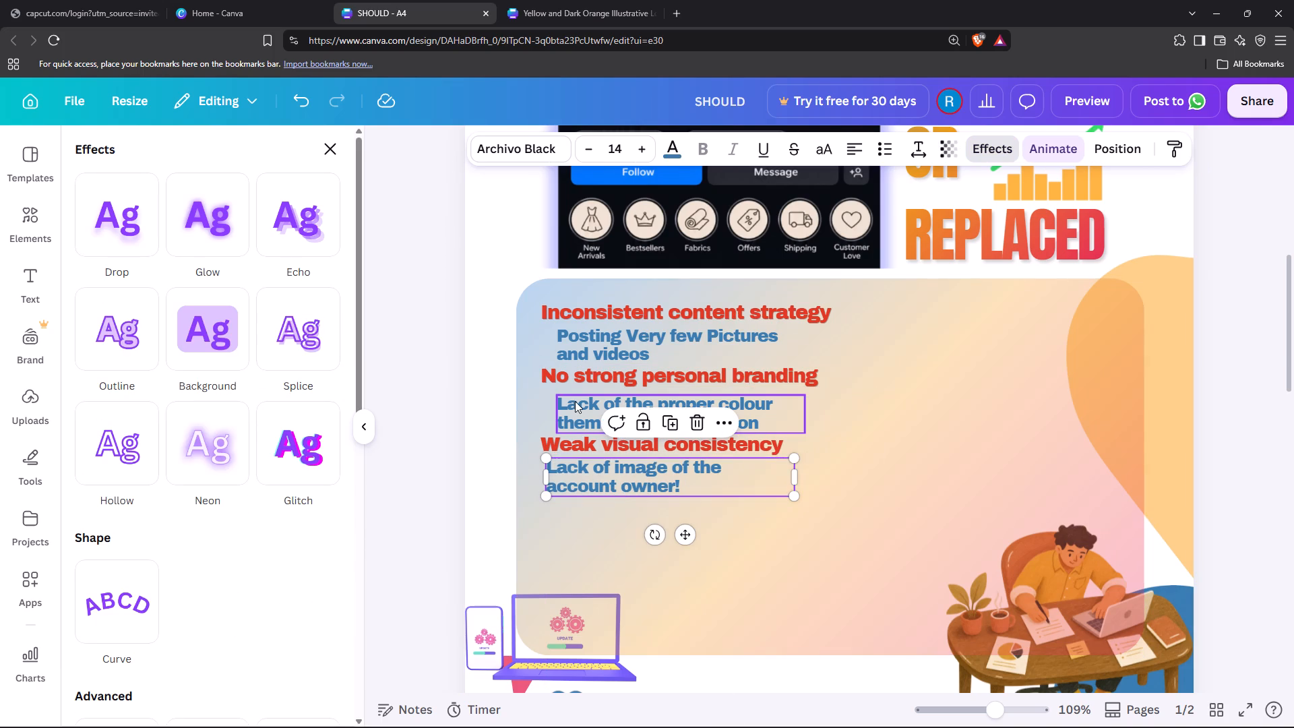
{"action": "left_click_drag", "start_coordinate": [578, 404], "coordinate": [567, 400]}
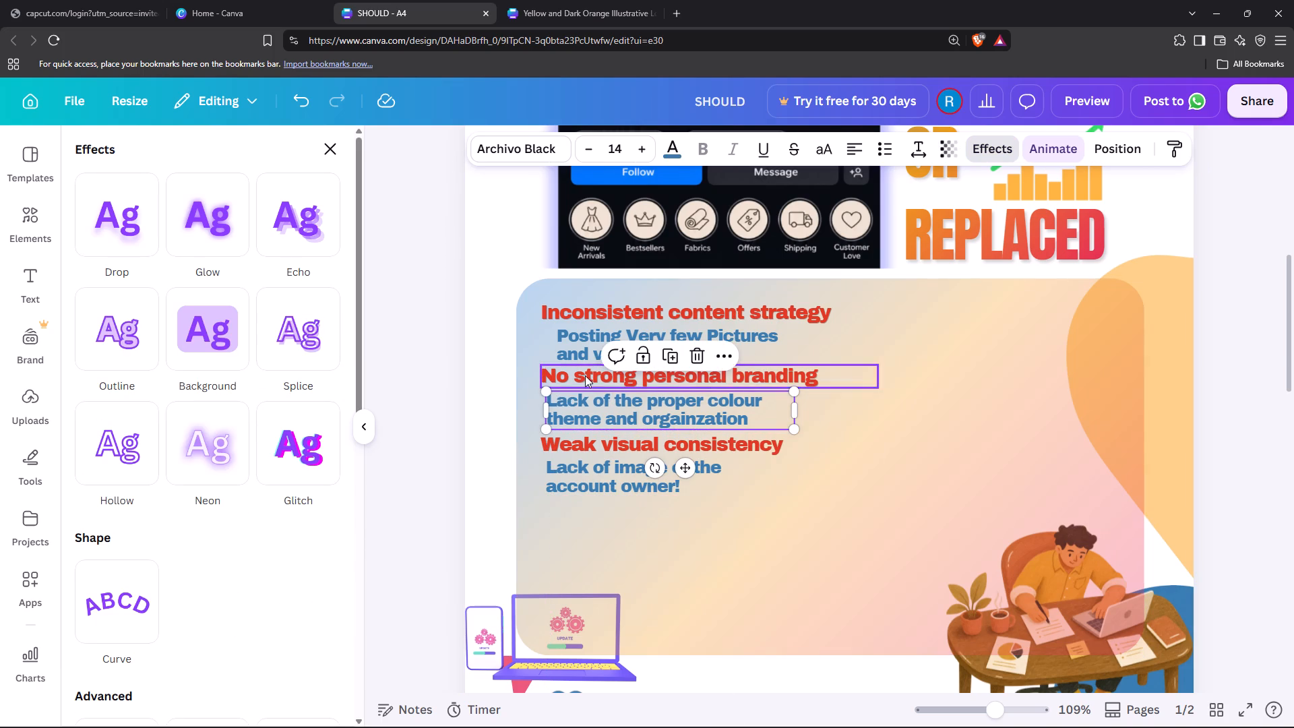
{"action": "left_click_drag", "start_coordinate": [604, 346], "coordinate": [578, 344]}
{"action": "left_click_drag", "start_coordinate": [590, 346], "coordinate": [584, 348]}
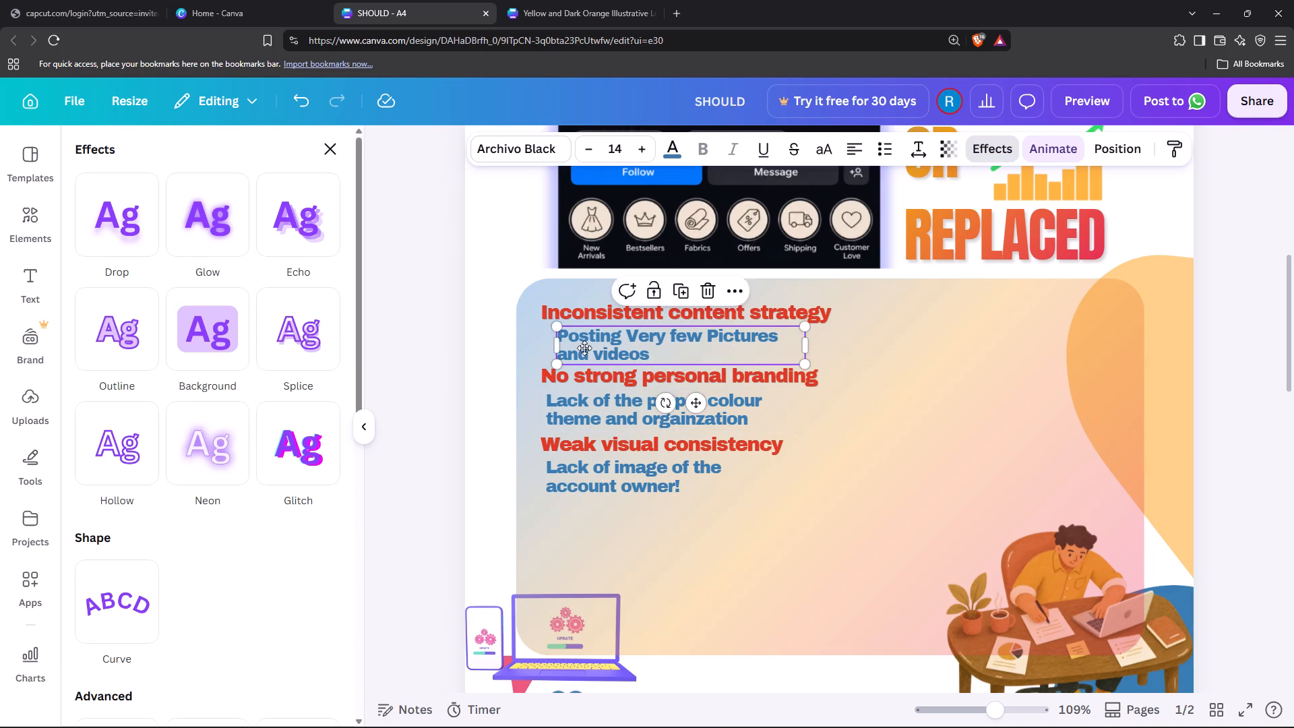
{"action": "left_click_drag", "start_coordinate": [584, 348], "coordinate": [580, 348]}
{"action": "left_click", "coordinate": [487, 299]}
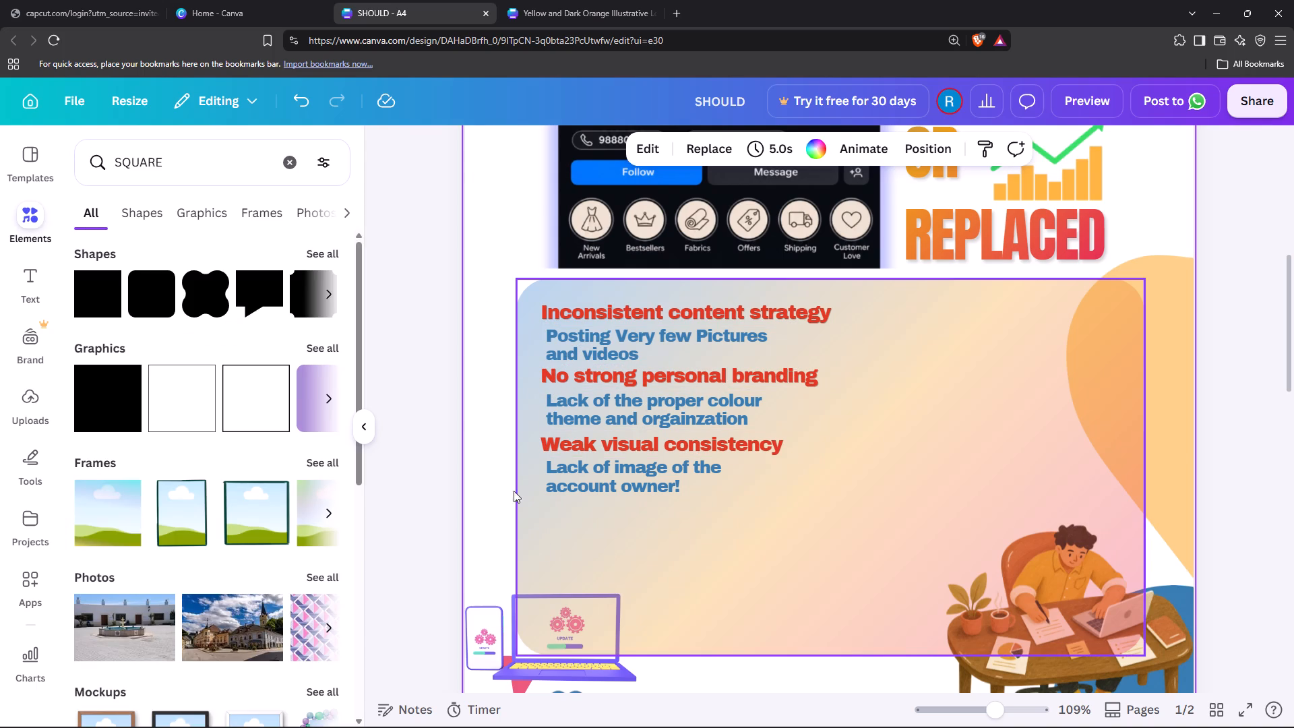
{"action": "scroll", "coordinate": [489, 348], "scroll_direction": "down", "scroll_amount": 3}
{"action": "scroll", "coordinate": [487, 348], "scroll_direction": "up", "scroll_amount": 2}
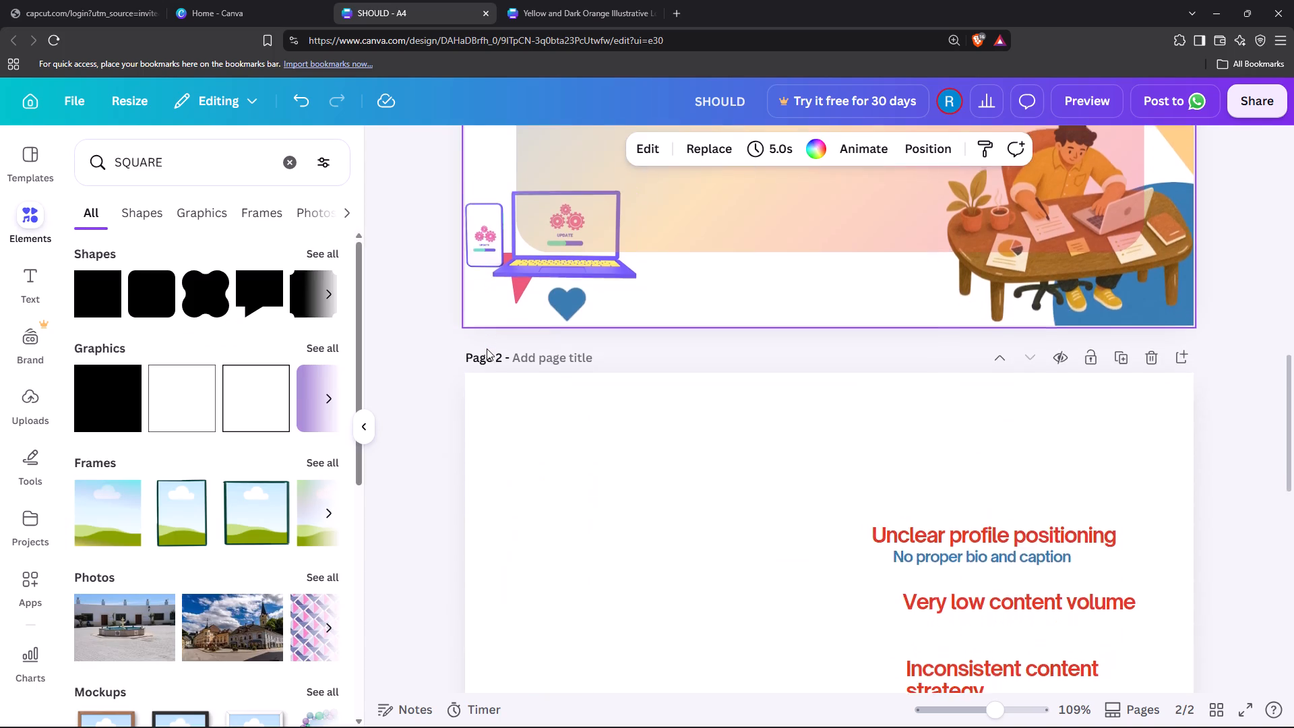
Examine the three arranged issue texts on page 1 against the remaining profile-issue texts on page 2.
{"action": "scroll", "coordinate": [487, 348], "scroll_direction": "up", "scroll_amount": 2}
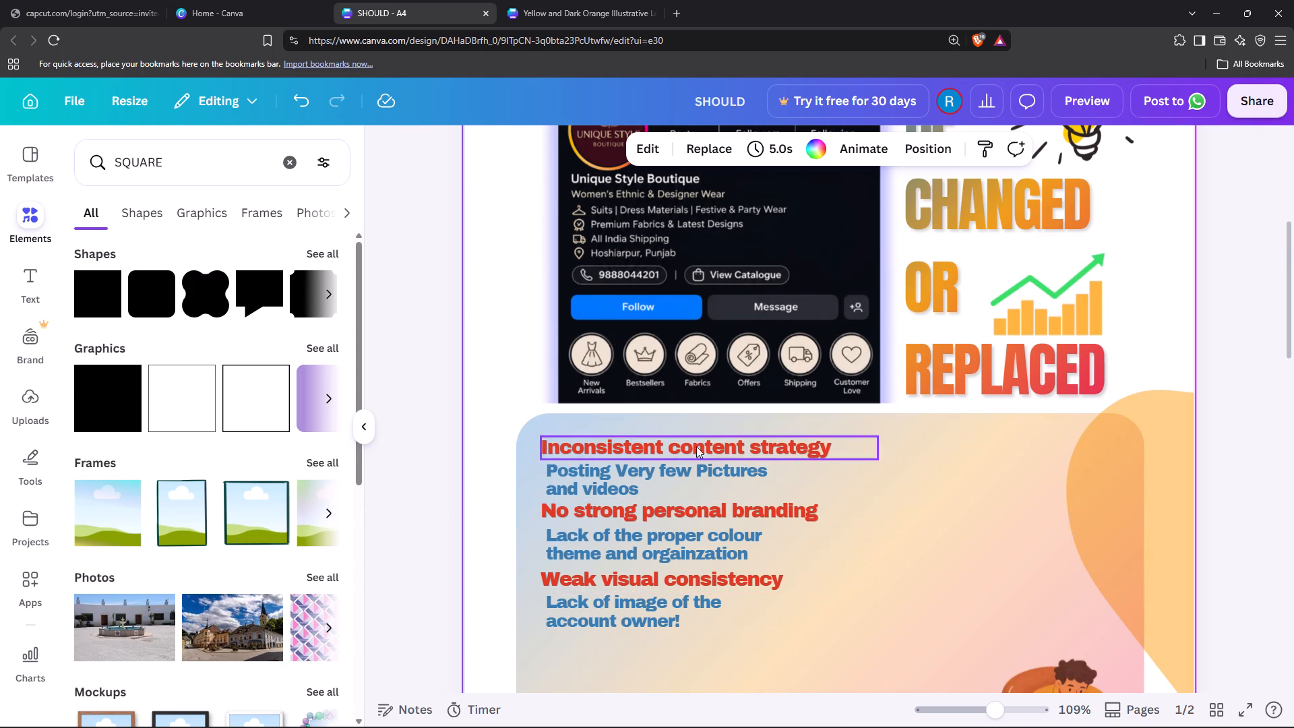
{"action": "scroll", "coordinate": [658, 518], "scroll_direction": "down", "scroll_amount": 3}
{"action": "scroll", "coordinate": [663, 524], "scroll_direction": "up", "scroll_amount": 1}
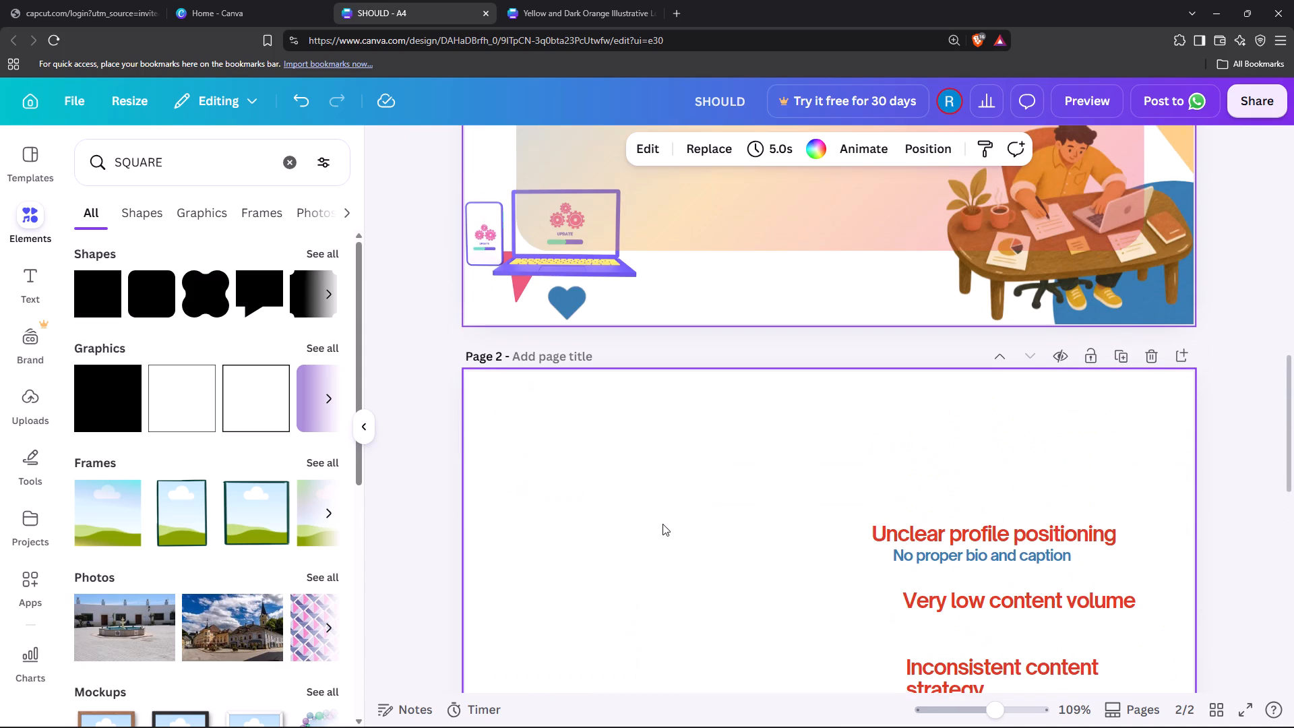
{"action": "scroll", "coordinate": [663, 524], "scroll_direction": "down", "scroll_amount": 3}
{"action": "scroll", "coordinate": [654, 506], "scroll_direction": "up", "scroll_amount": 7}
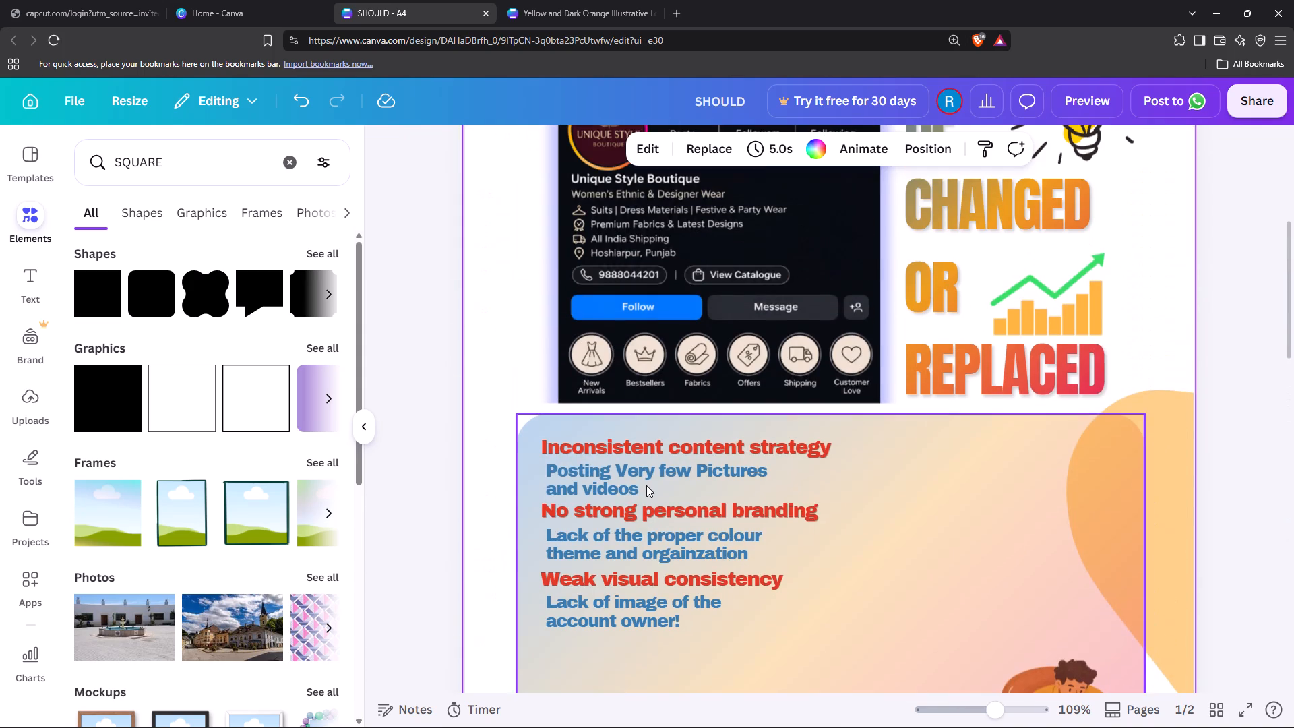
Bring the man-at-desk illustration forward so it sits in front of the gradient rounded square.
{"action": "scroll", "coordinate": [923, 524], "scroll_direction": "down", "scroll_amount": 1}
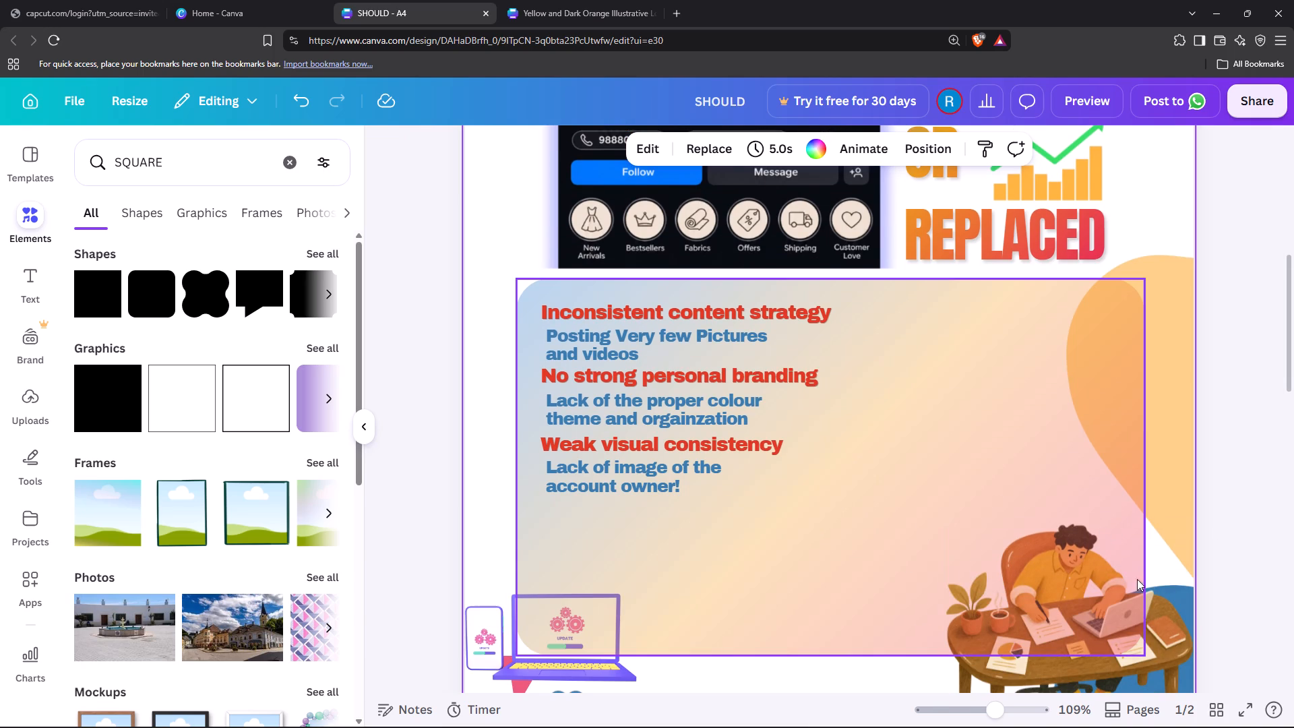
{"action": "left_click", "coordinate": [1185, 644]}
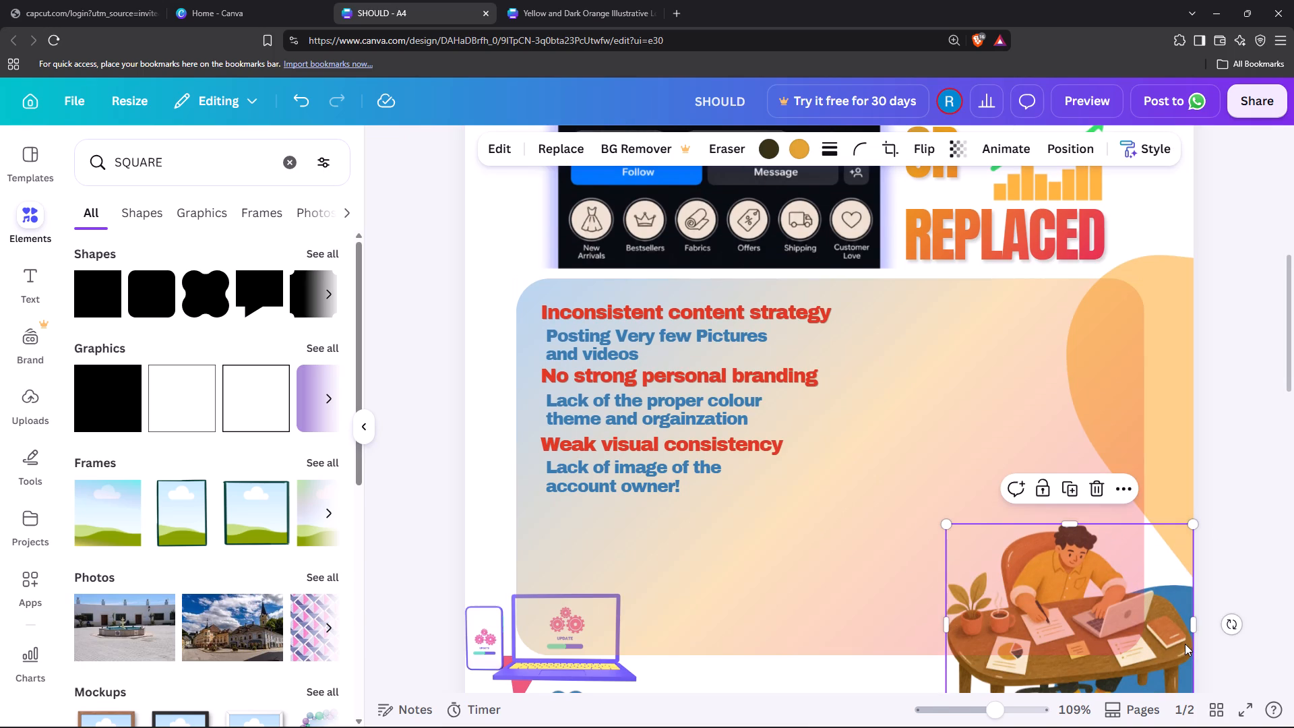
{"action": "key", "text": "ctrl+bracketright"}
{"action": "key", "text": "ctrl+bracketright"}
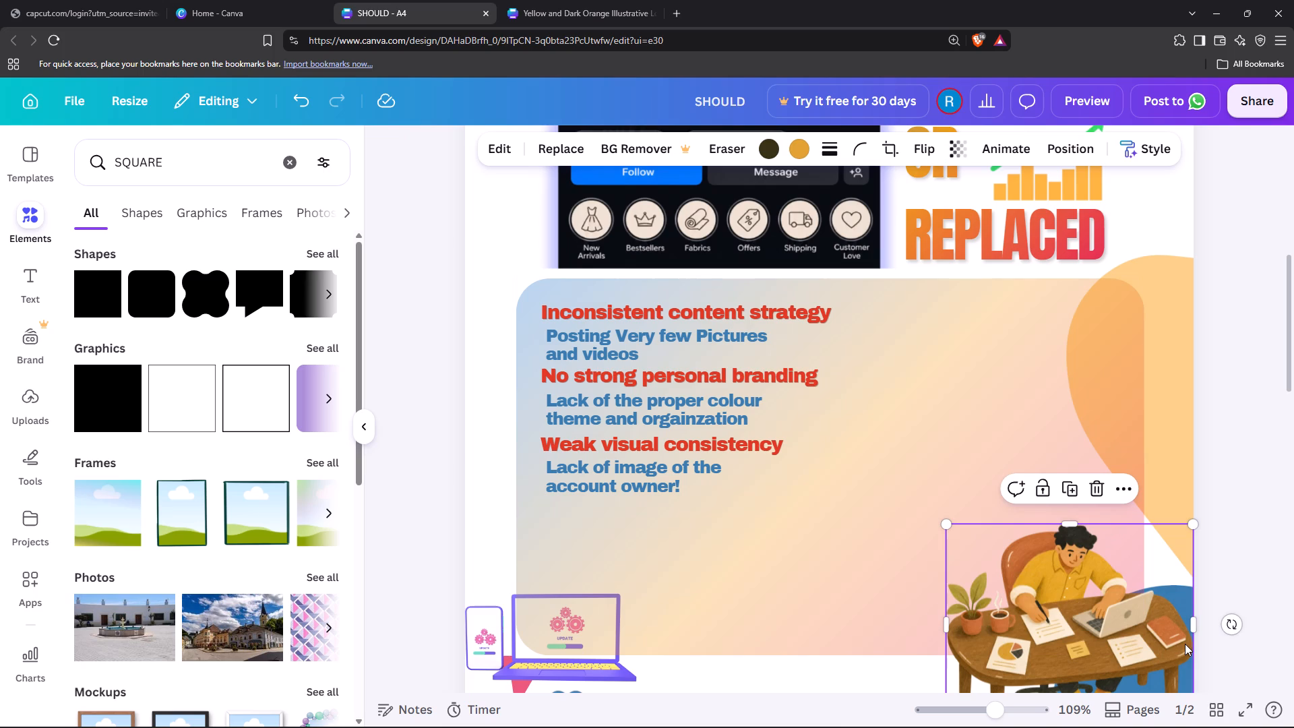
{"action": "left_click", "coordinate": [1256, 568]}
Narrow the text box of the "No strong personal branding" heading to fit closer to its text.
{"action": "scroll", "coordinate": [1229, 555], "scroll_direction": "down", "scroll_amount": 3, "text": "ctrl"}
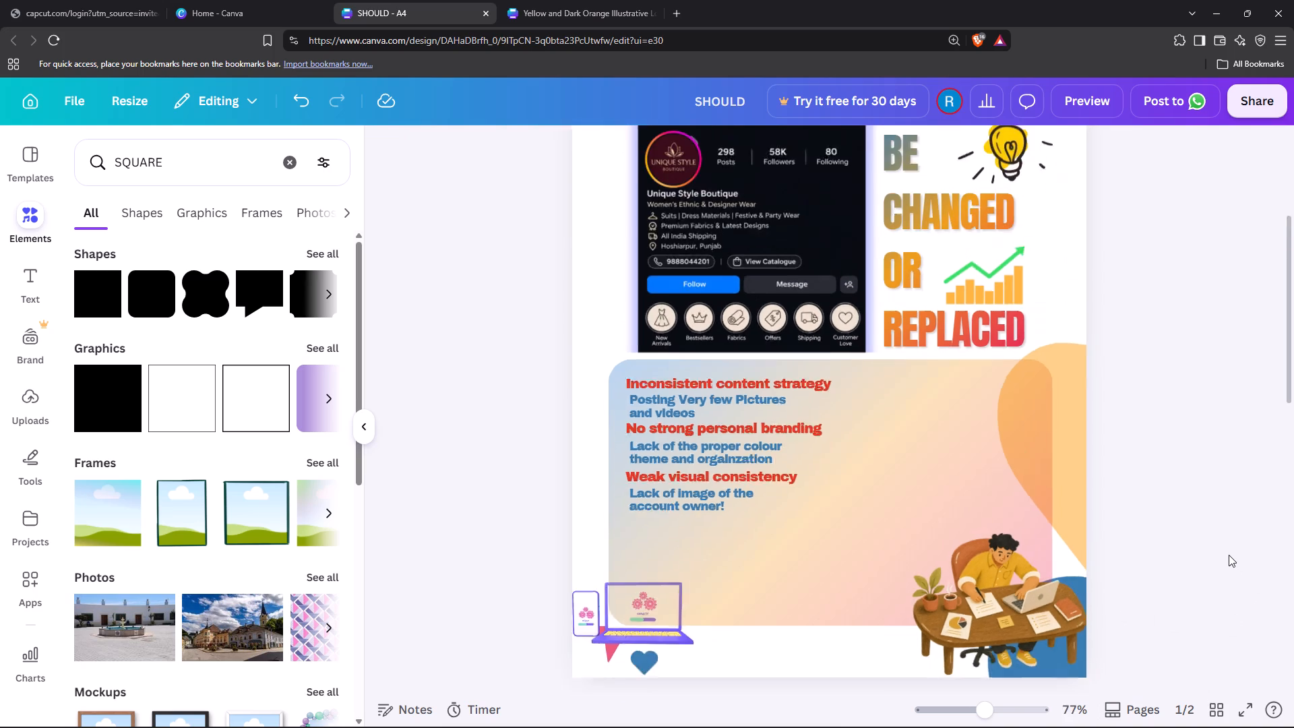
{"action": "scroll", "coordinate": [1175, 555], "scroll_direction": "up", "scroll_amount": 2}
{"action": "scroll", "coordinate": [1175, 555], "scroll_direction": "down", "scroll_amount": 2}
{"action": "scroll", "coordinate": [1175, 555], "scroll_direction": "up", "scroll_amount": 1}
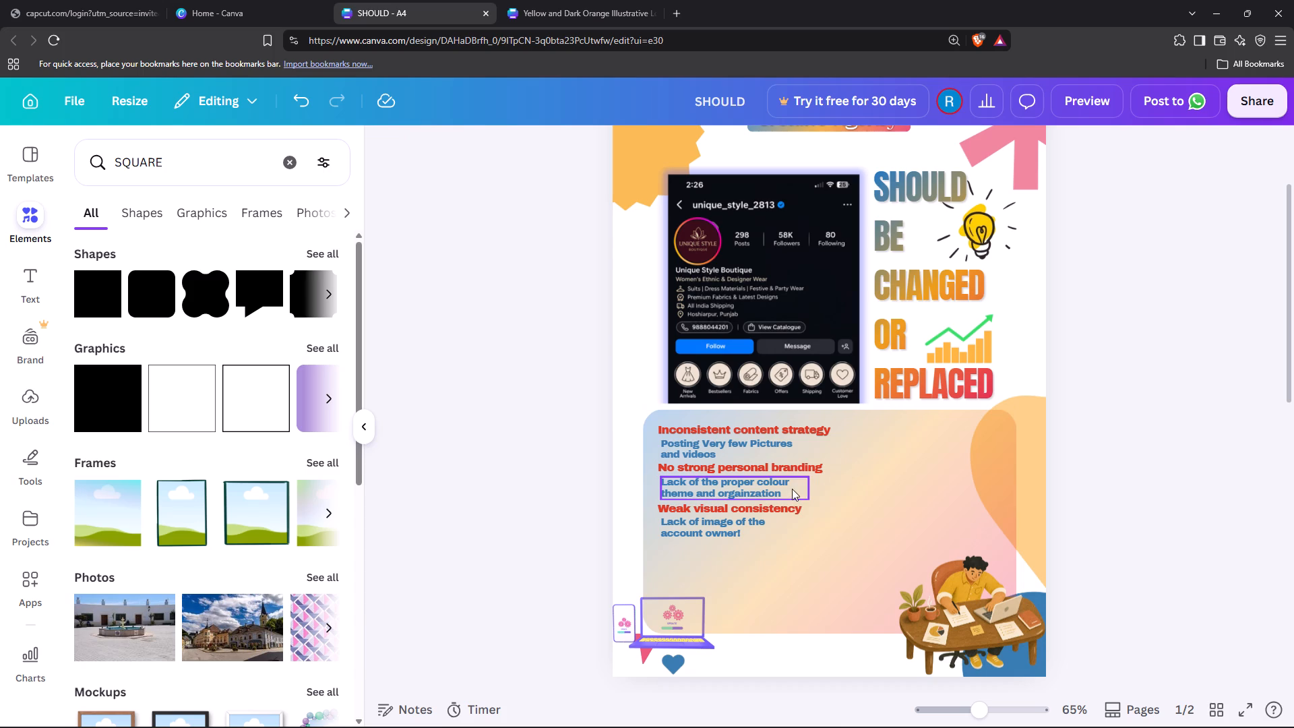
{"action": "left_click", "coordinate": [804, 472]}
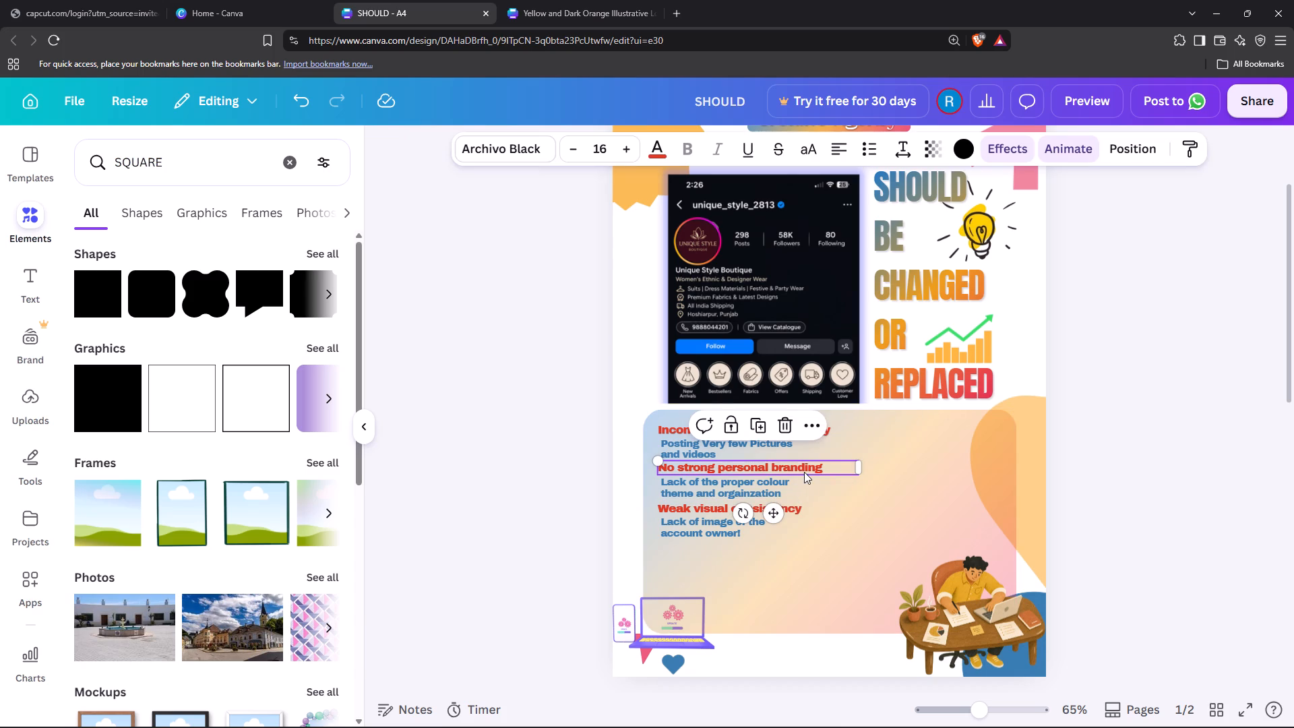
{"action": "left_click_drag", "start_coordinate": [861, 468], "coordinate": [842, 471]}
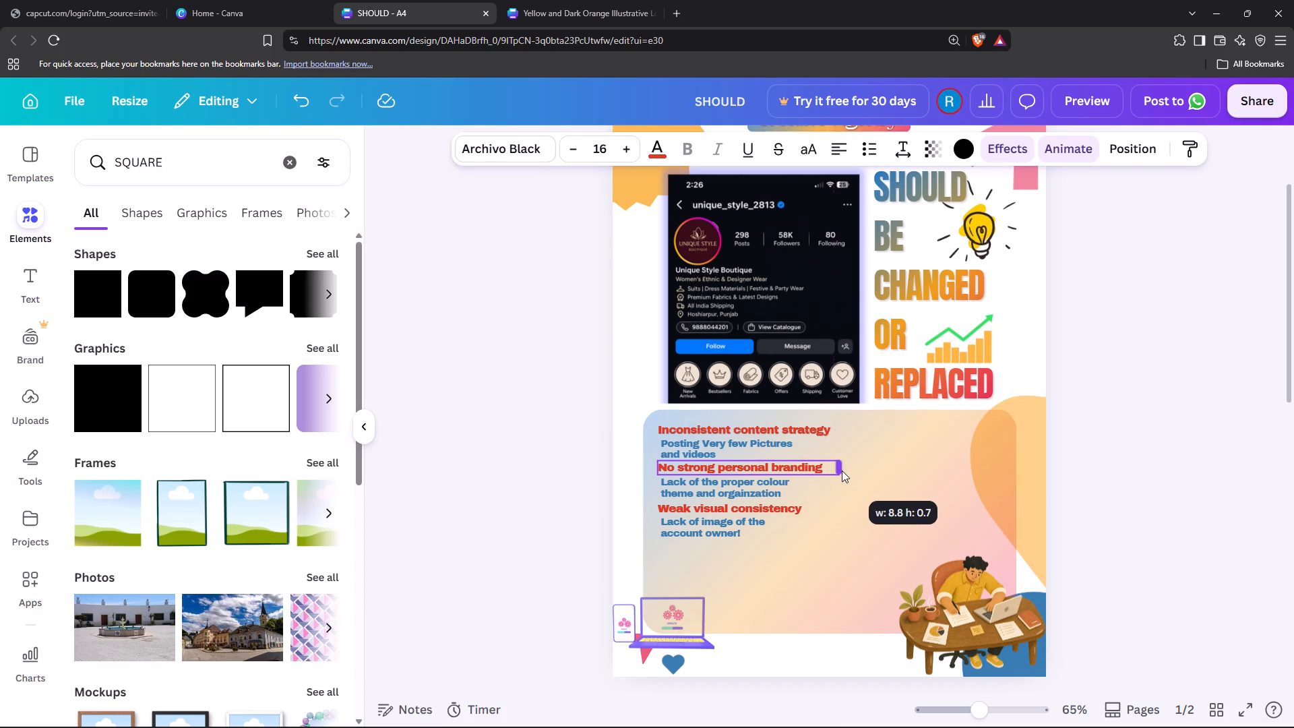
{"action": "left_click_drag", "start_coordinate": [842, 471], "coordinate": [838, 471]}
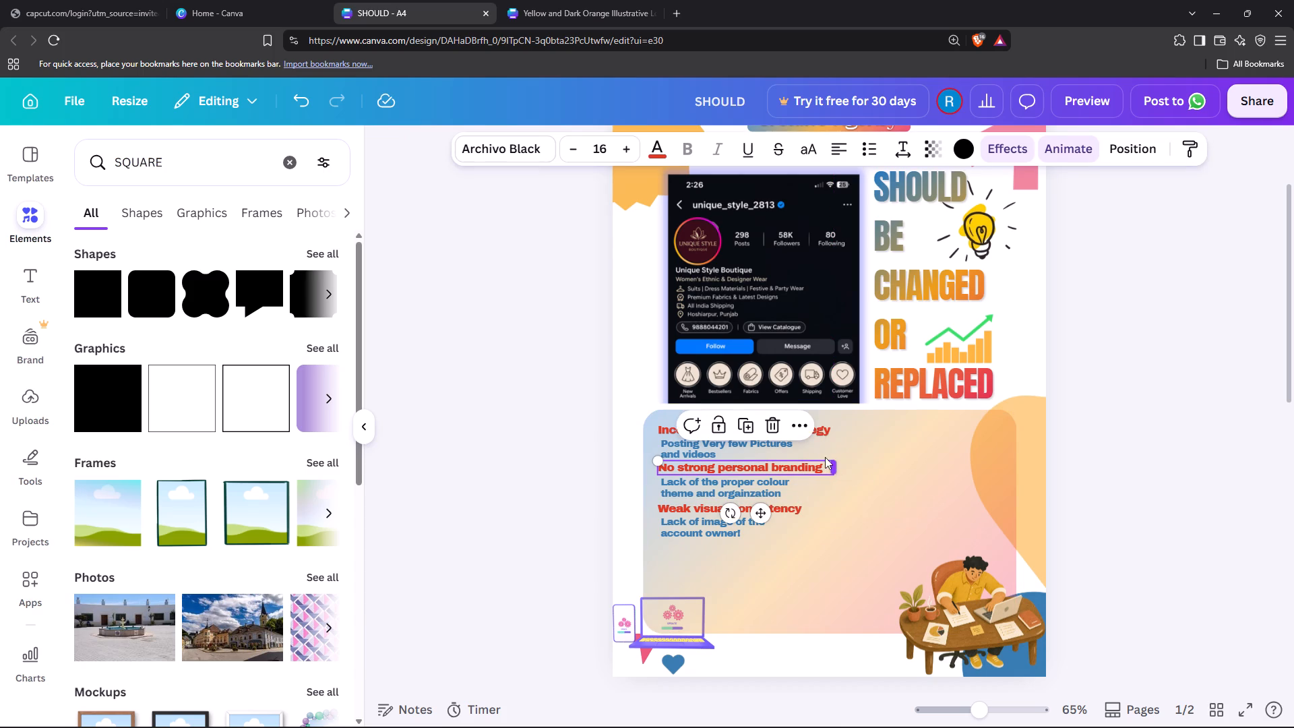
{"action": "left_click", "coordinate": [818, 431]}
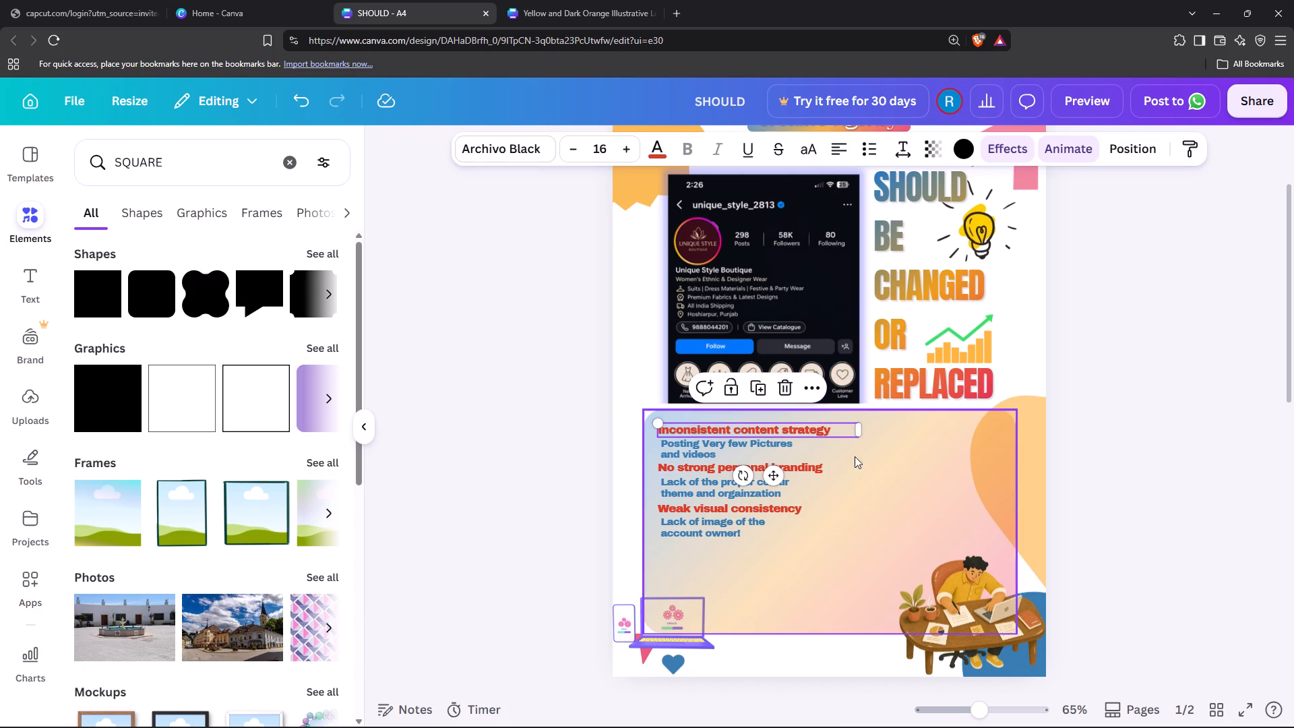
{"action": "left_click", "coordinate": [1227, 517]}
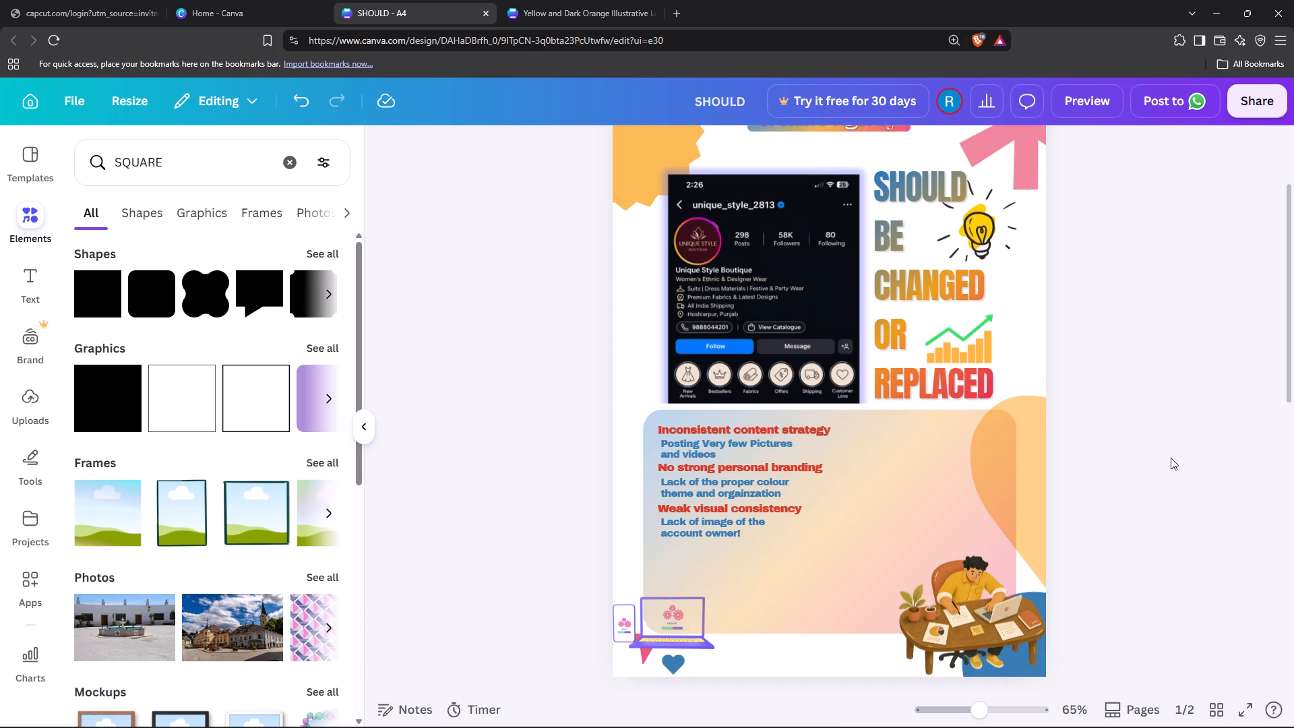
Review the page 1 layout and the remaining page 2 texts, checking the Yellow and Dark Orange source design for comparison.
{"action": "scroll", "coordinate": [1171, 456], "scroll_direction": "up", "scroll_amount": 1}
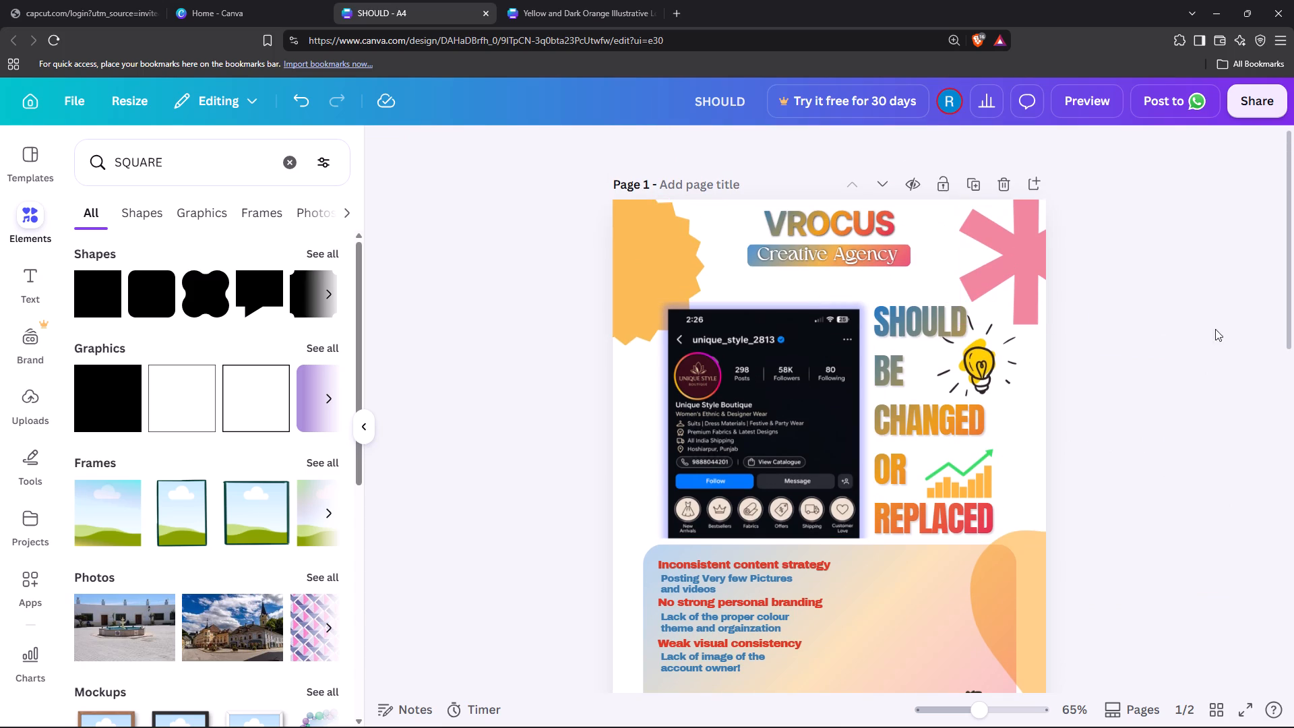
{"action": "scroll", "coordinate": [1250, 342], "scroll_direction": "down", "scroll_amount": 3}
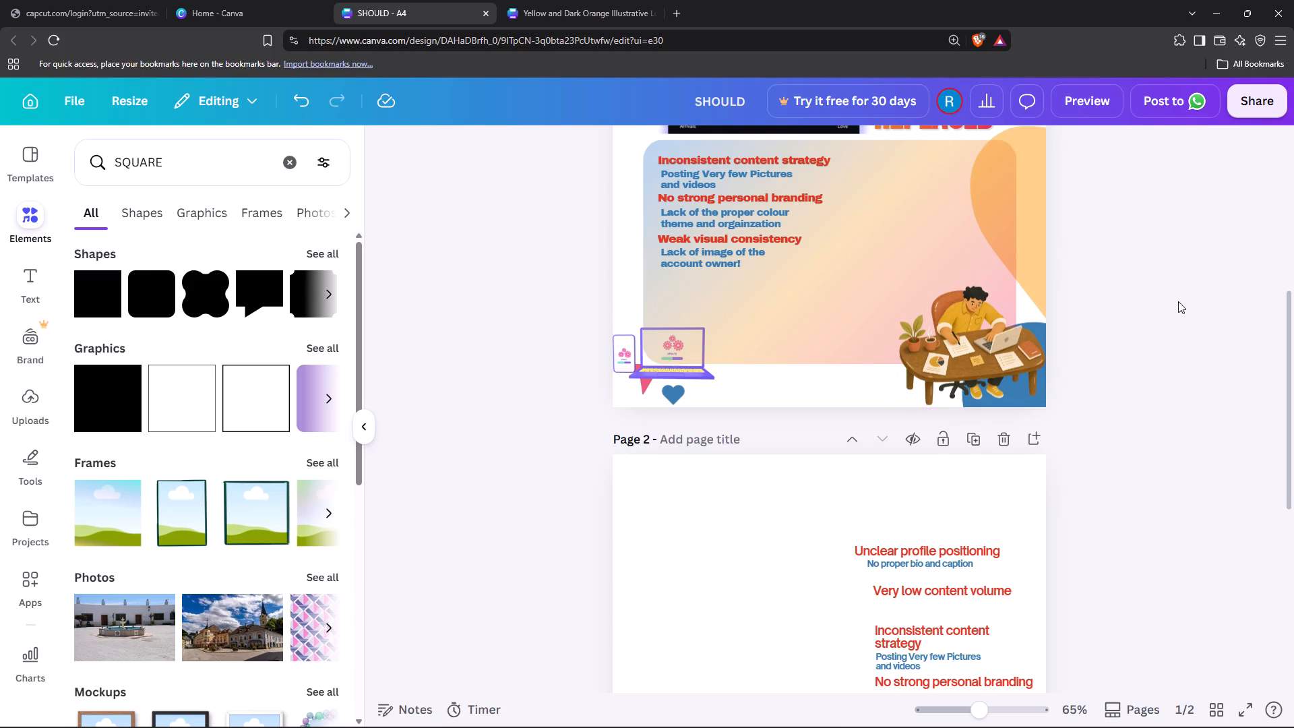
{"action": "scroll", "coordinate": [1224, 312], "scroll_direction": "up", "scroll_amount": 2}
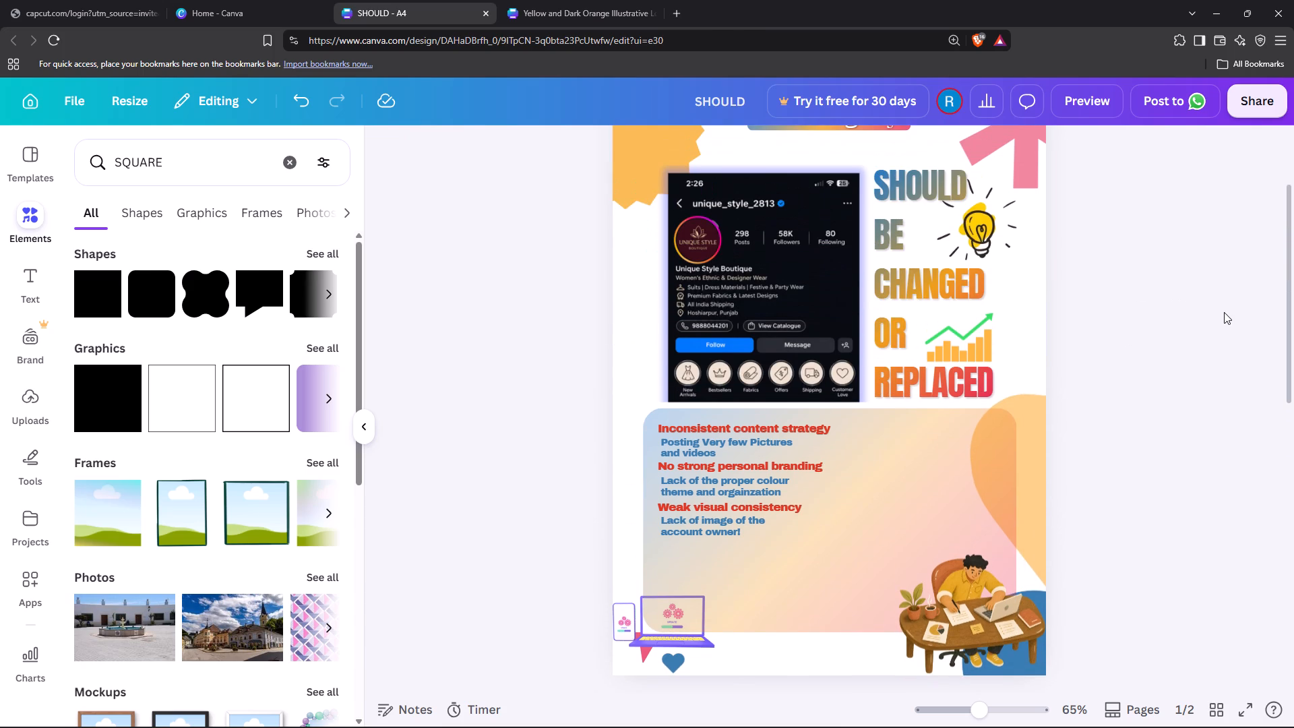
{"action": "scroll", "coordinate": [1120, 392], "scroll_direction": "up", "scroll_amount": 2}
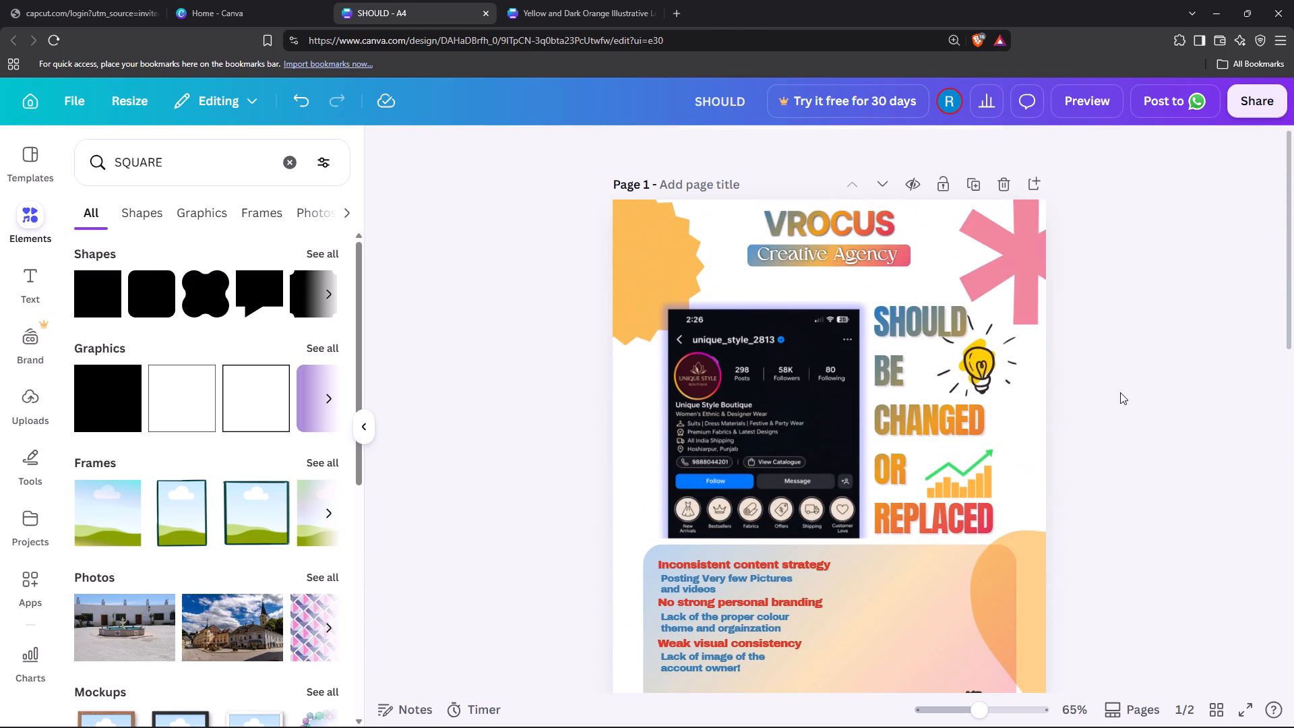
{"action": "left_click", "coordinate": [575, 0]}
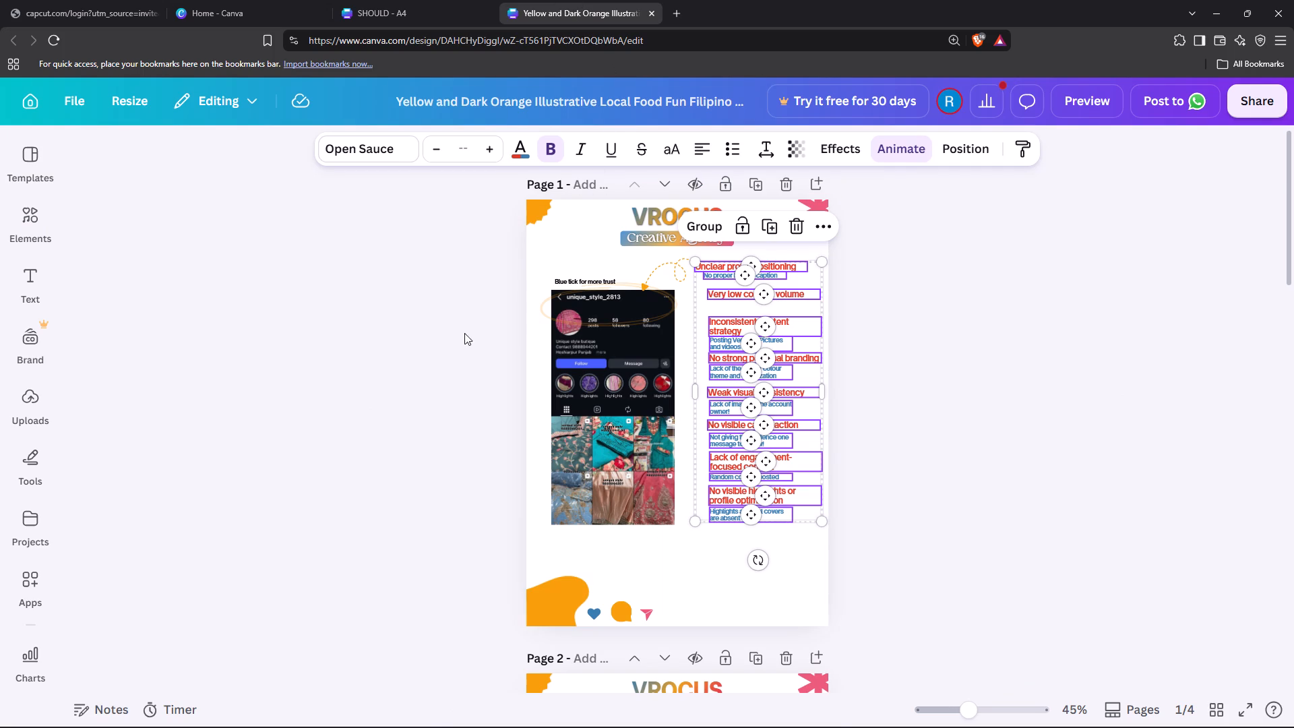
{"action": "left_click", "coordinate": [462, 333]}
{"action": "left_click", "coordinate": [417, 19]}
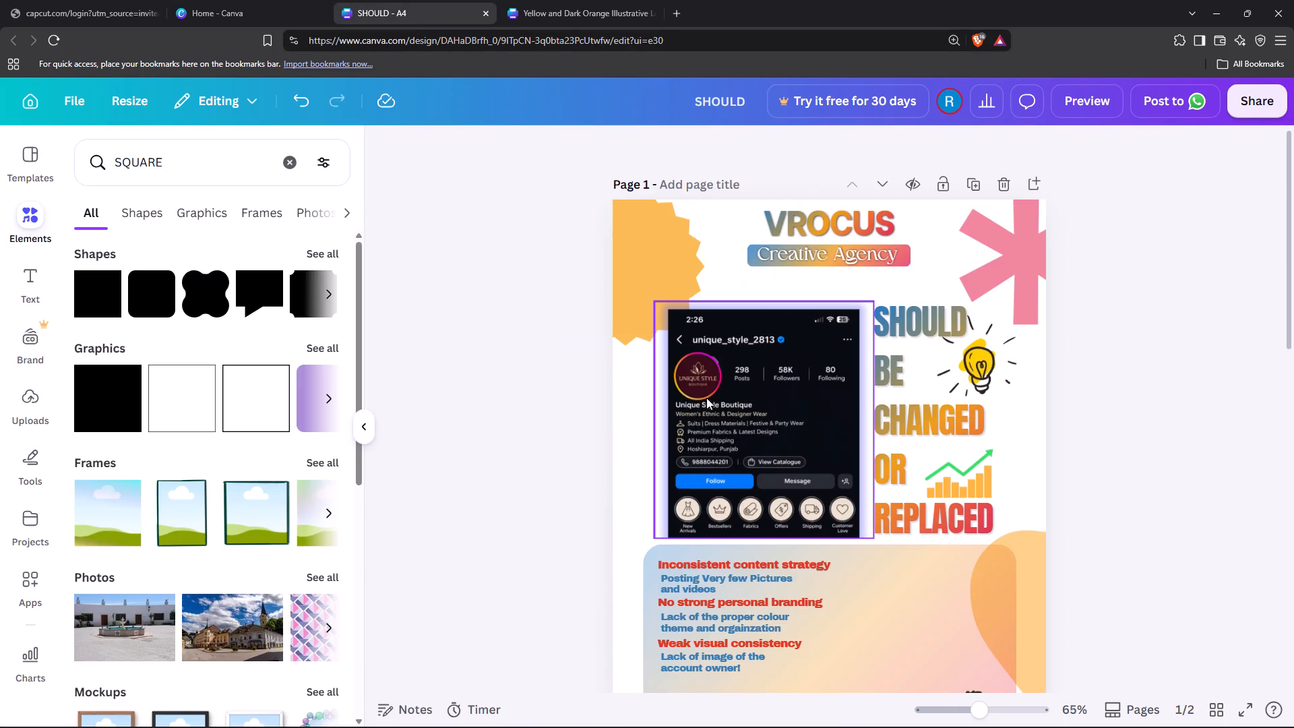
{"action": "scroll", "coordinate": [804, 413], "scroll_direction": "down", "scroll_amount": 4}
{"action": "scroll", "coordinate": [620, 417], "scroll_direction": "up", "scroll_amount": 2}
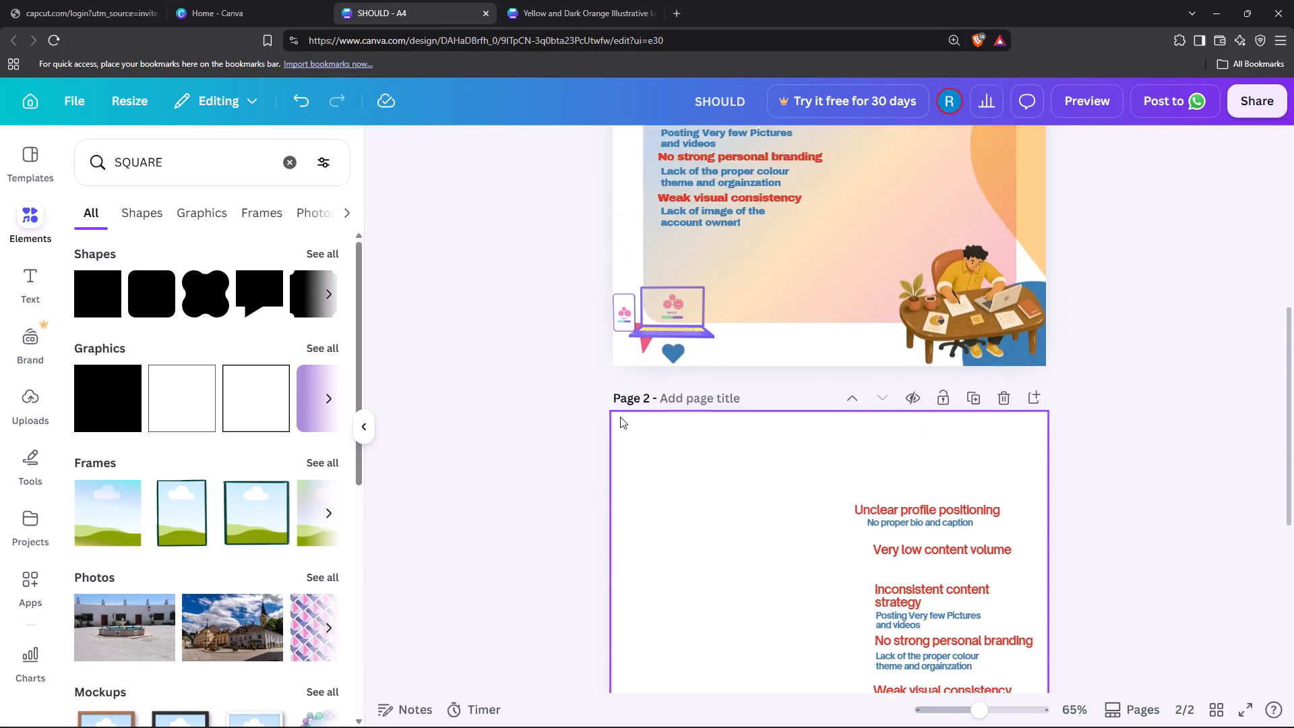
{"action": "scroll", "coordinate": [620, 417], "scroll_direction": "up", "scroll_amount": 1}
{"action": "scroll", "coordinate": [648, 425], "scroll_direction": "down", "scroll_amount": 1}
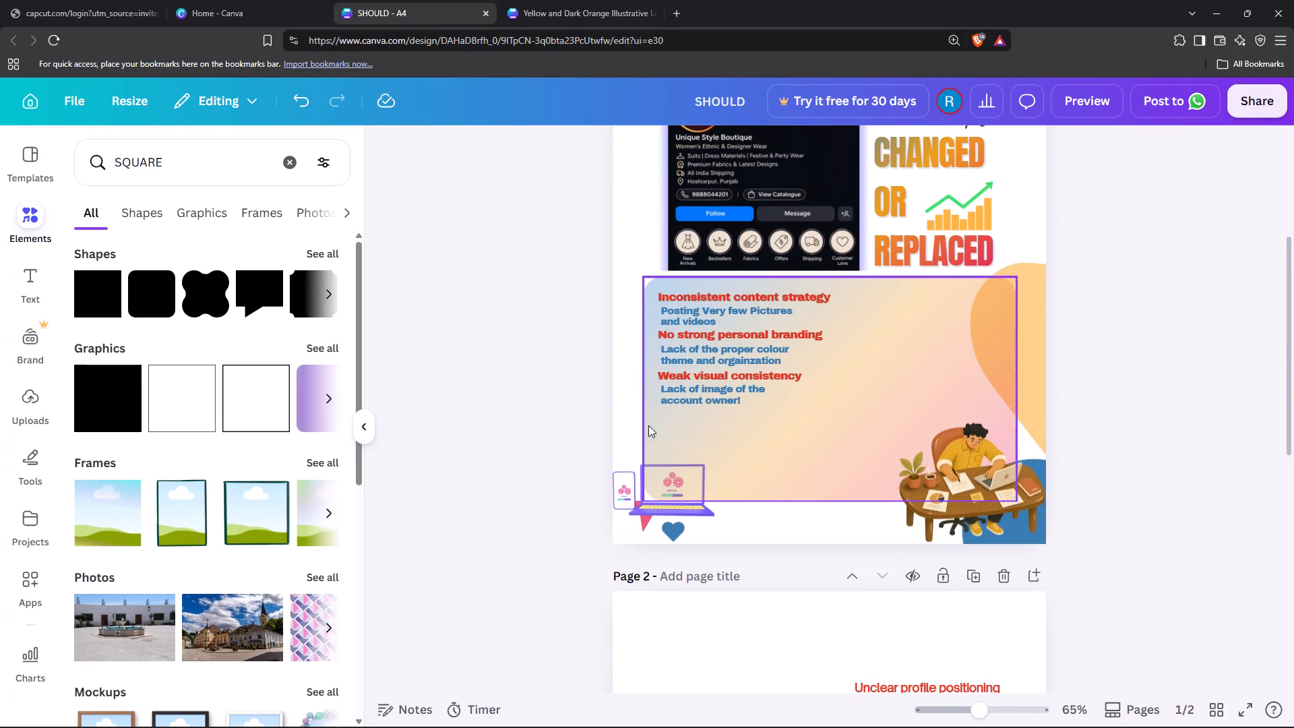
Move "Unclear profile positioning" and its "No proper bio and caption" description from page 2 onto the gradient square, below the "Weak visual consistency" texts.
{"action": "scroll", "coordinate": [1081, 624], "scroll_direction": "down", "scroll_amount": 1}
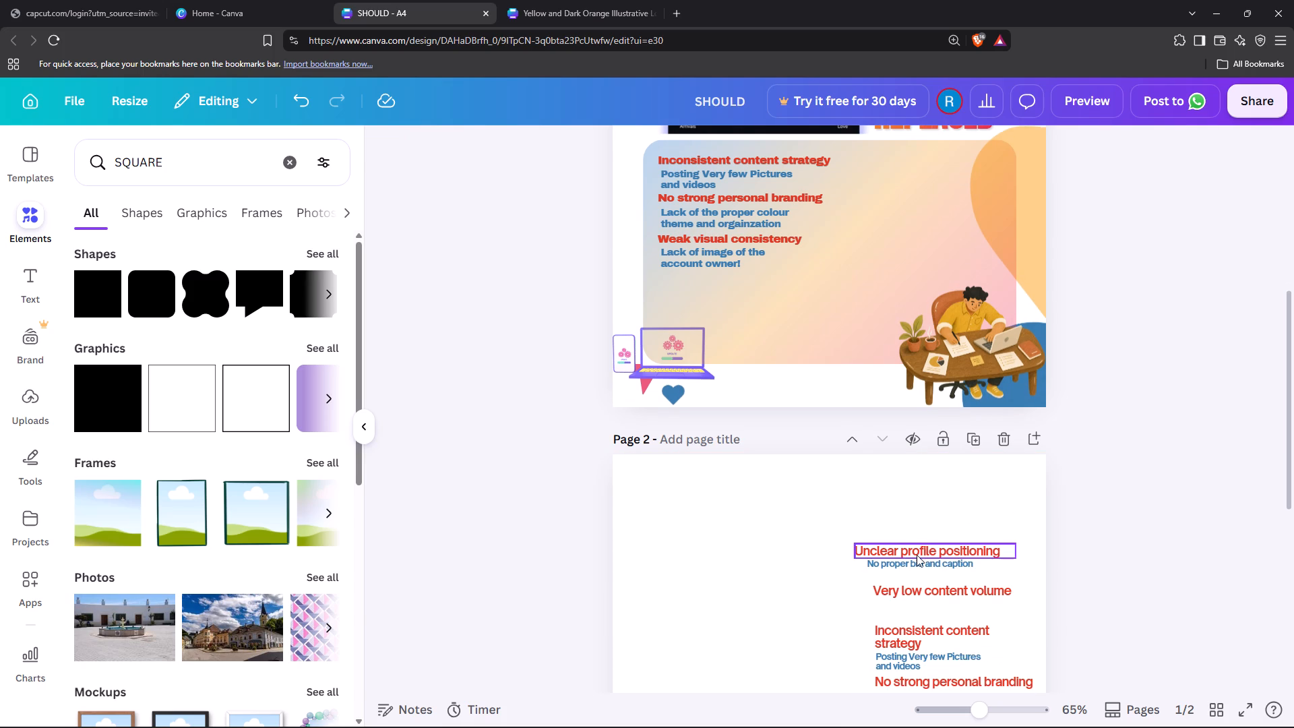
{"action": "left_click_drag", "start_coordinate": [917, 555], "coordinate": [722, 293]}
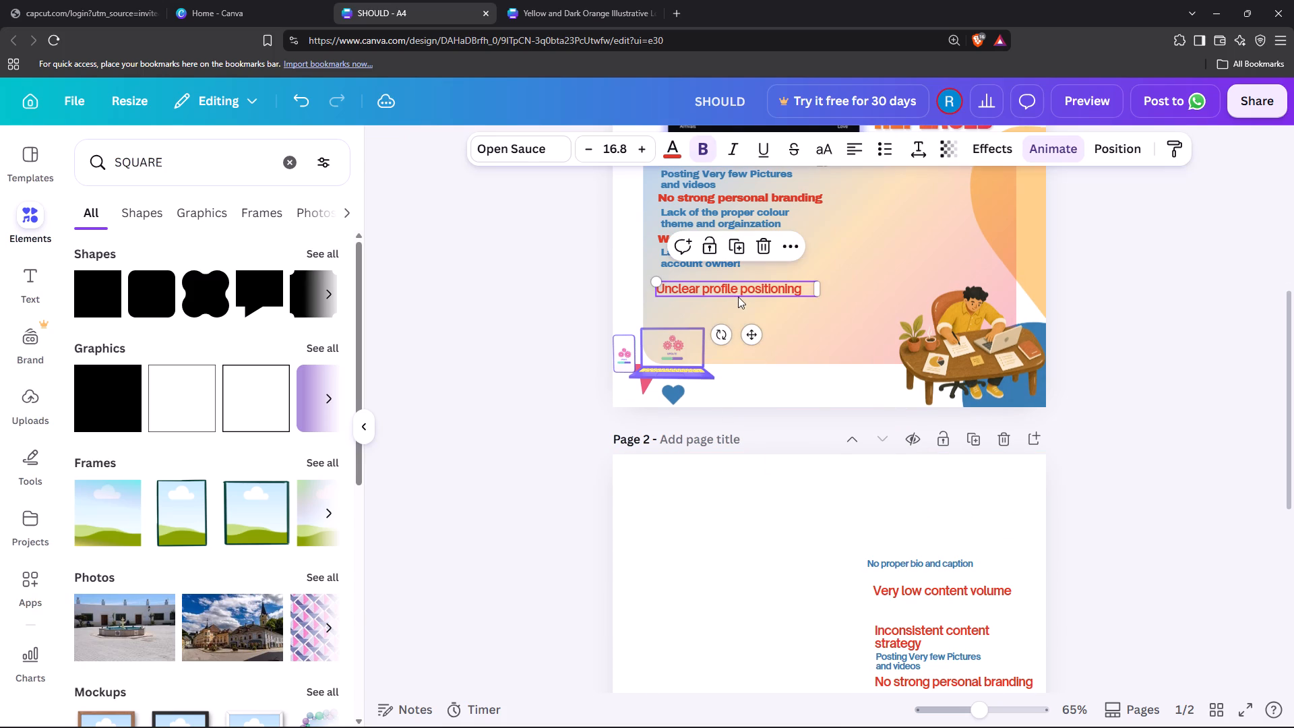
{"action": "left_click_drag", "start_coordinate": [911, 564], "coordinate": [760, 348]}
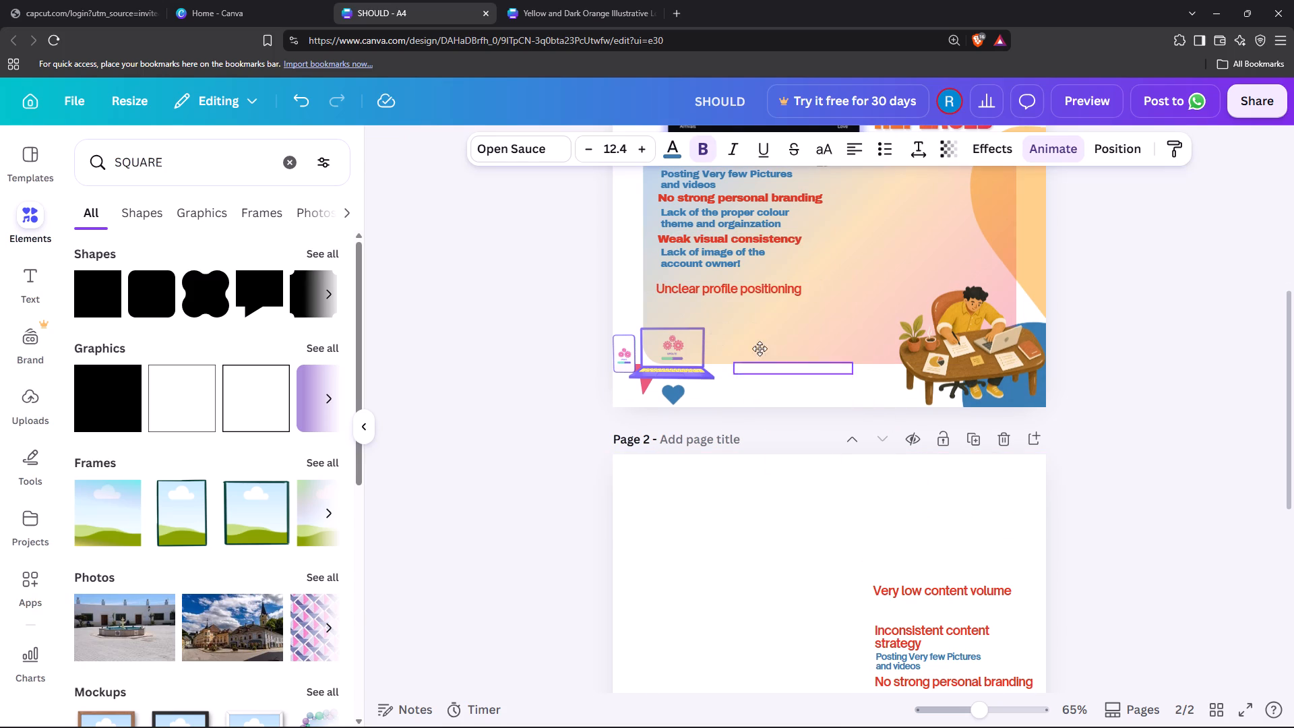
{"action": "left_click_drag", "start_coordinate": [760, 348], "coordinate": [704, 304]}
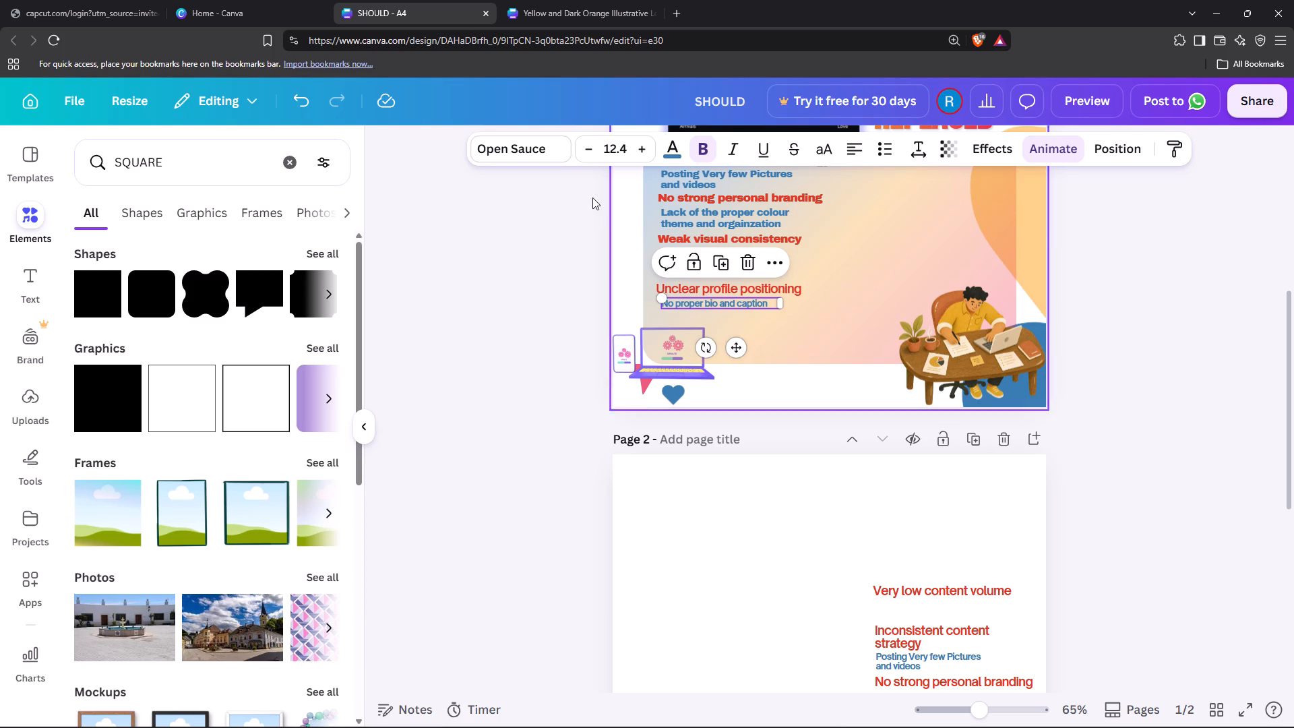
Change the font of "Unclear profile positioning" and "No proper bio and caption" to Archivo Black.
{"action": "left_click", "coordinate": [742, 299]}
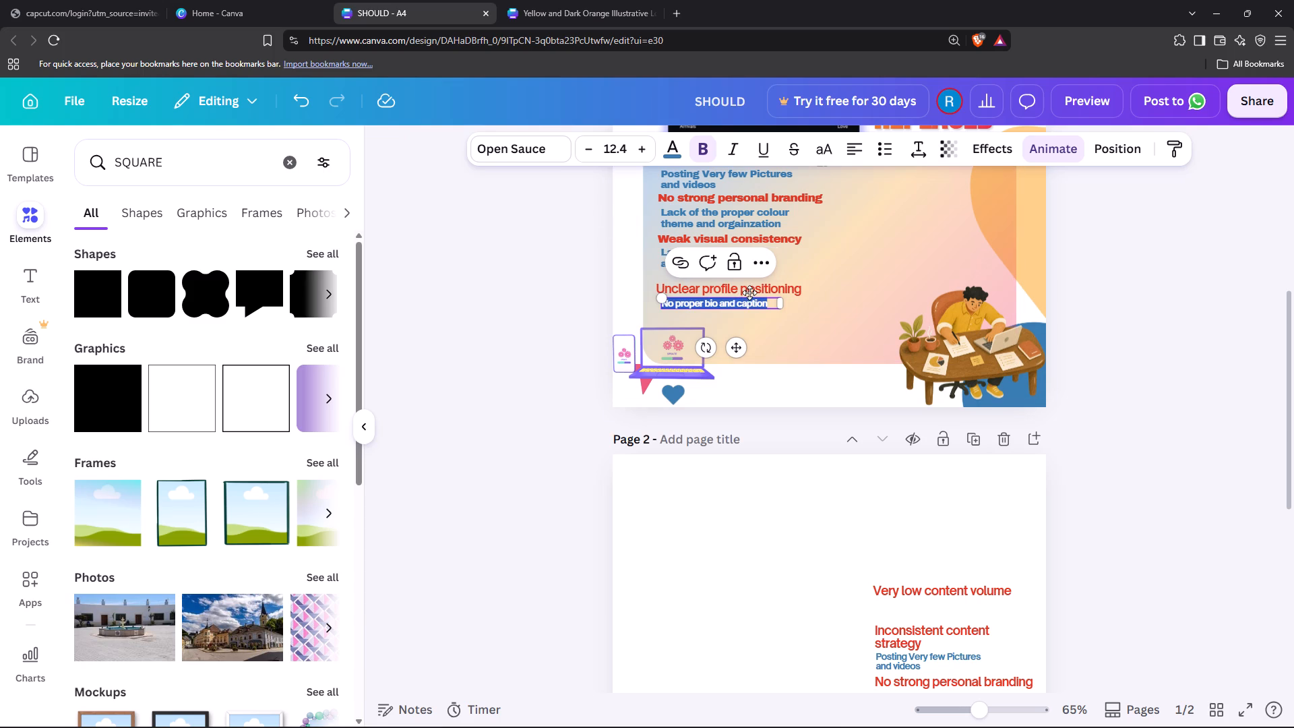
{"action": "left_click", "coordinate": [766, 289]}
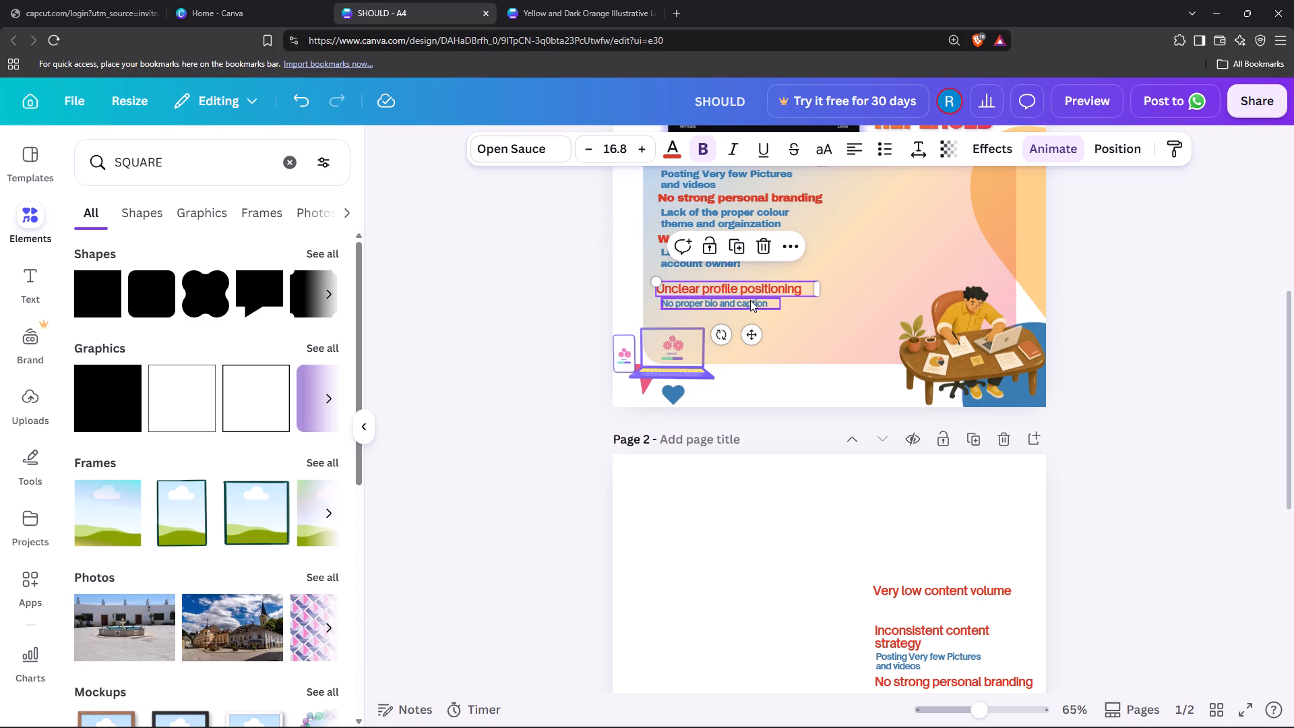
{"action": "left_click", "coordinate": [750, 300], "text": "shift"}
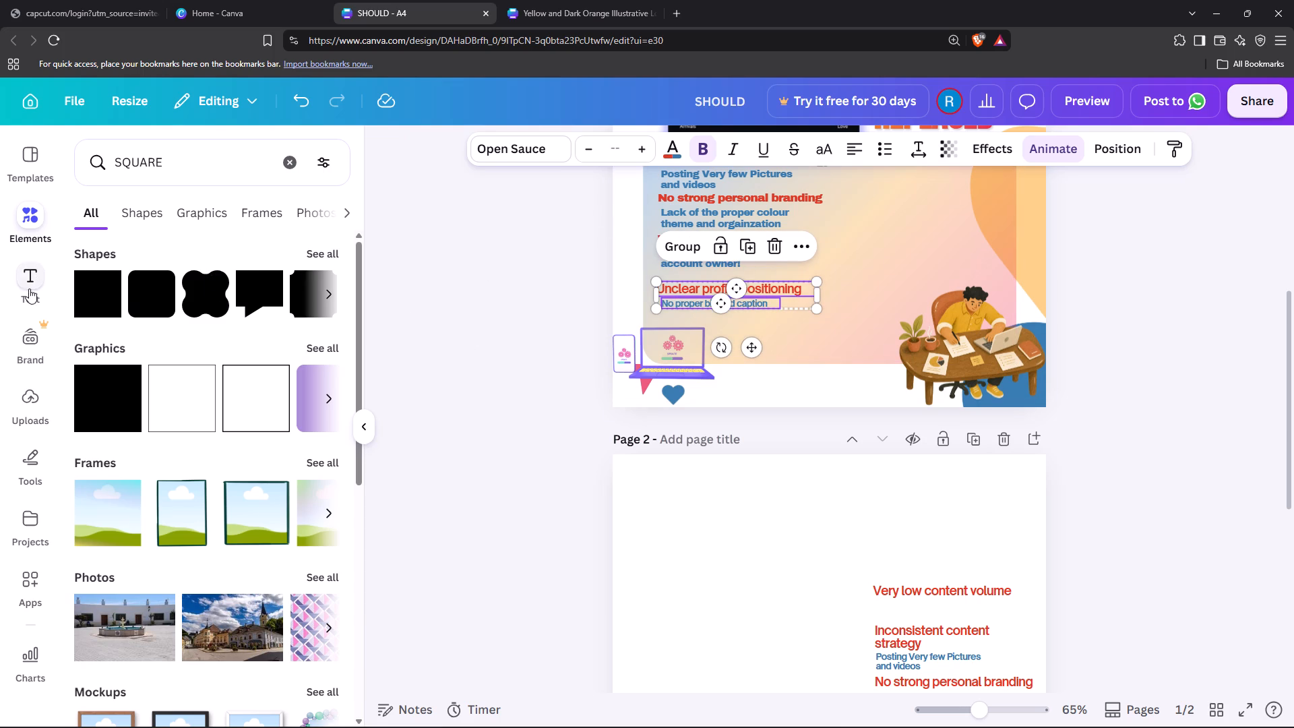
{"action": "left_click", "coordinate": [30, 276]}
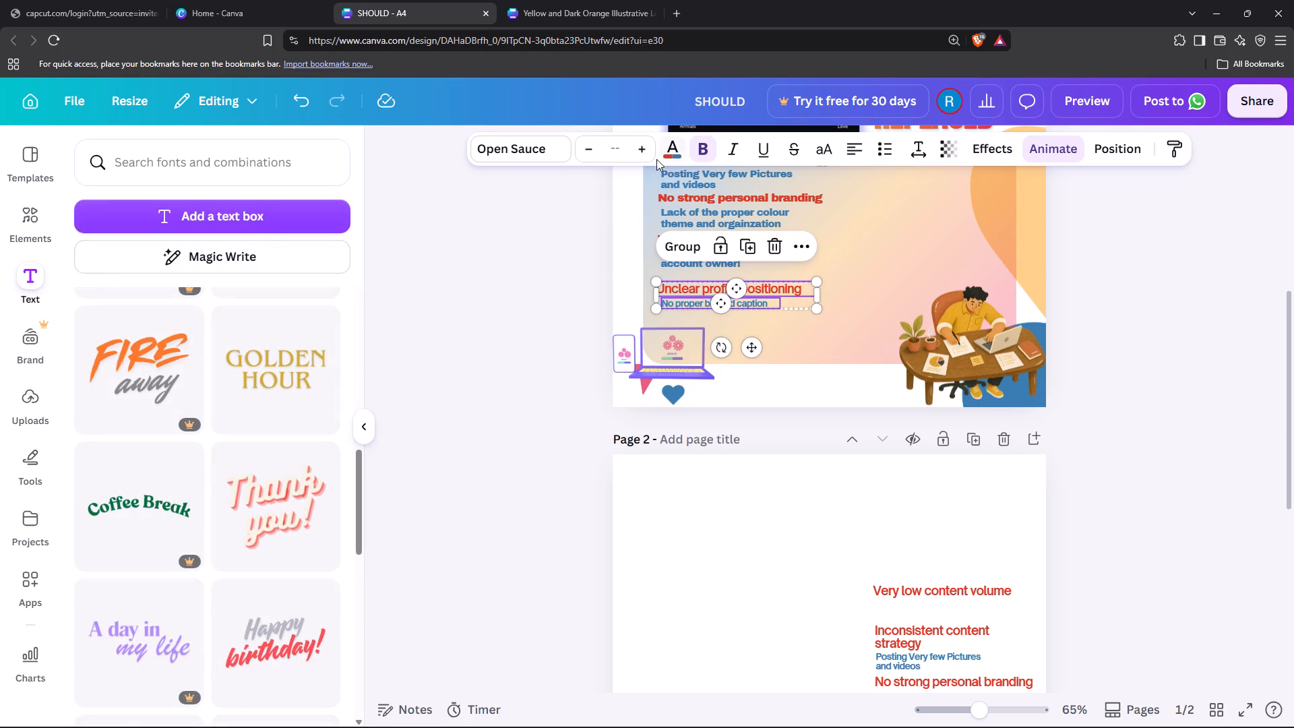
{"action": "left_click", "coordinate": [523, 150]}
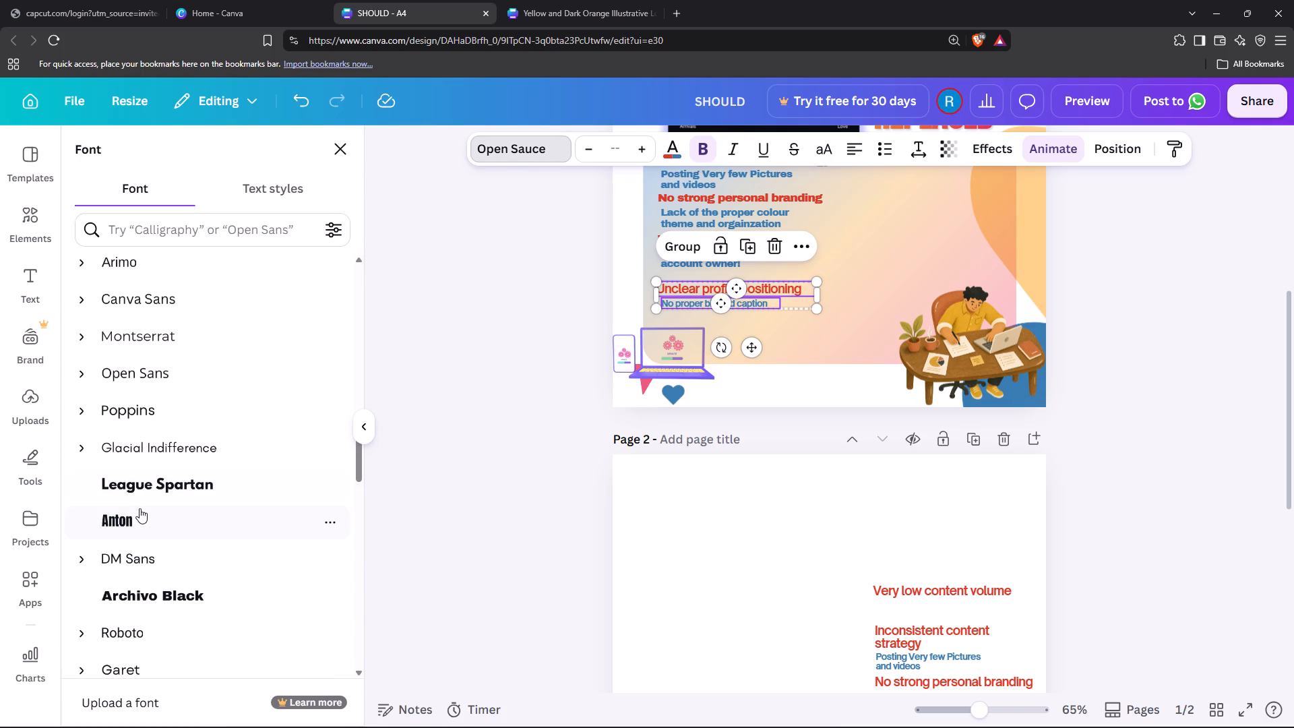
{"action": "left_click", "coordinate": [137, 587]}
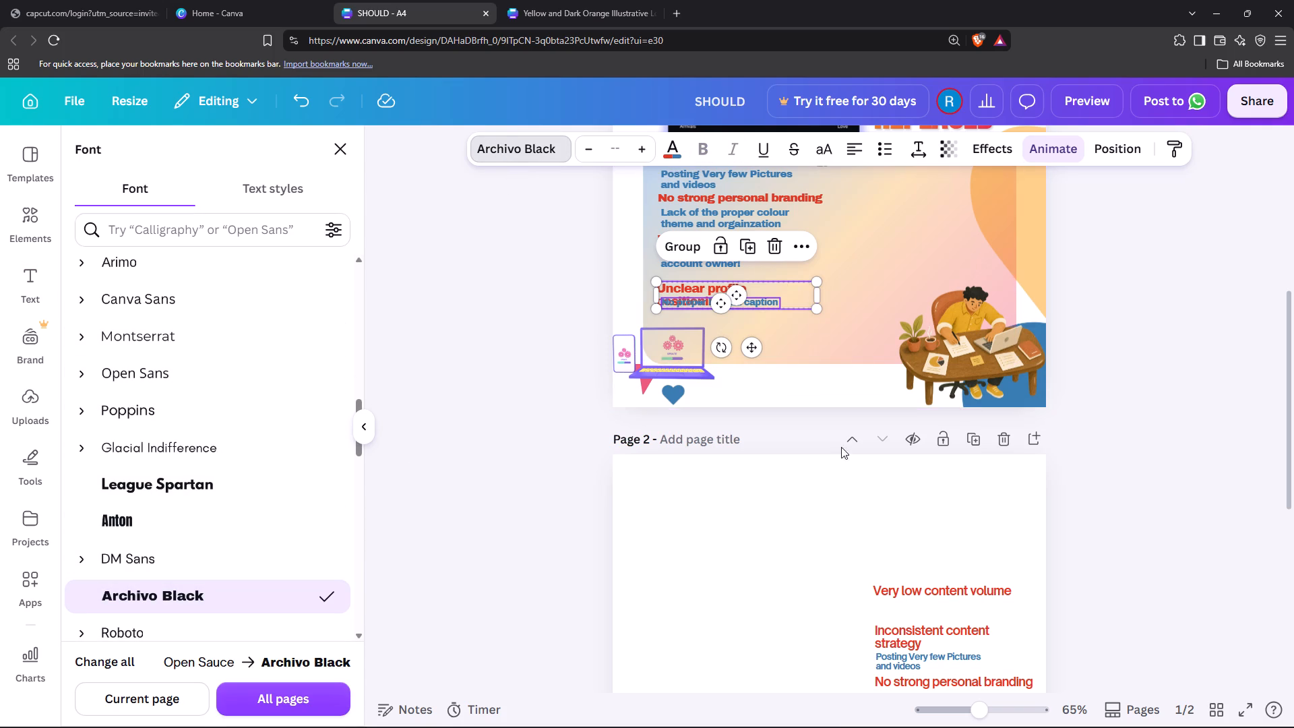
Narrow the gradient rounded square from its right edge to about 10.2 wide, keeping its height.
{"action": "scroll", "coordinate": [930, 536], "scroll_direction": "down", "scroll_amount": 3}
{"action": "scroll", "coordinate": [935, 525], "scroll_direction": "up", "scroll_amount": 5}
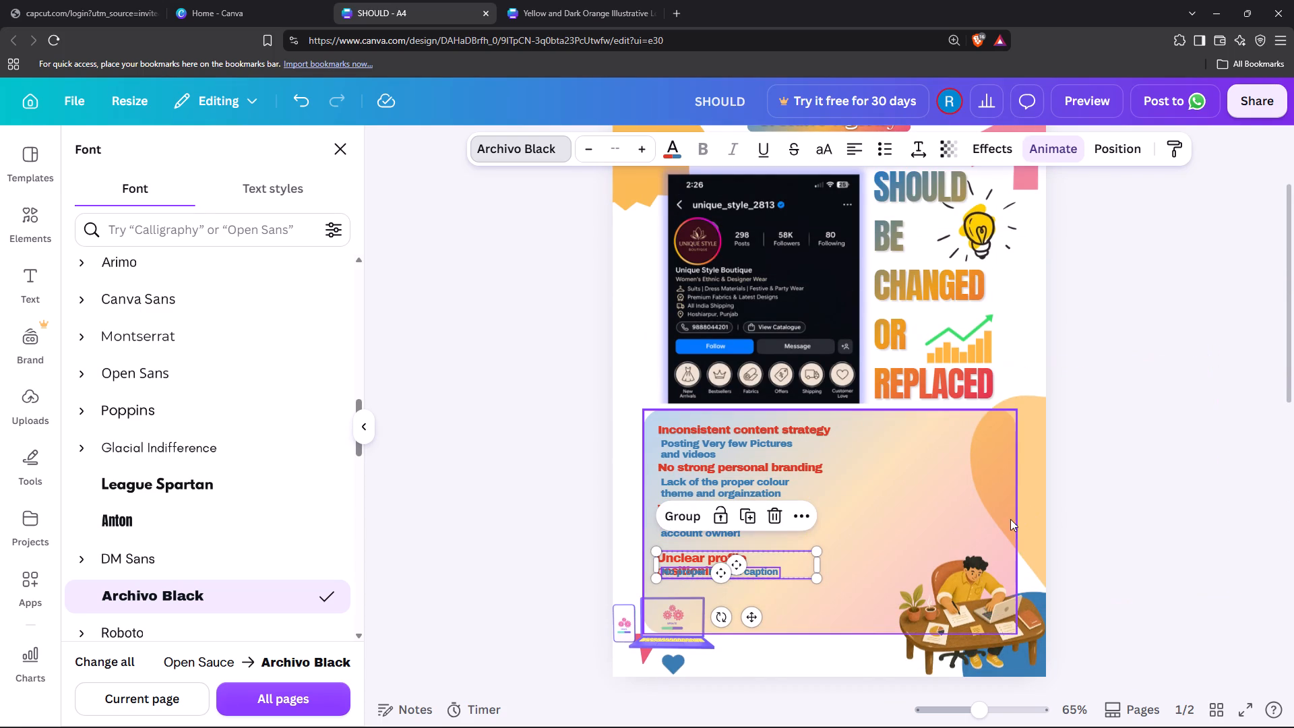
{"action": "left_click", "coordinate": [927, 522]}
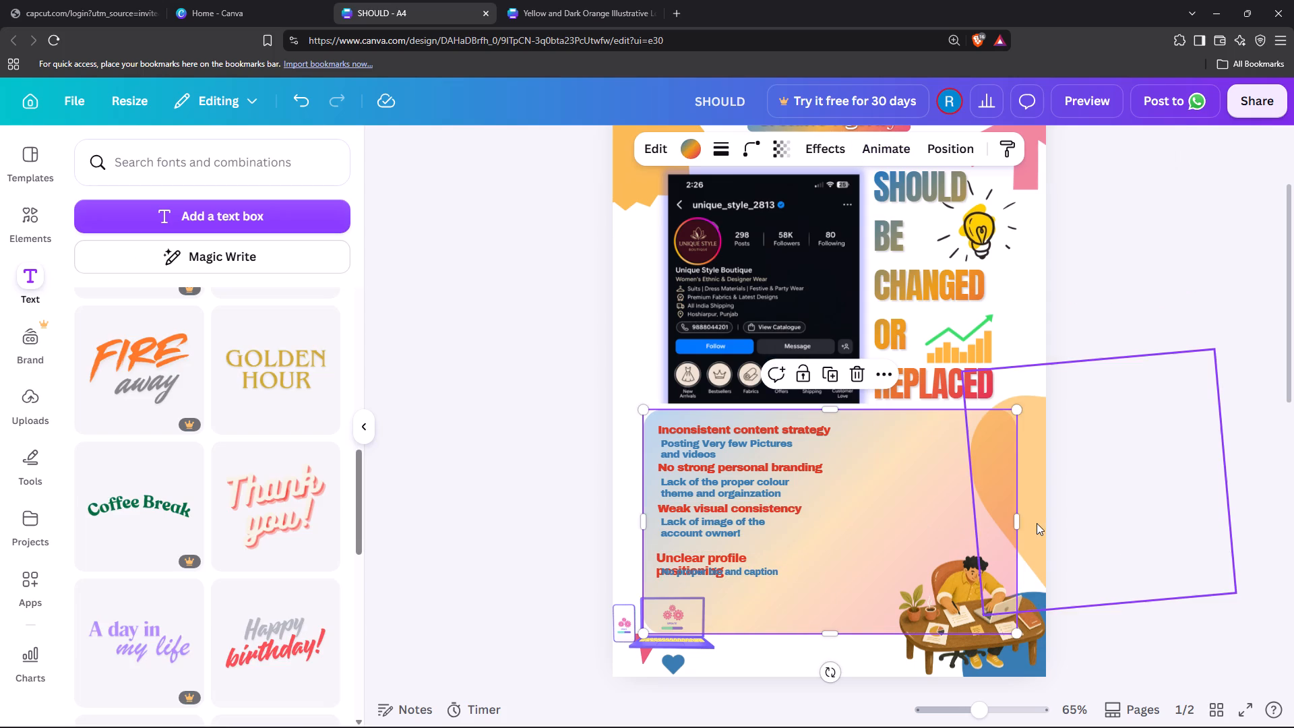
{"action": "left_click_drag", "start_coordinate": [1020, 523], "coordinate": [865, 515]}
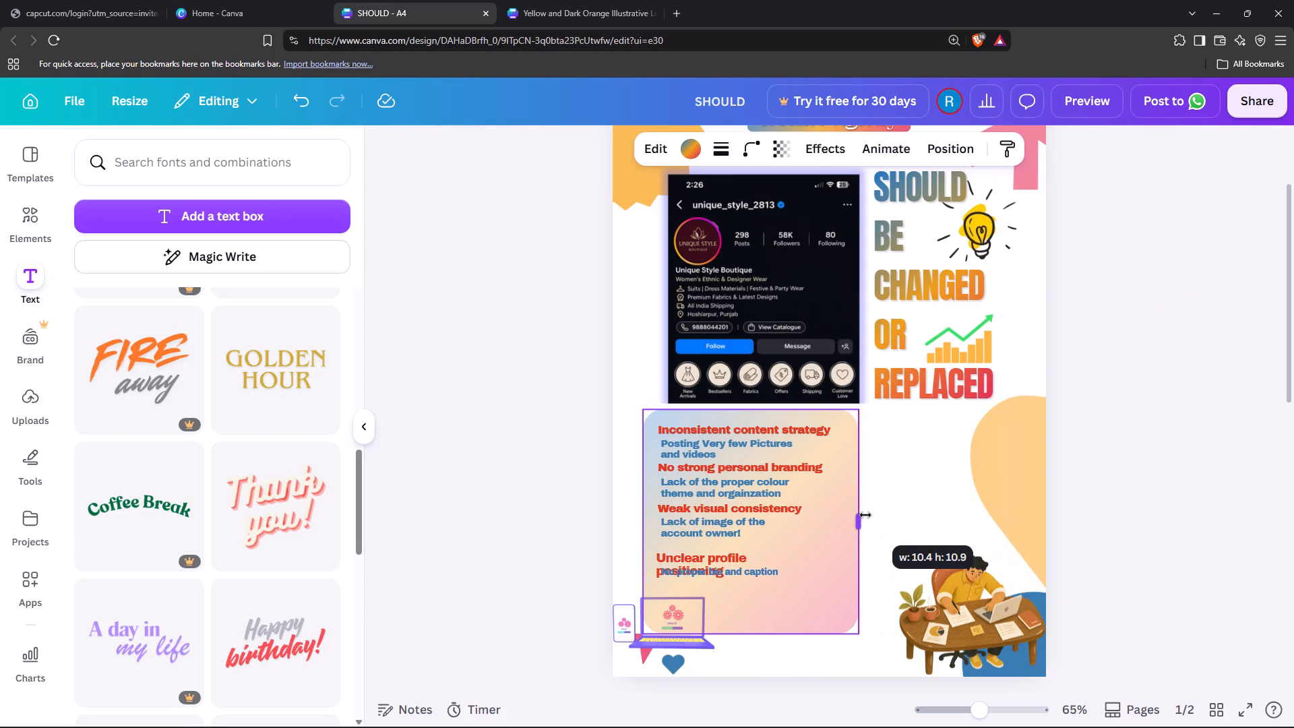
{"action": "left_click_drag", "start_coordinate": [865, 515], "coordinate": [855, 515]}
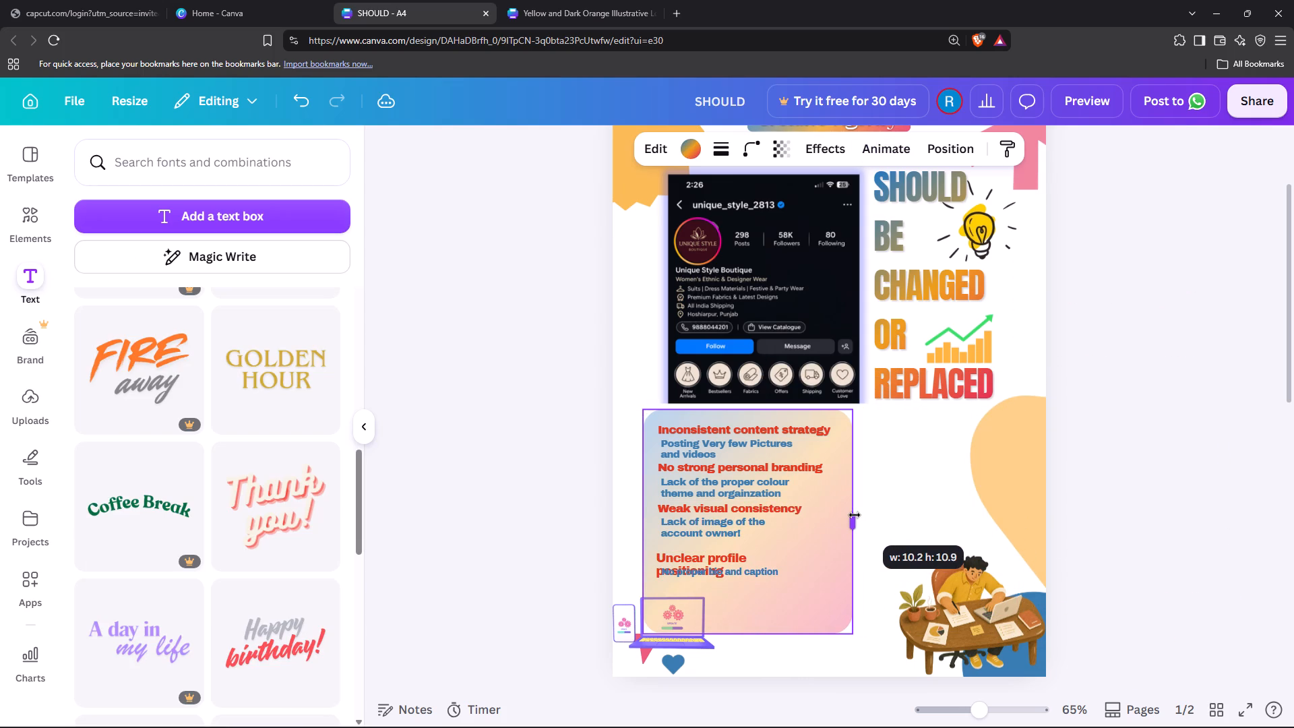
Narrow the gradient rounded square further from its right edge to about 9.9 wide, keeping its height.
{"action": "left_click_drag", "start_coordinate": [855, 515], "coordinate": [851, 515]}
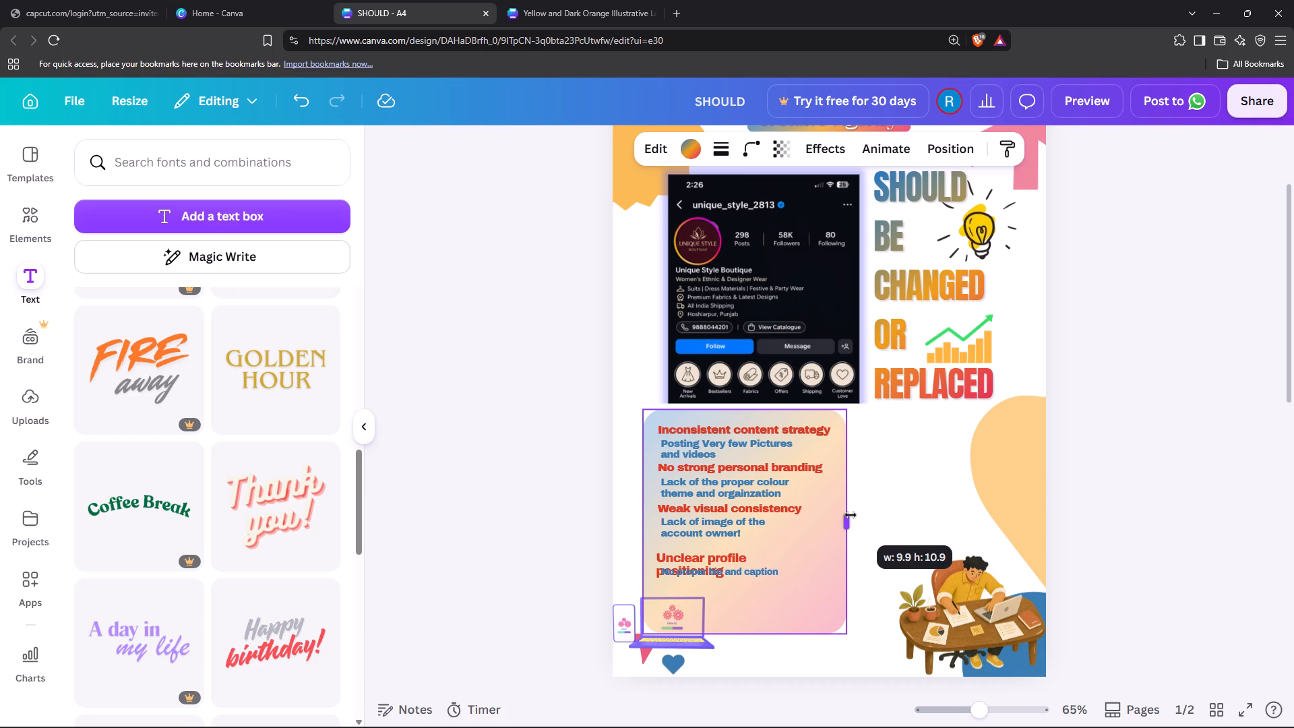
{"action": "left_click_drag", "start_coordinate": [851, 515], "coordinate": [849, 512]}
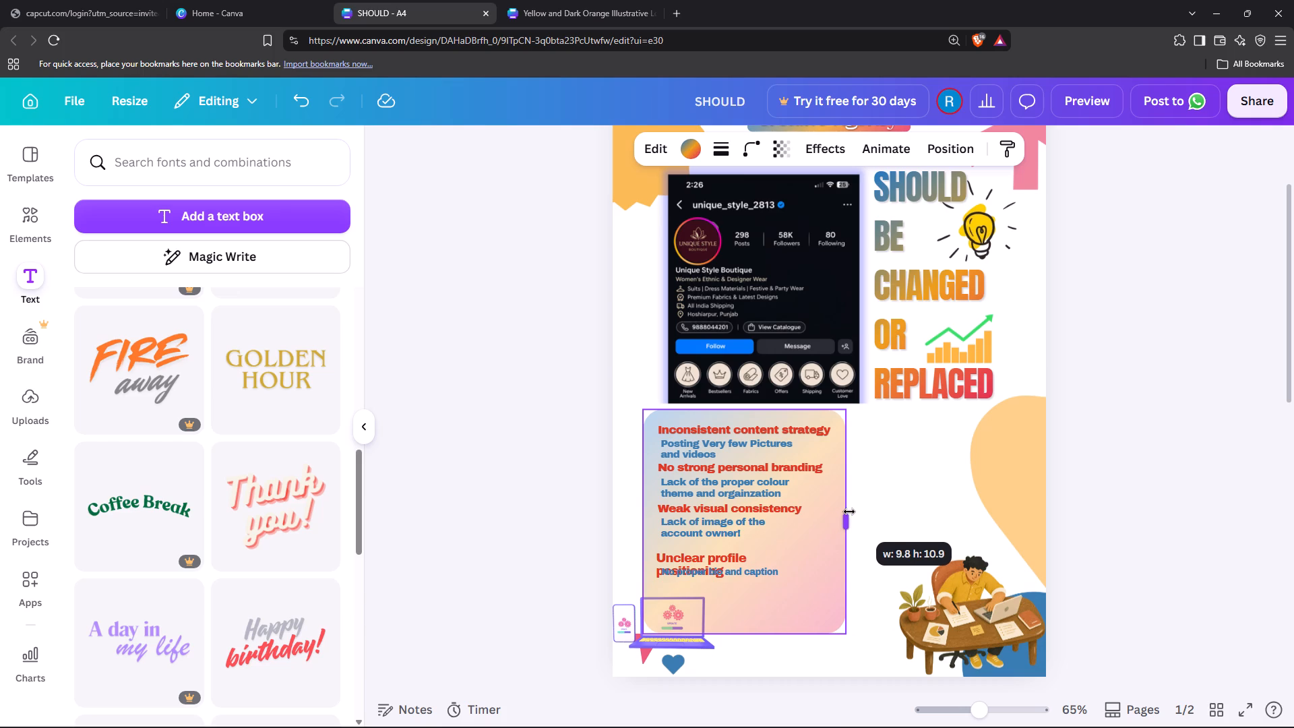
{"action": "left_click_drag", "start_coordinate": [849, 512], "coordinate": [853, 511]}
Move the laptop illustration into the page's bottom-left corner and the man-at-desk illustration into its bottom-right corner, letting both run past the page edge.
{"action": "left_click_drag", "start_coordinate": [642, 643], "coordinate": [638, 661]}
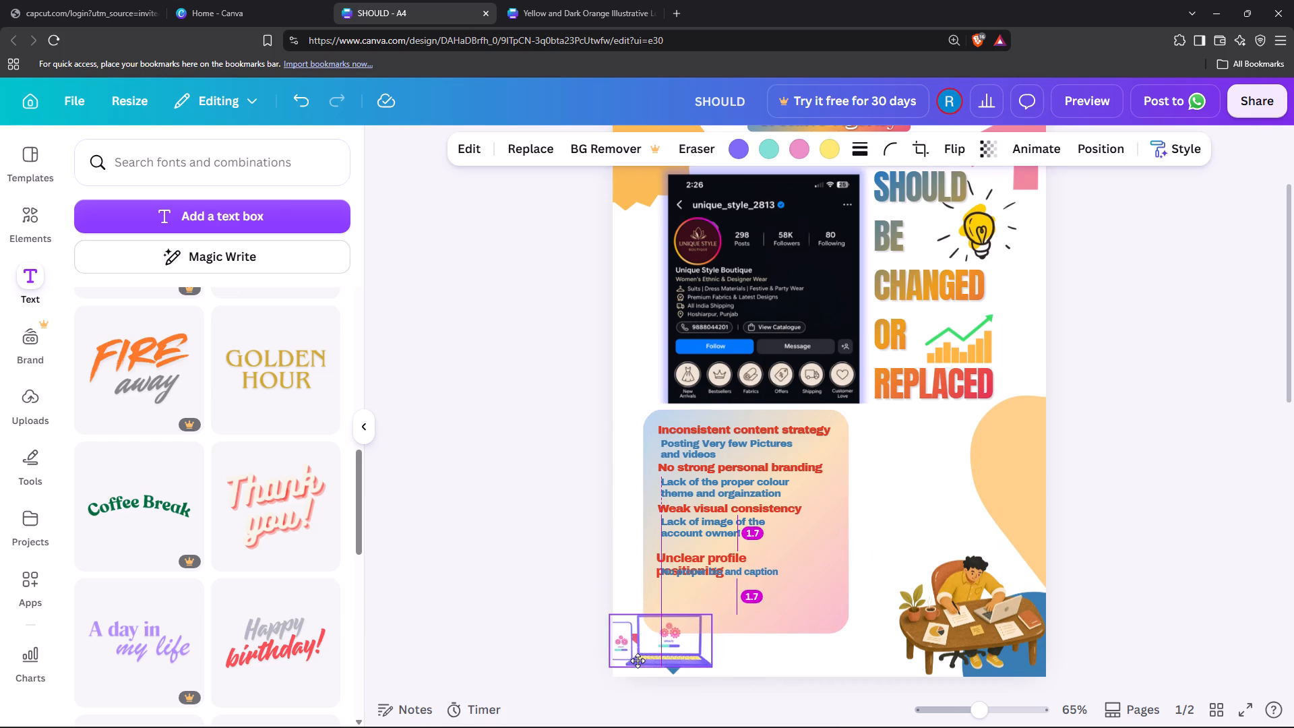
{"action": "left_click_drag", "start_coordinate": [638, 661], "coordinate": [638, 670]}
{"action": "left_click_drag", "start_coordinate": [960, 642], "coordinate": [966, 664]}
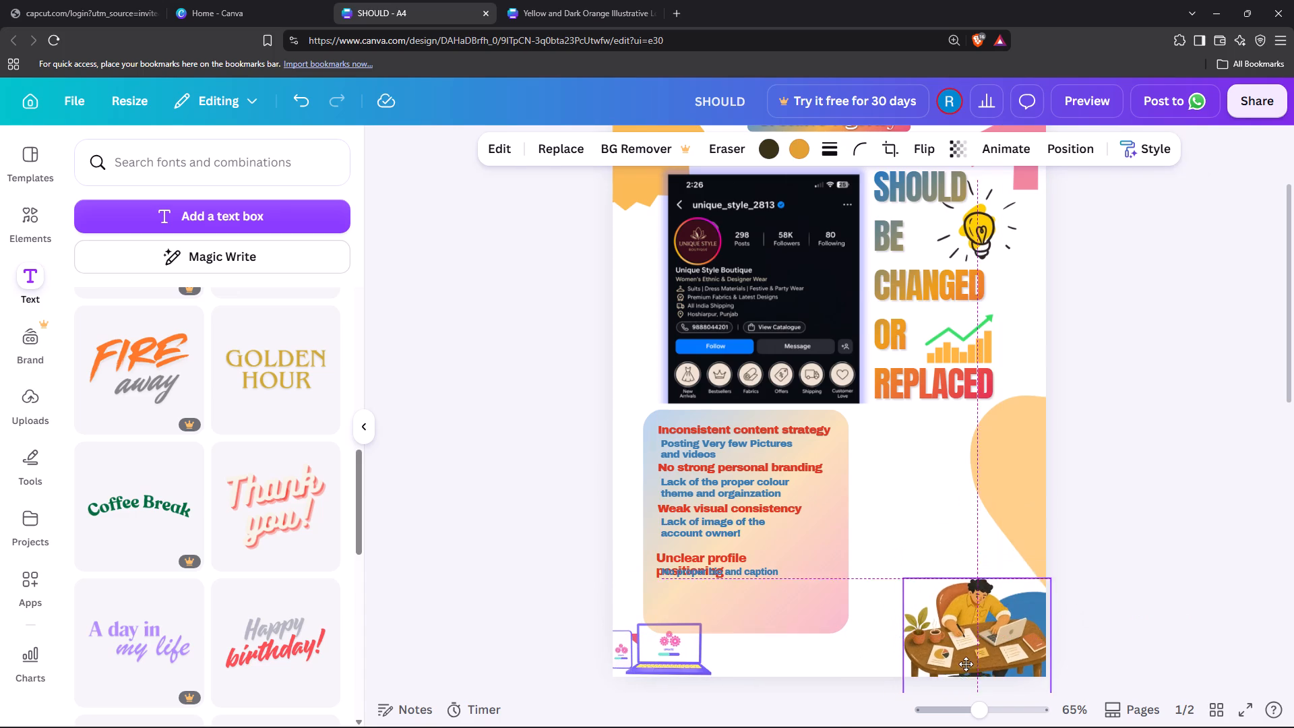
{"action": "left_click_drag", "start_coordinate": [966, 664], "coordinate": [979, 677]}
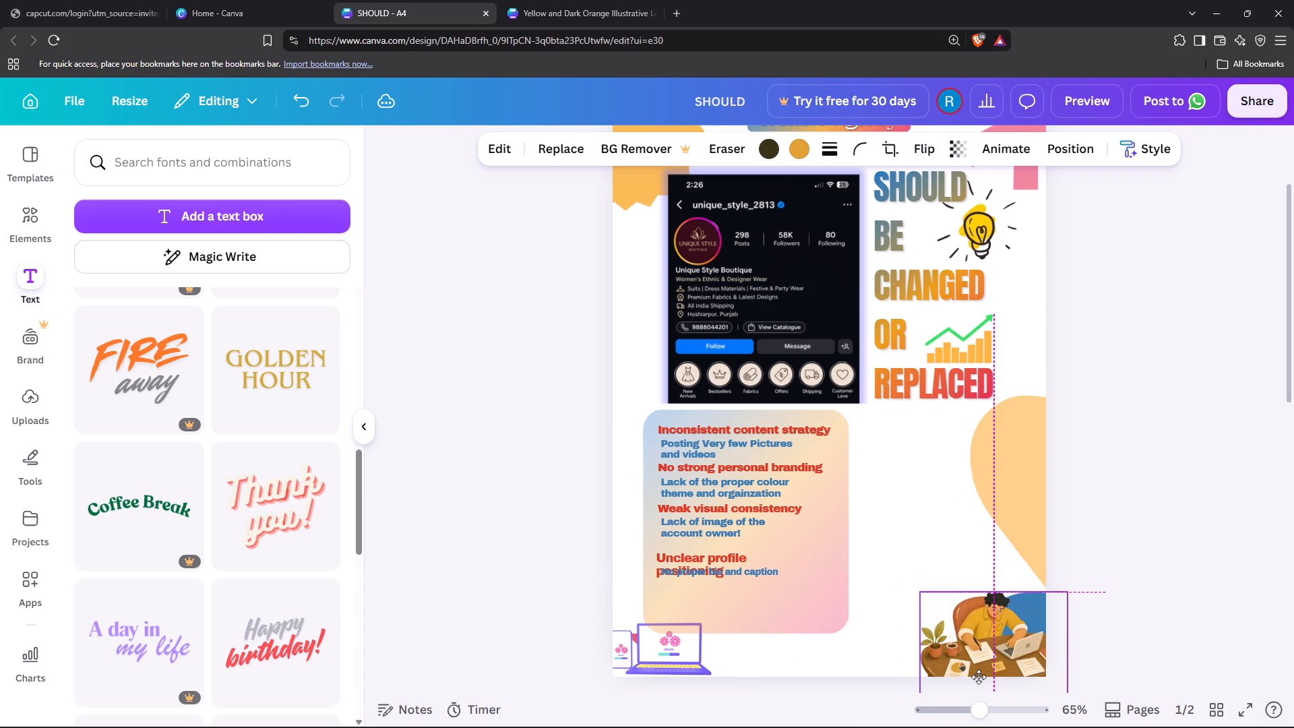
{"action": "left_click_drag", "start_coordinate": [979, 677], "coordinate": [979, 674]}
{"action": "left_click", "coordinate": [1181, 541]}
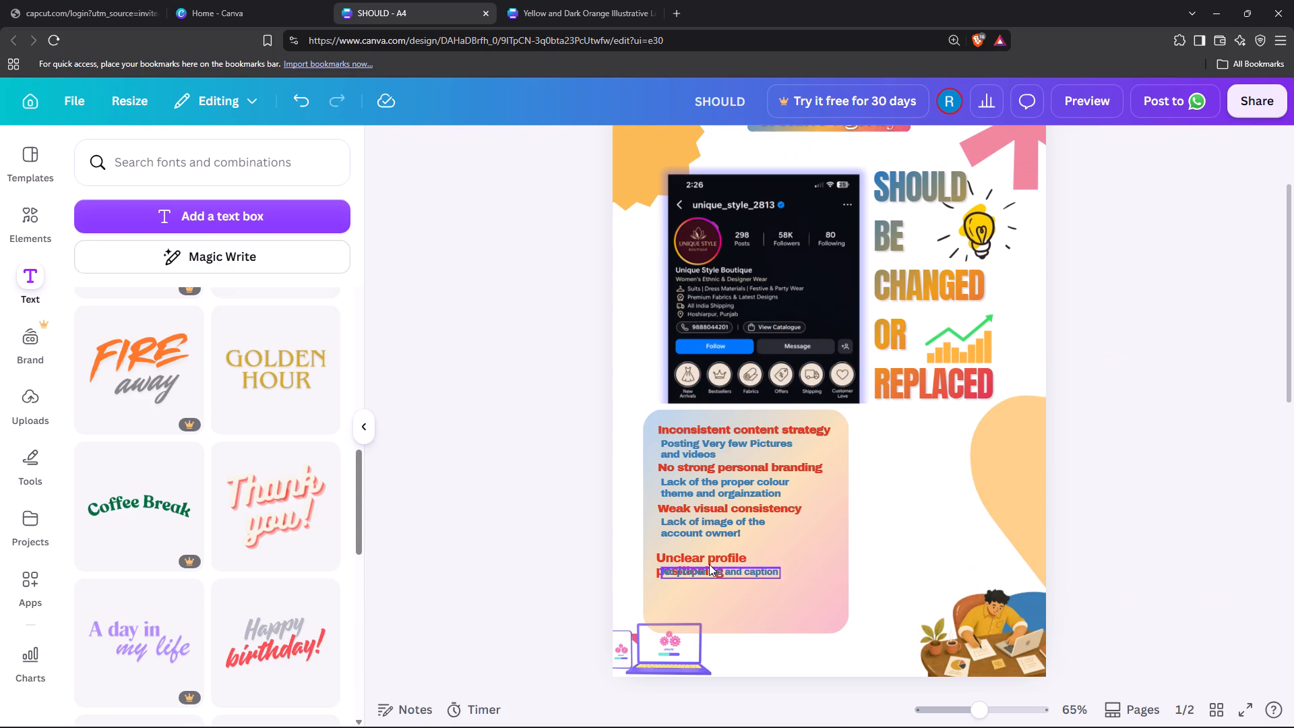
Fit "Unclear profile positioning" on one line just below the "Weak visual consistency" description, aligned with the other headings, at font size 16.
{"action": "scroll", "coordinate": [813, 550], "scroll_direction": "up", "scroll_amount": 4, "text": "ctrl"}
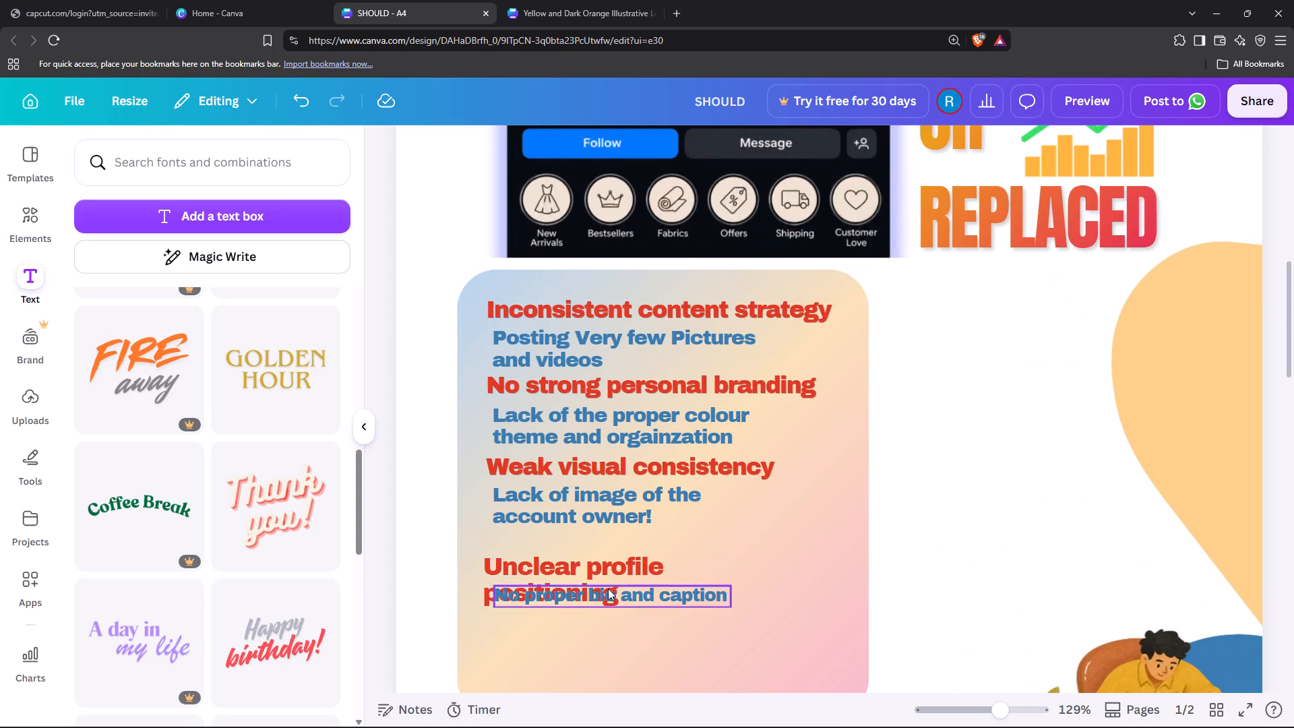
{"action": "left_click_drag", "start_coordinate": [604, 568], "coordinate": [608, 549]}
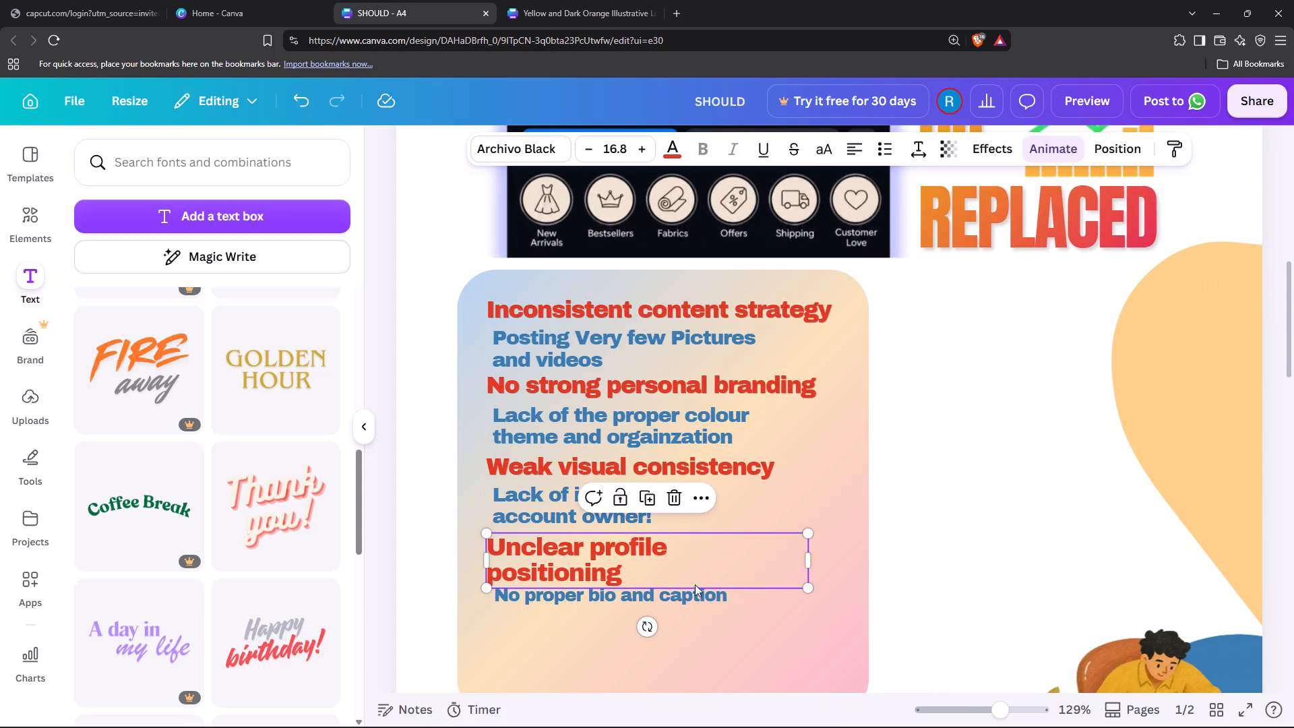
{"action": "left_click_drag", "start_coordinate": [813, 564], "coordinate": [831, 564]}
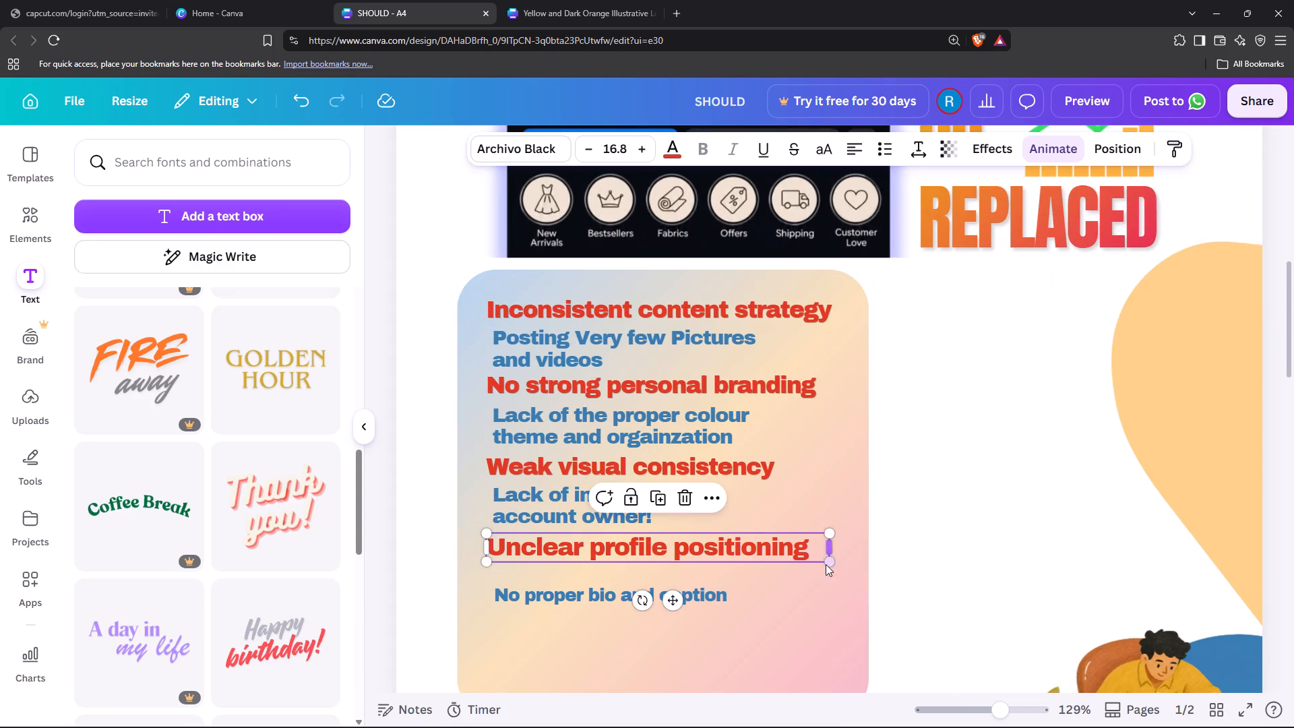
{"action": "left_click", "coordinate": [618, 147]}
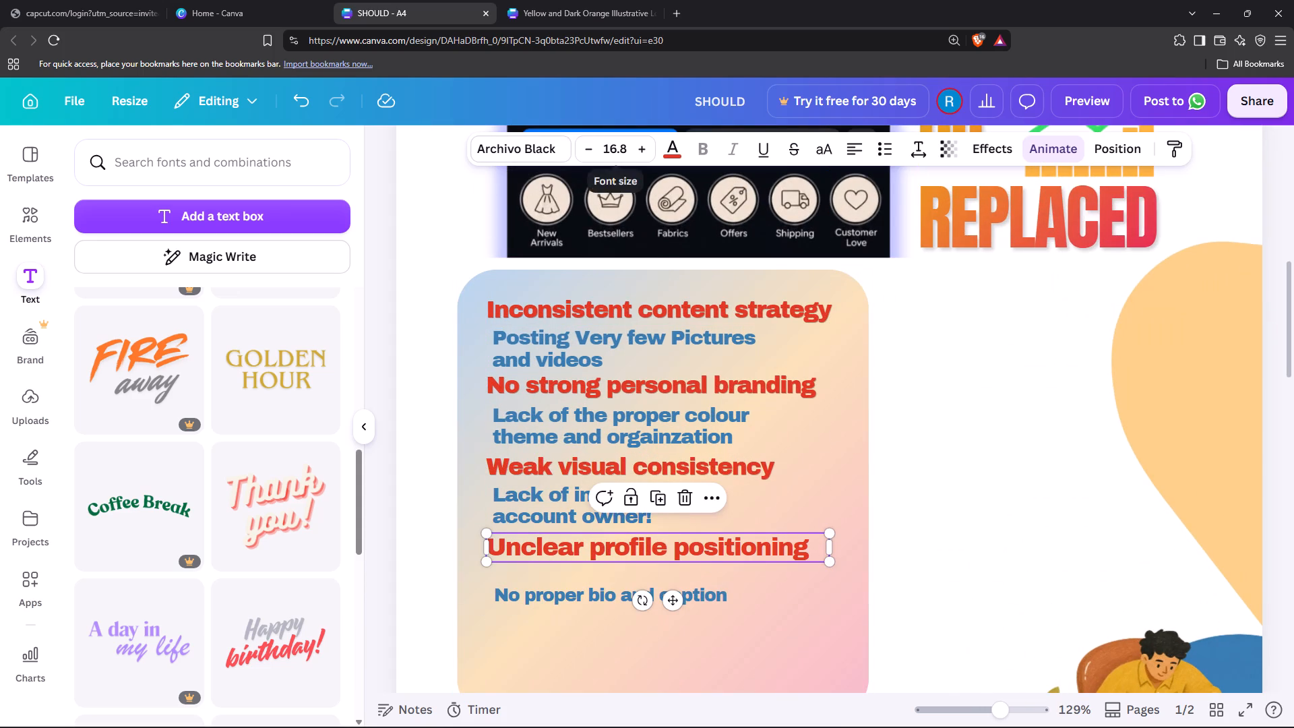
{"action": "type", "text": "16"}
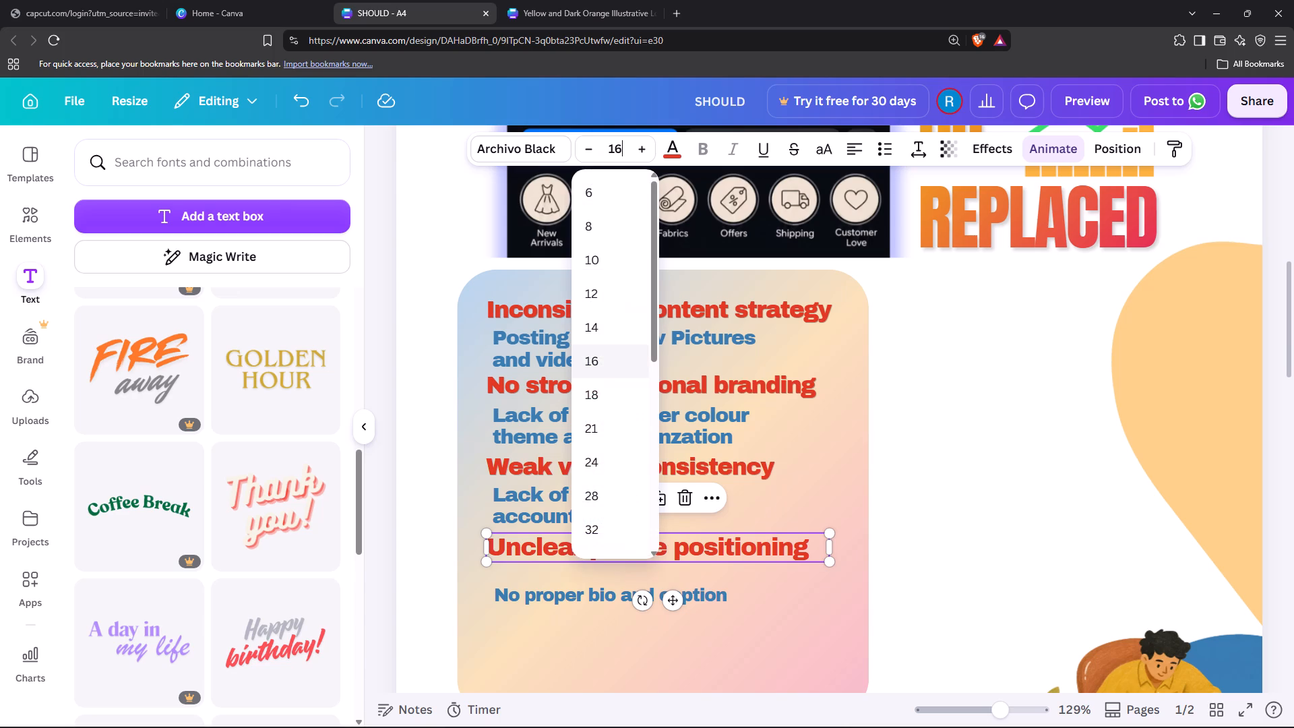
{"action": "key", "text": "Return"}
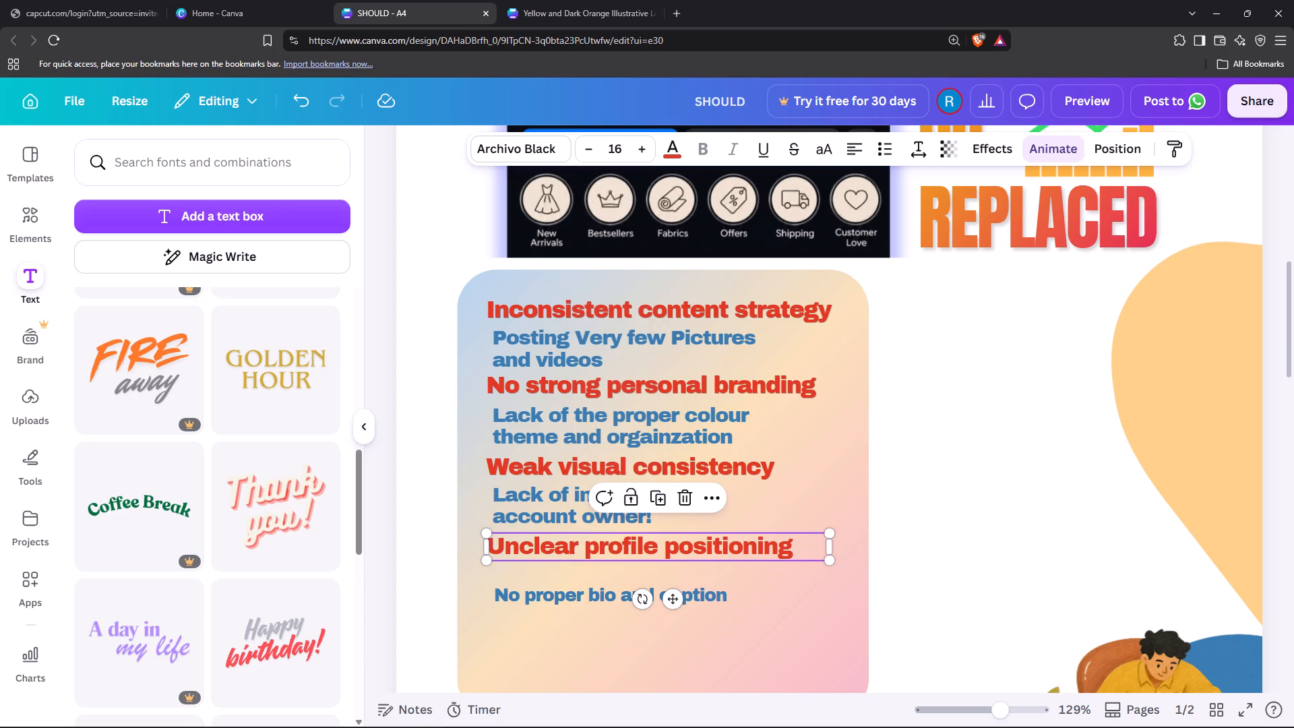
Place "No proper bio and caption" directly under its heading at font size 14, widening its text box to about 6.7 for one line.
{"action": "left_click_drag", "start_coordinate": [575, 601], "coordinate": [580, 579]}
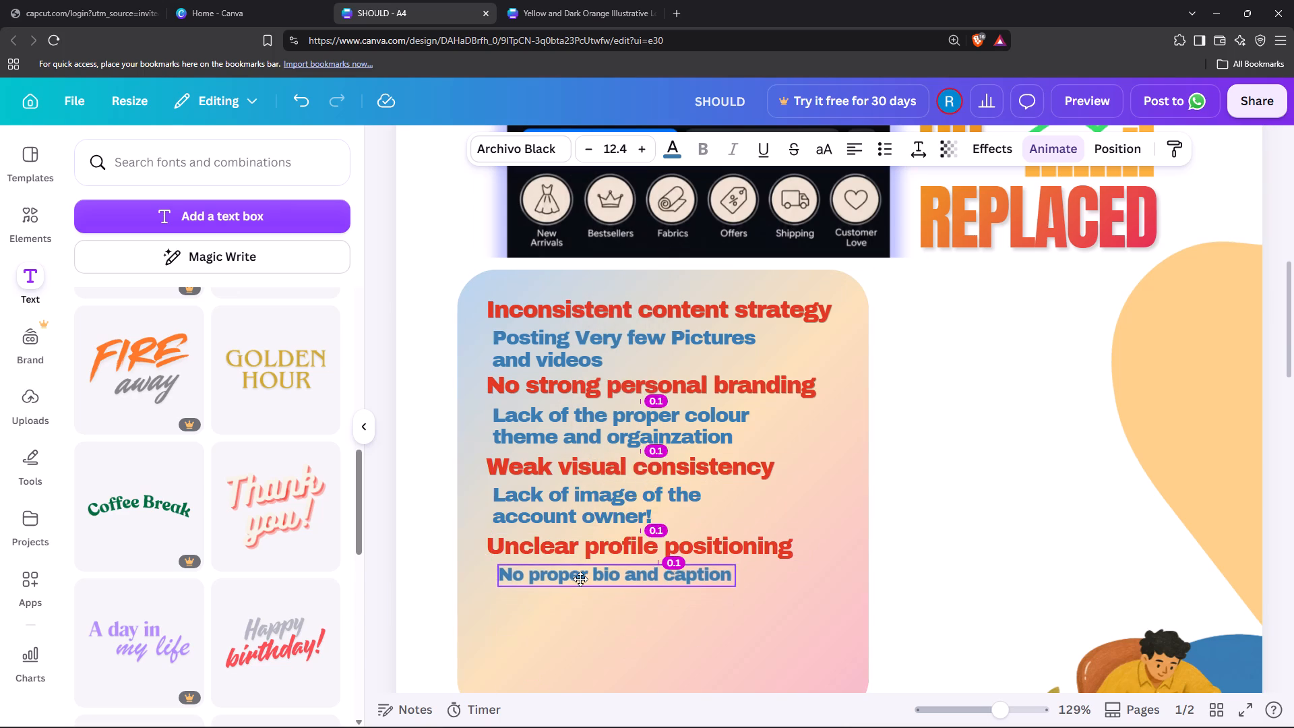
{"action": "left_click_drag", "start_coordinate": [580, 579], "coordinate": [577, 578]}
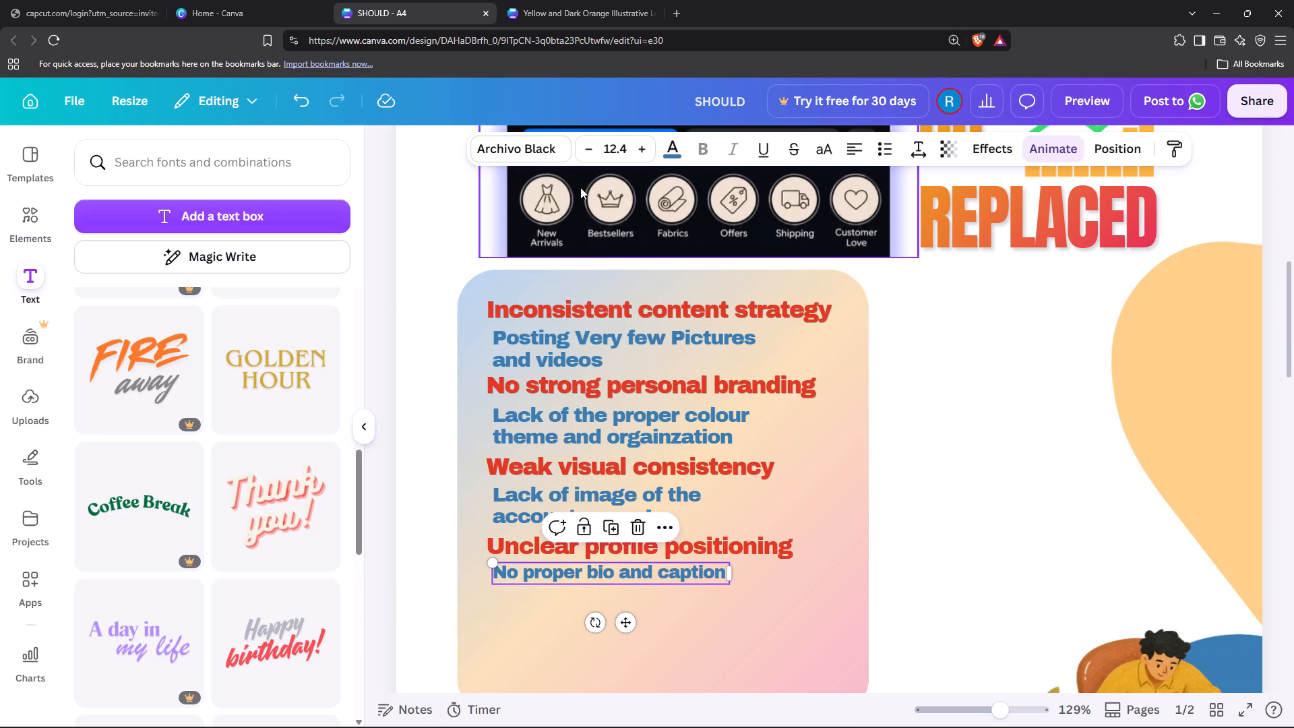
{"action": "left_click", "coordinate": [626, 144]}
{"action": "type", "text": "14"}
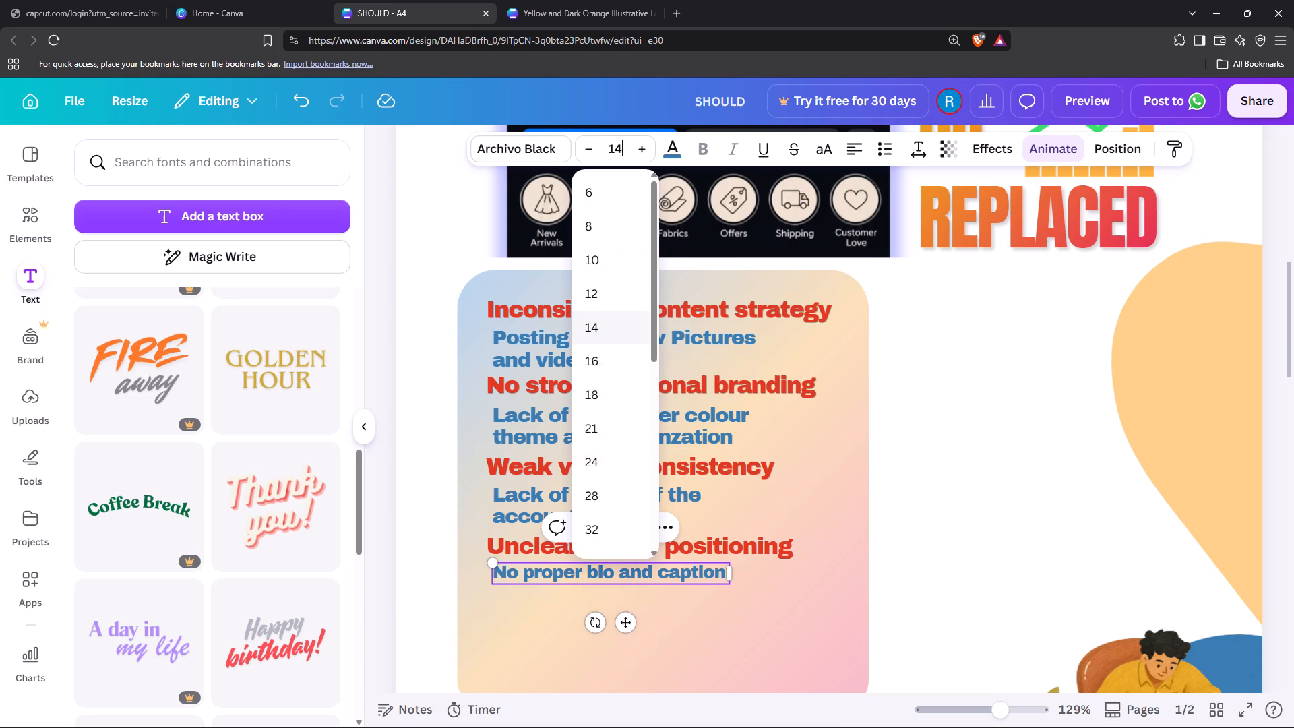
{"action": "key", "text": "Return"}
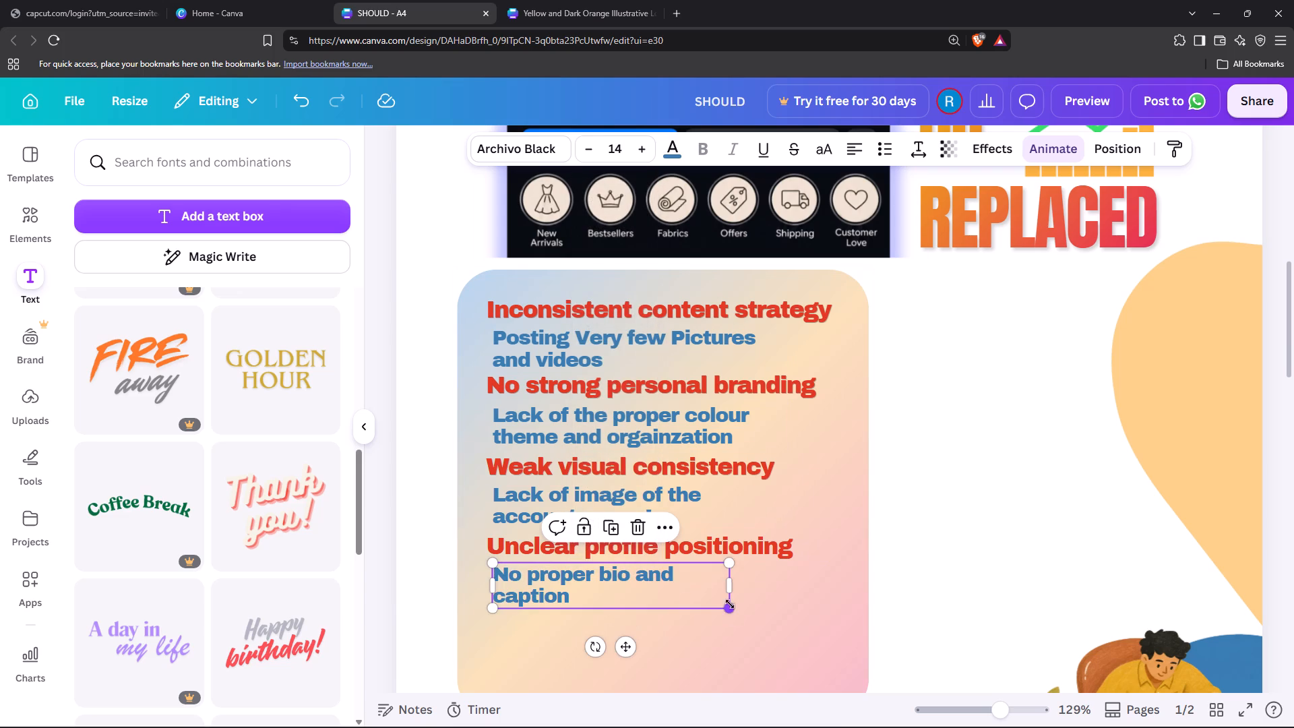
{"action": "left_click_drag", "start_coordinate": [734, 590], "coordinate": [772, 584]}
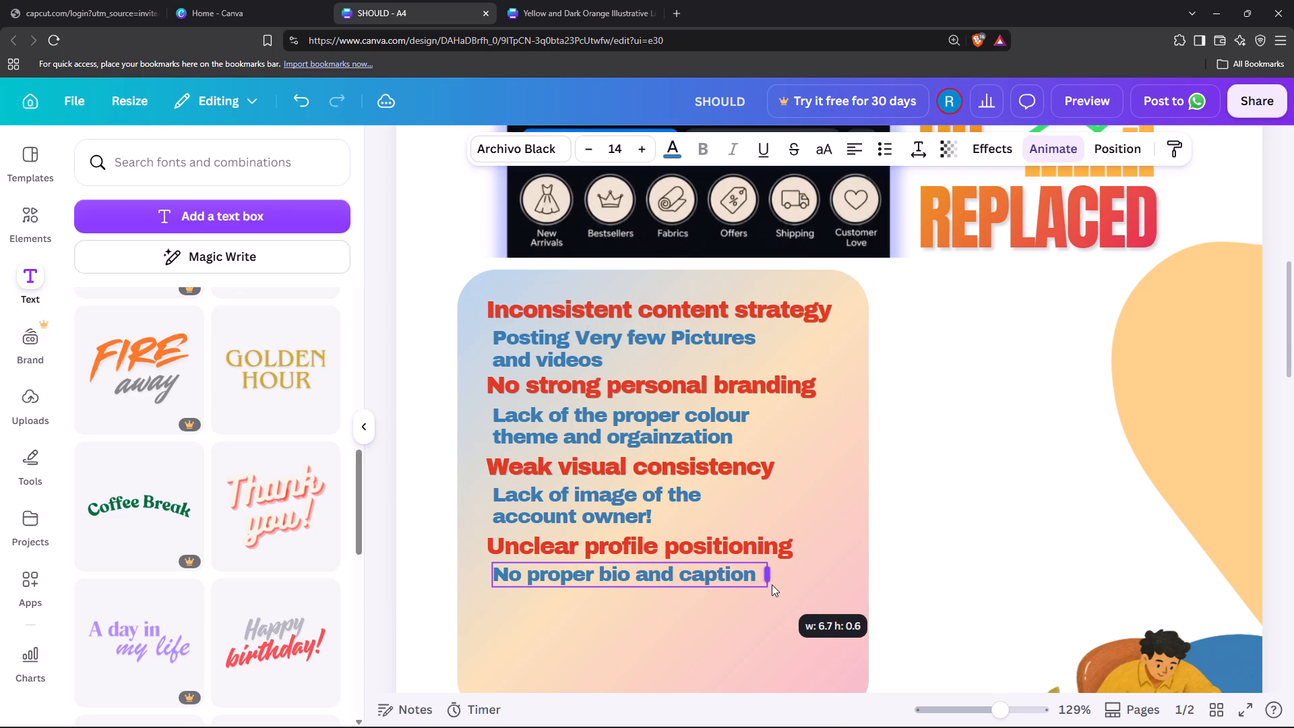
{"action": "left_click_drag", "start_coordinate": [772, 584], "coordinate": [770, 584]}
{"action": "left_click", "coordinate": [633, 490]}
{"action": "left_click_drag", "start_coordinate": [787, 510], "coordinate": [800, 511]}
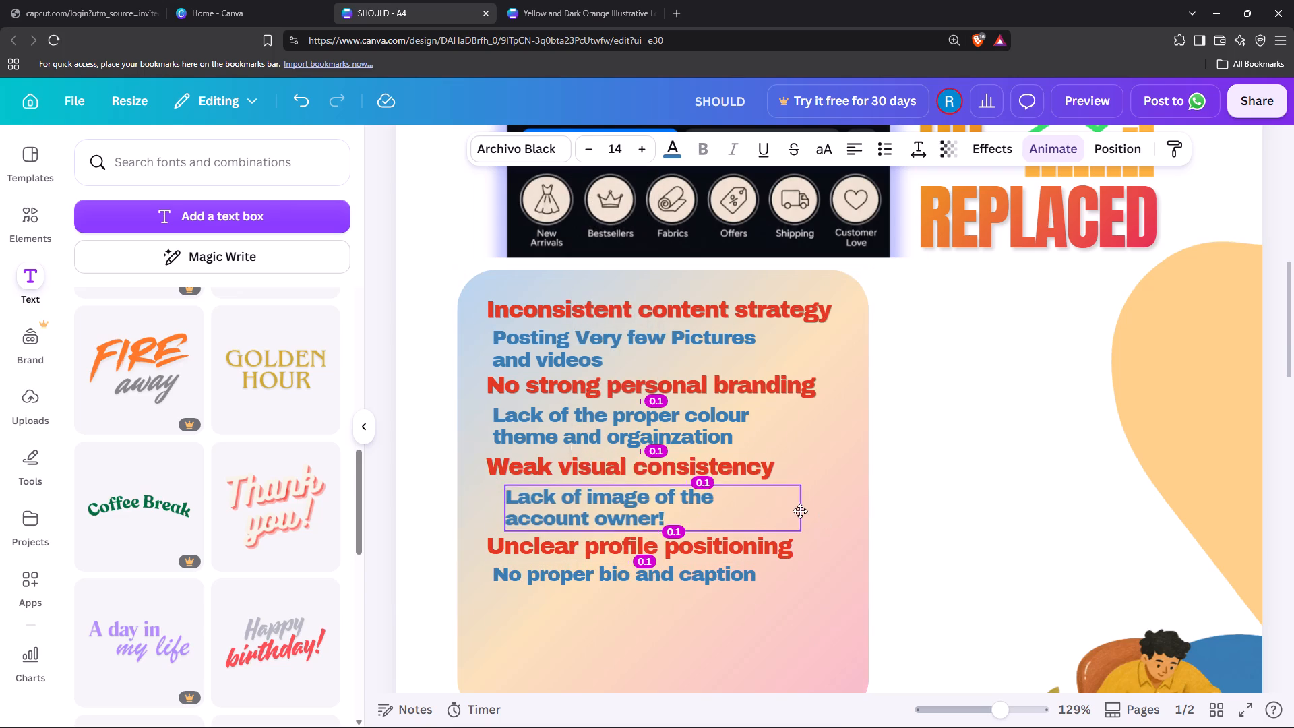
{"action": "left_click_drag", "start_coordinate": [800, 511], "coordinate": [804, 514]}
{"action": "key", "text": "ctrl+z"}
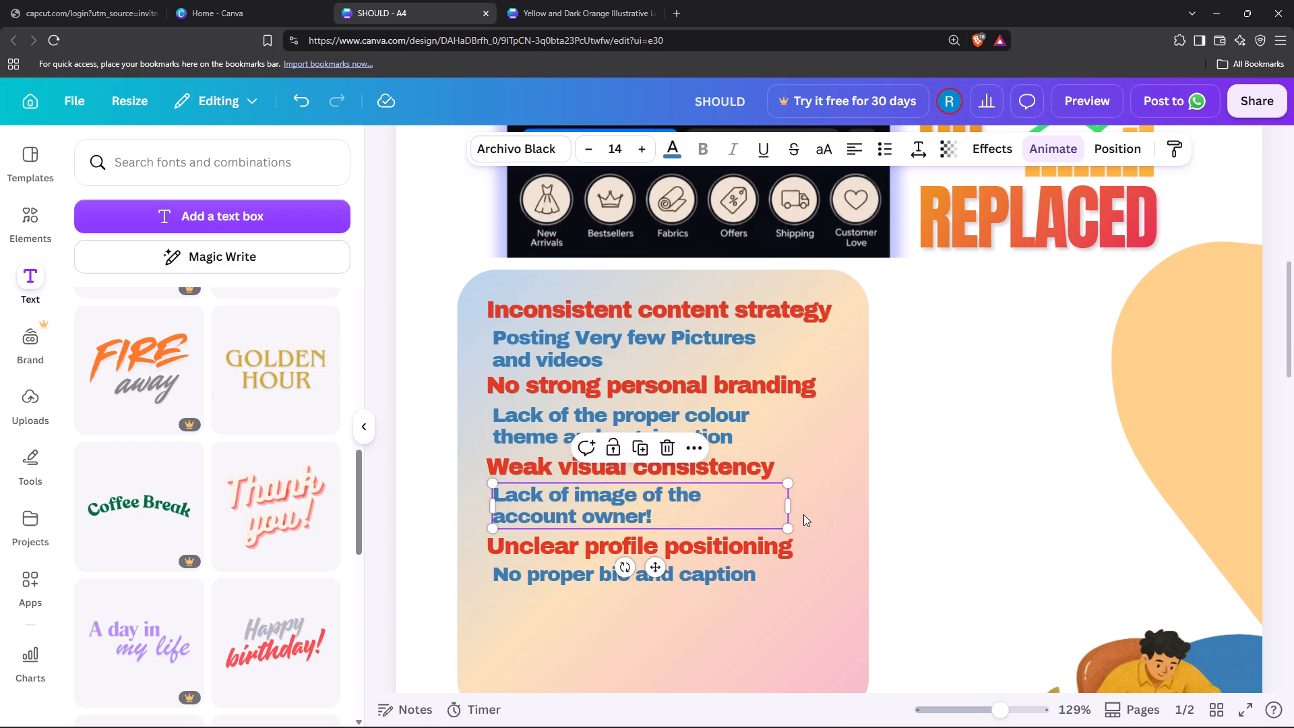
Widen the description text boxes under "Weak visual consistency", "No strong personal branding" and "Inconsistent content strategy" so their first lines hold more words.
{"action": "left_click_drag", "start_coordinate": [794, 506], "coordinate": [834, 504]}
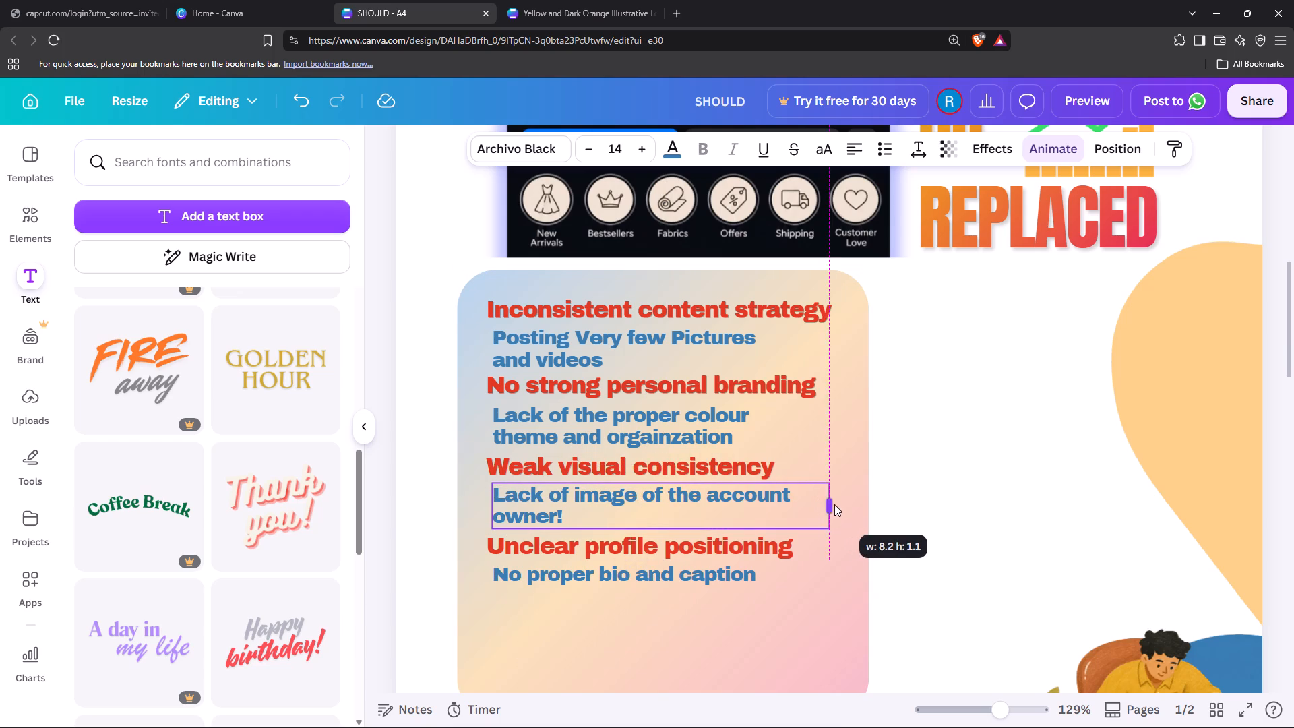
{"action": "left_click_drag", "start_coordinate": [834, 504], "coordinate": [829, 503]}
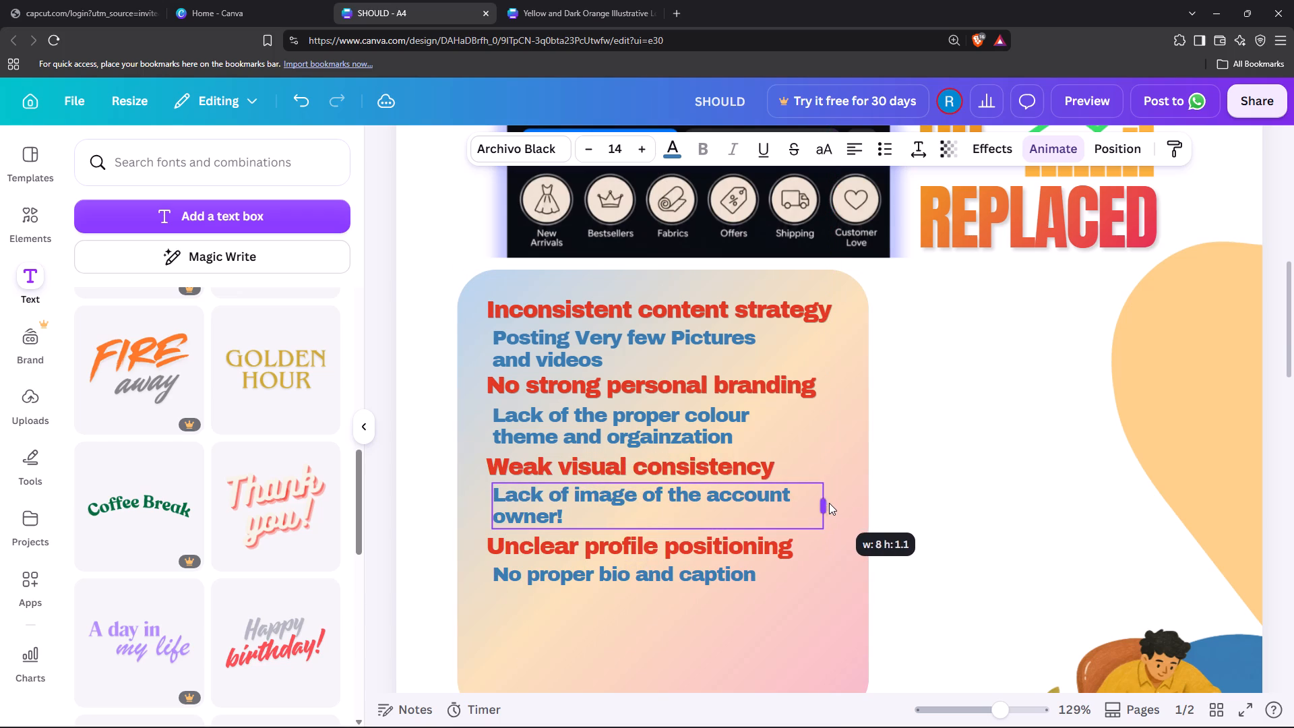
{"action": "left_click_drag", "start_coordinate": [829, 503], "coordinate": [819, 504]}
{"action": "left_click", "coordinate": [733, 438]}
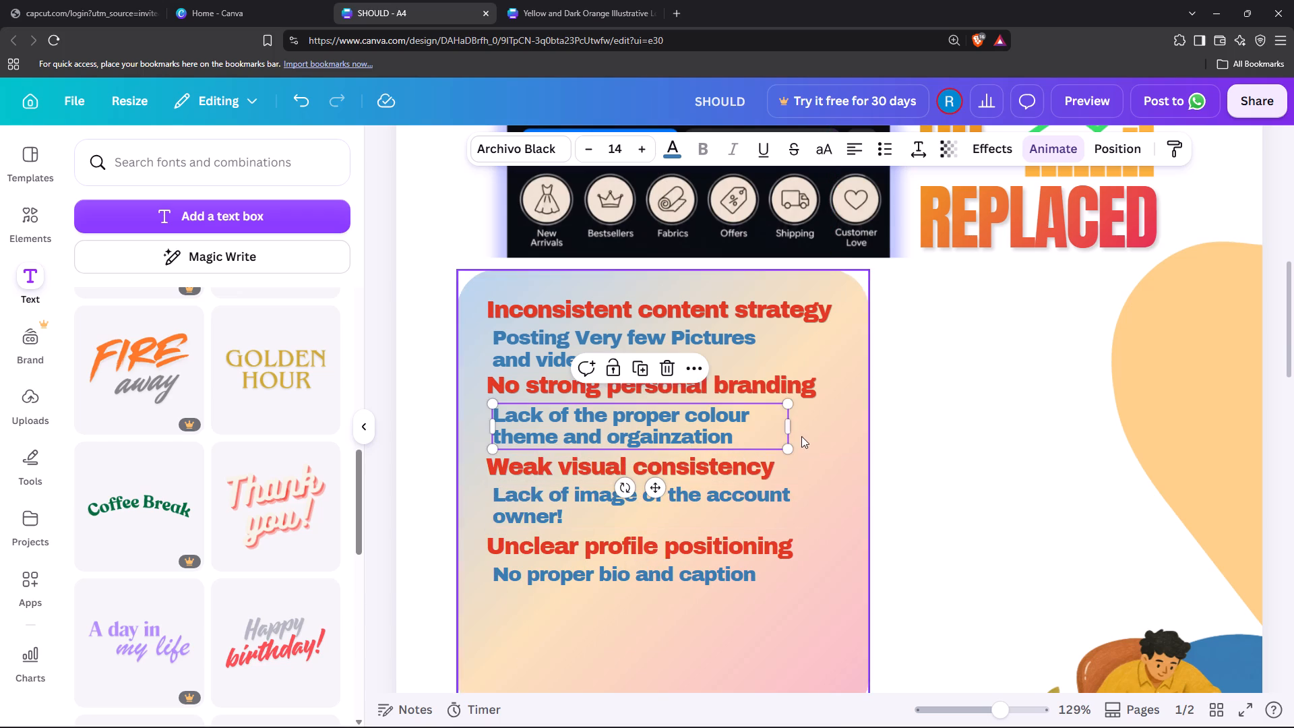
{"action": "left_click_drag", "start_coordinate": [795, 431], "coordinate": [830, 429]}
{"action": "left_click", "coordinate": [698, 342]}
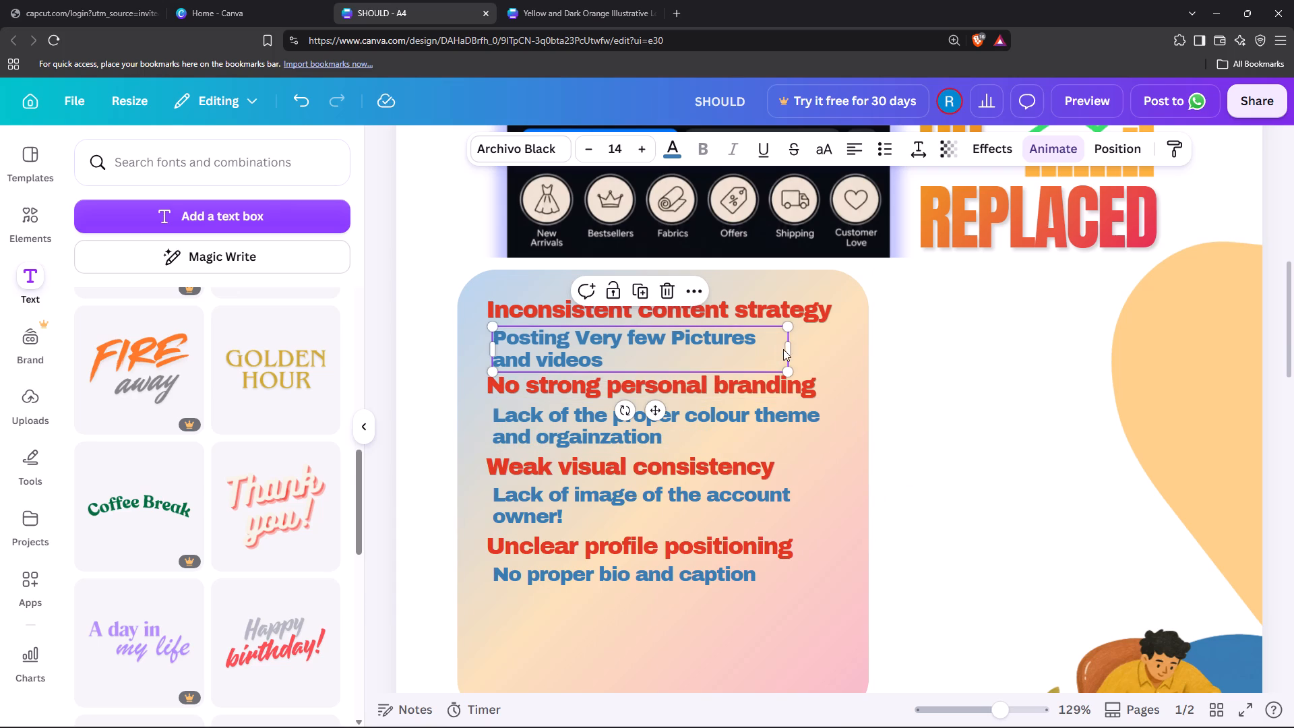
{"action": "left_click_drag", "start_coordinate": [788, 350], "coordinate": [806, 353]}
Review the remaining profile-issue texts on page 2 against the free space on page 1's gradient square.
{"action": "left_click", "coordinate": [648, 633]}
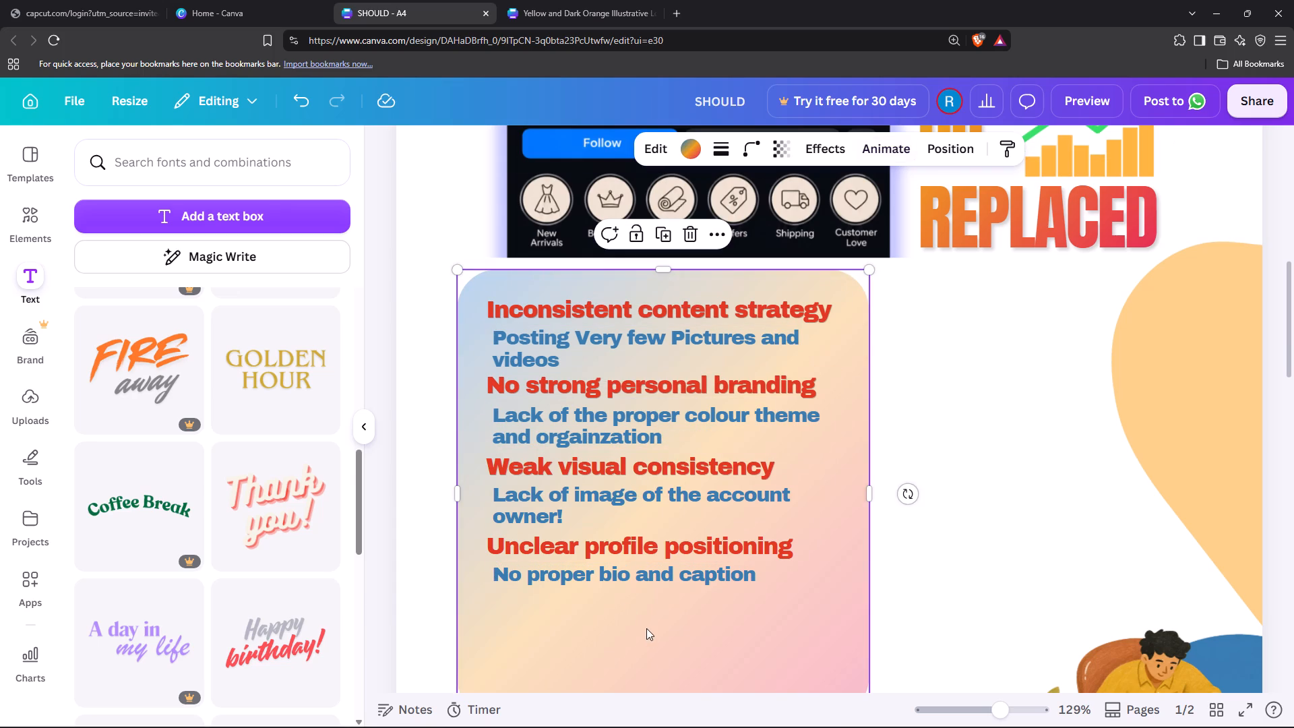
{"action": "scroll", "coordinate": [661, 607], "scroll_direction": "down", "scroll_amount": 2}
{"action": "scroll", "coordinate": [643, 498], "scroll_direction": "up", "scroll_amount": 2}
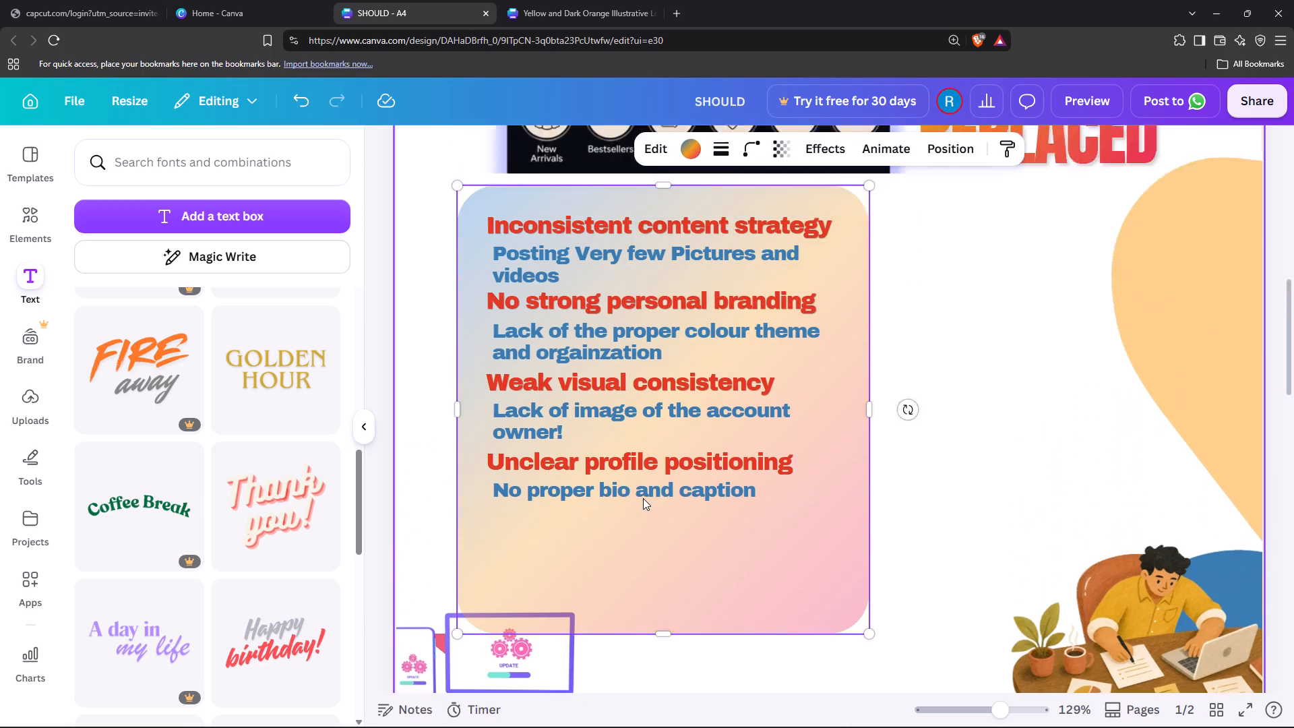
{"action": "scroll", "coordinate": [643, 498], "scroll_direction": "up", "scroll_amount": 1}
{"action": "scroll", "coordinate": [627, 557], "scroll_direction": "down", "scroll_amount": 3}
{"action": "scroll", "coordinate": [667, 555], "scroll_direction": "up", "scroll_amount": 2}
{"action": "scroll", "coordinate": [677, 571], "scroll_direction": "down", "scroll_amount": 2}
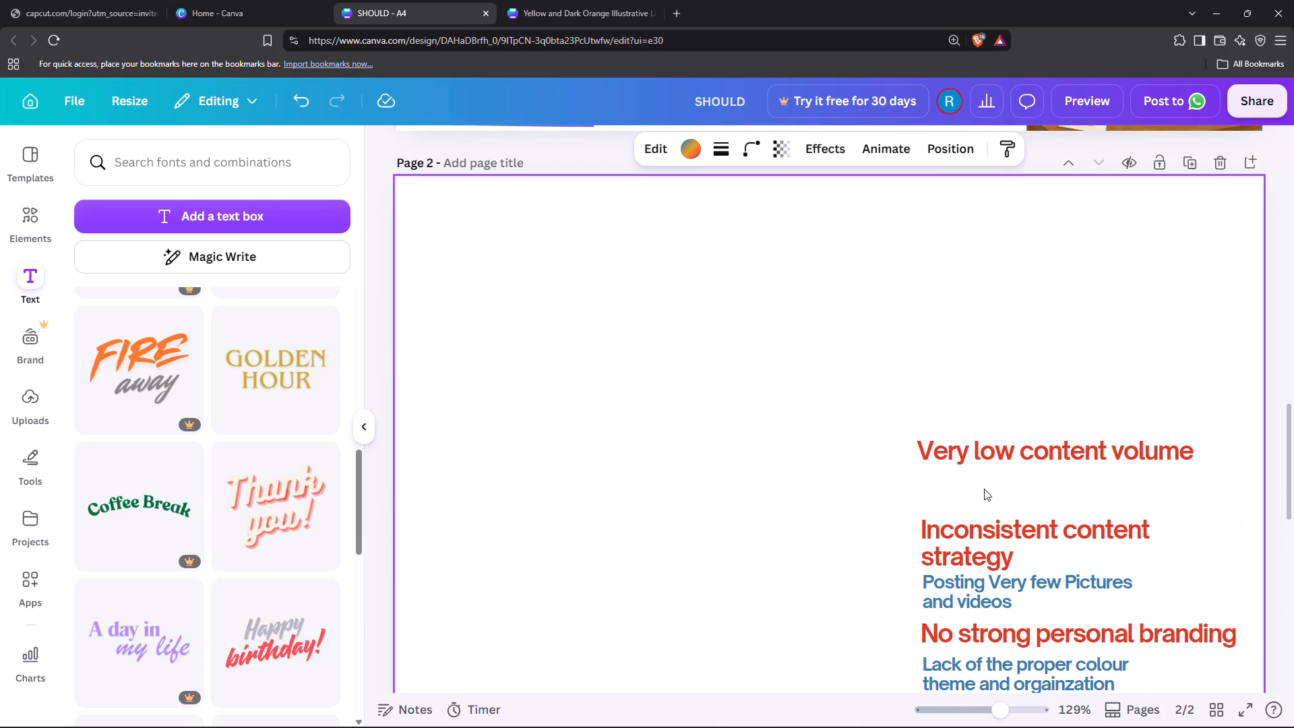
{"action": "scroll", "coordinate": [1002, 559], "scroll_direction": "down", "scroll_amount": 2}
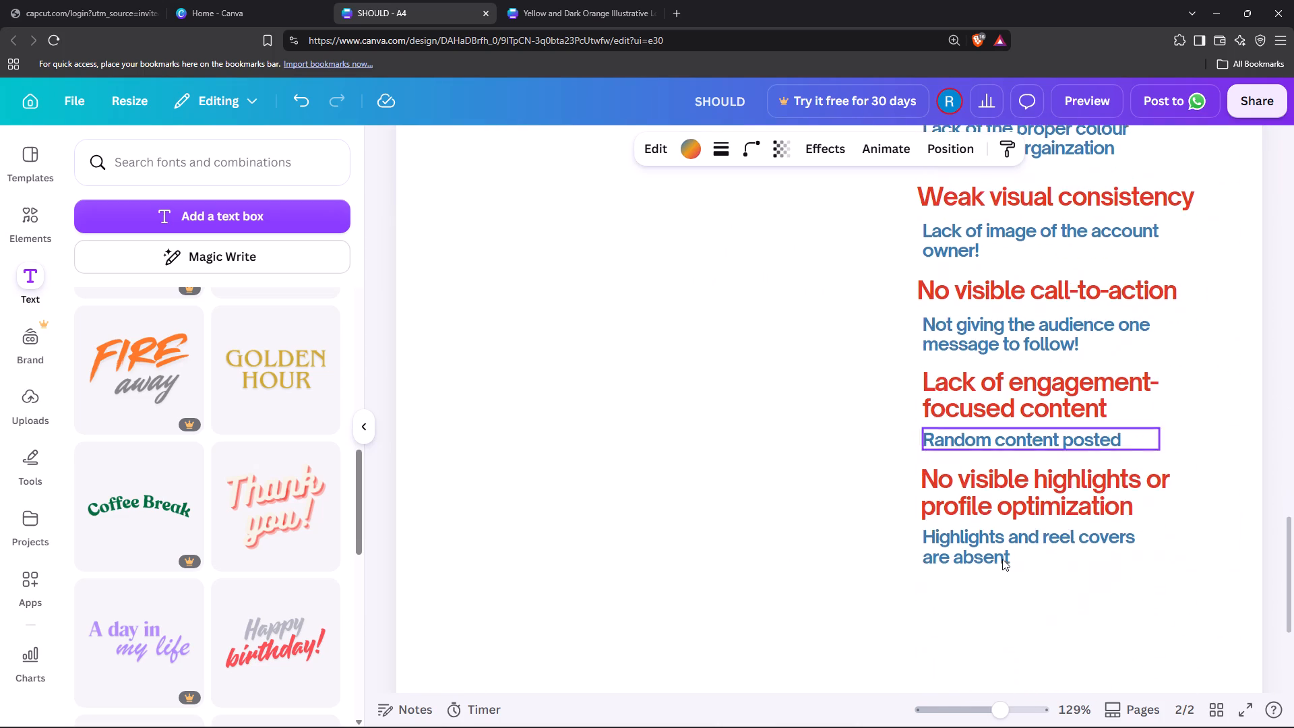
{"action": "scroll", "coordinate": [999, 553], "scroll_direction": "up", "scroll_amount": 3}
{"action": "scroll", "coordinate": [935, 521], "scroll_direction": "up", "scroll_amount": 4}
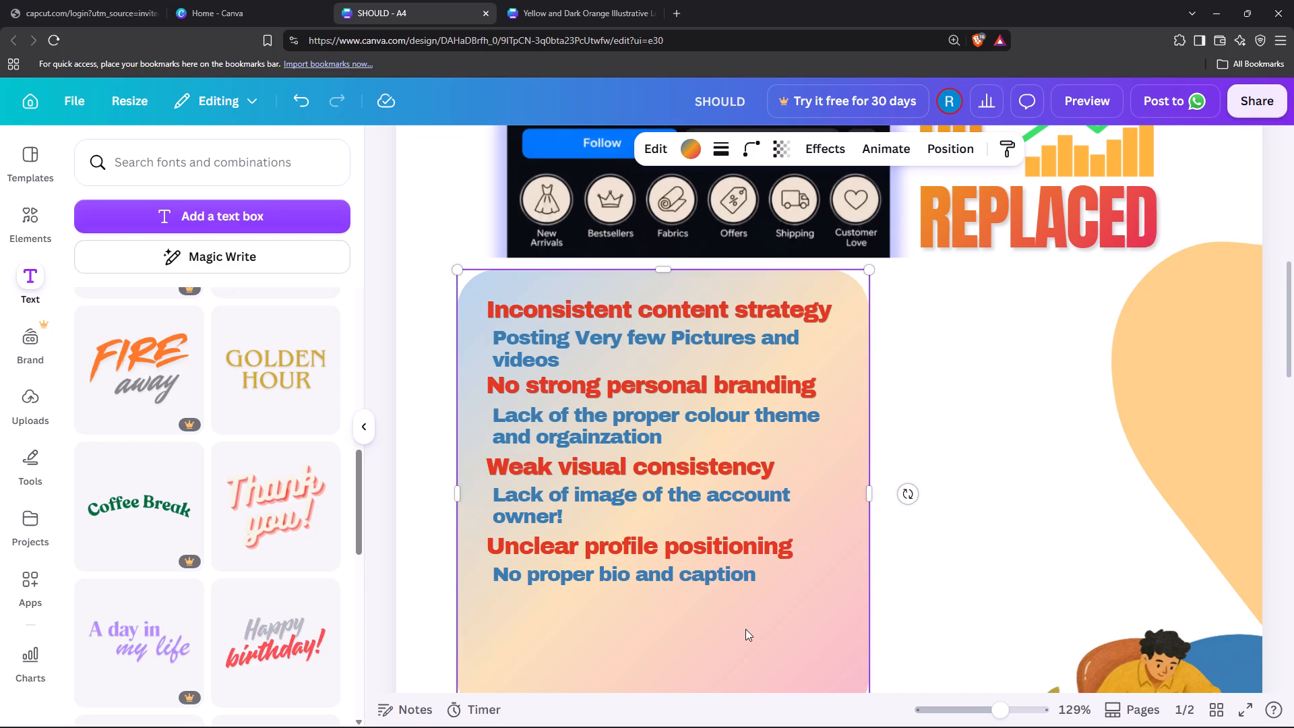
Place a duplicate of the gradient rounded square to the right of the original, level with it and about 0.4 away.
{"action": "left_click_drag", "start_coordinate": [745, 629], "coordinate": [1175, 628], "text": "alt"}
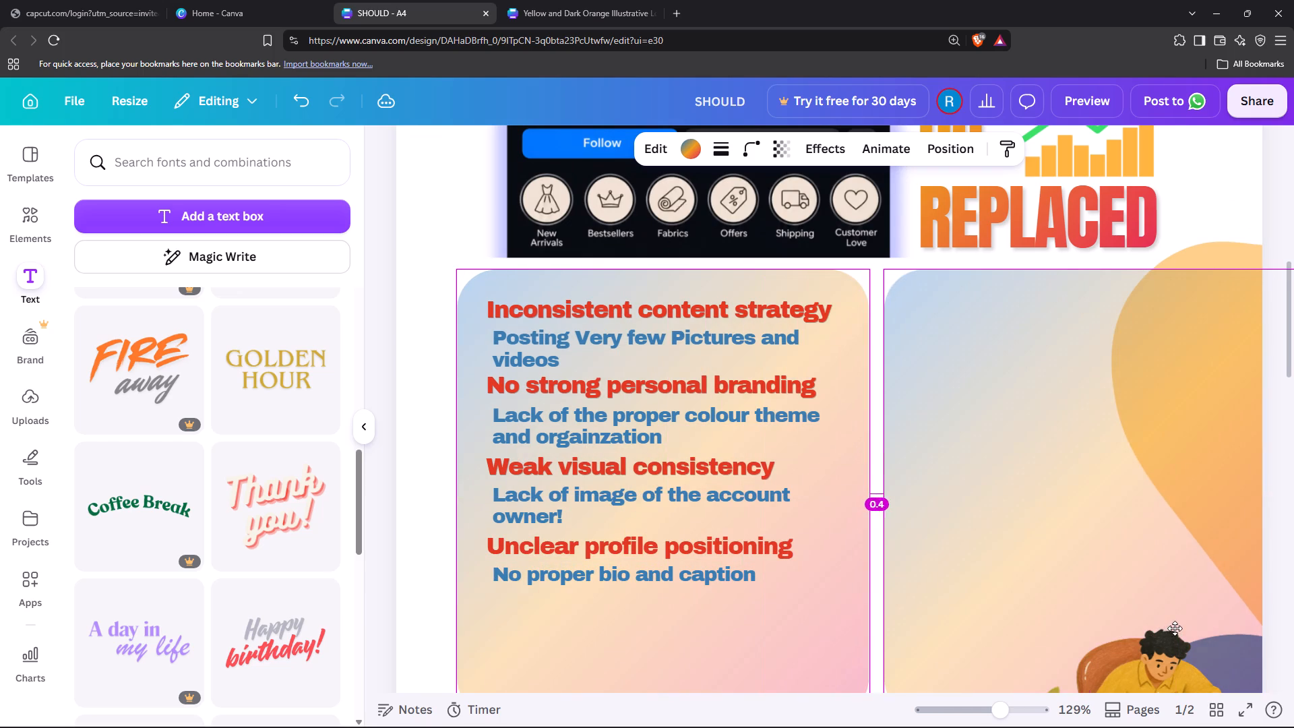
{"action": "left_click_drag", "start_coordinate": [1175, 628], "coordinate": [1167, 628], "text": "alt"}
Move the original gradient square left past the page's left edge and slightly up against the Instagram screenshot's bottom.
{"action": "left_click_drag", "start_coordinate": [797, 656], "coordinate": [776, 653]}
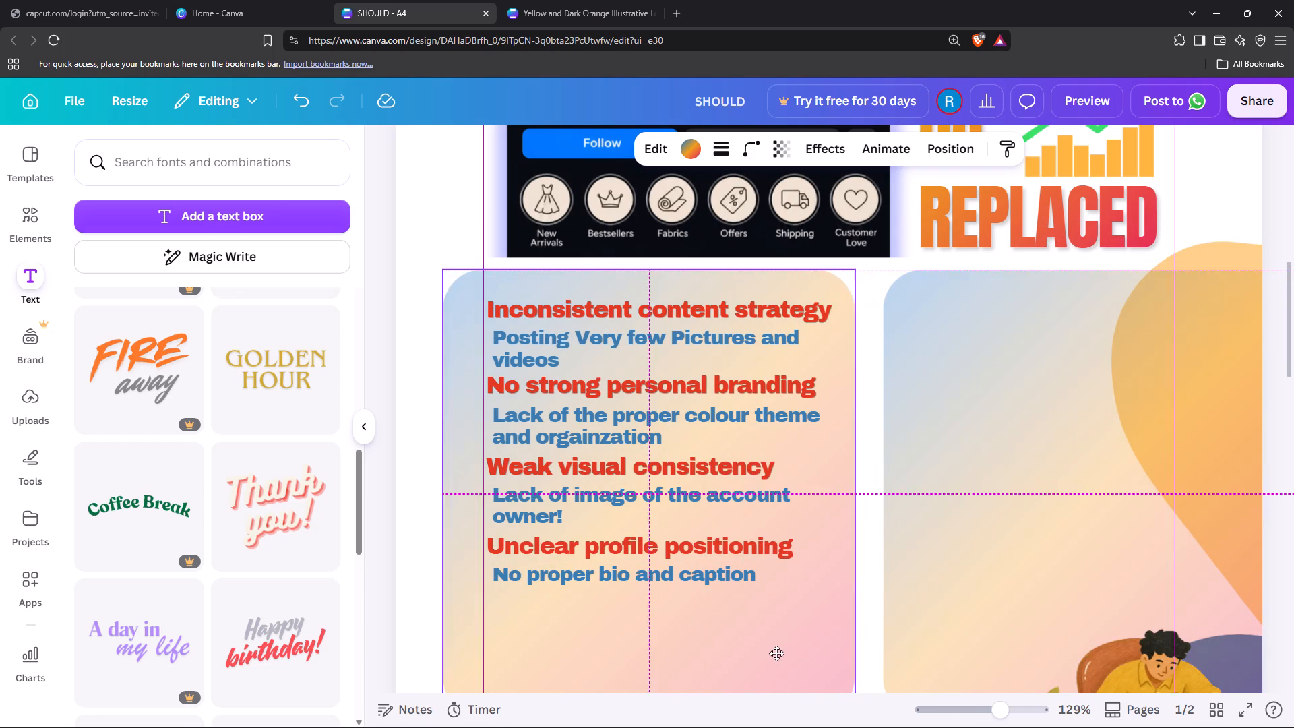
{"action": "left_click_drag", "start_coordinate": [776, 653], "coordinate": [727, 642]}
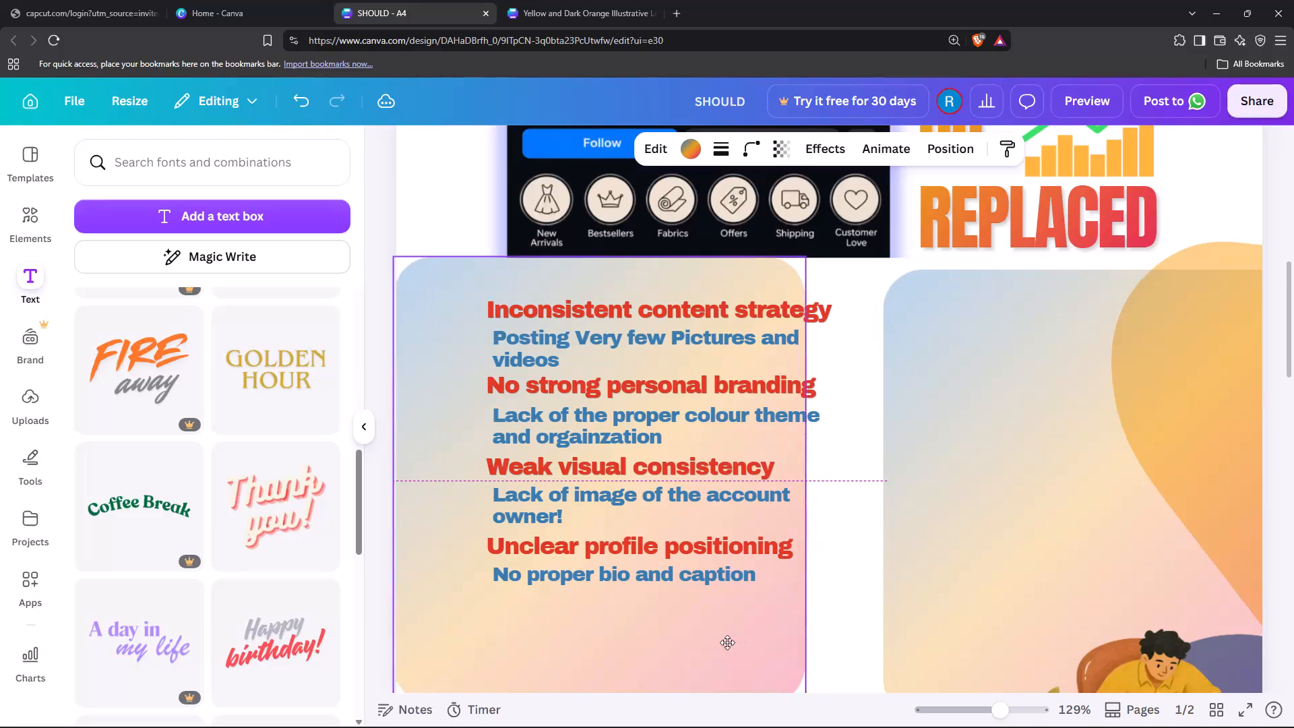
{"action": "left_click_drag", "start_coordinate": [727, 642], "coordinate": [716, 640]}
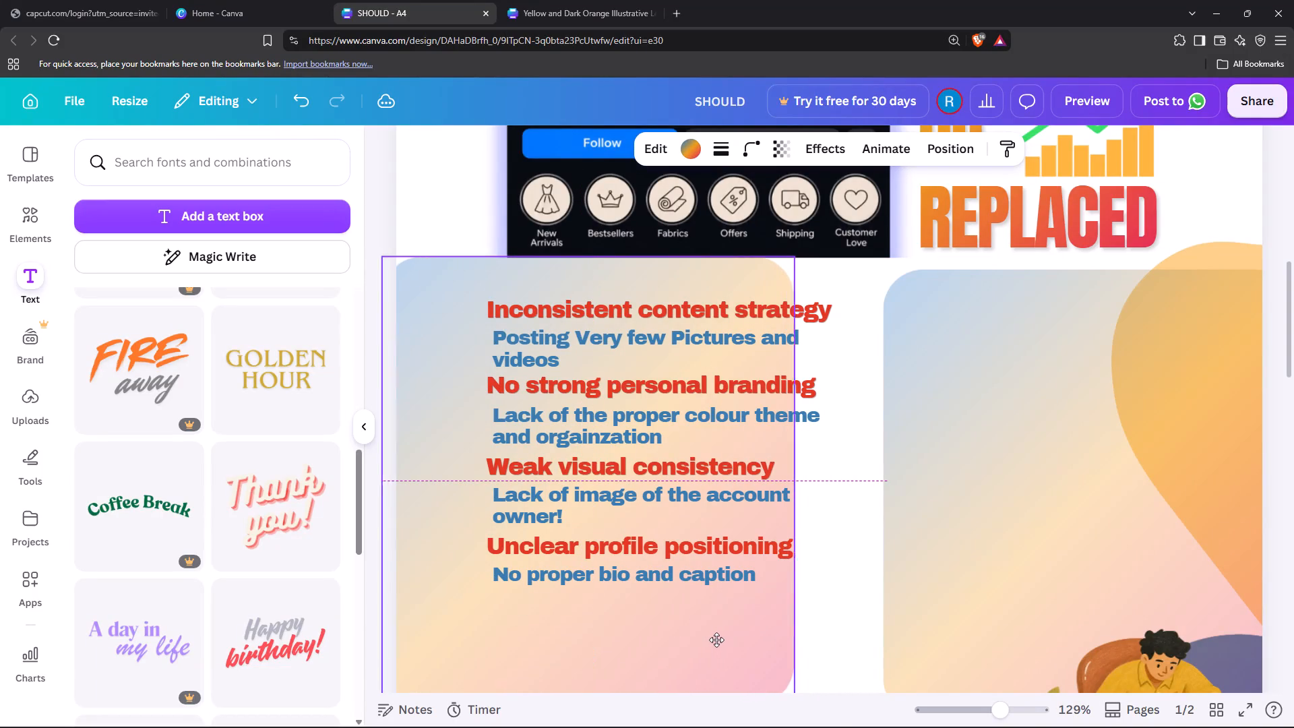
{"action": "left_click_drag", "start_coordinate": [716, 640], "coordinate": [694, 642]}
Widen the original gradient square rightward until it backs nearly all of the profile-issue headings.
{"action": "scroll", "coordinate": [882, 599], "scroll_direction": "down", "scroll_amount": 1}
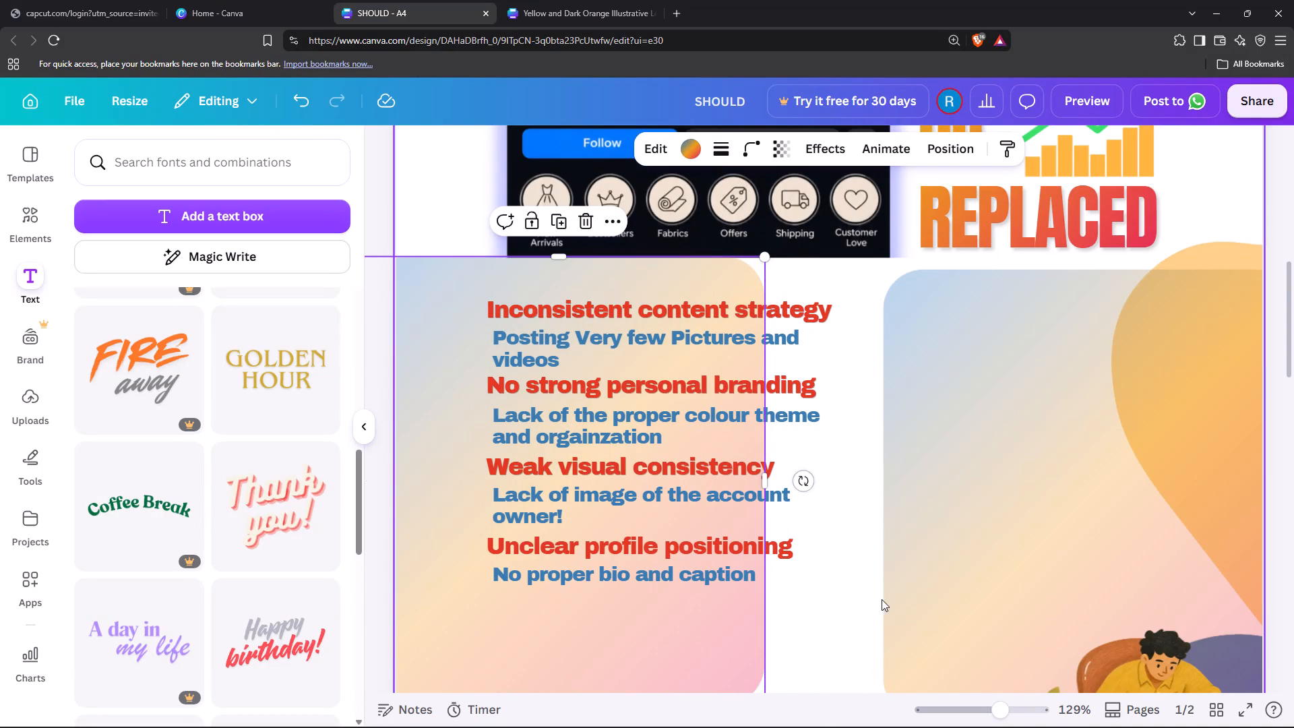
{"action": "scroll", "coordinate": [894, 598], "scroll_direction": "down", "scroll_amount": 2, "text": "ctrl"}
{"action": "scroll", "coordinate": [927, 579], "scroll_direction": "up", "scroll_amount": 1}
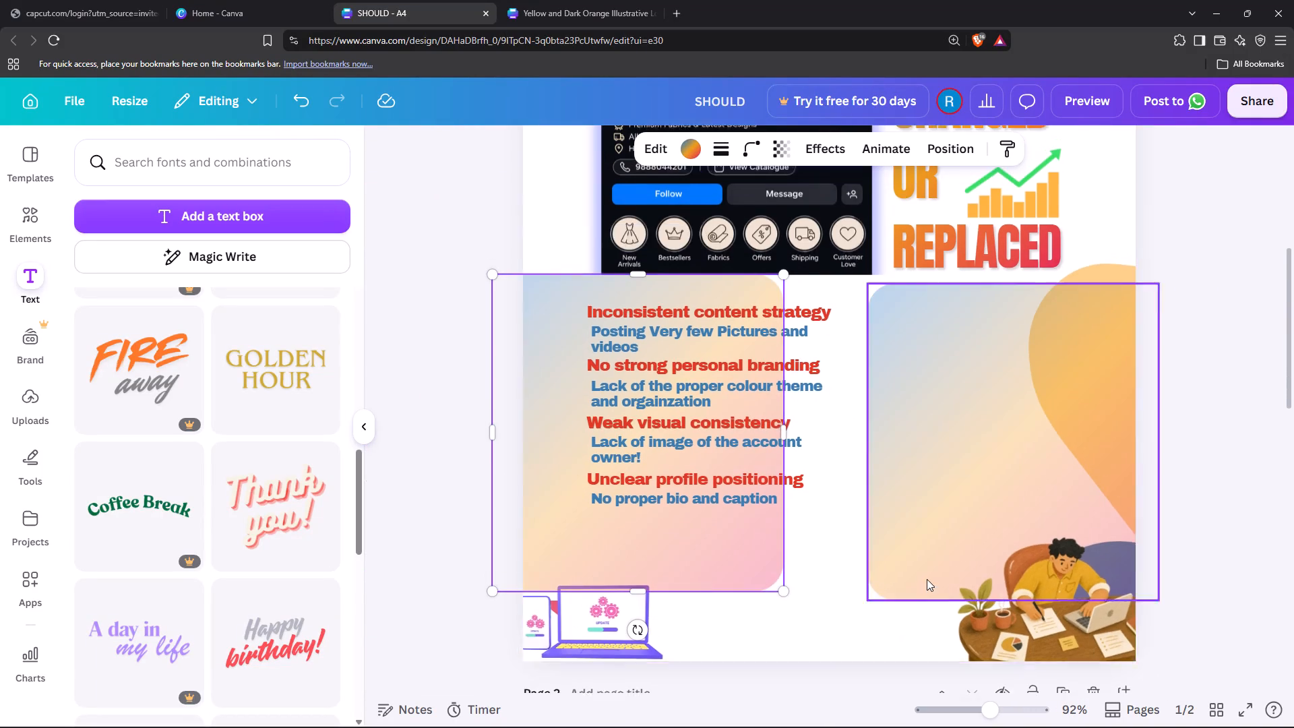
{"action": "left_click_drag", "start_coordinate": [782, 630], "coordinate": [794, 630]}
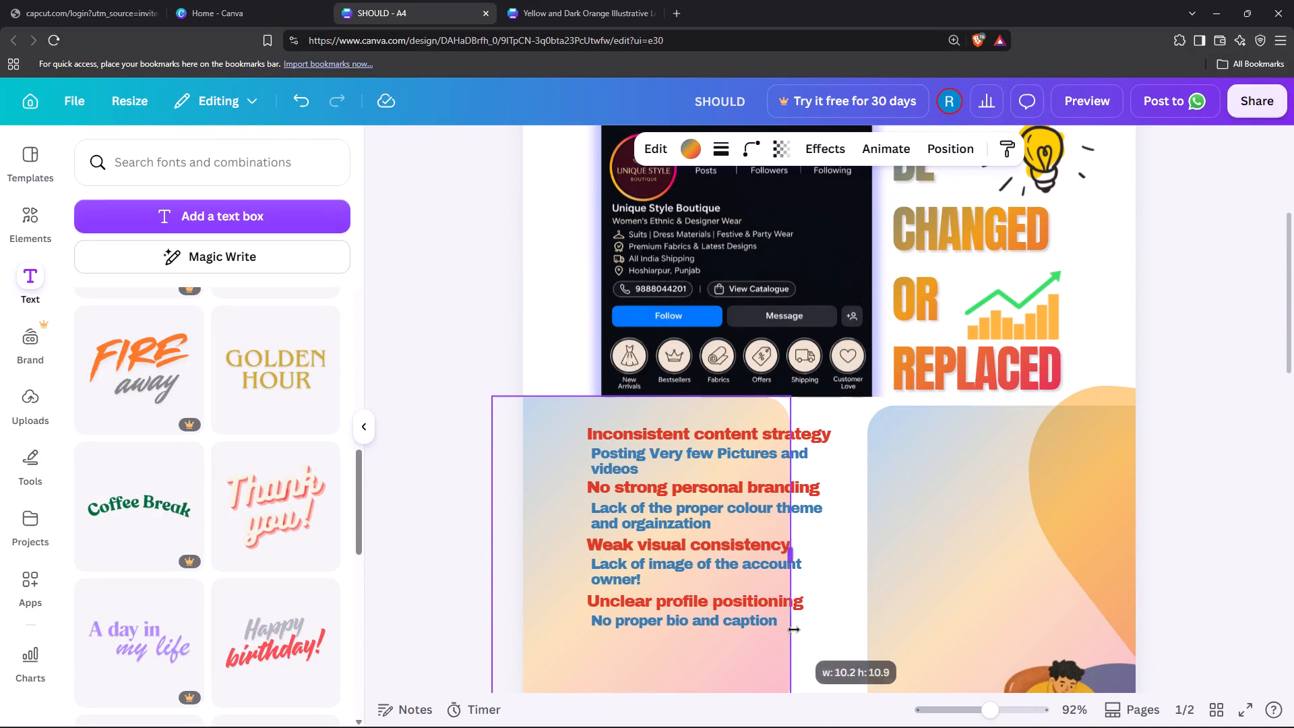
{"action": "left_click_drag", "start_coordinate": [794, 630], "coordinate": [830, 625]}
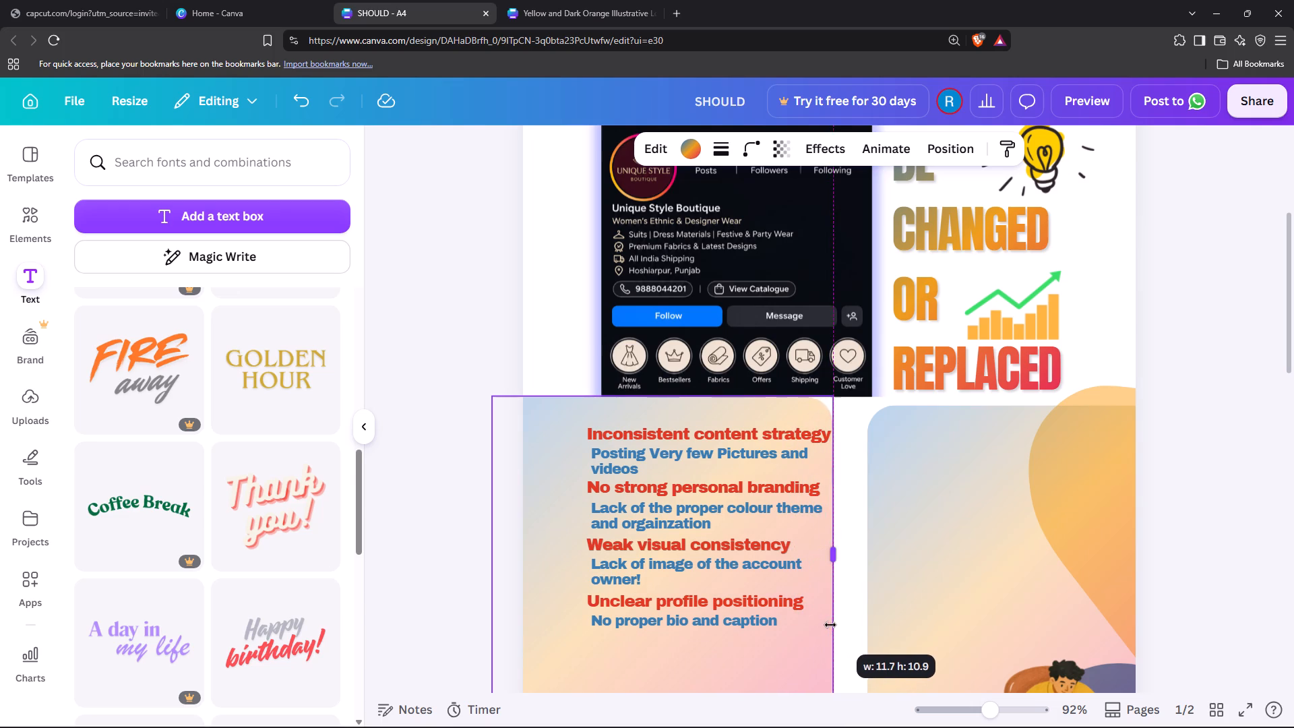
{"action": "left_click_drag", "start_coordinate": [830, 625], "coordinate": [815, 625]}
Widen the duplicate gradient square leftward to about 11.1 and raise it level with the original square.
{"action": "left_click", "coordinate": [892, 597]}
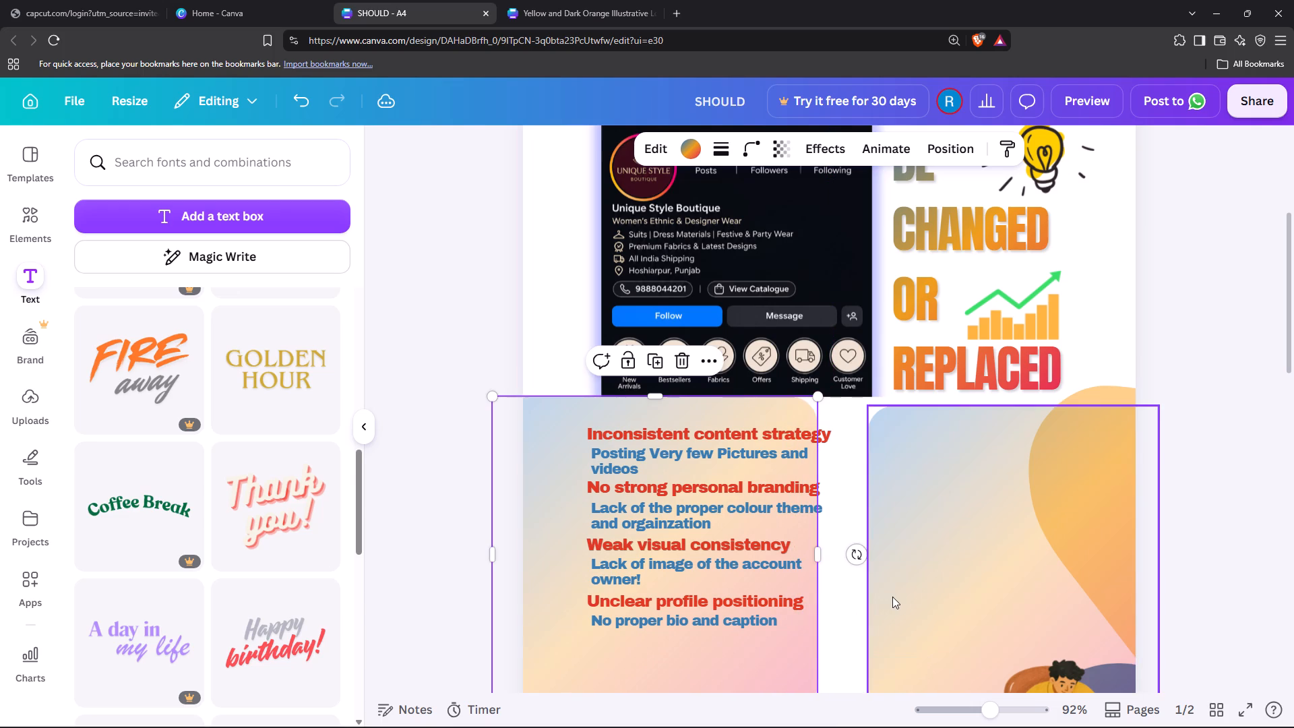
{"action": "left_click_drag", "start_coordinate": [865, 603], "coordinate": [833, 604]}
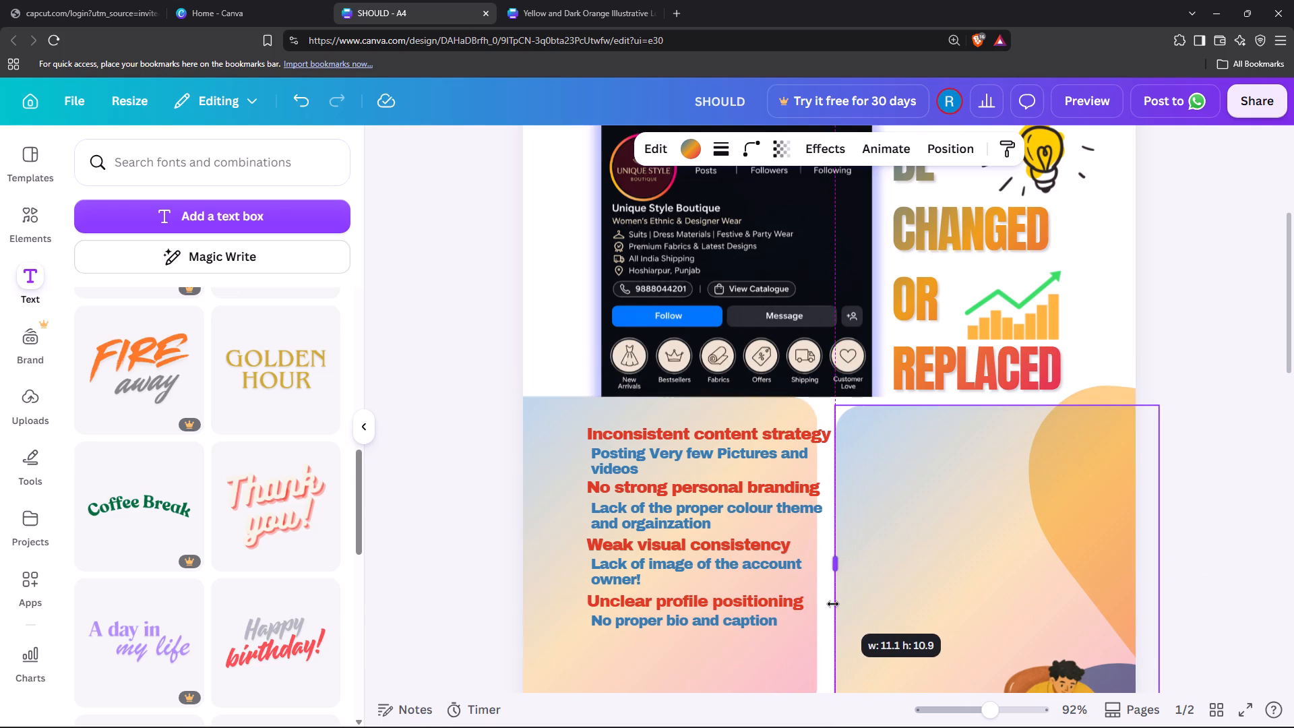
{"action": "left_click_drag", "start_coordinate": [833, 604], "coordinate": [832, 604]}
{"action": "scroll", "coordinate": [869, 559], "scroll_direction": "up", "scroll_amount": 2}
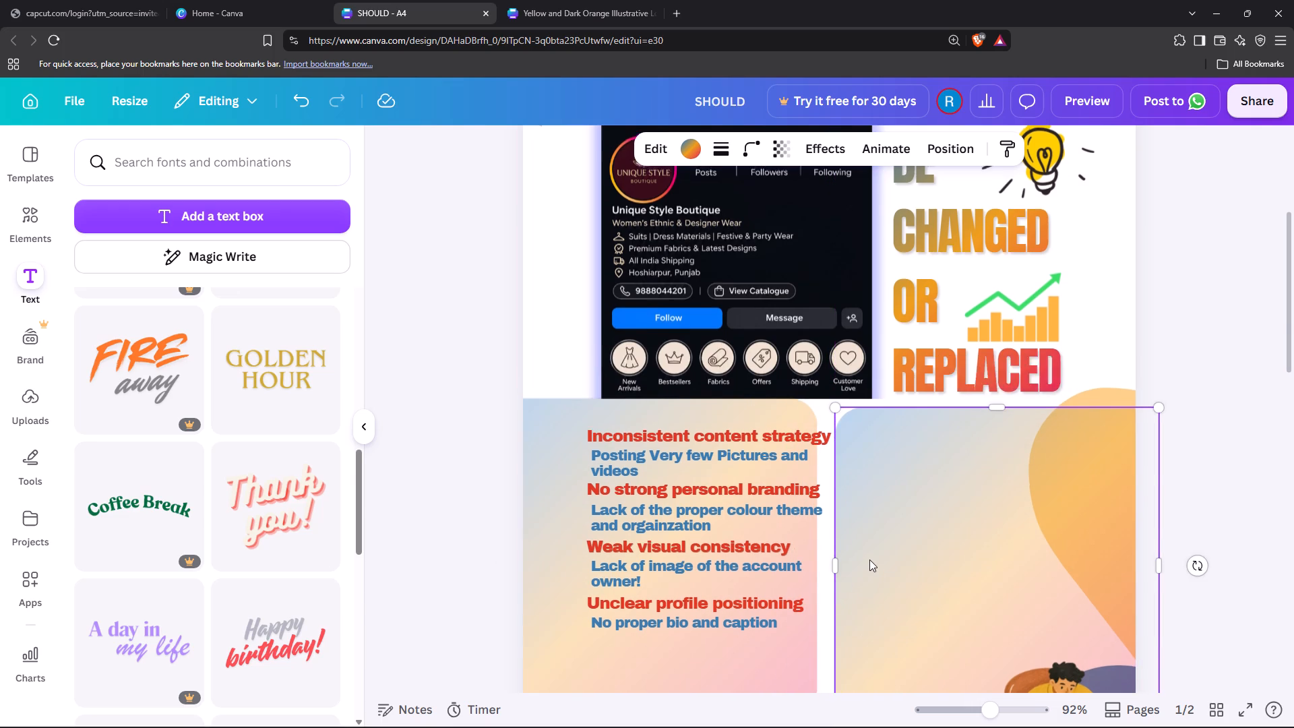
{"action": "scroll", "coordinate": [869, 559], "scroll_direction": "down", "scroll_amount": 4}
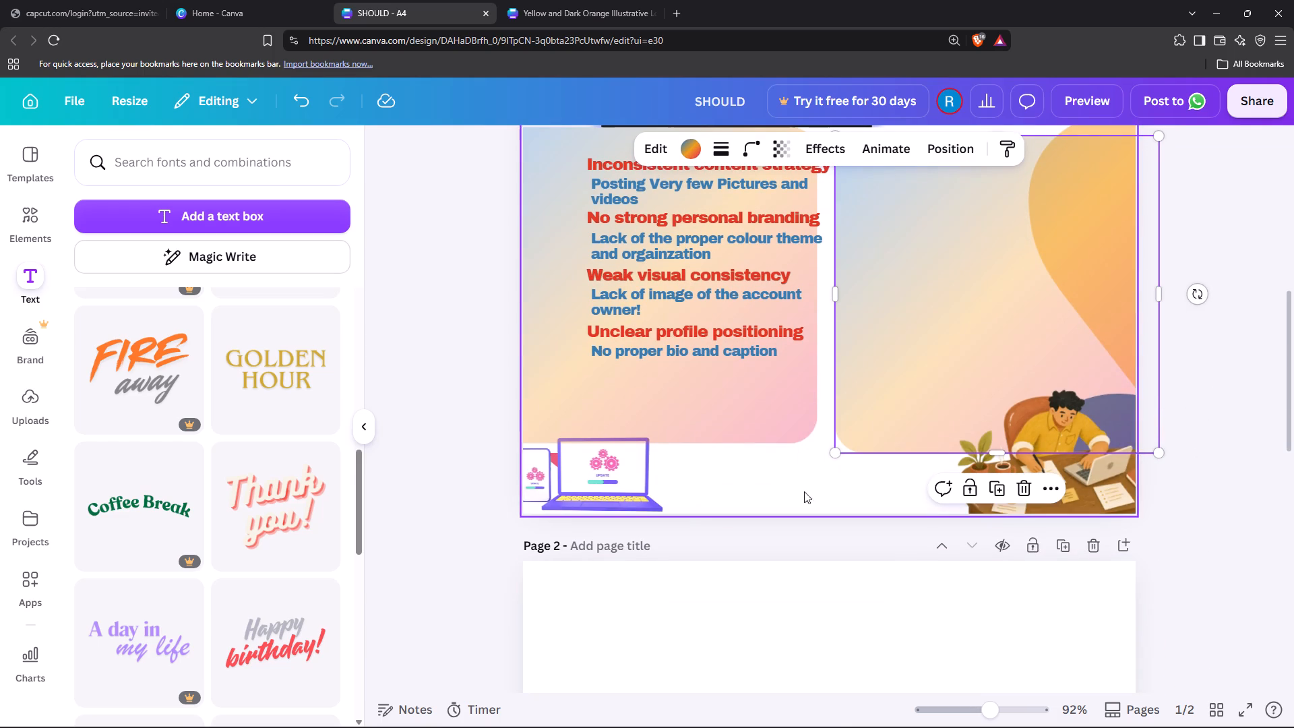
{"action": "left_click_drag", "start_coordinate": [919, 401], "coordinate": [919, 391]}
Lower the top edges of both gradient squares equally, to a height of about 10.6, leaving a 0.2 gap below the Instagram screenshot.
{"action": "scroll", "coordinate": [884, 481], "scroll_direction": "up", "scroll_amount": 2}
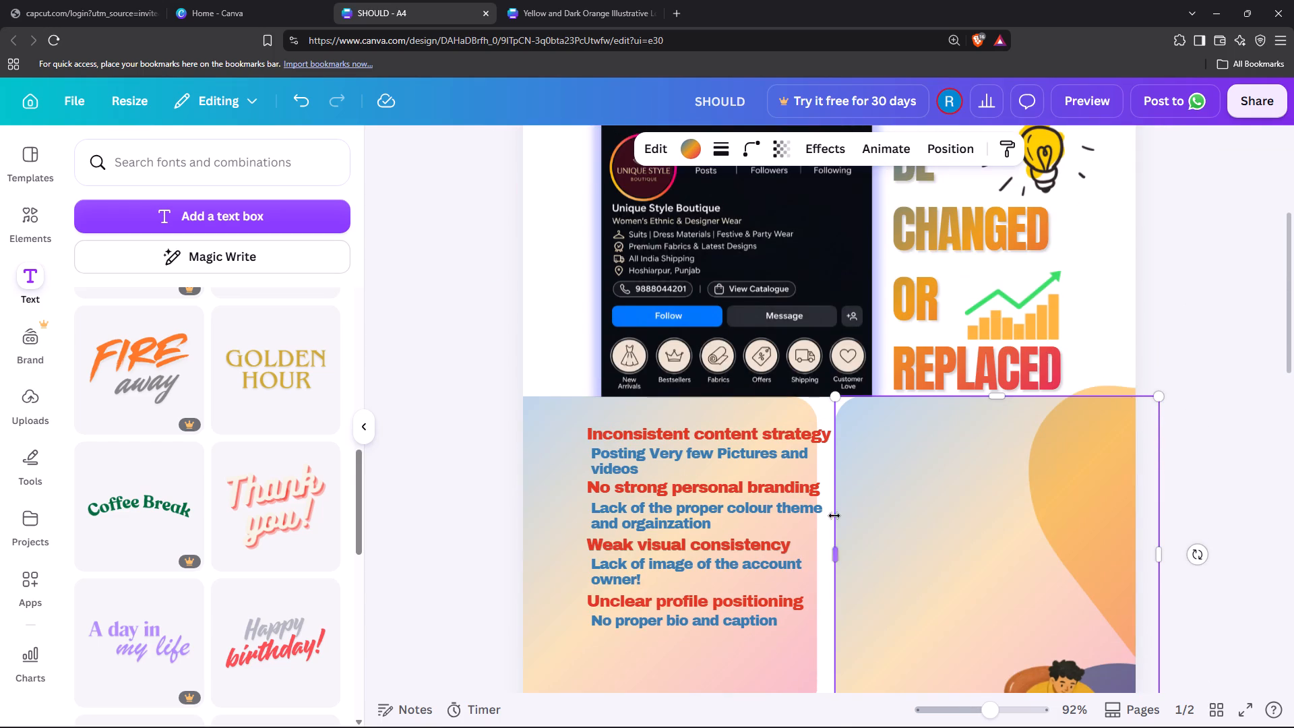
{"action": "left_click_drag", "start_coordinate": [991, 402], "coordinate": [991, 413]}
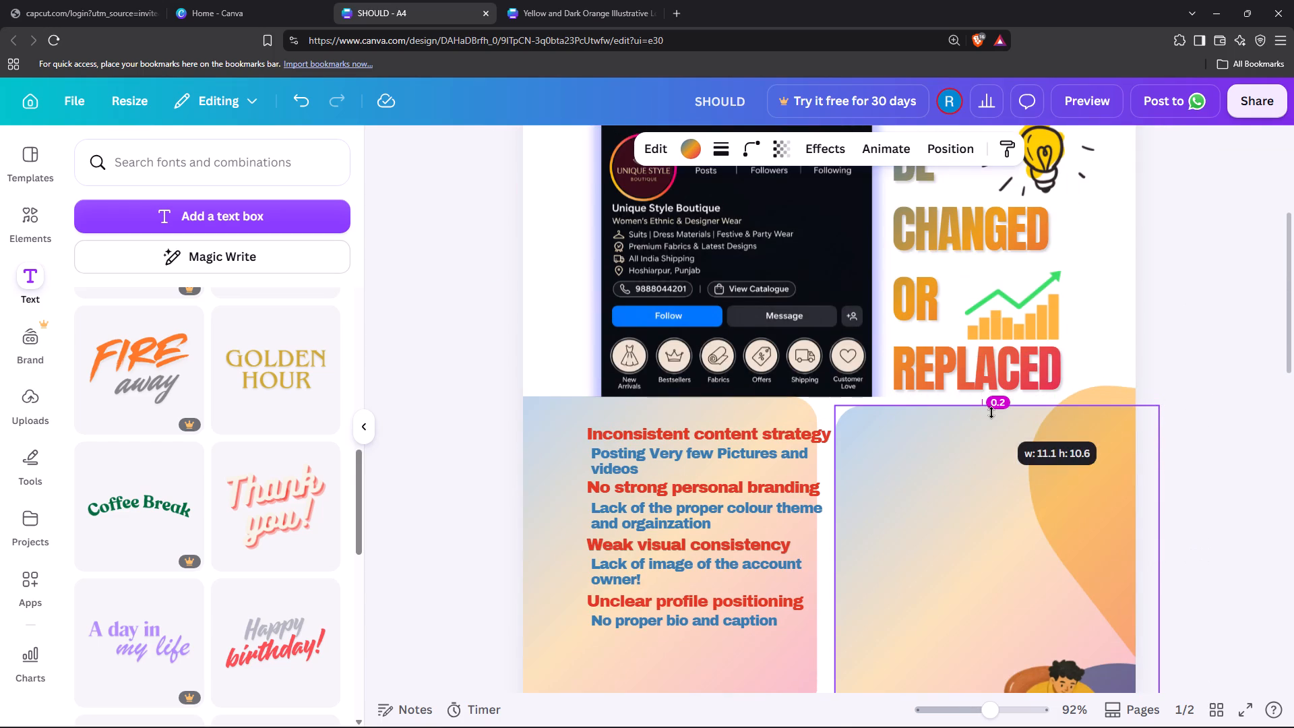
{"action": "left_click_drag", "start_coordinate": [991, 413], "coordinate": [991, 415]}
{"action": "left_click", "coordinate": [550, 458]}
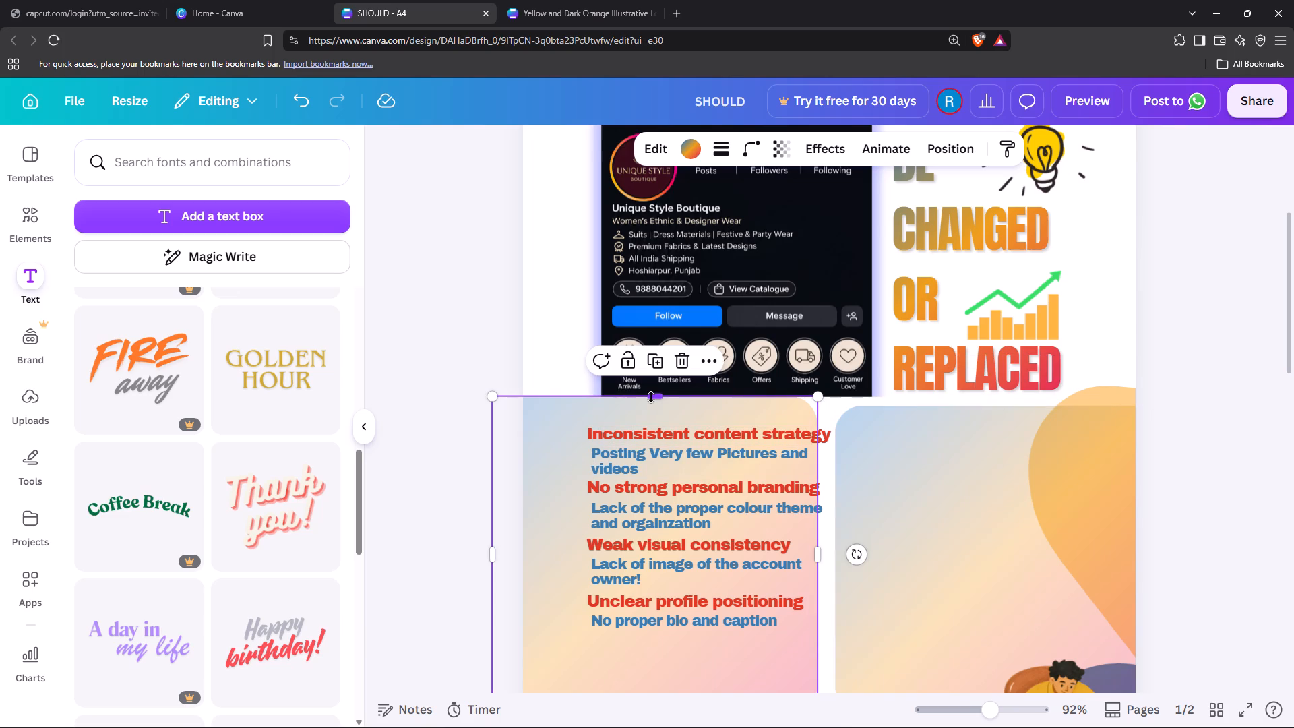
{"action": "left_click_drag", "start_coordinate": [658, 399], "coordinate": [660, 408]}
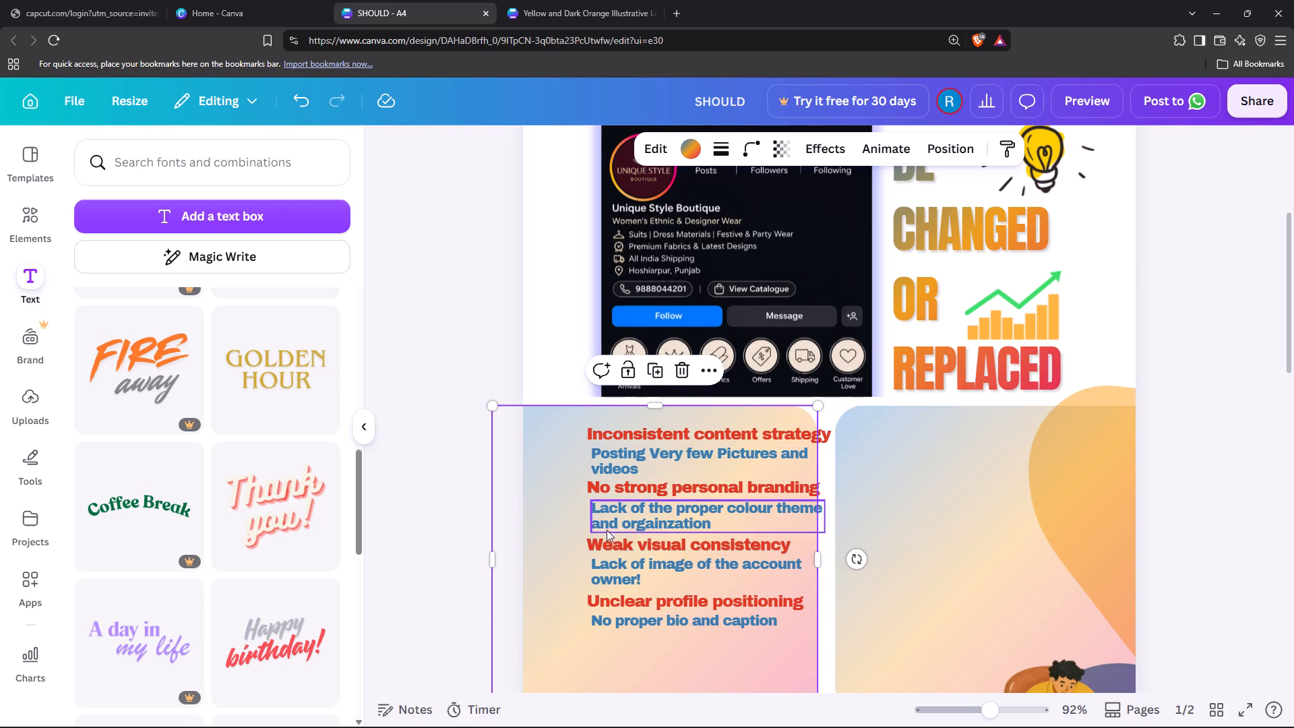
Move all eight profile-issue texts together left and slightly down inside the original gradient square, keeping the square in place.
{"action": "left_click", "coordinate": [618, 624], "text": "shift"}
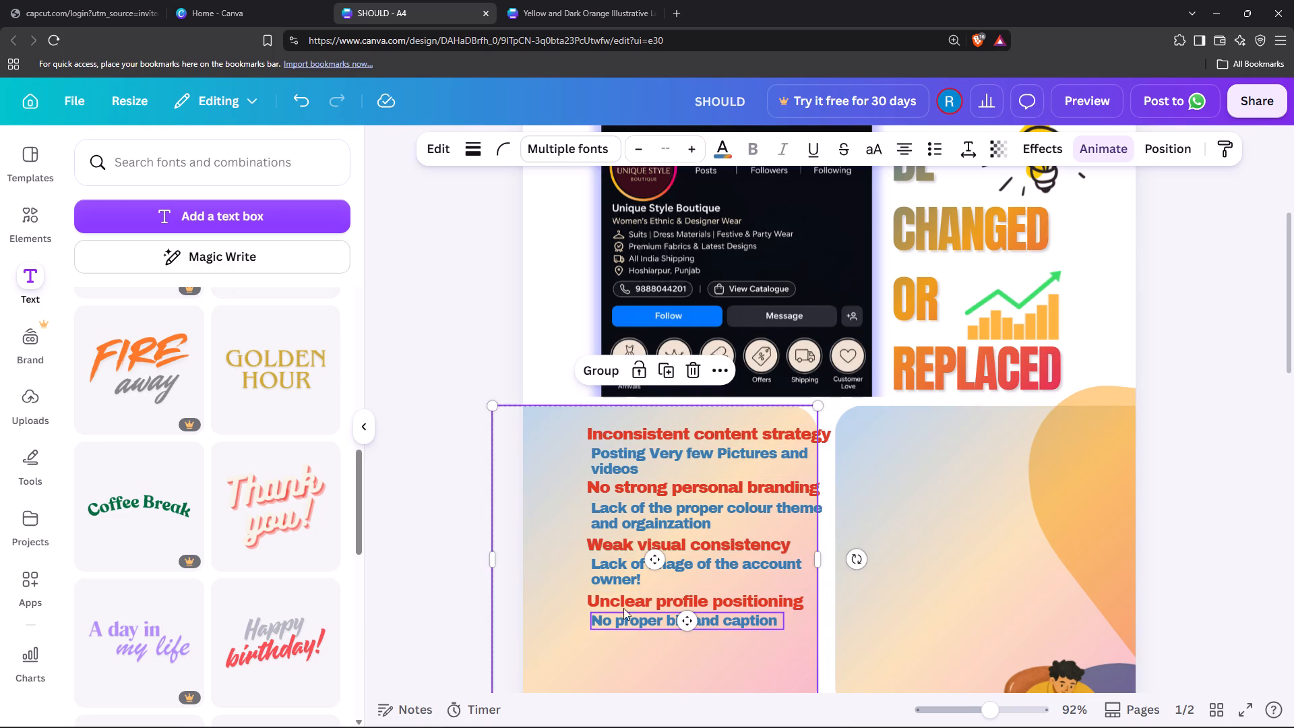
{"action": "left_click", "coordinate": [627, 601], "text": "shift"}
{"action": "left_click", "coordinate": [629, 578], "text": "shift"}
{"action": "left_click", "coordinate": [615, 545], "text": "shift"}
{"action": "left_click", "coordinate": [626, 519], "text": "shift"}
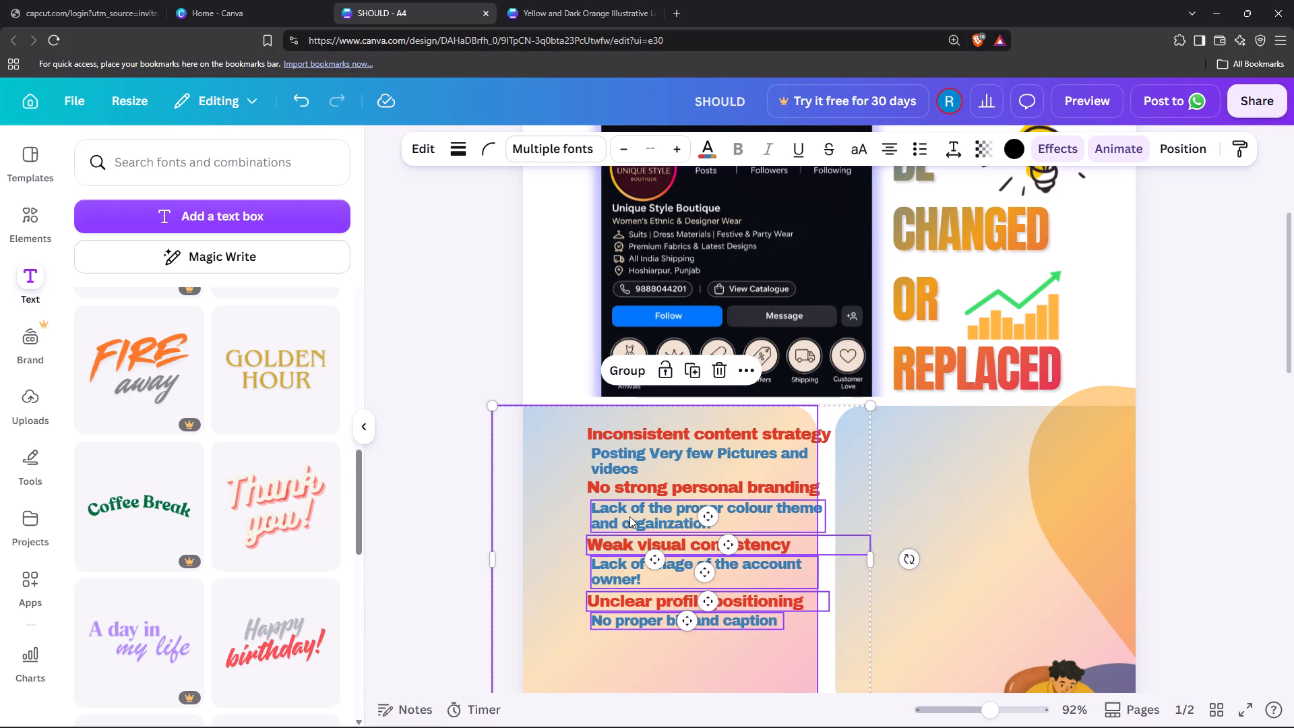
{"action": "left_click", "coordinate": [635, 495], "text": "shift"}
{"action": "left_click", "coordinate": [652, 455], "text": "shift"}
{"action": "left_click", "coordinate": [663, 438], "text": "shift"}
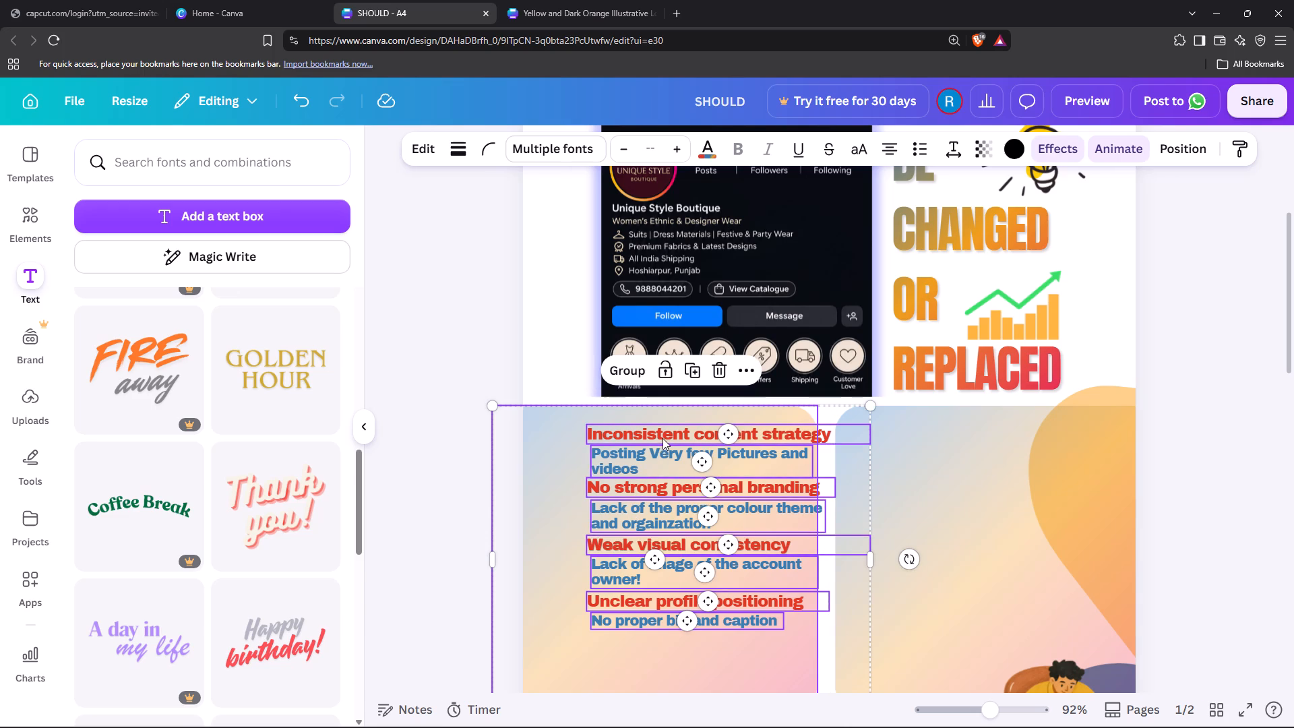
{"action": "left_click_drag", "start_coordinate": [686, 543], "coordinate": [652, 577]}
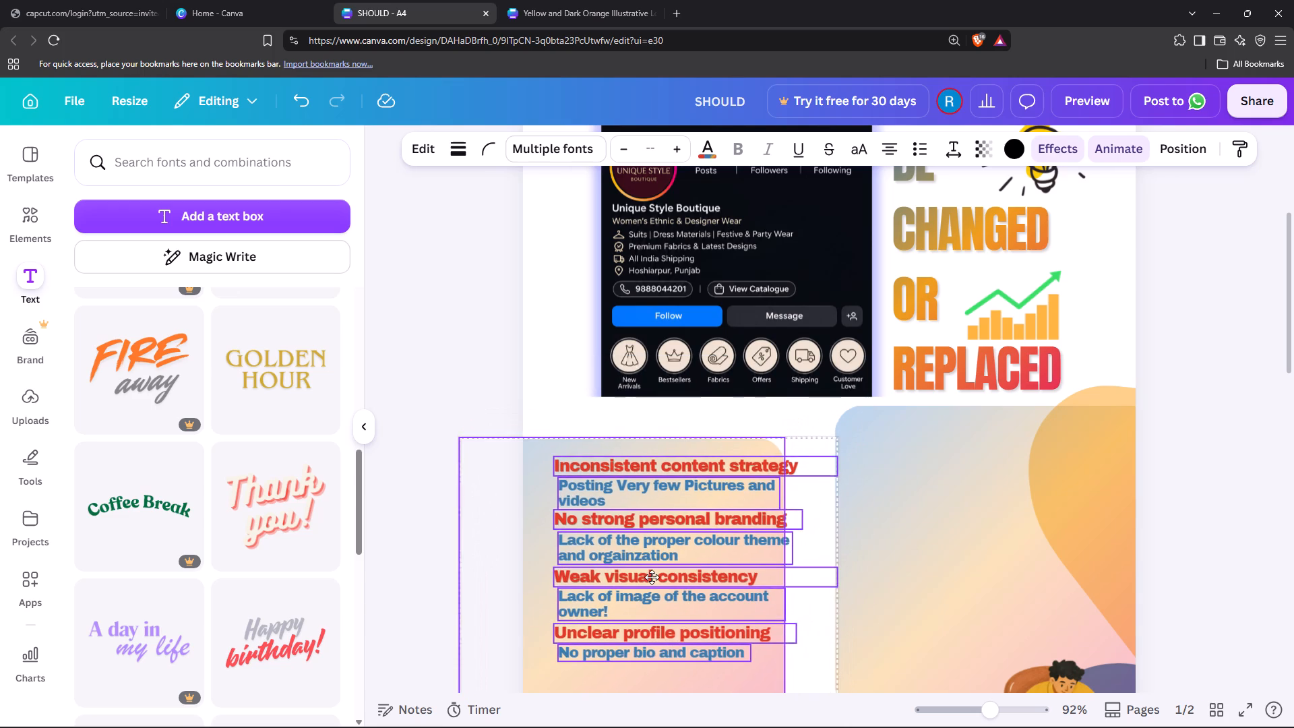
{"action": "left_click_drag", "start_coordinate": [652, 577], "coordinate": [650, 579]}
{"action": "key", "text": "ctrl+z"}
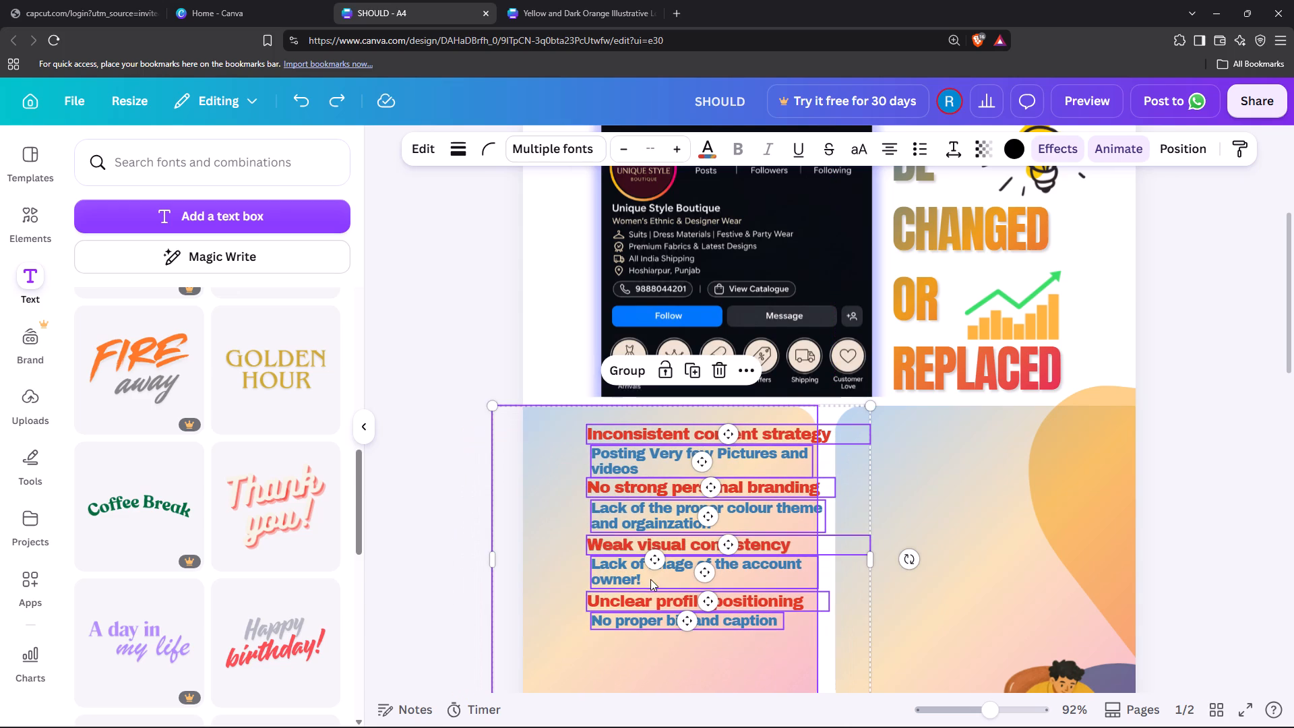
{"action": "left_click", "coordinate": [554, 495], "text": "shift"}
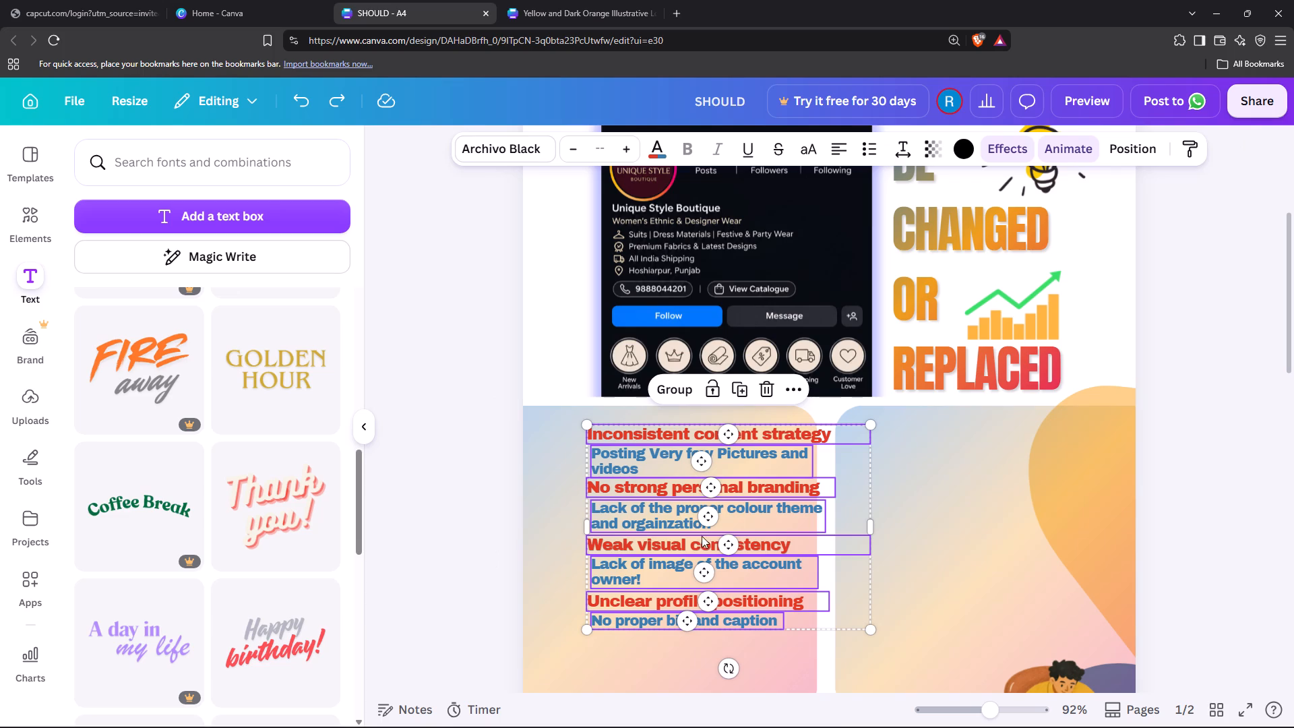
{"action": "left_click_drag", "start_coordinate": [696, 545], "coordinate": [650, 575]}
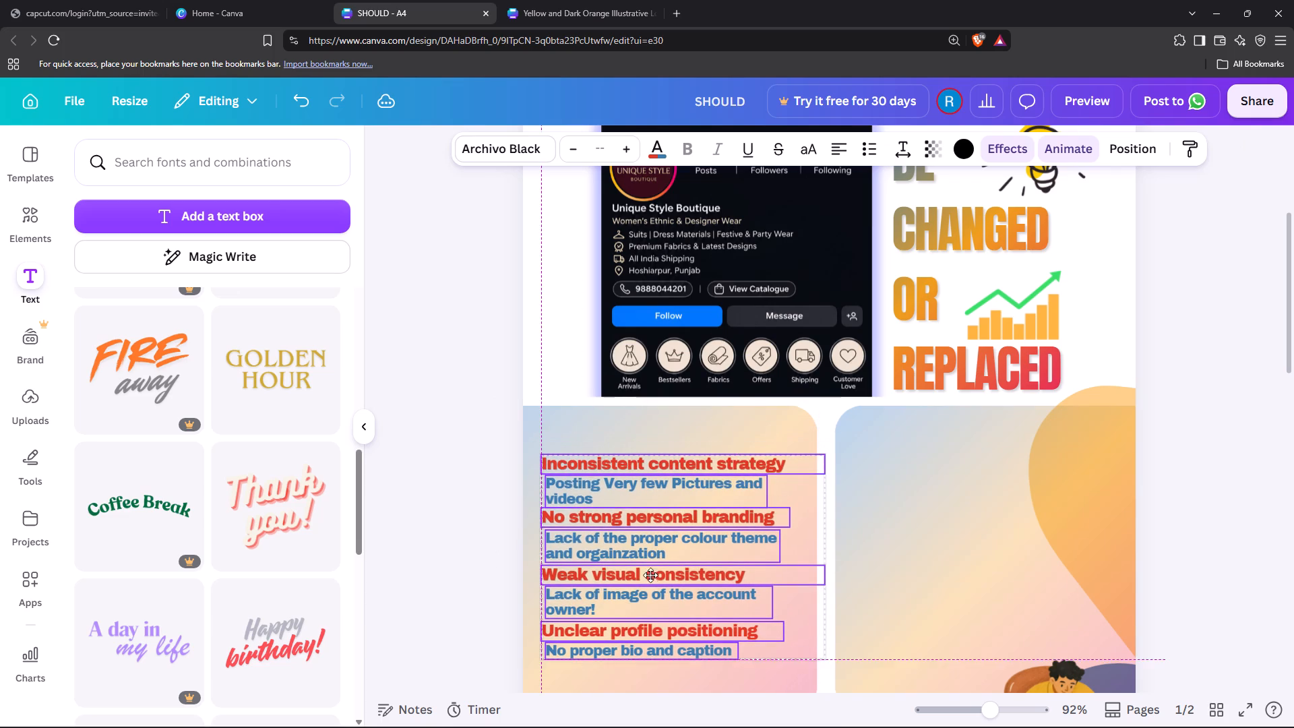
{"action": "left_click_drag", "start_coordinate": [650, 575], "coordinate": [646, 554]}
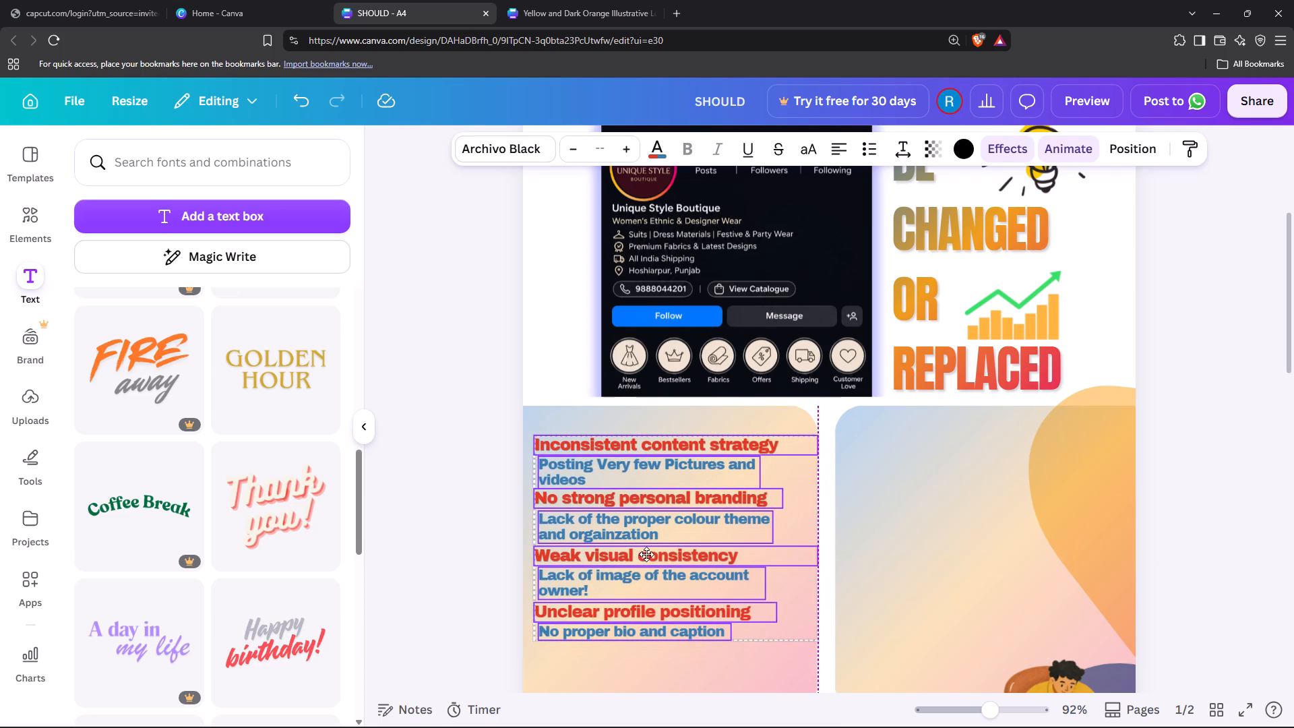
{"action": "left_click_drag", "start_coordinate": [646, 554], "coordinate": [654, 554]}
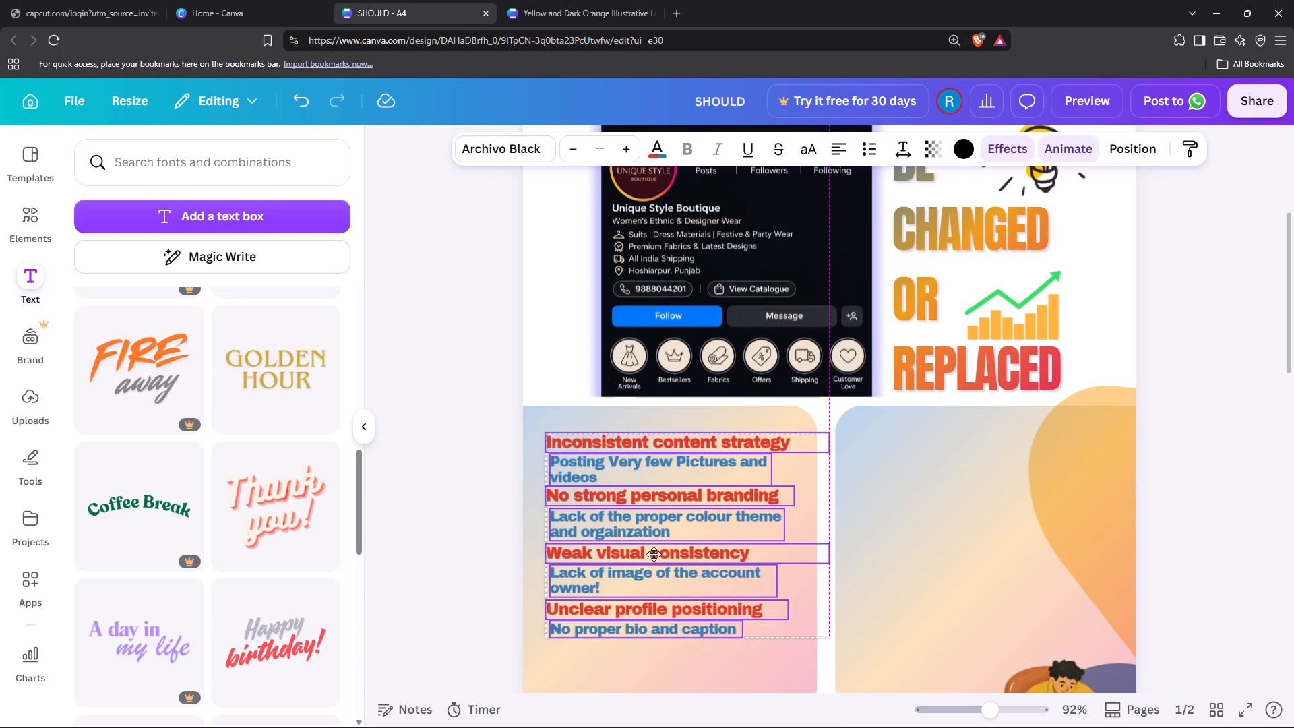
{"action": "left_click_drag", "start_coordinate": [654, 554], "coordinate": [652, 572]}
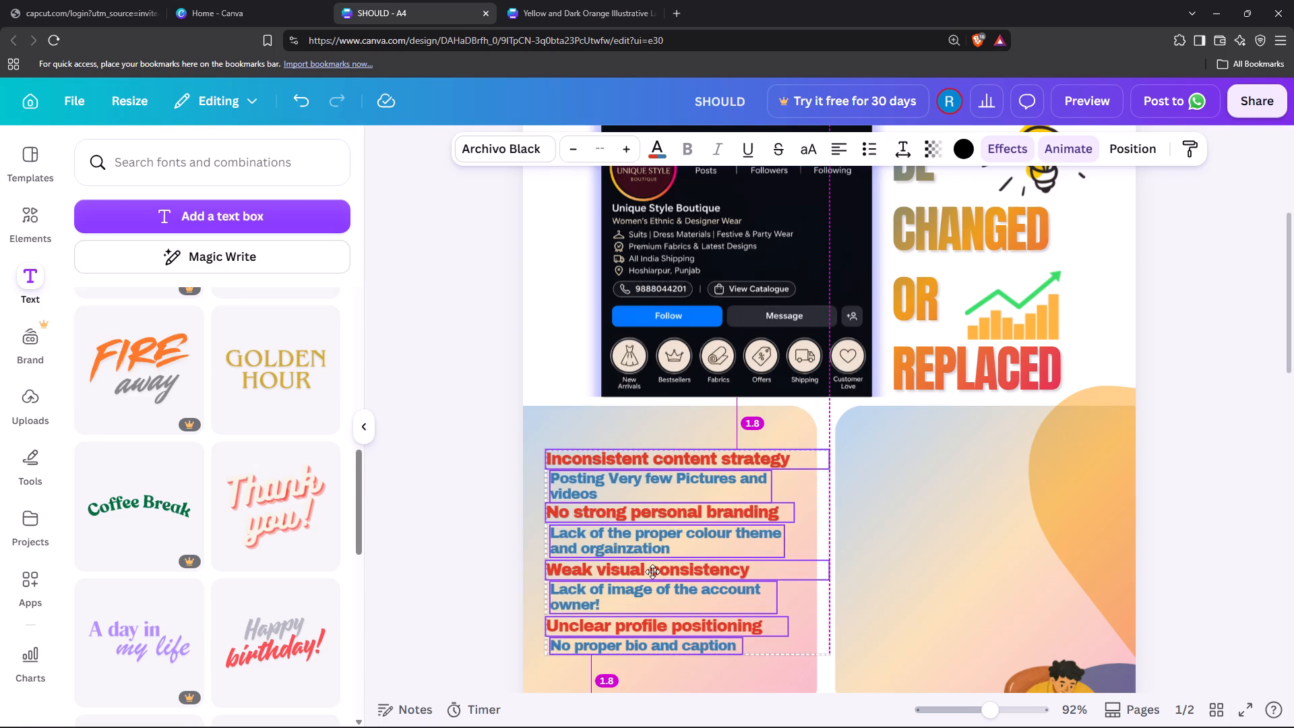
{"action": "left_click_drag", "start_coordinate": [652, 572], "coordinate": [649, 575]}
{"action": "scroll", "coordinate": [801, 526], "scroll_direction": "down", "scroll_amount": 2}
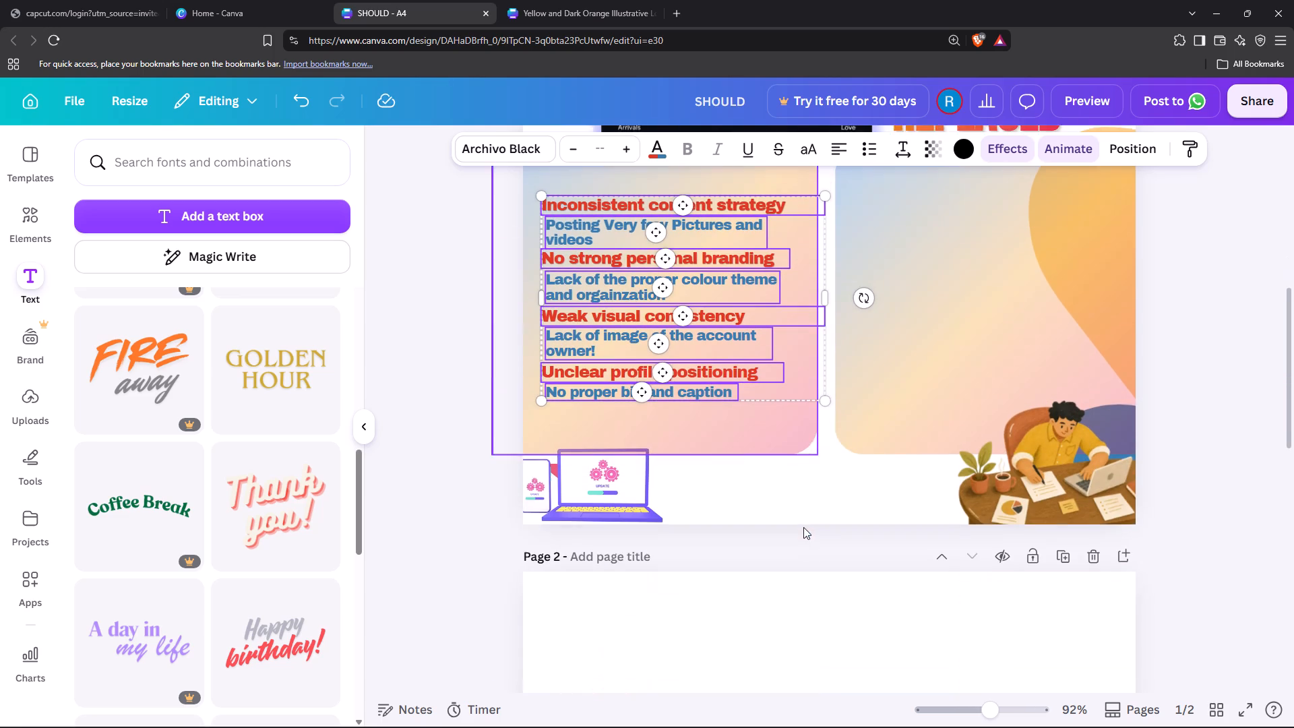
{"action": "left_click", "coordinate": [439, 453]}
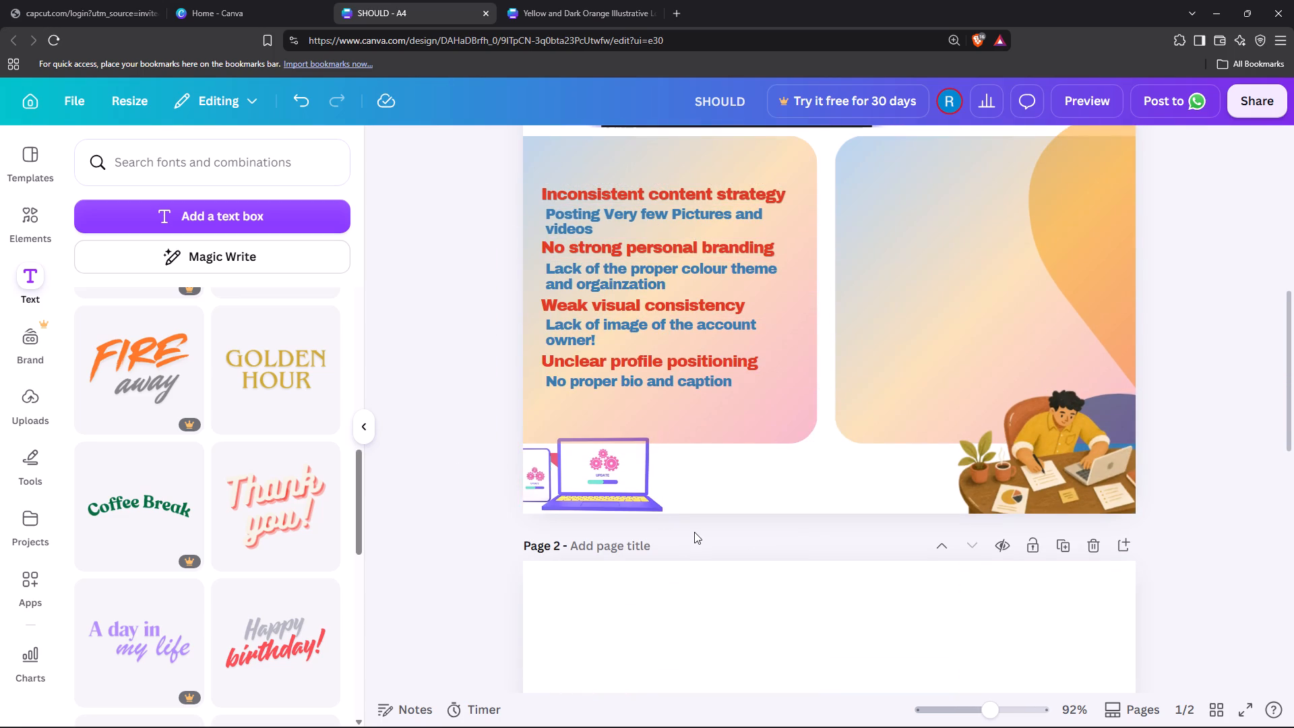
Set the transparency of the gradient square behind the profile-issue texts to 47.
{"action": "scroll", "coordinate": [694, 532], "scroll_direction": "up", "scroll_amount": 1}
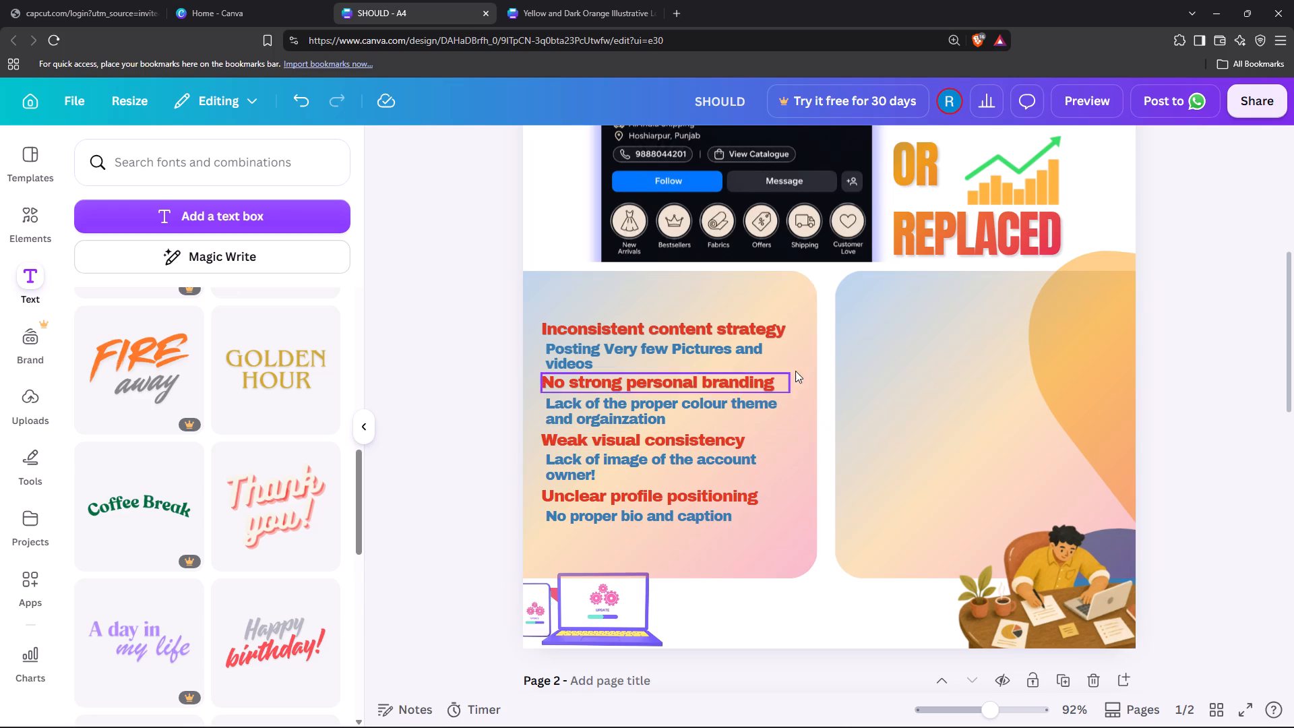
{"action": "scroll", "coordinate": [859, 341], "scroll_direction": "up", "scroll_amount": 1}
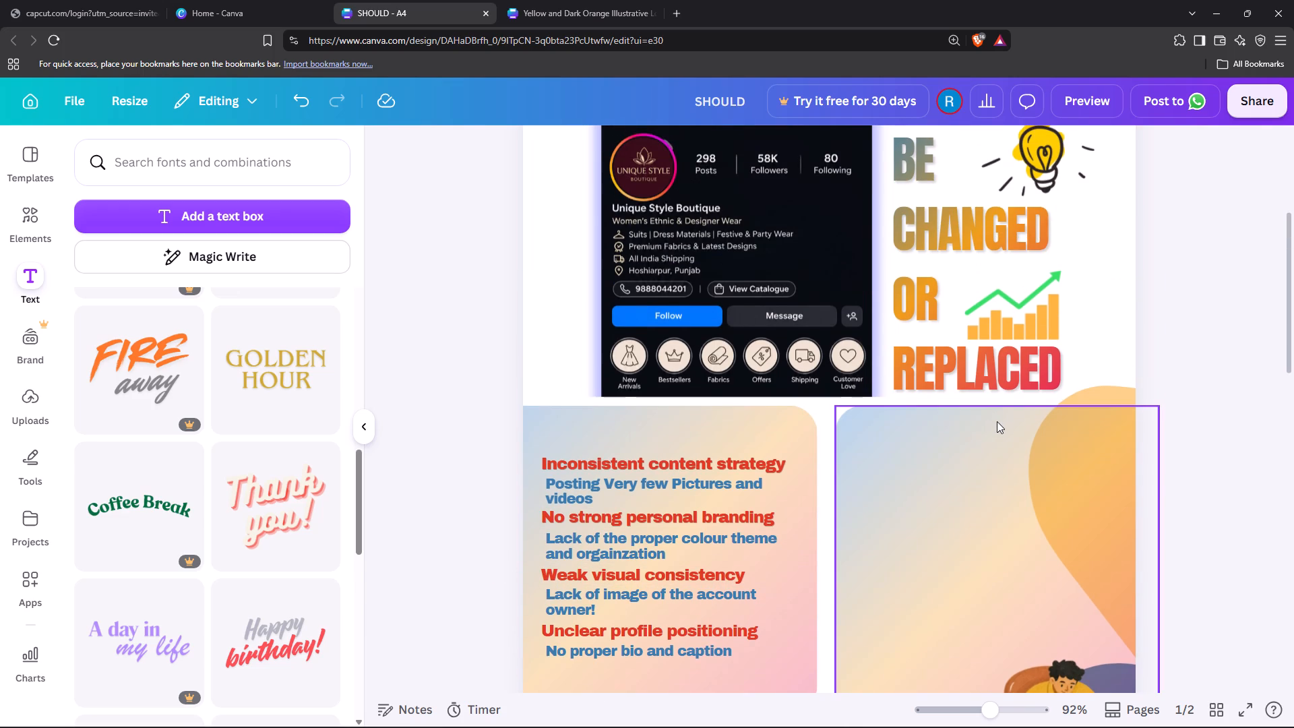
{"action": "scroll", "coordinate": [997, 421], "scroll_direction": "down", "scroll_amount": 3, "text": "ctrl"}
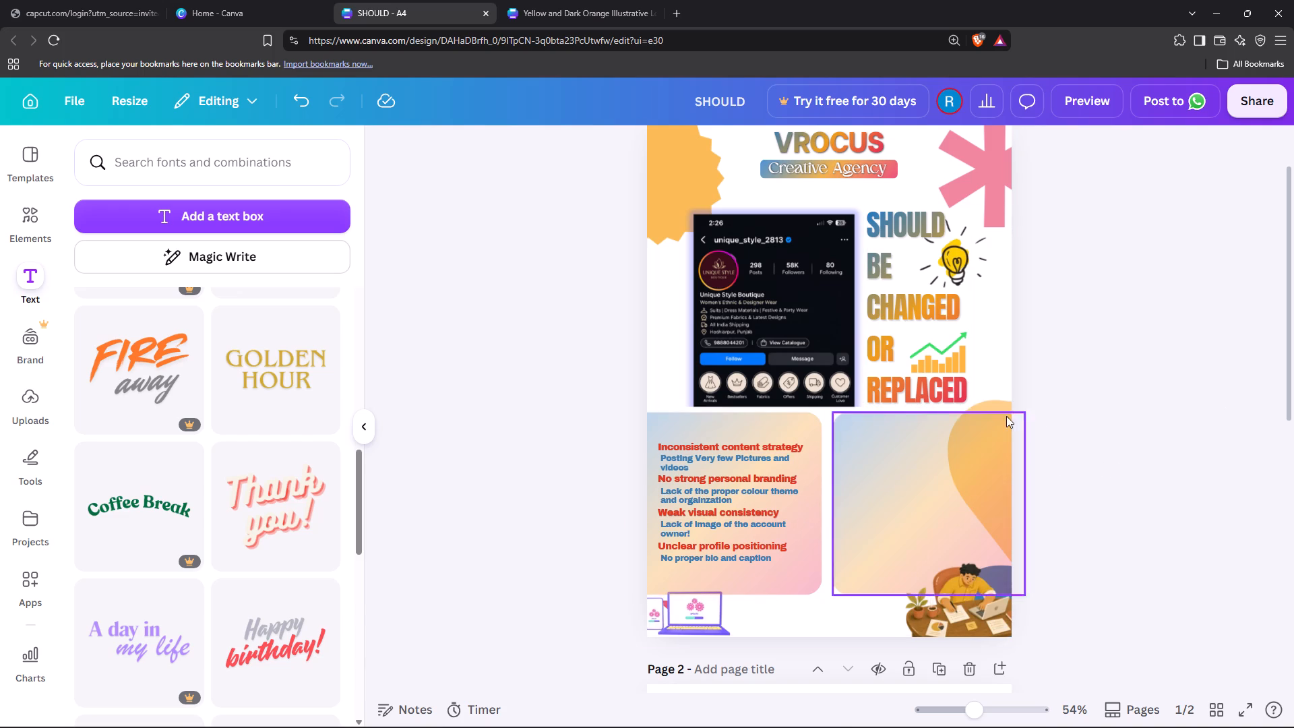
{"action": "scroll", "coordinate": [880, 477], "scroll_direction": "up", "scroll_amount": 1}
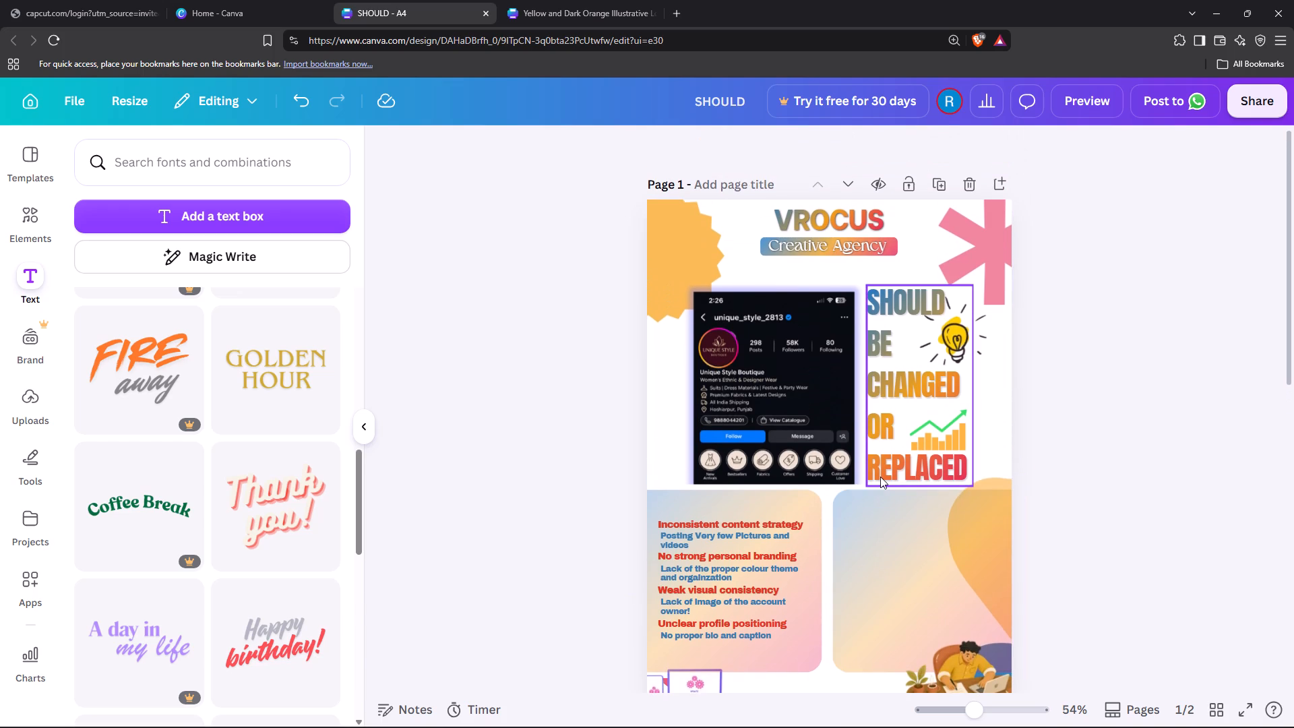
{"action": "left_click", "coordinate": [753, 492]}
{"action": "left_click", "coordinate": [779, 150]}
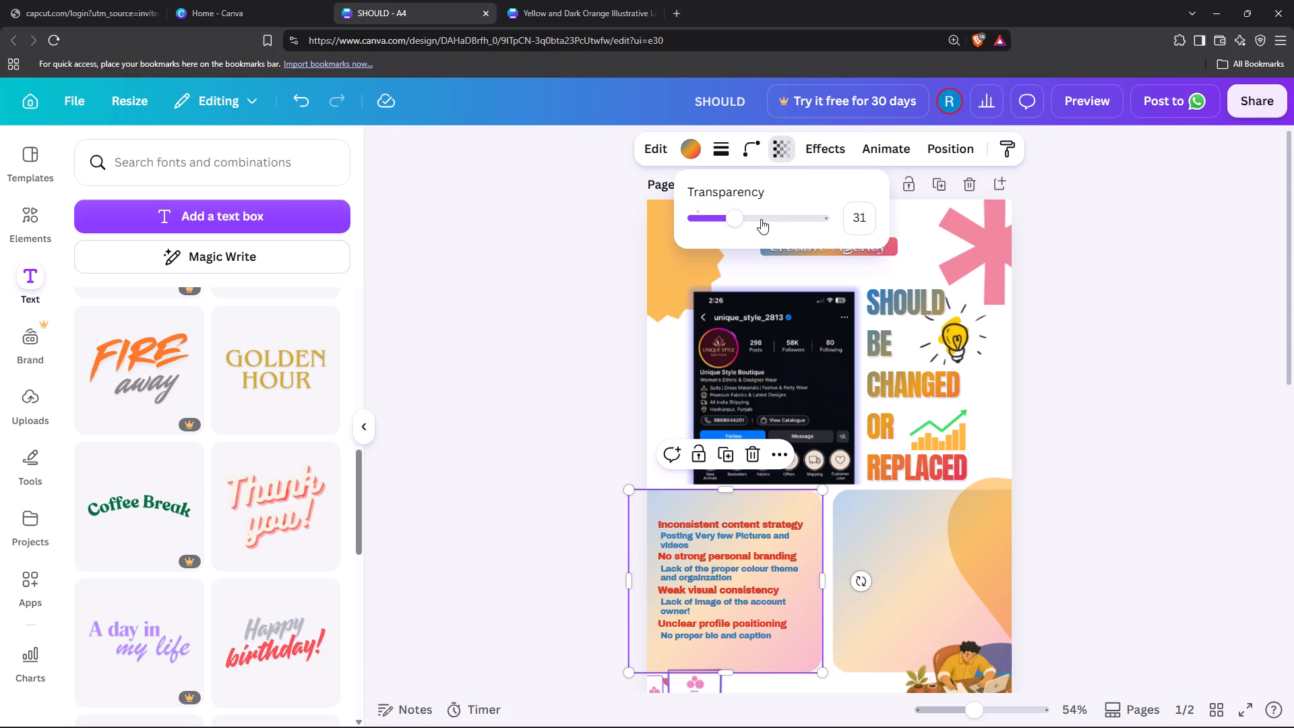
{"action": "left_click_drag", "start_coordinate": [741, 218], "coordinate": [763, 216]}
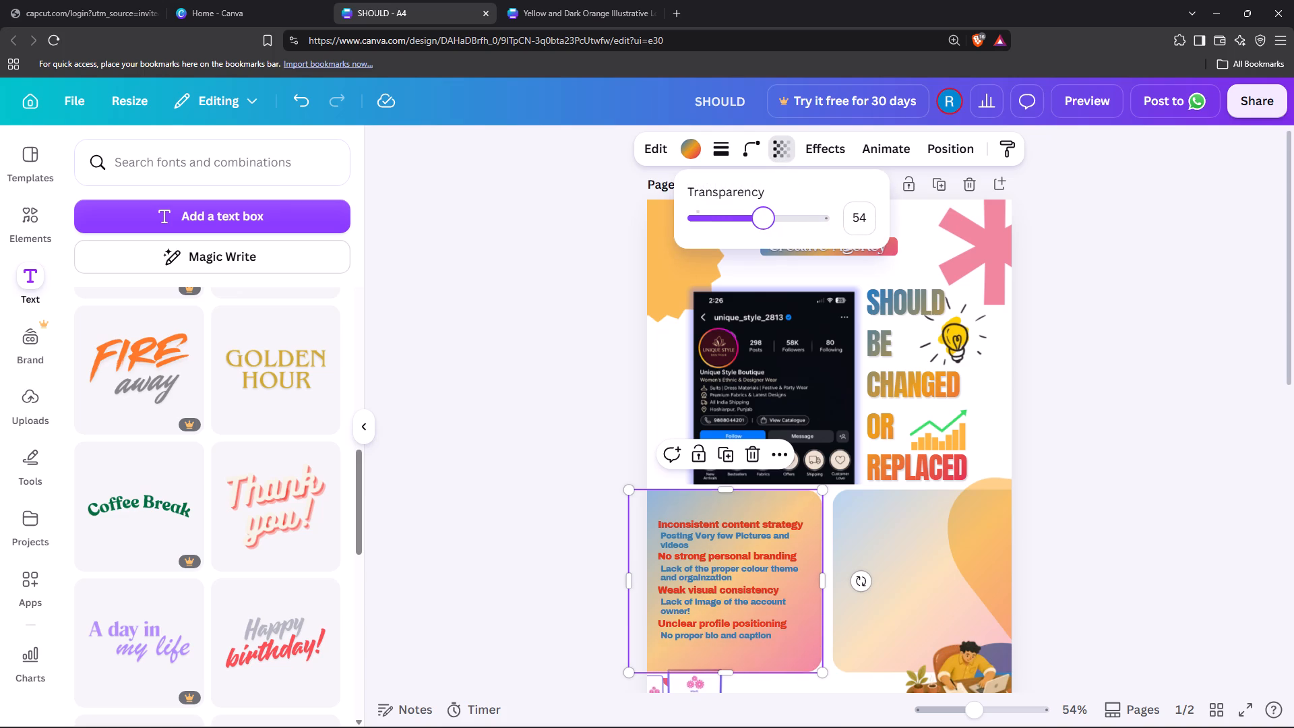
{"action": "left_click_drag", "start_coordinate": [763, 216], "coordinate": [754, 218]}
Set the transparency of the empty duplicate gradient square to about 40.
{"action": "left_click", "coordinate": [884, 582]}
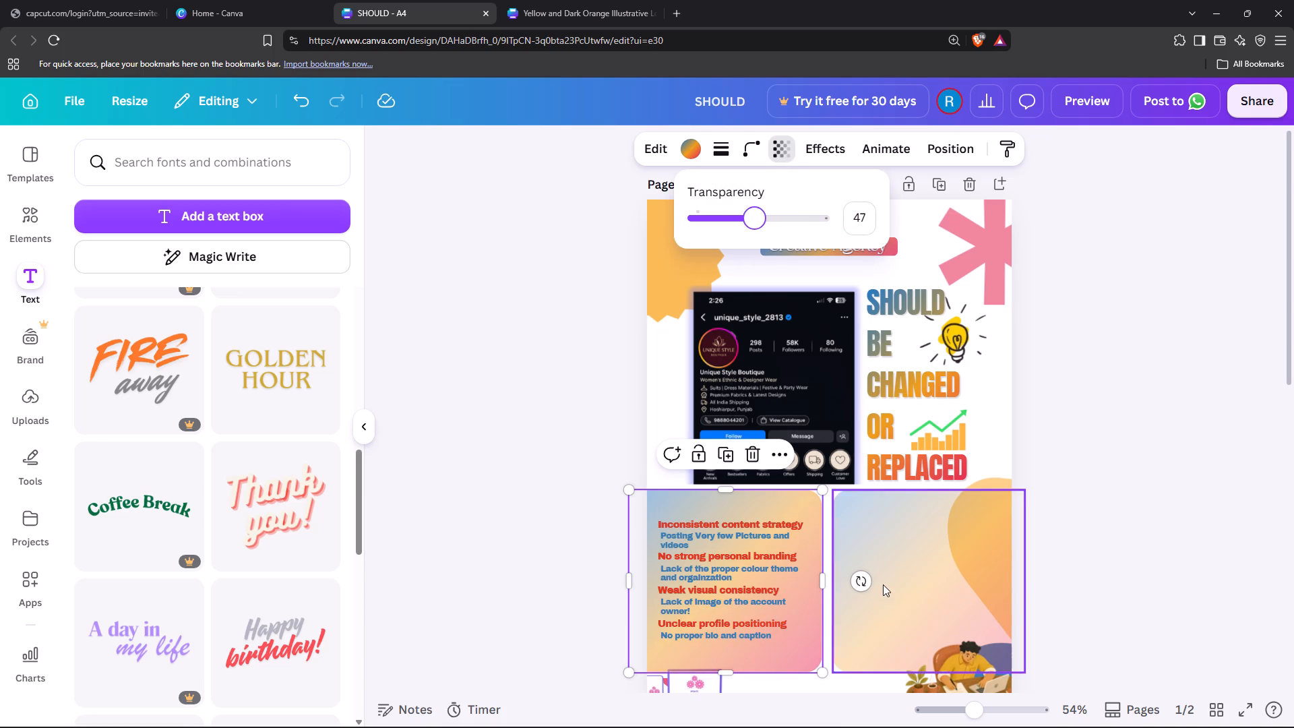
{"action": "left_click", "coordinate": [776, 150]}
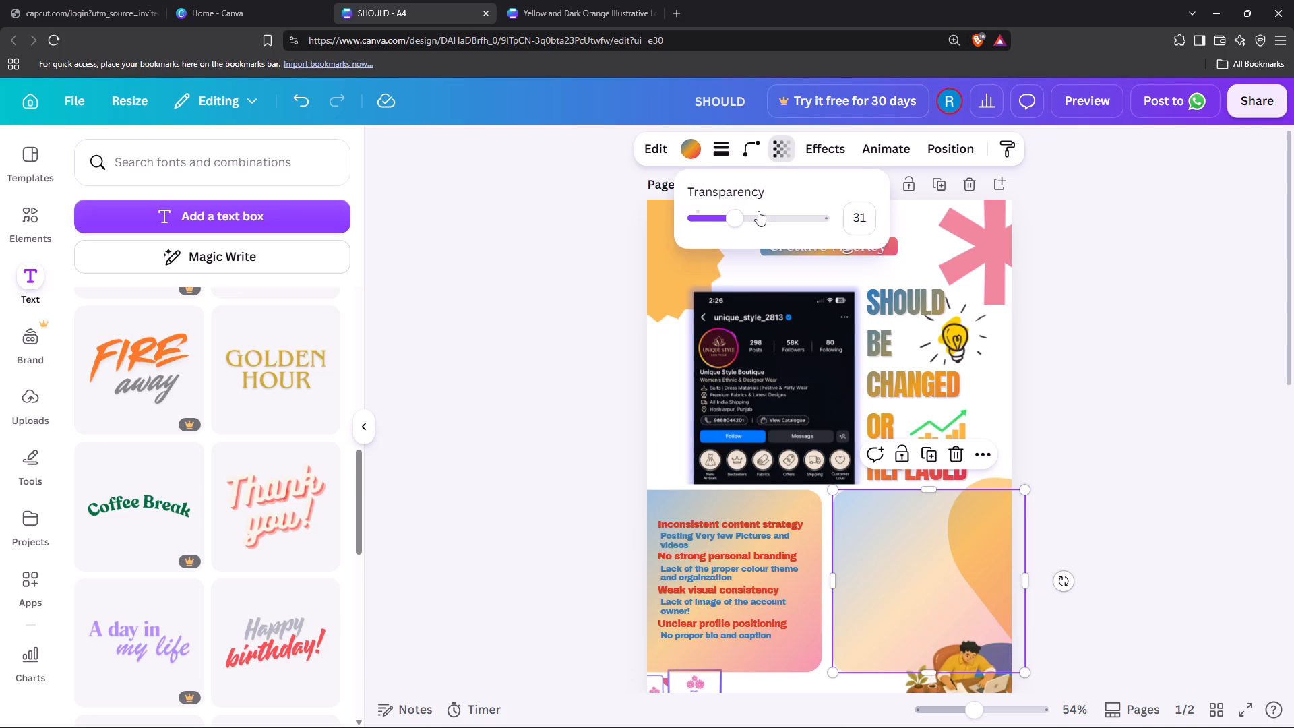
{"action": "left_click", "coordinate": [742, 218]}
{"action": "left_click", "coordinate": [1148, 441]}
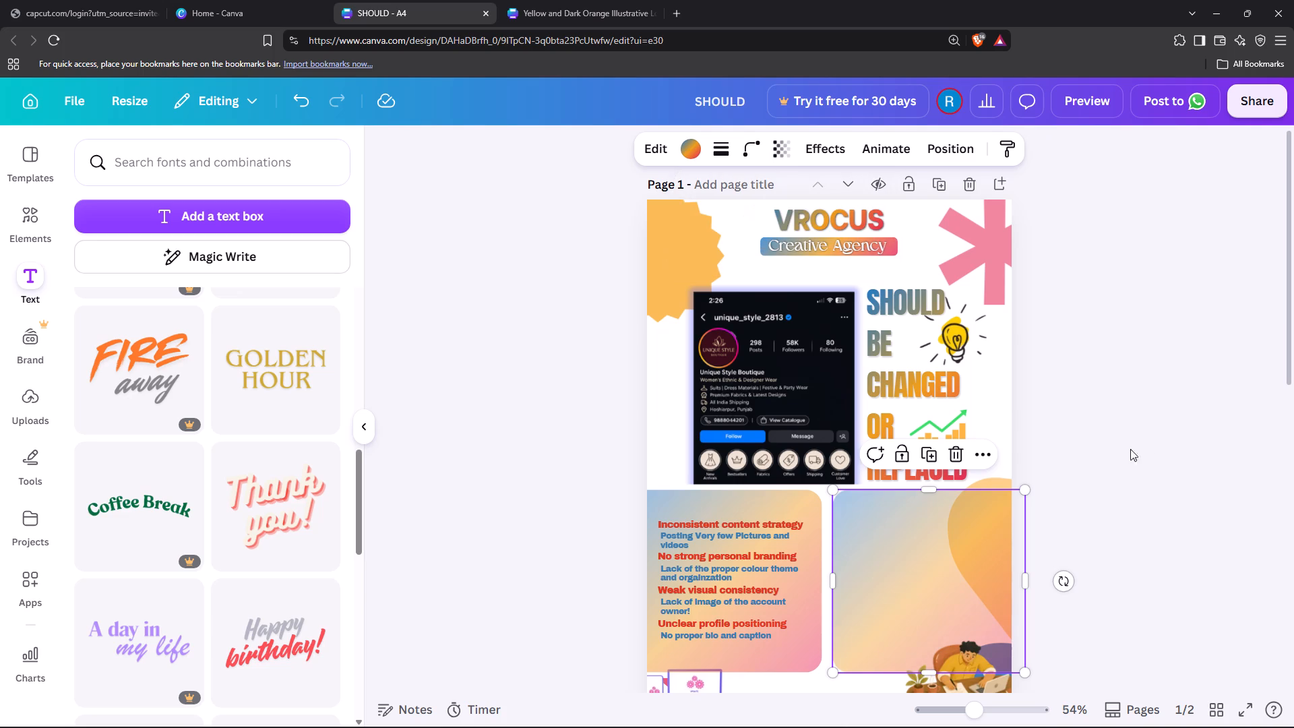
{"action": "left_click", "coordinate": [991, 528]}
{"action": "left_click", "coordinate": [1001, 400]}
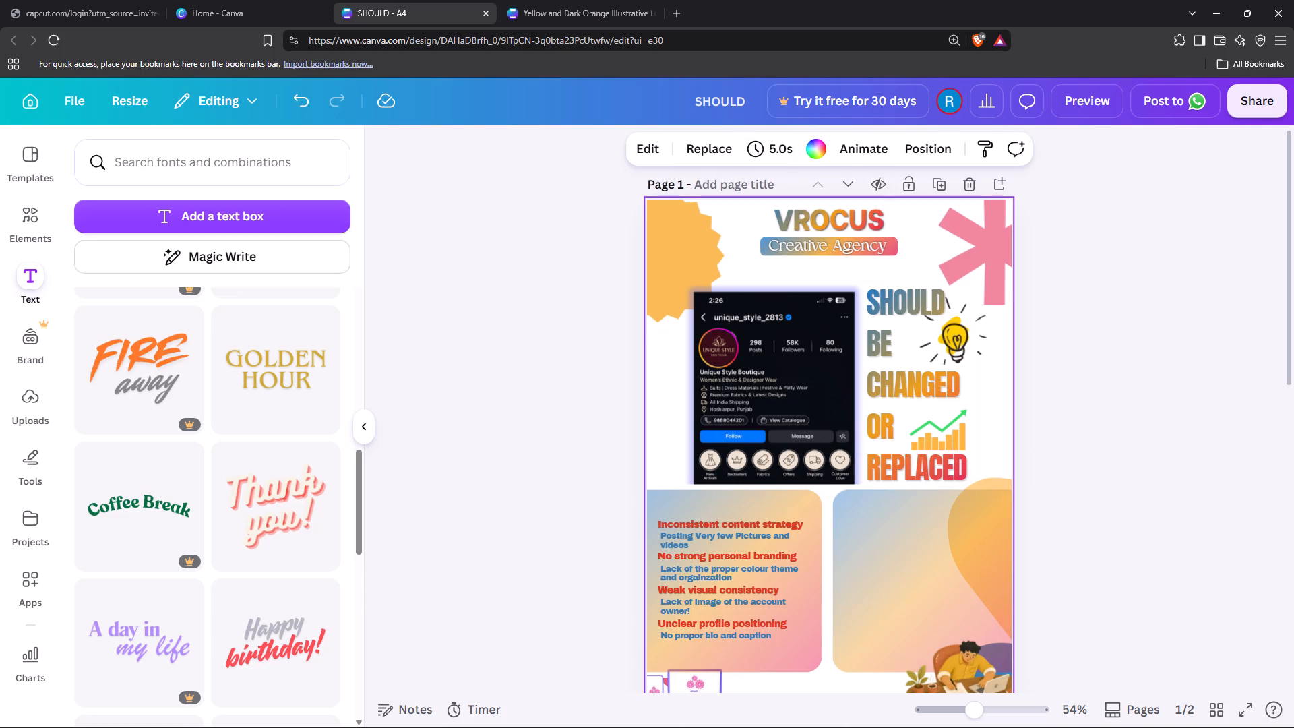
Apply a Drop shadow text effect with an offset of 43 to all eight profile-issue texts together.
{"action": "scroll", "coordinate": [827, 578], "scroll_direction": "down", "scroll_amount": 2, "text": "ctrl"}
{"action": "scroll", "coordinate": [811, 601], "scroll_direction": "up", "scroll_amount": 3, "text": "ctrl"}
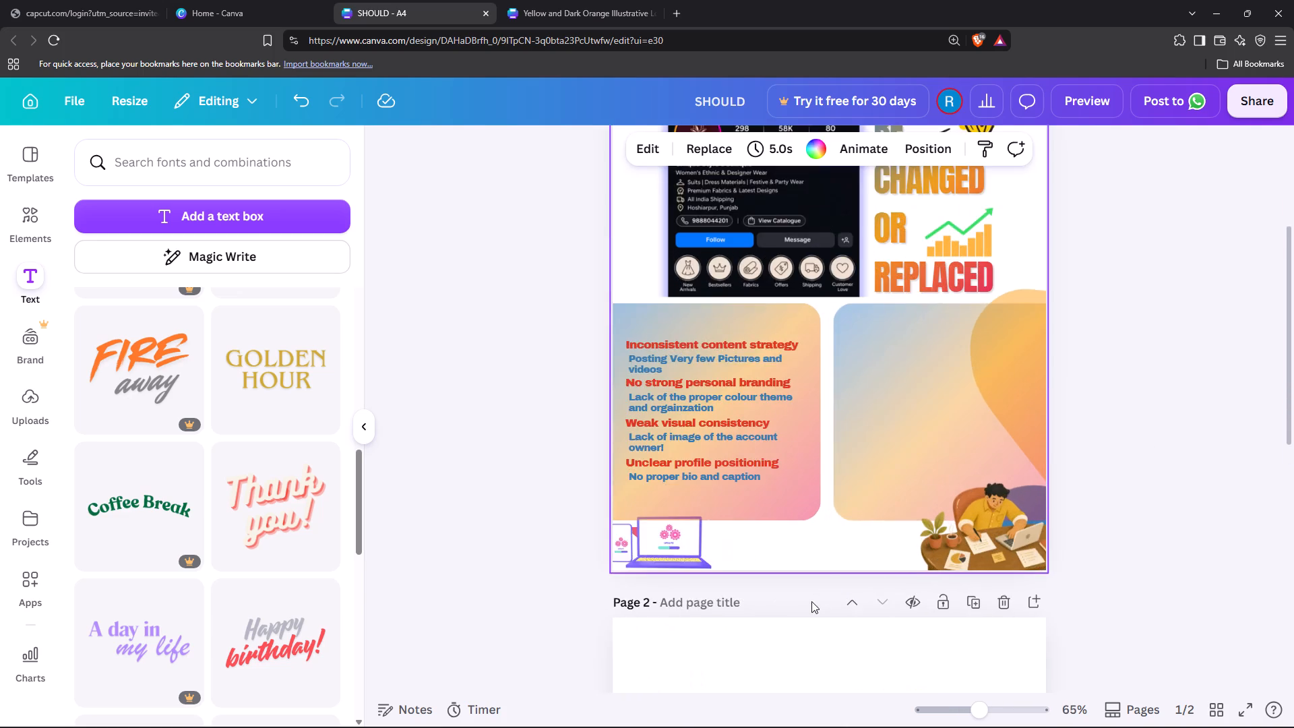
{"action": "scroll", "coordinate": [811, 601], "scroll_direction": "up", "scroll_amount": 1, "text": "ctrl"}
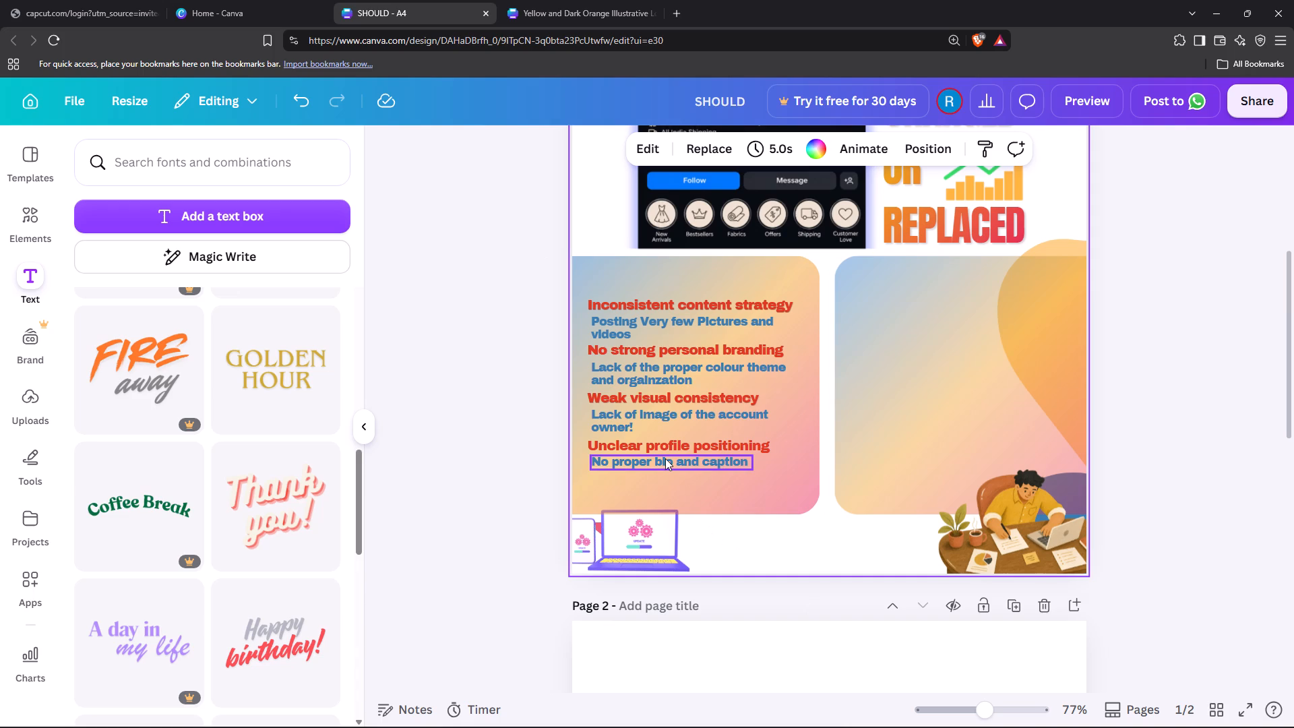
{"action": "left_click", "coordinate": [673, 349]}
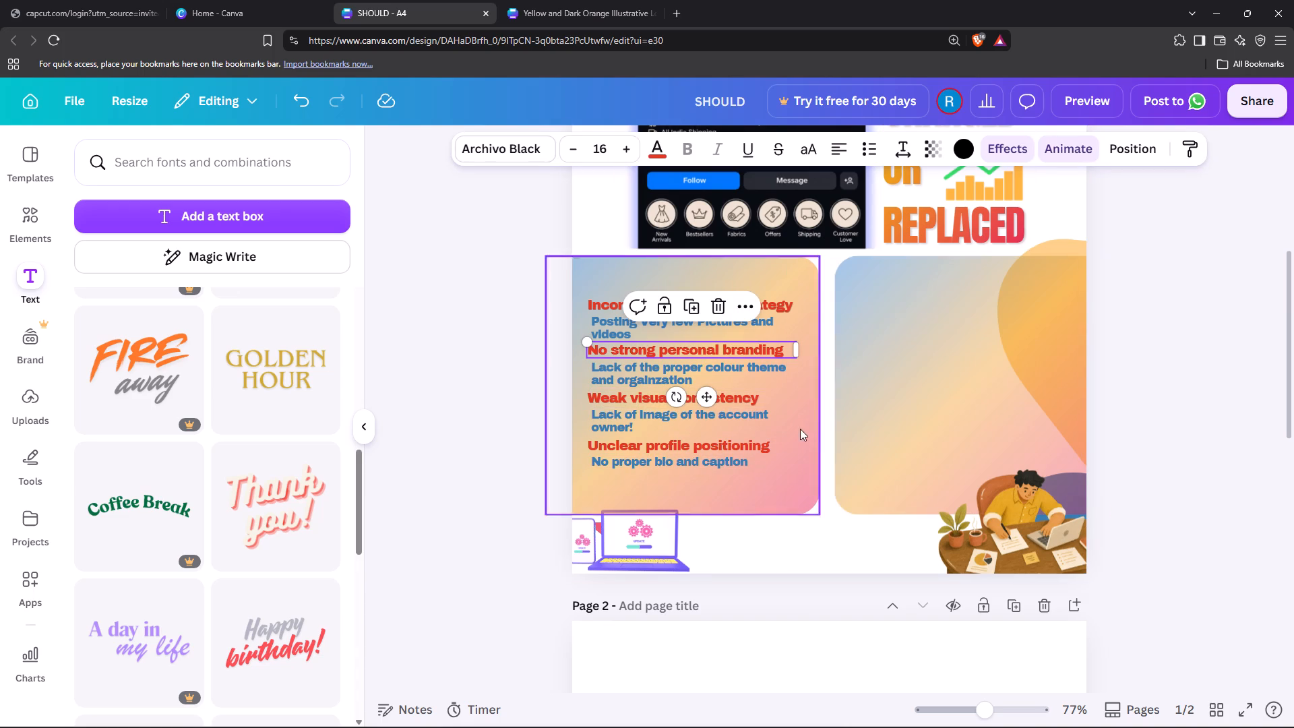
{"action": "left_click", "coordinate": [669, 454]}
{"action": "left_click", "coordinate": [663, 447], "text": "shift"}
{"action": "left_click", "coordinate": [619, 421], "text": "shift"}
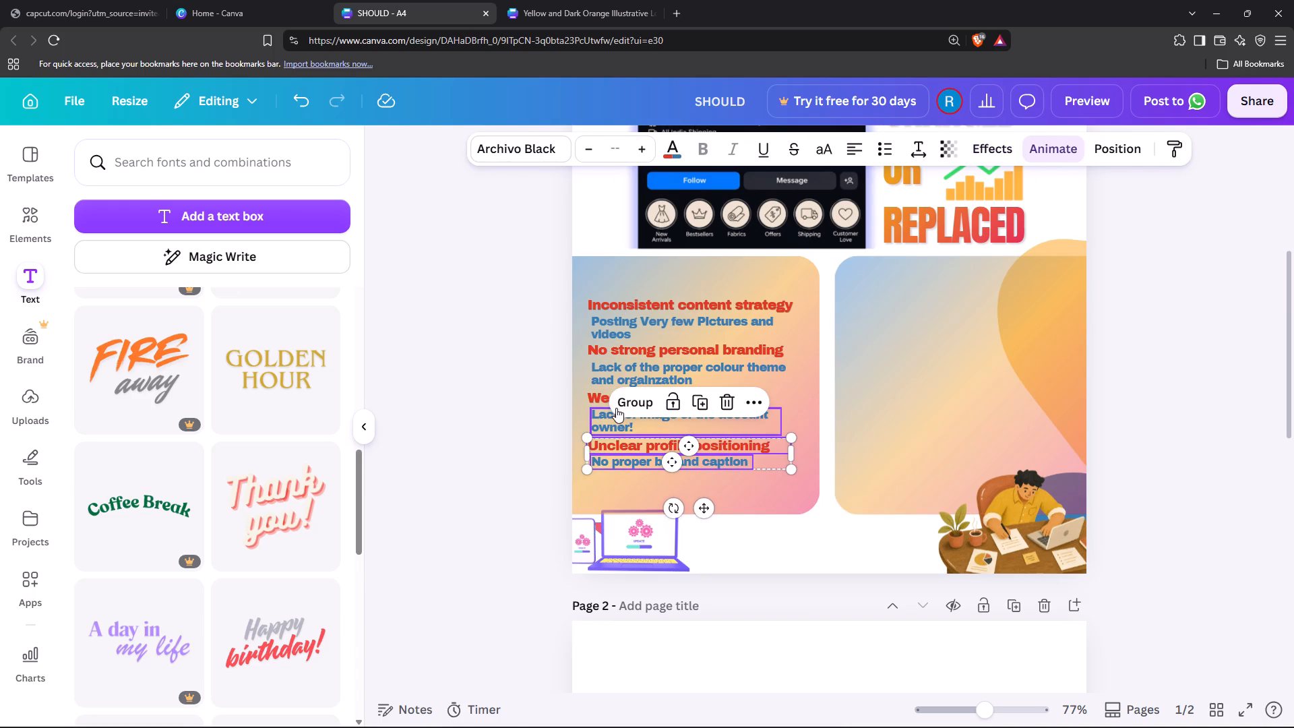
{"action": "left_click", "coordinate": [611, 394], "text": "shift"}
{"action": "left_click", "coordinate": [611, 380], "text": "shift"}
{"action": "left_click", "coordinate": [610, 348], "text": "shift"}
{"action": "left_click", "coordinate": [612, 330], "text": "shift"}
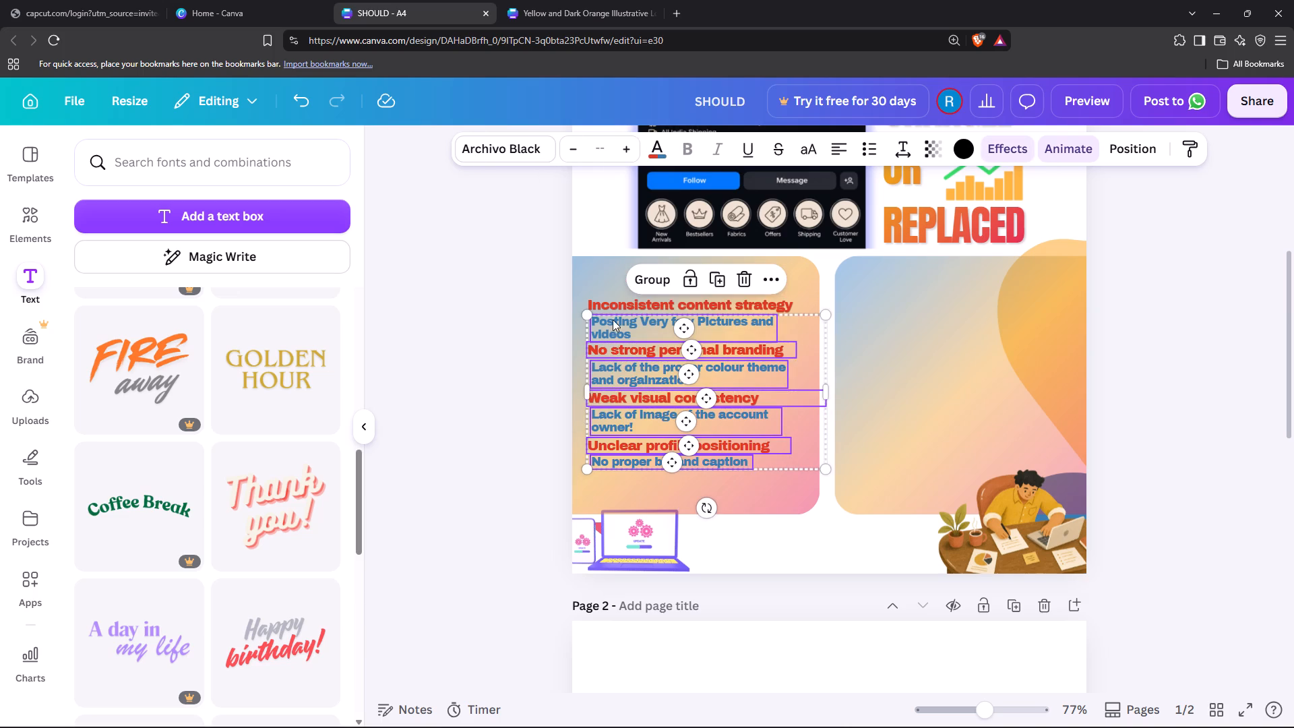
{"action": "left_click", "coordinate": [614, 305], "text": "shift"}
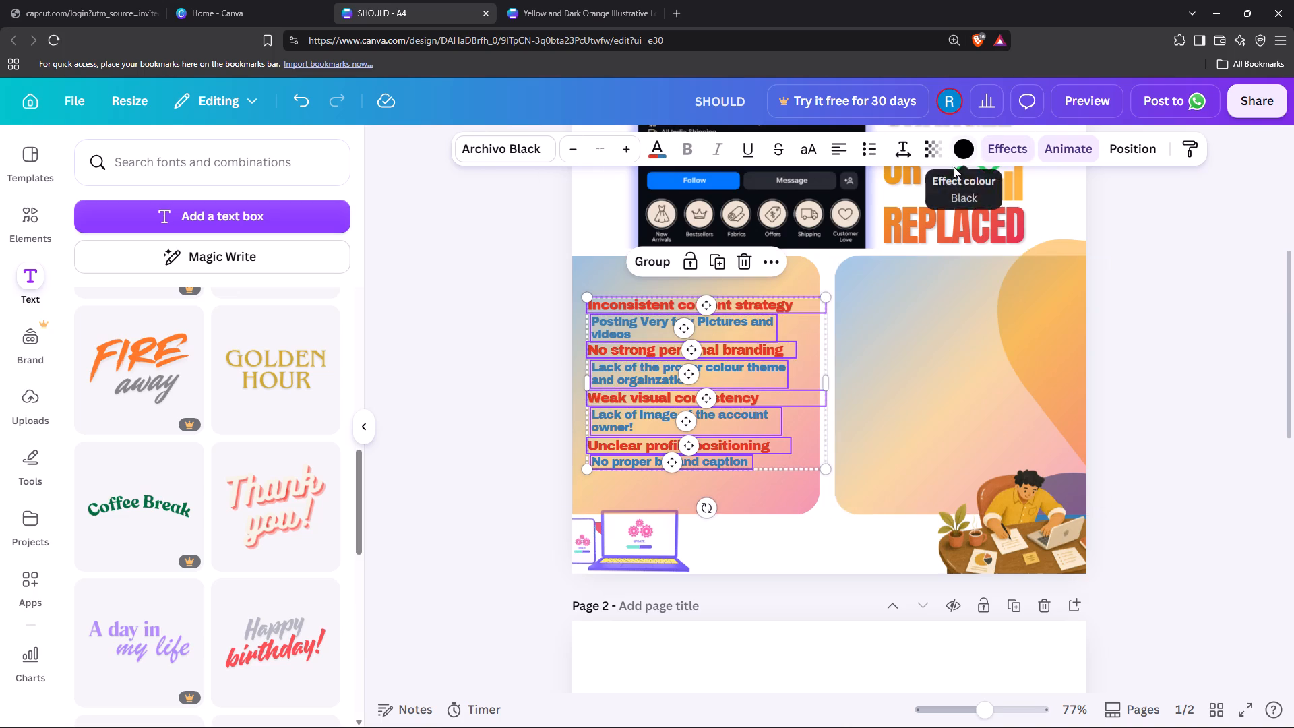
{"action": "left_click", "coordinate": [995, 146]}
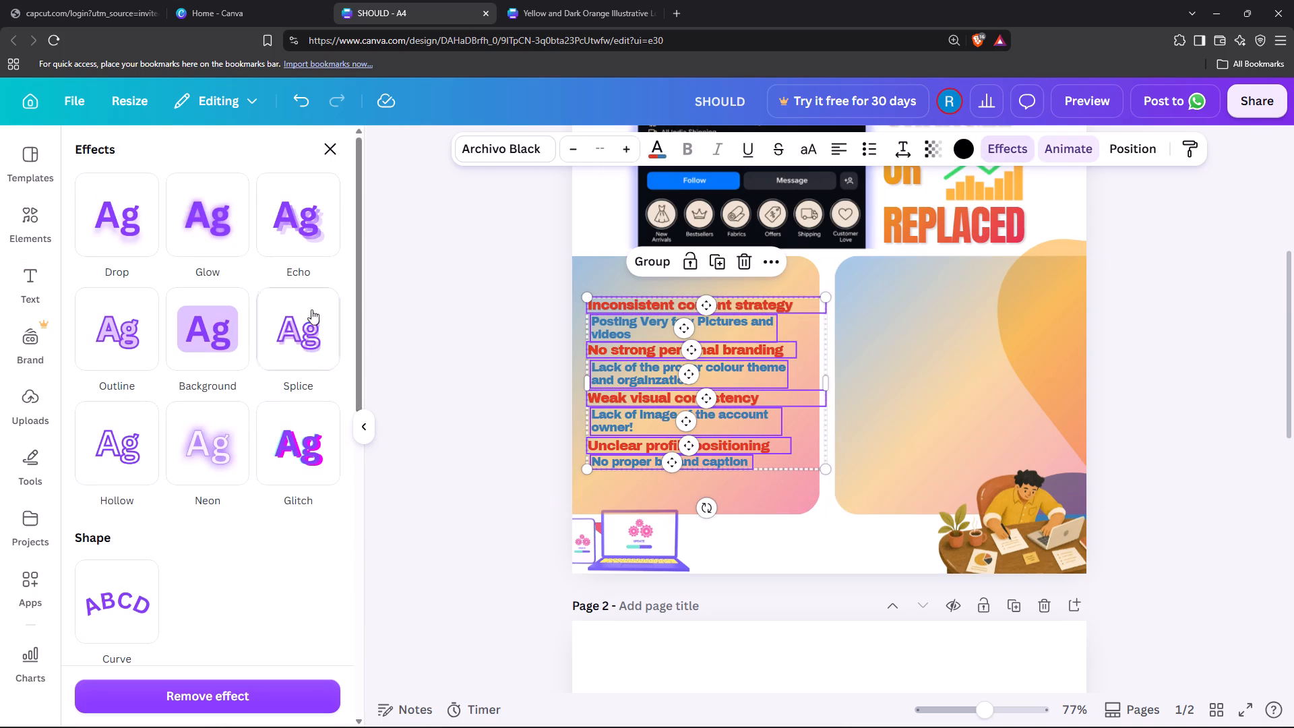
{"action": "left_click", "coordinate": [120, 219]}
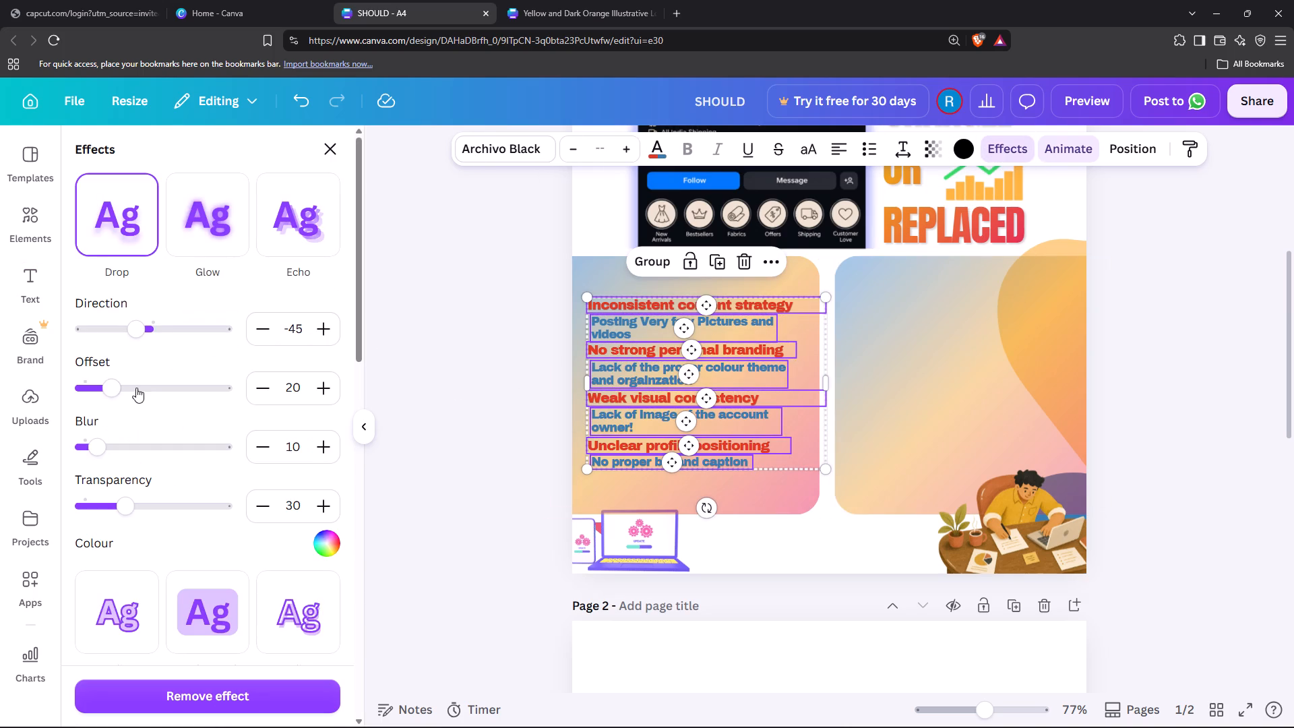
{"action": "left_click_drag", "start_coordinate": [112, 392], "coordinate": [141, 394]}
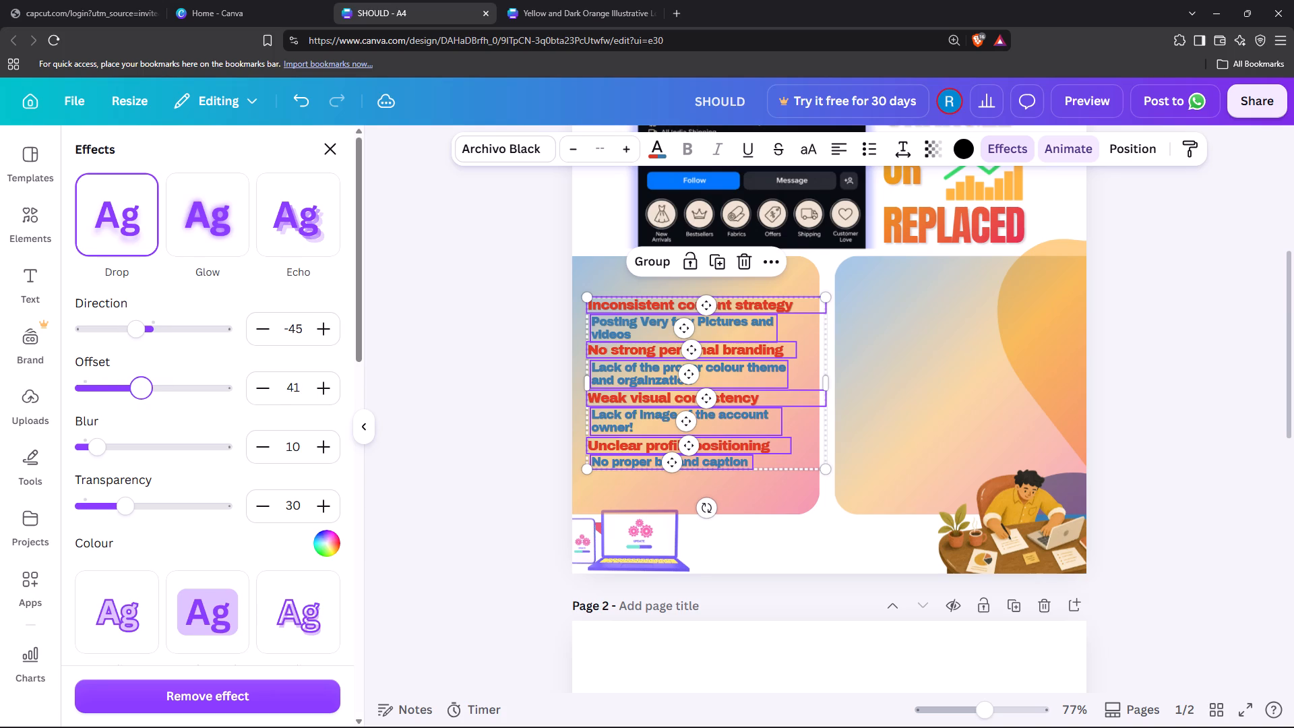
{"action": "left_click_drag", "start_coordinate": [141, 394], "coordinate": [144, 392]}
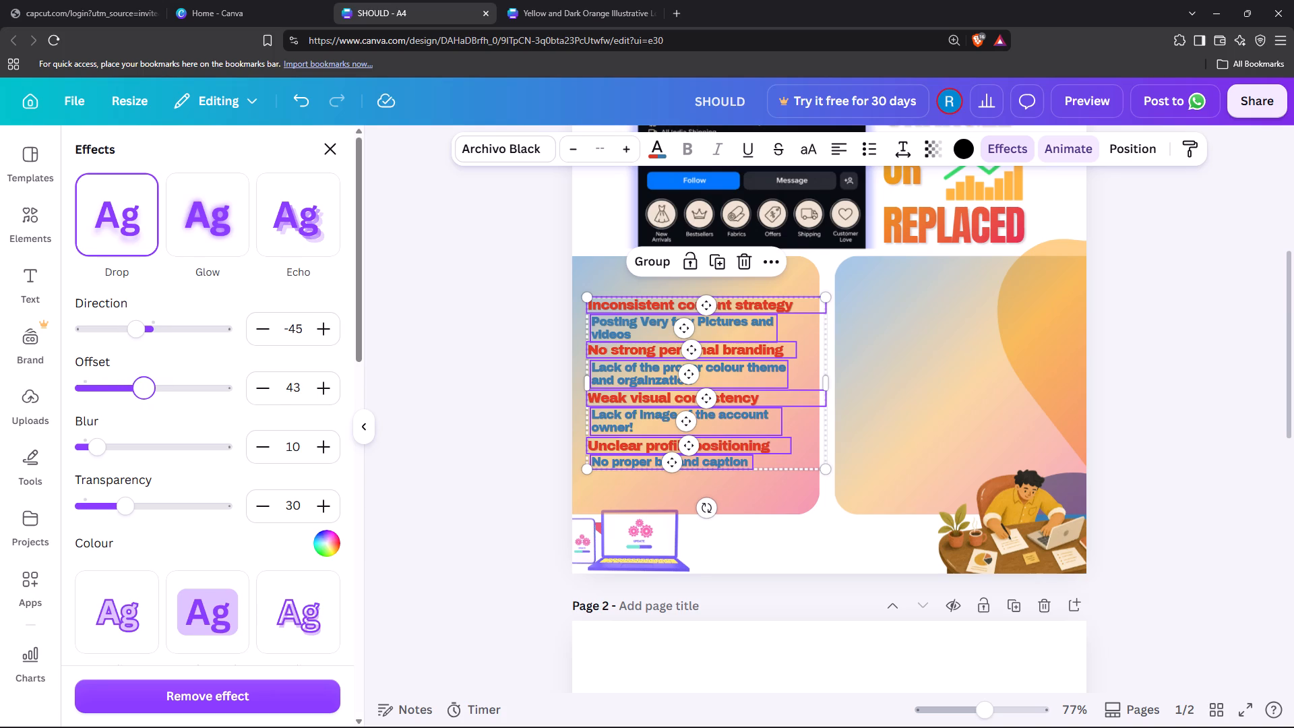
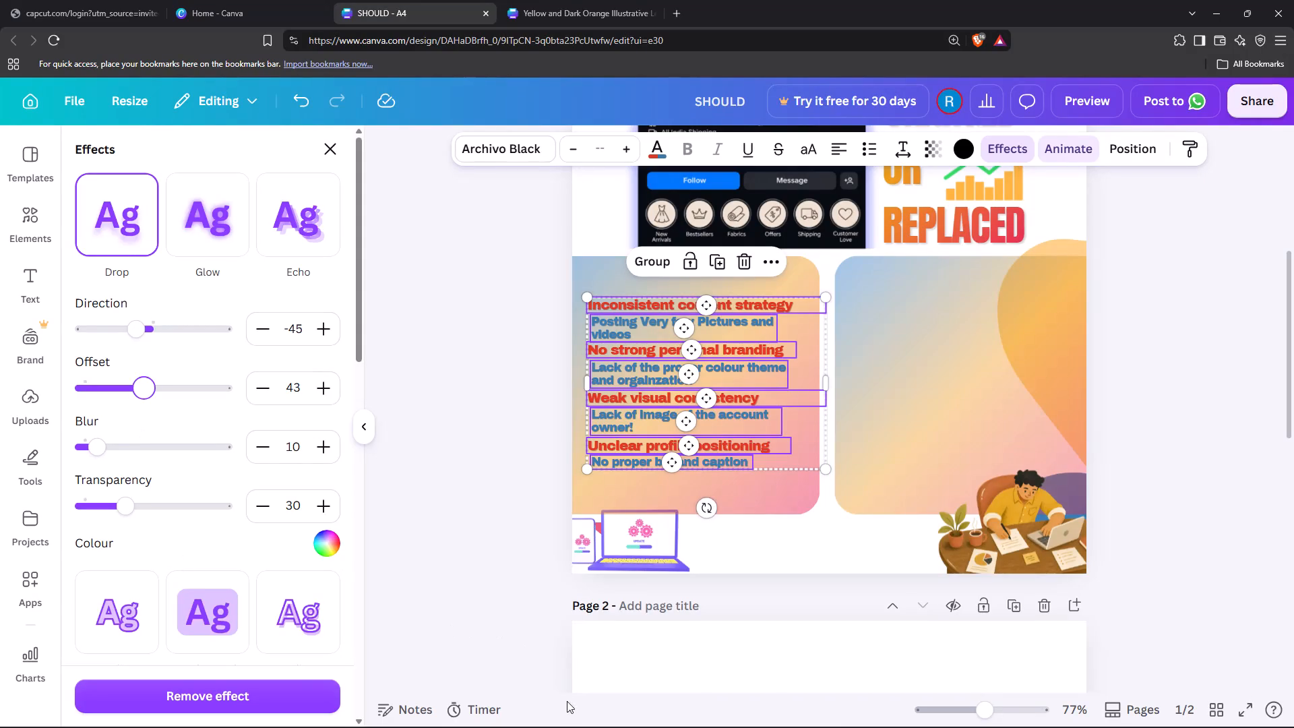
Move all eight profile-issue texts together slightly left and up inside their gradient square, keeping that new position.
{"action": "left_click_drag", "start_coordinate": [743, 398], "coordinate": [725, 393]}
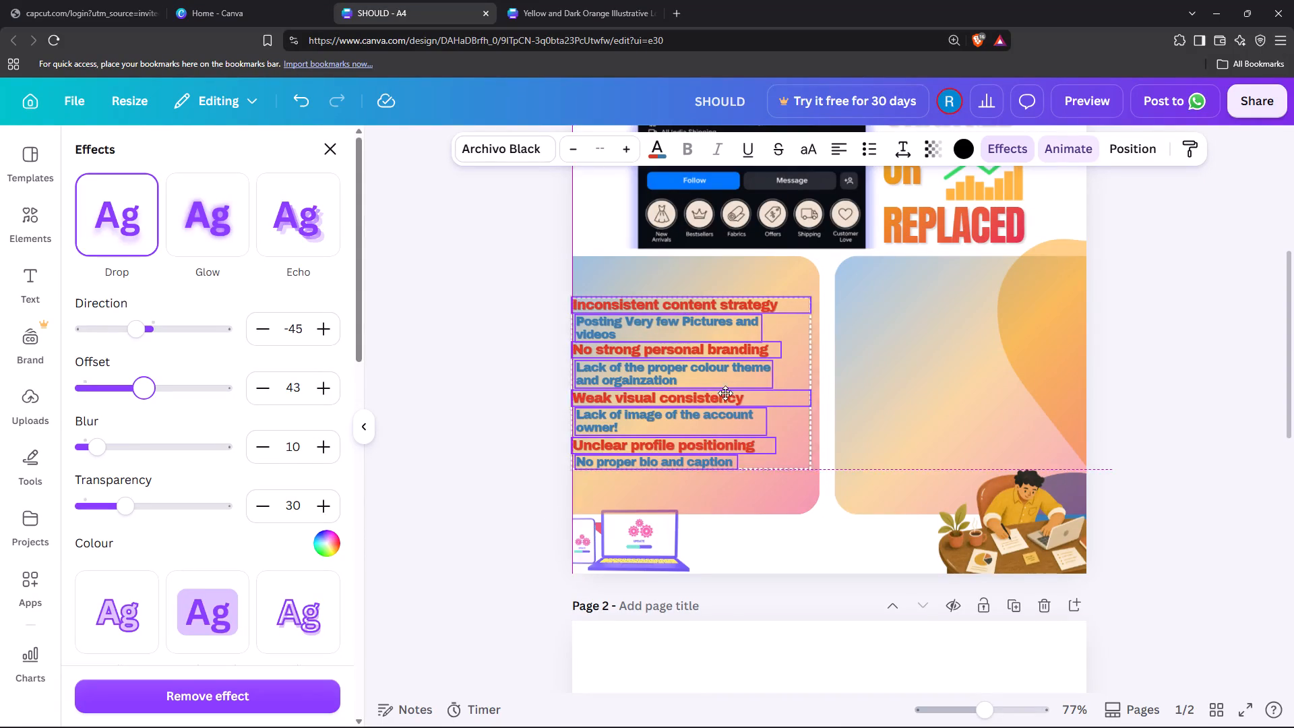
{"action": "left_click_drag", "start_coordinate": [725, 393], "coordinate": [739, 392]}
{"action": "left_click", "coordinate": [543, 423]}
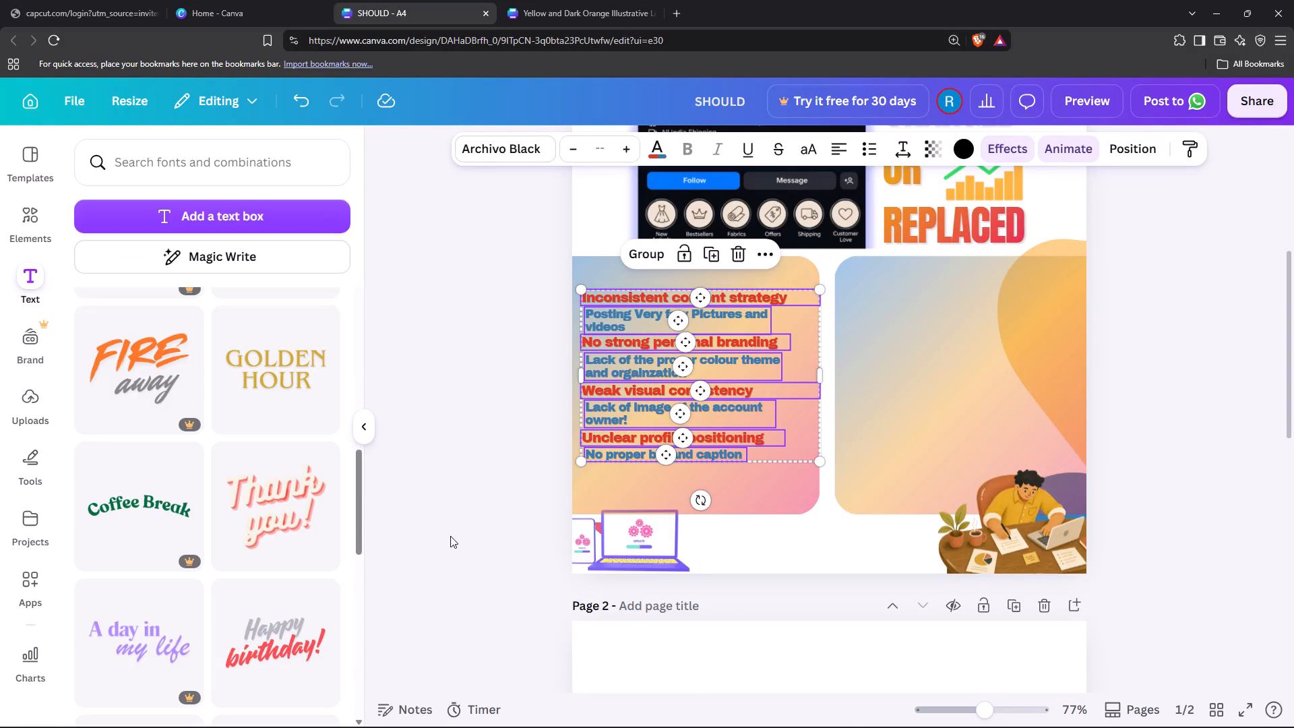
{"action": "left_click", "coordinate": [464, 539]}
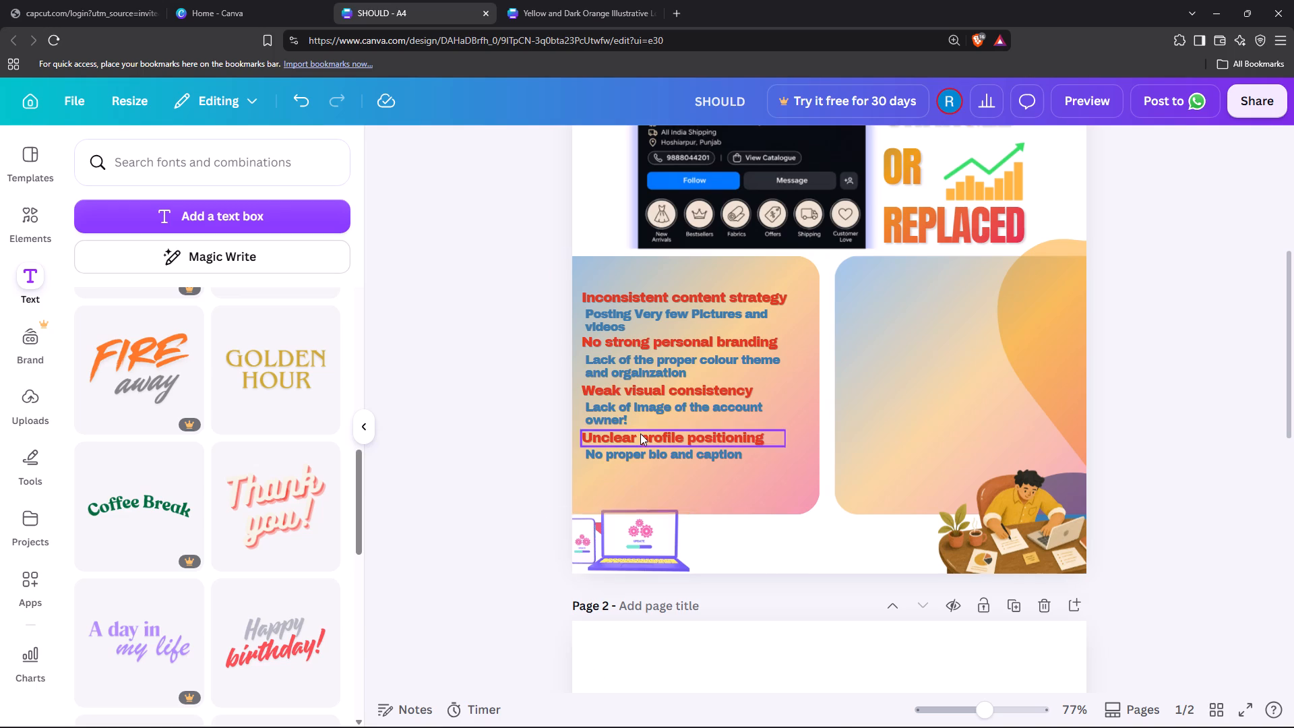
{"action": "key", "text": "ctrl+z"}
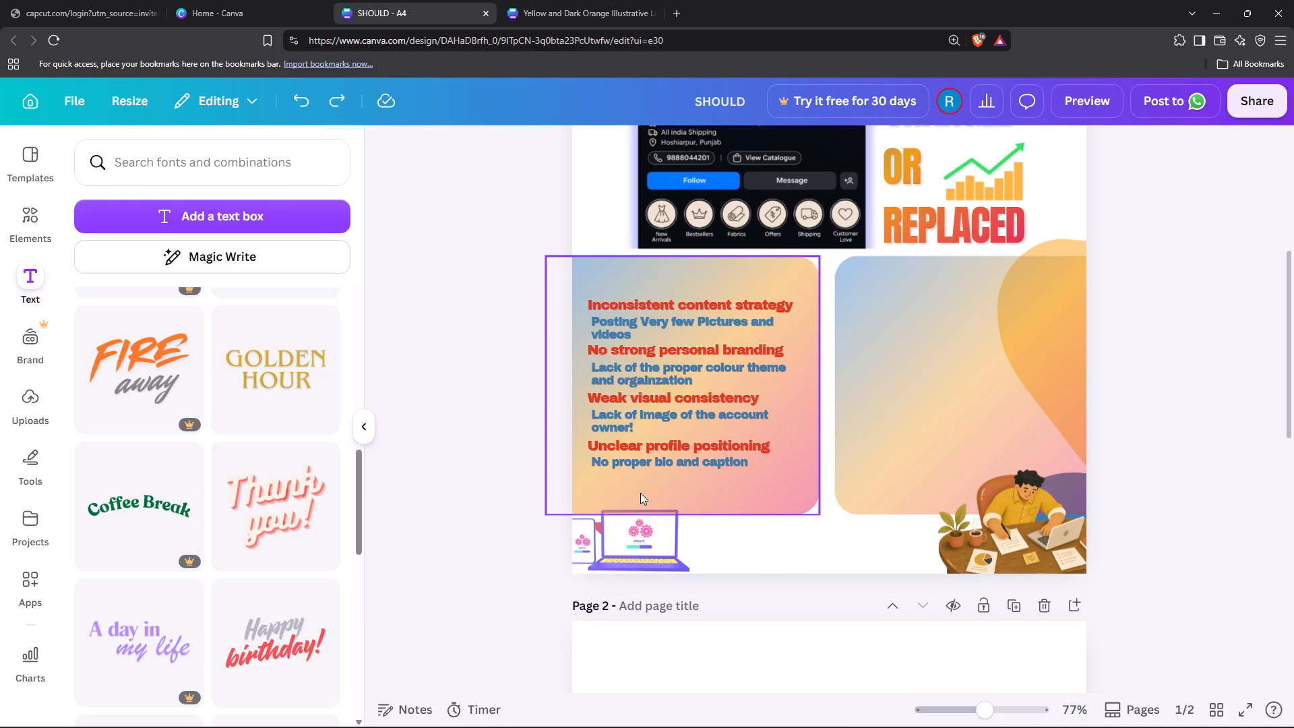
{"action": "key", "text": "ctrl+shift+z"}
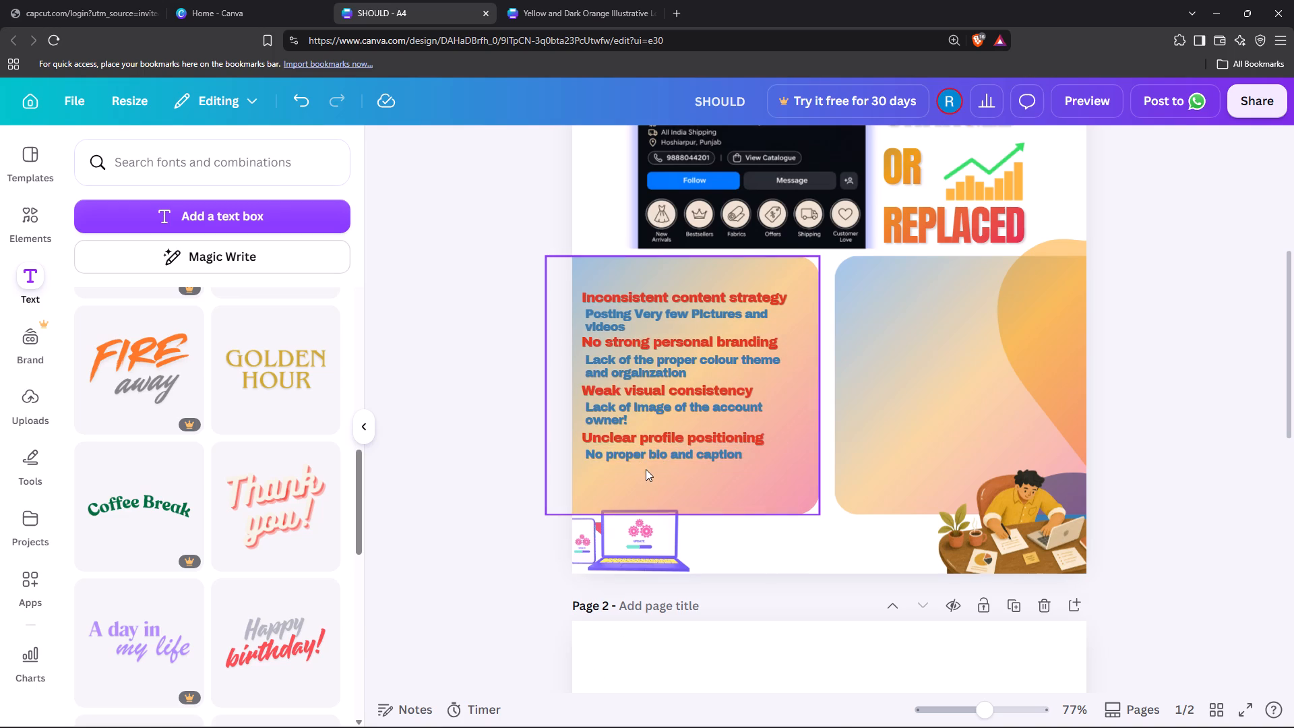
Select all eight profile-issue texts together and shift them slightly right inside the gradient square.
{"action": "left_click", "coordinate": [685, 452]}
{"action": "left_click", "coordinate": [682, 437], "text": "shift"}
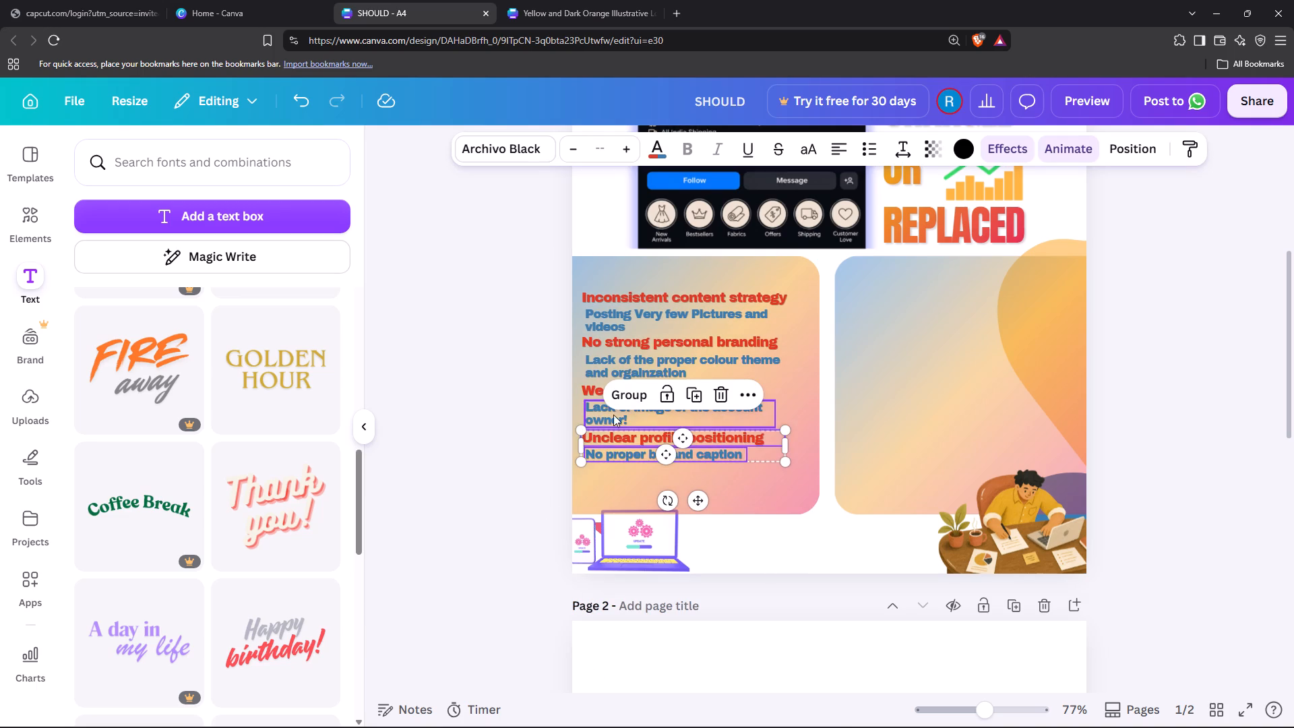
{"action": "left_click", "coordinate": [613, 415], "text": "shift"}
{"action": "left_click", "coordinate": [604, 390], "text": "shift"}
{"action": "left_click", "coordinate": [600, 362], "text": "shift"}
{"action": "left_click", "coordinate": [596, 344], "text": "shift"}
{"action": "left_click", "coordinate": [599, 320], "text": "shift"}
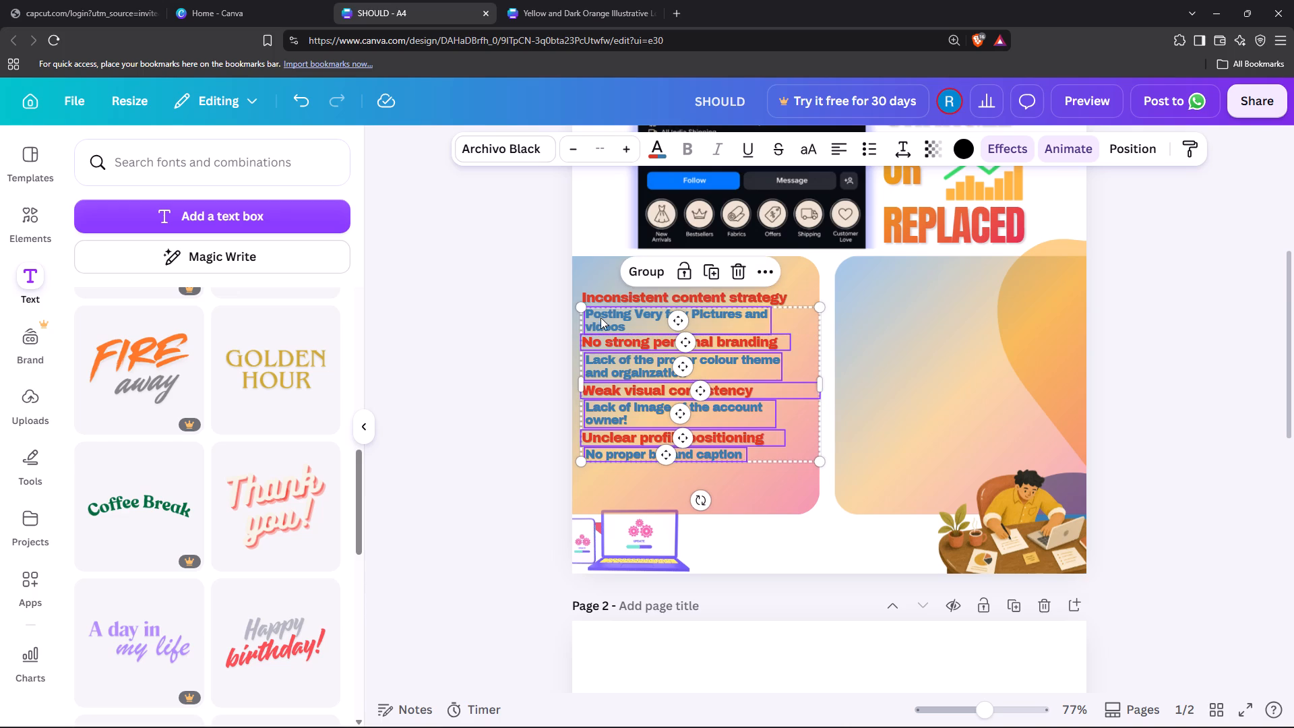
{"action": "left_click", "coordinate": [600, 300], "text": "shift"}
{"action": "left_click_drag", "start_coordinate": [644, 395], "coordinate": [665, 395]}
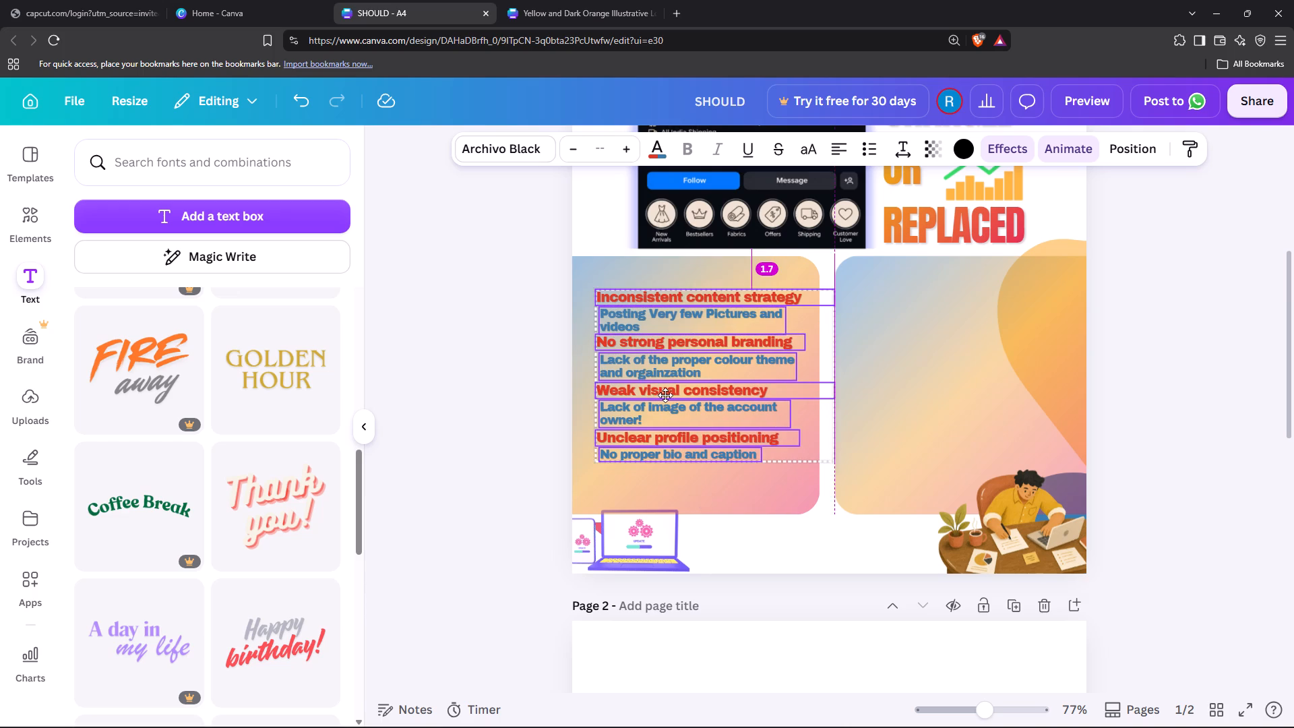
{"action": "left_click_drag", "start_coordinate": [665, 395], "coordinate": [656, 395]}
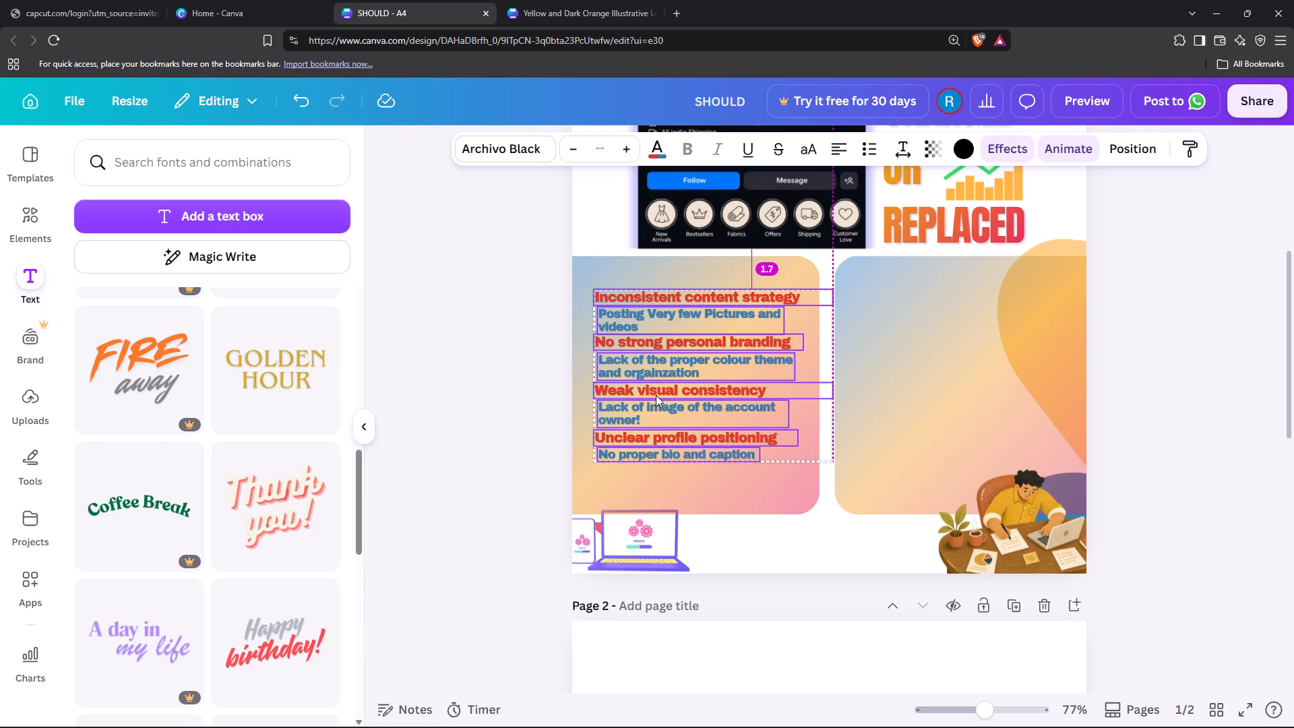
Narrow all eight profile-issue texts together and scale them up to about 6.8 wide by 8.4 high.
{"action": "left_click_drag", "start_coordinate": [834, 458], "coordinate": [844, 477]}
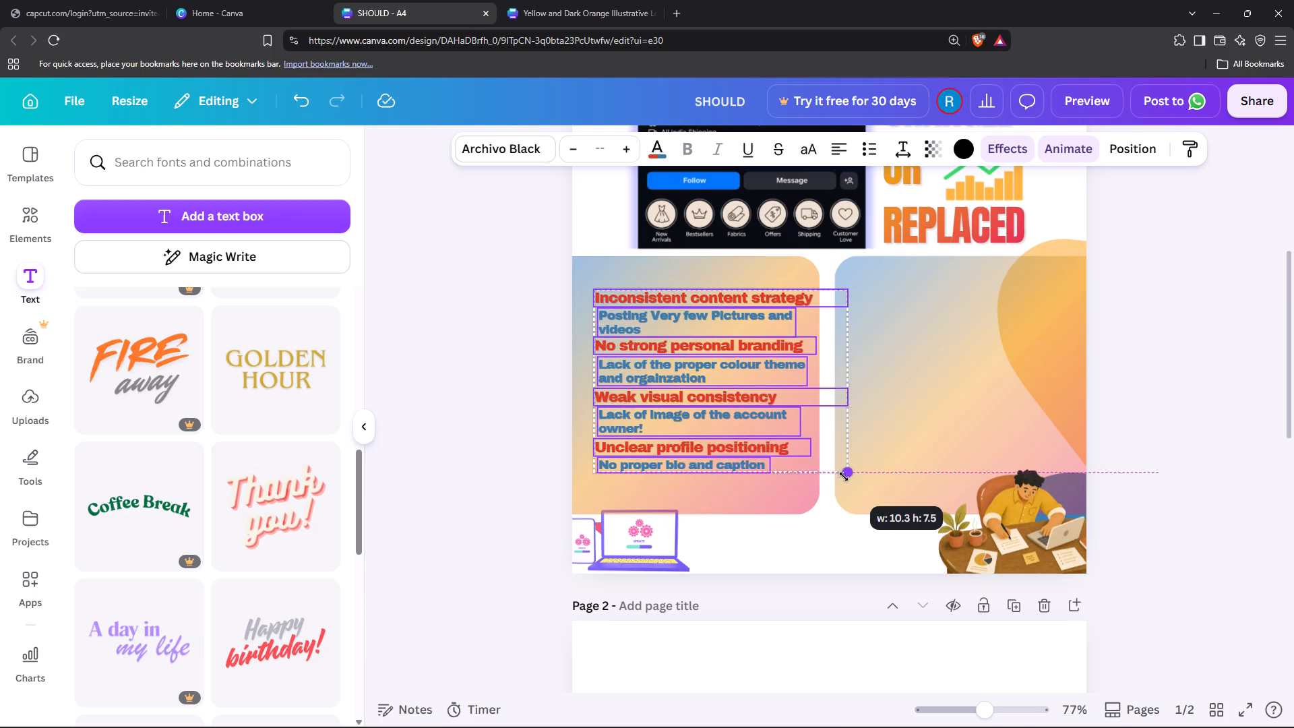
{"action": "left_click_drag", "start_coordinate": [844, 477], "coordinate": [828, 477]}
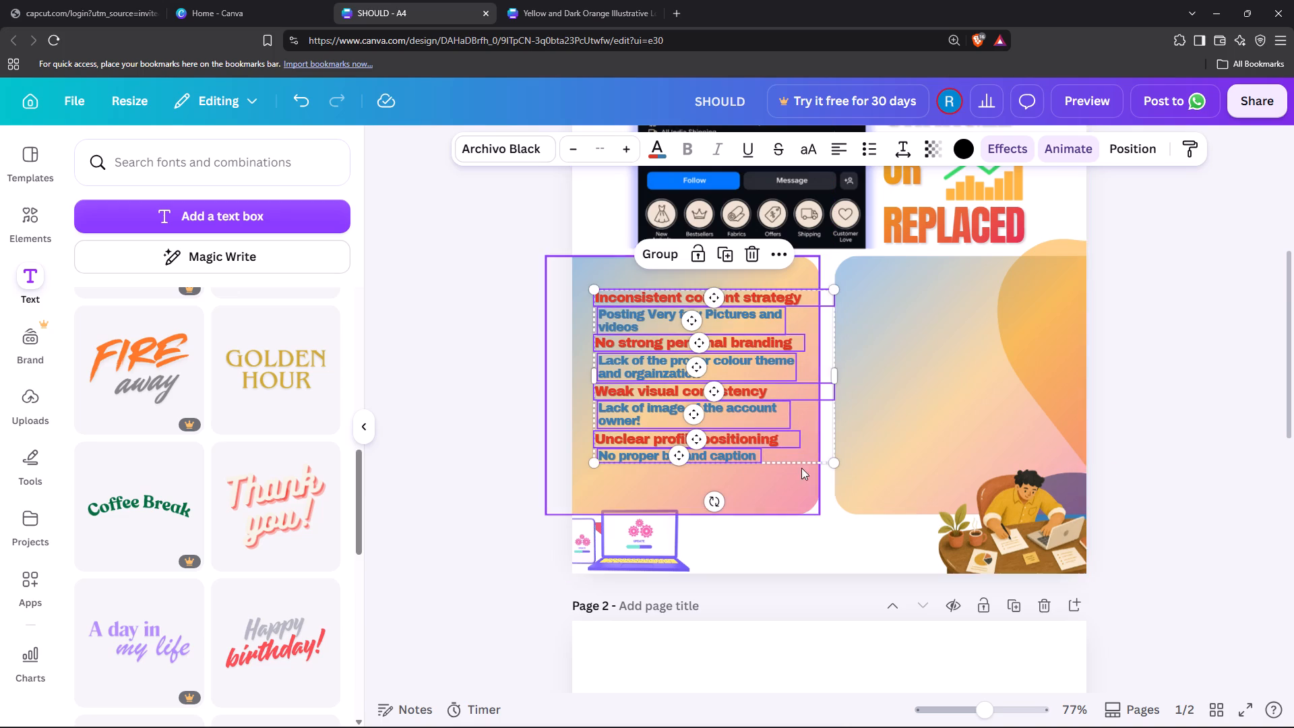
{"action": "left_click_drag", "start_coordinate": [839, 377], "coordinate": [806, 380]}
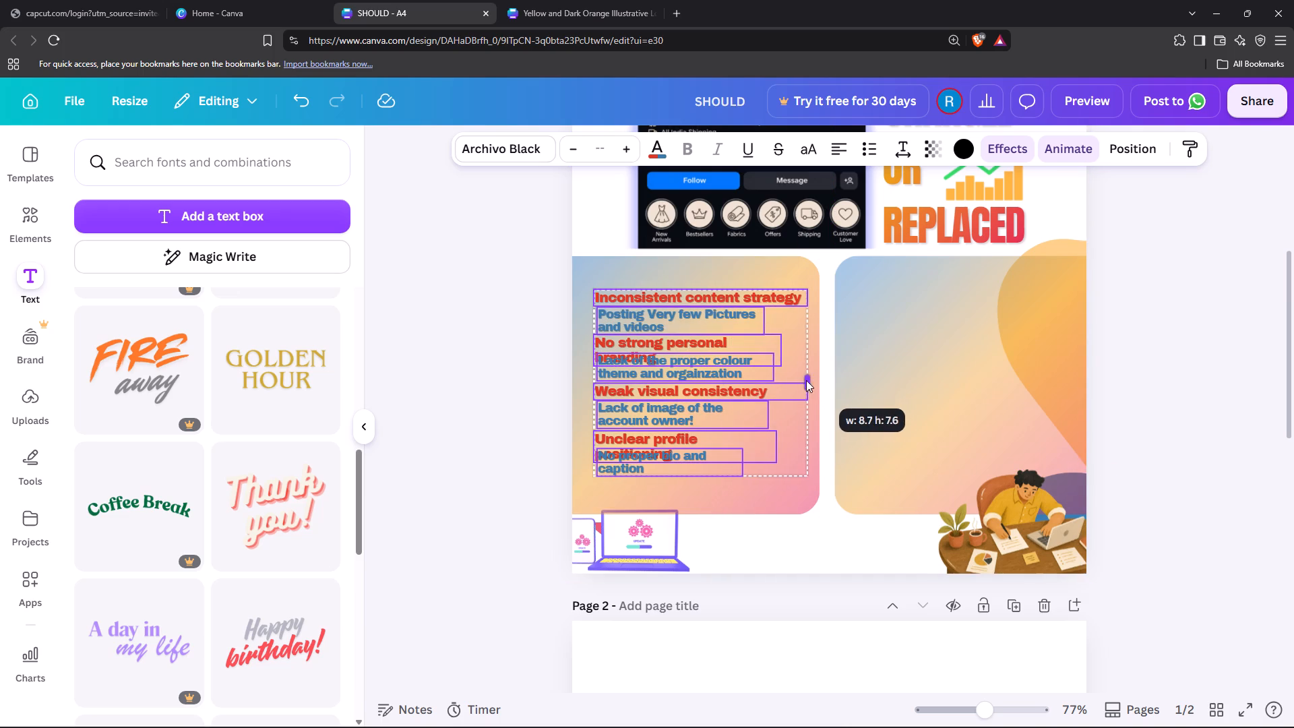
{"action": "left_click_drag", "start_coordinate": [806, 380], "coordinate": [735, 384]}
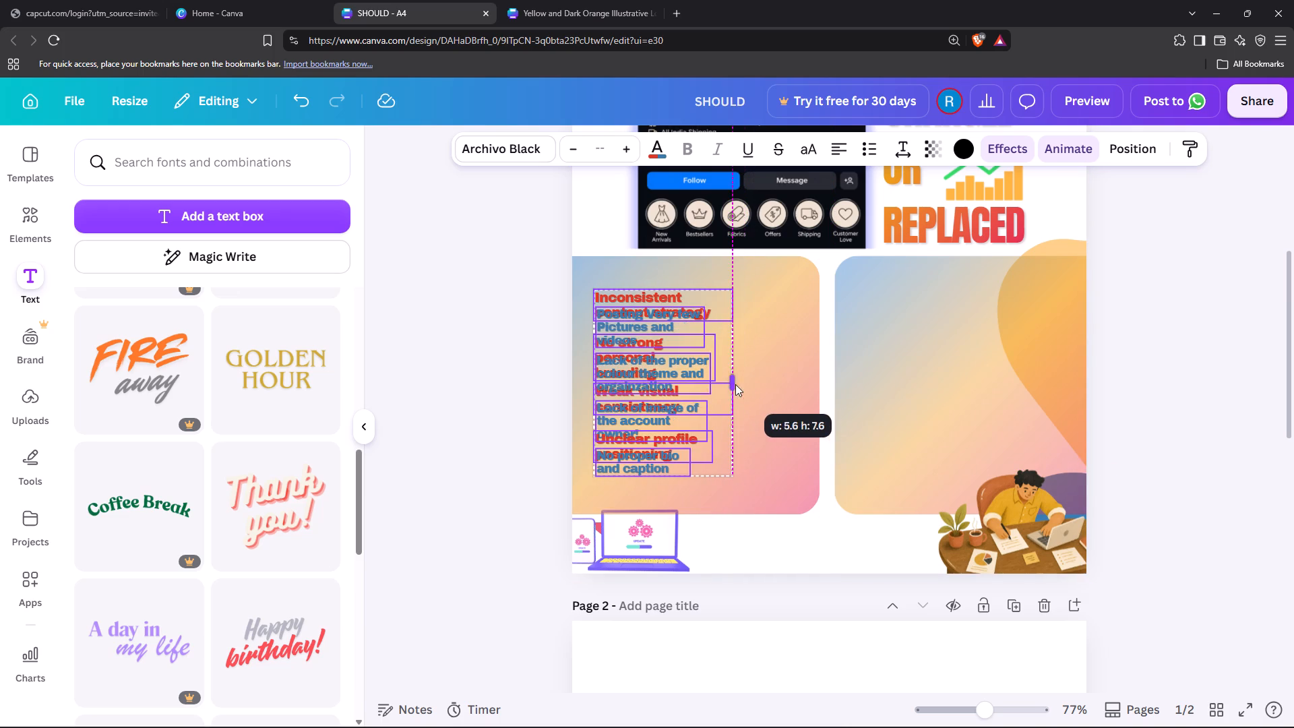
{"action": "left_click_drag", "start_coordinate": [735, 384], "coordinate": [751, 384]}
{"action": "left_click_drag", "start_coordinate": [744, 476], "coordinate": [761, 493]}
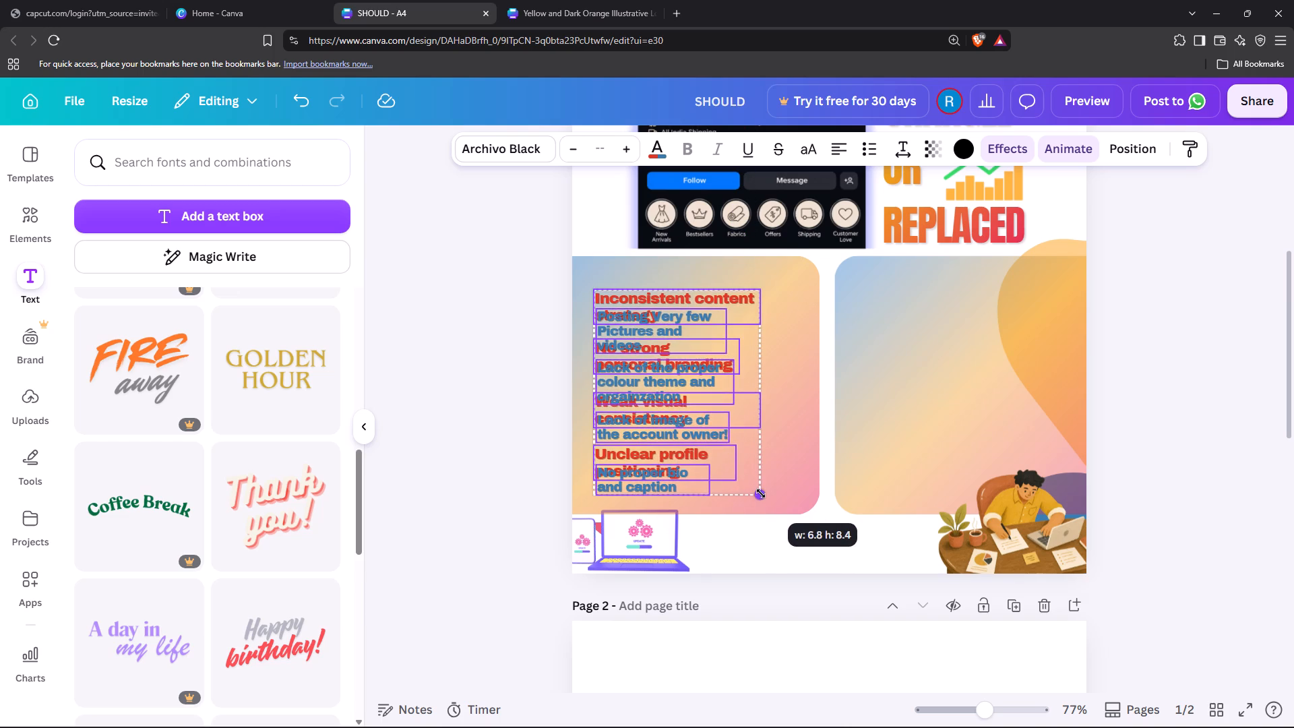
{"action": "left_click_drag", "start_coordinate": [761, 493], "coordinate": [762, 495]}
Move the eight profile-issue texts up together, leaving equal spacing of 1.1 above and below.
{"action": "left_click_drag", "start_coordinate": [696, 448], "coordinate": [700, 431]}
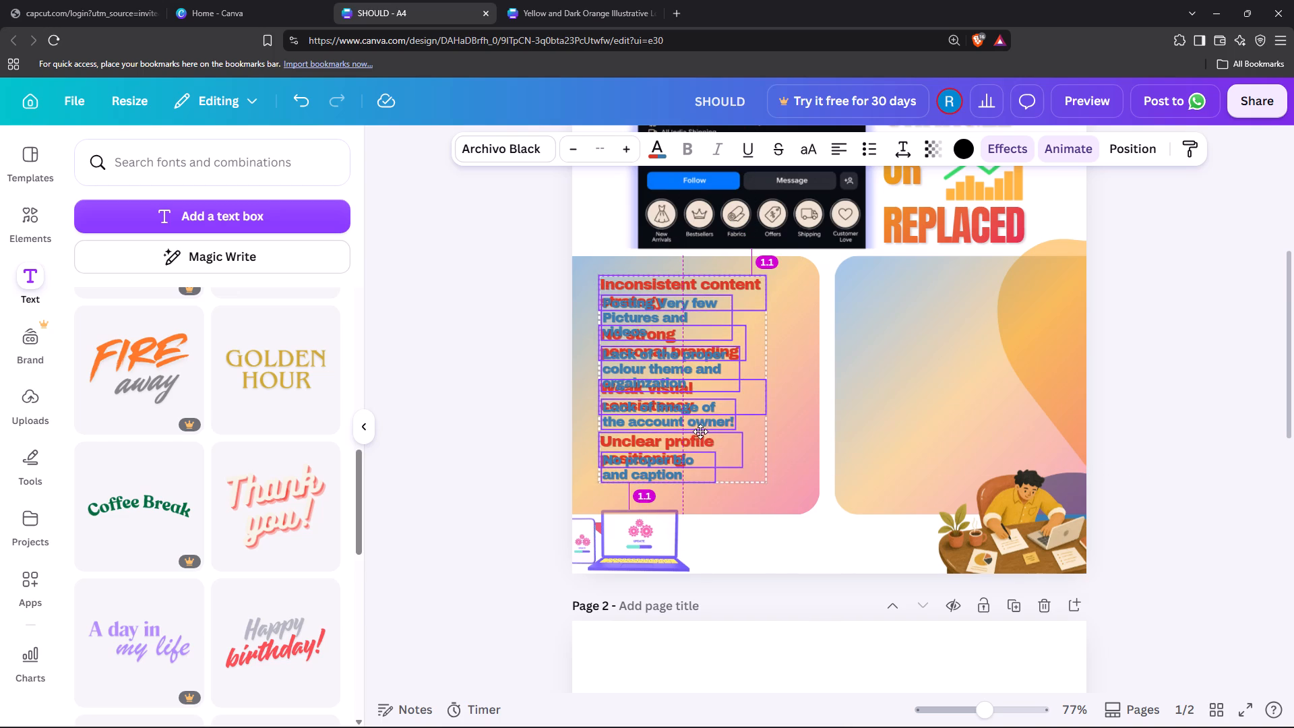
{"action": "left_click_drag", "start_coordinate": [700, 431], "coordinate": [700, 431]}
Spread the list vertically by moving "No proper bio and caption" down and the "Inconsistent content strategy" heading up.
{"action": "left_click", "coordinate": [743, 477]}
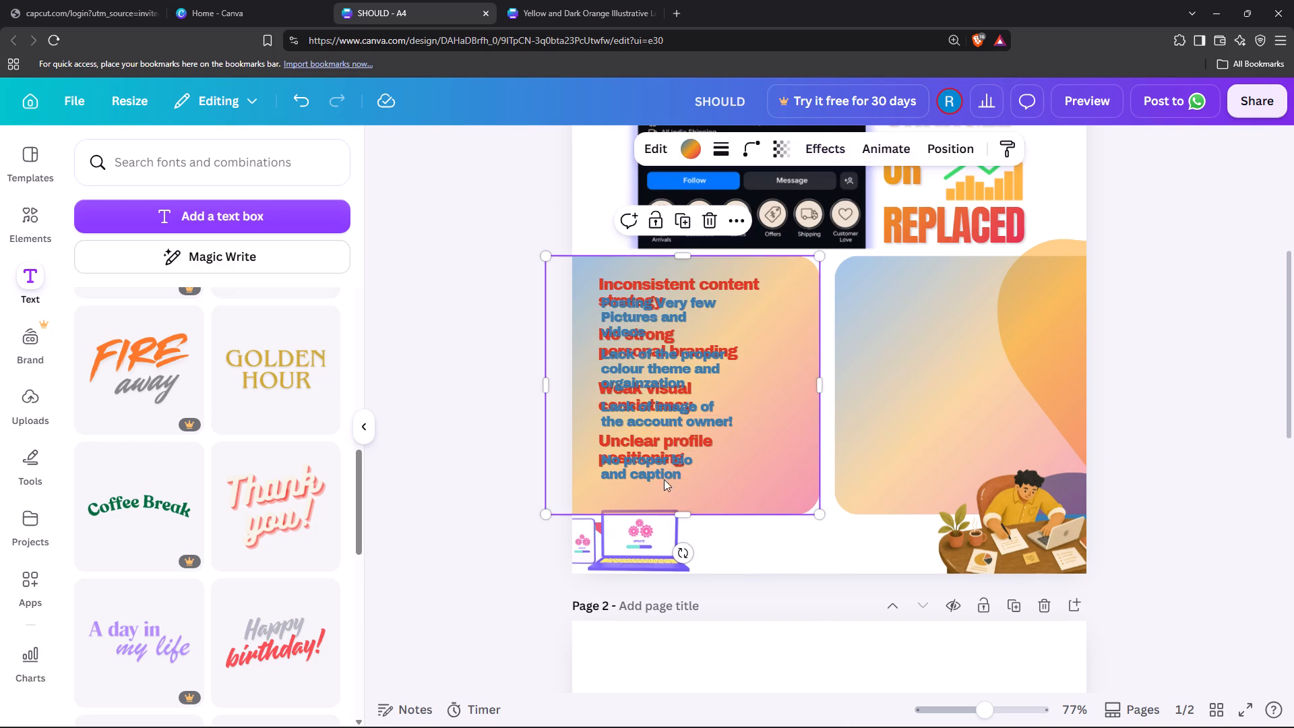
{"action": "left_click", "coordinate": [656, 472]}
{"action": "left_click_drag", "start_coordinate": [656, 472], "coordinate": [656, 487]}
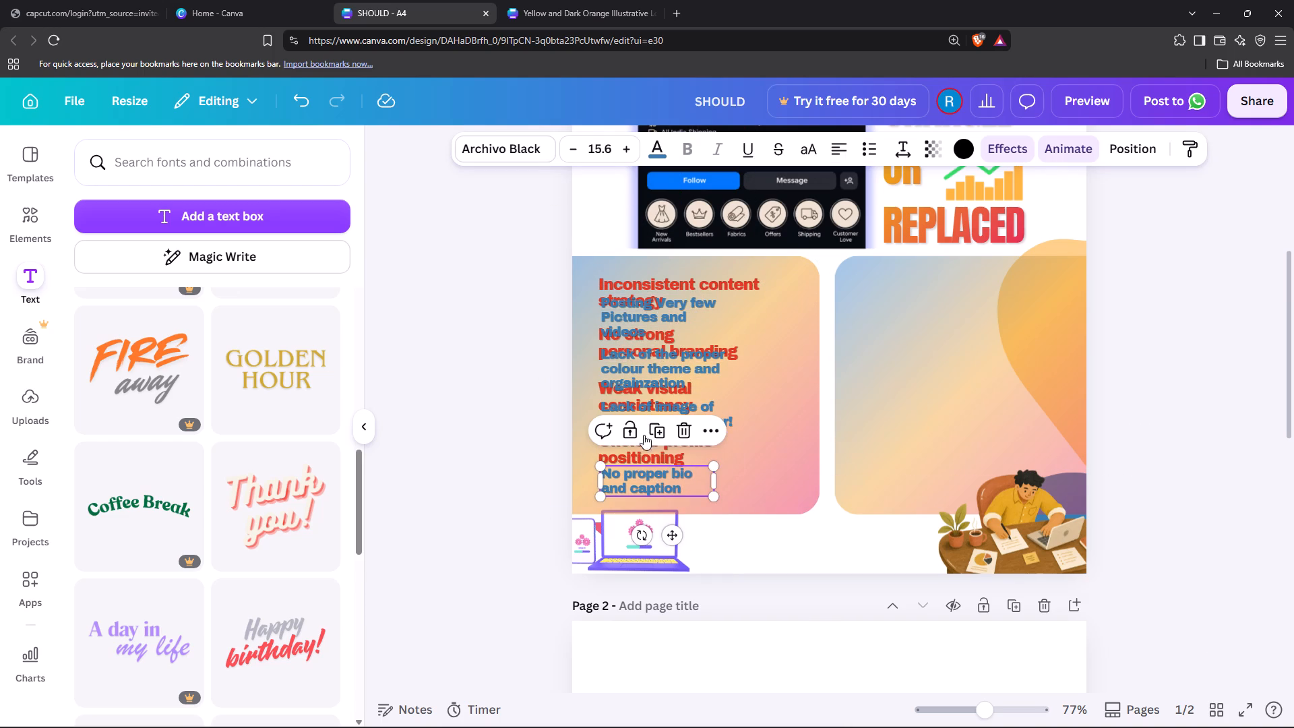
{"action": "left_click_drag", "start_coordinate": [638, 283], "coordinate": [636, 272]}
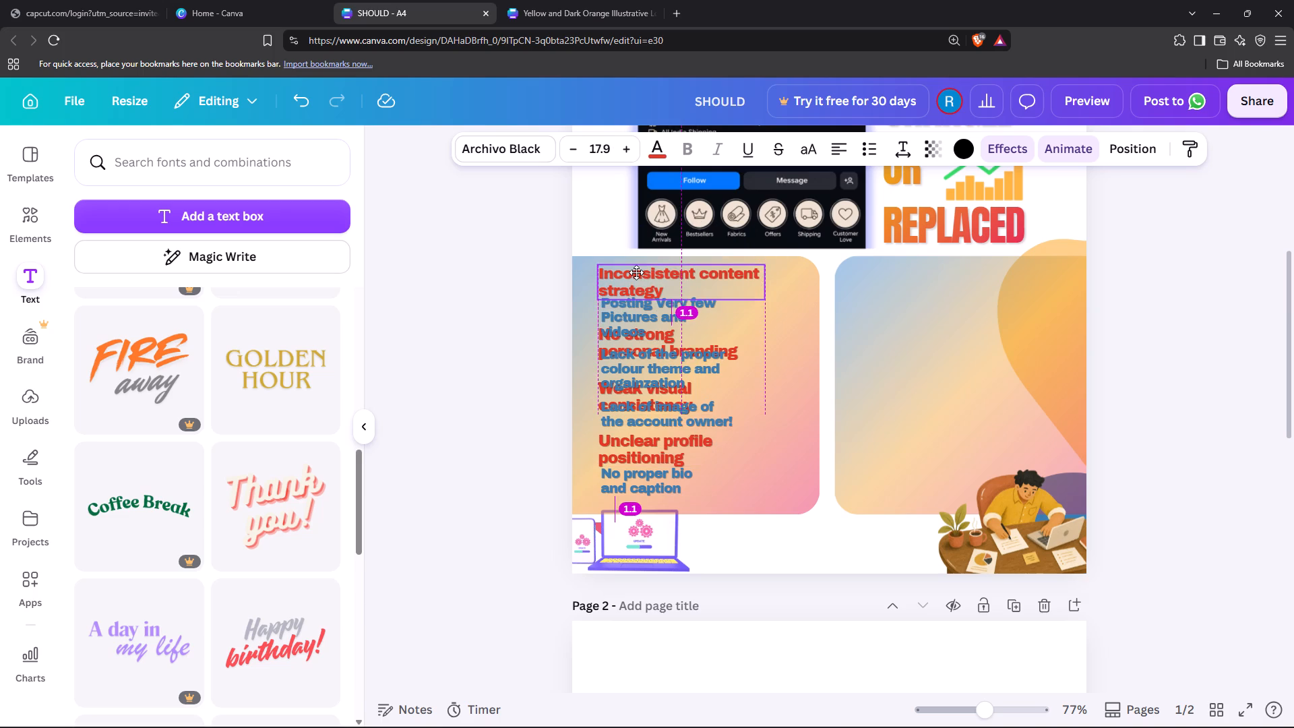
{"action": "left_click_drag", "start_coordinate": [636, 272], "coordinate": [636, 272]}
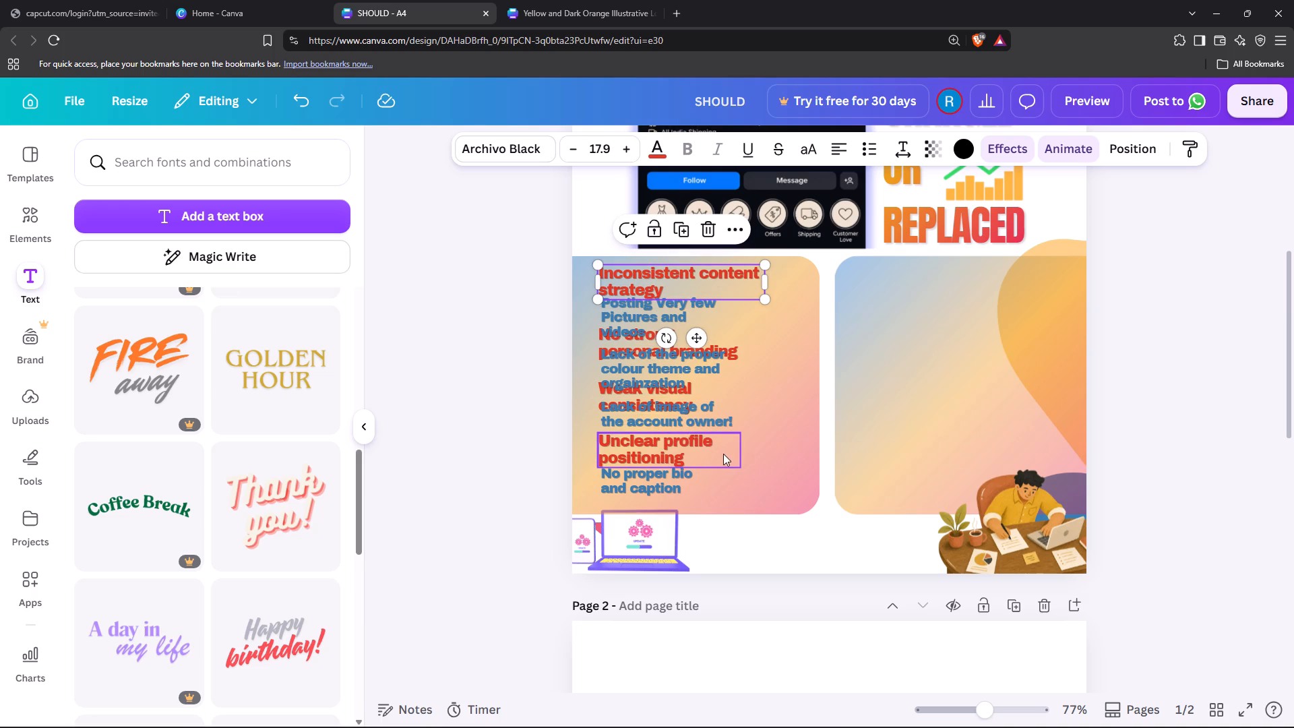
Widen "No proper bio and caption" to one line, and widen "Lack of image of the account owner!" and move it slightly down.
{"action": "left_click", "coordinate": [677, 479]}
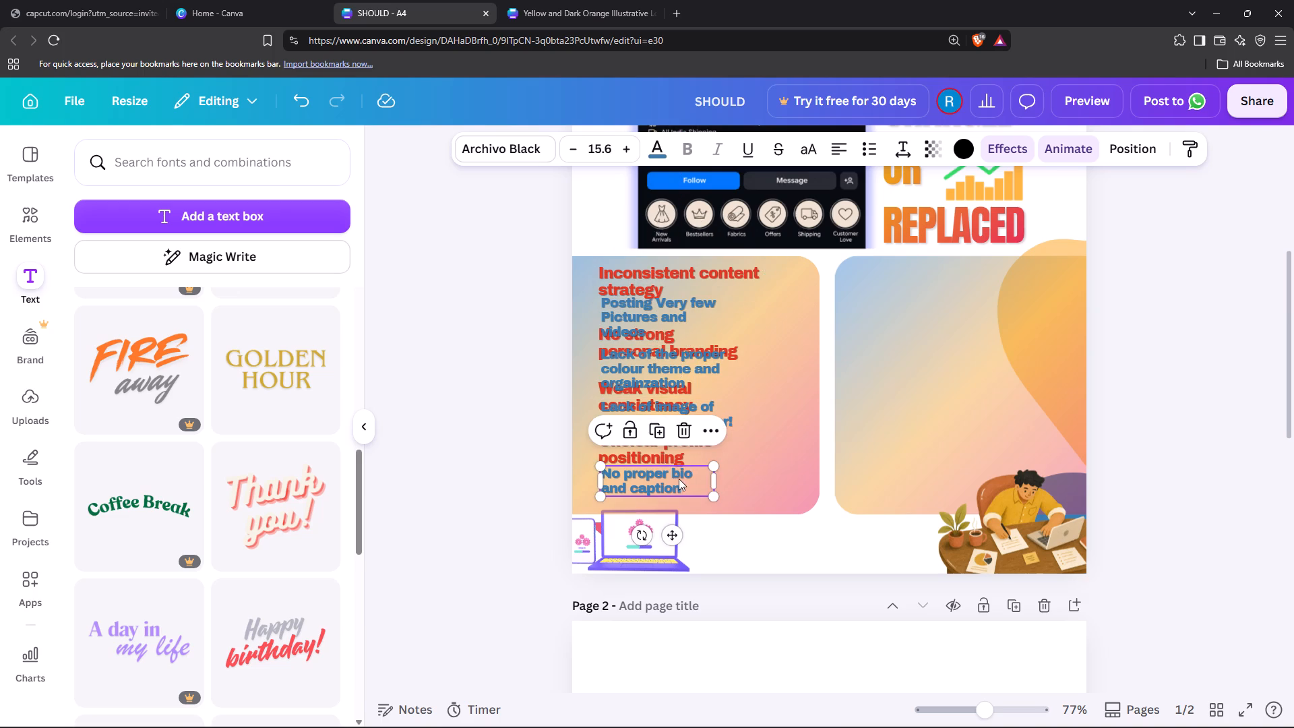
{"action": "left_click_drag", "start_coordinate": [716, 480], "coordinate": [754, 478]}
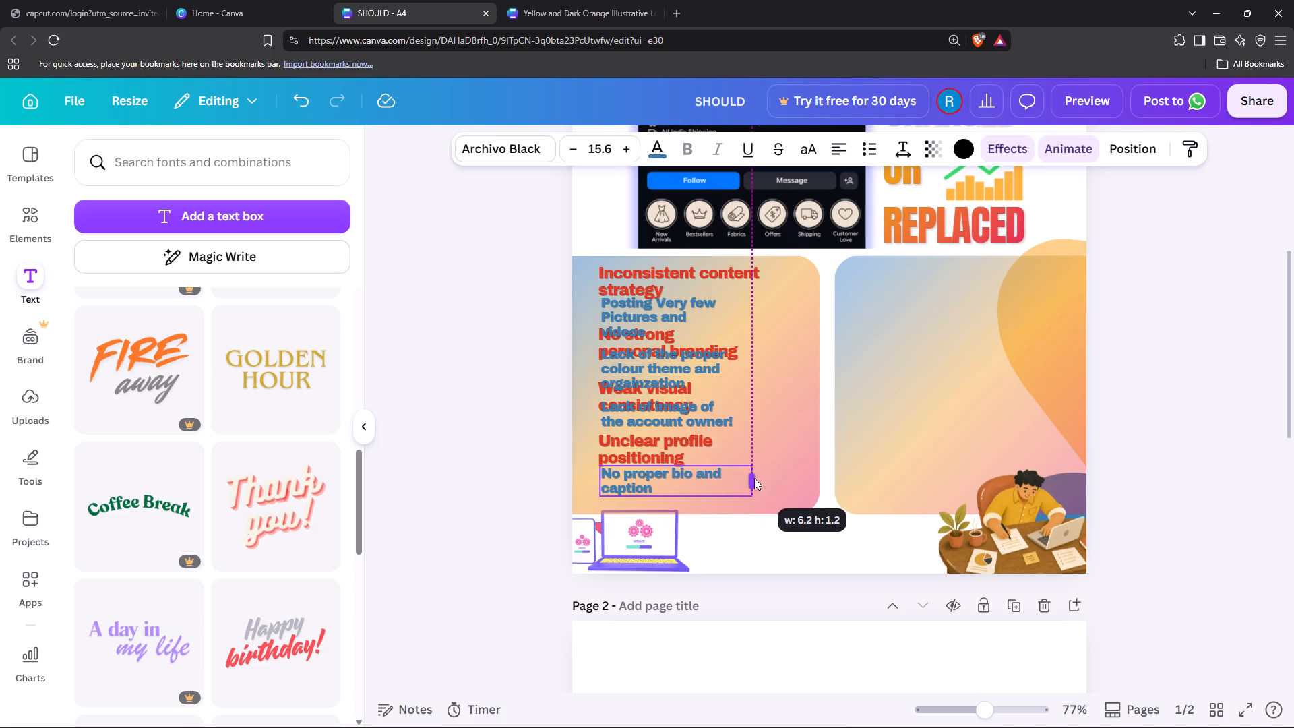
{"action": "left_click_drag", "start_coordinate": [754, 478], "coordinate": [783, 477]}
{"action": "left_click", "coordinate": [629, 408]}
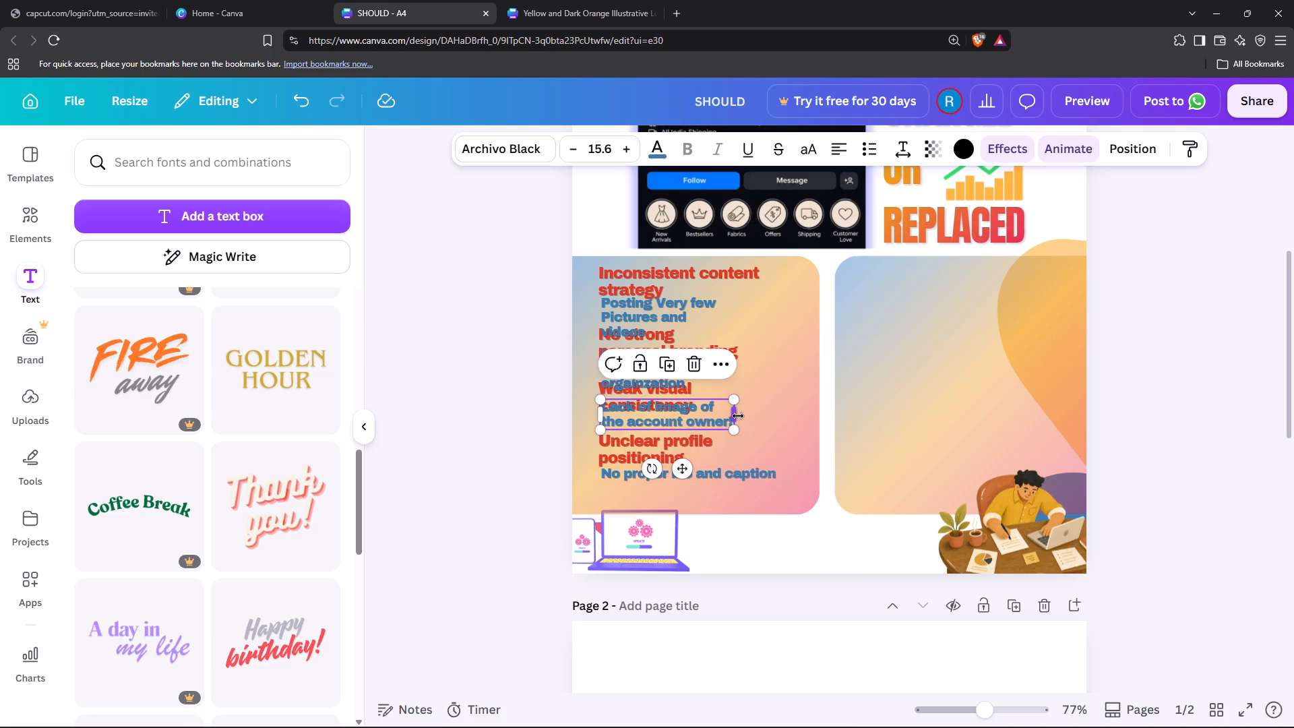
{"action": "left_click_drag", "start_coordinate": [738, 416], "coordinate": [812, 421]}
{"action": "left_click_drag", "start_coordinate": [733, 404], "coordinate": [735, 413]}
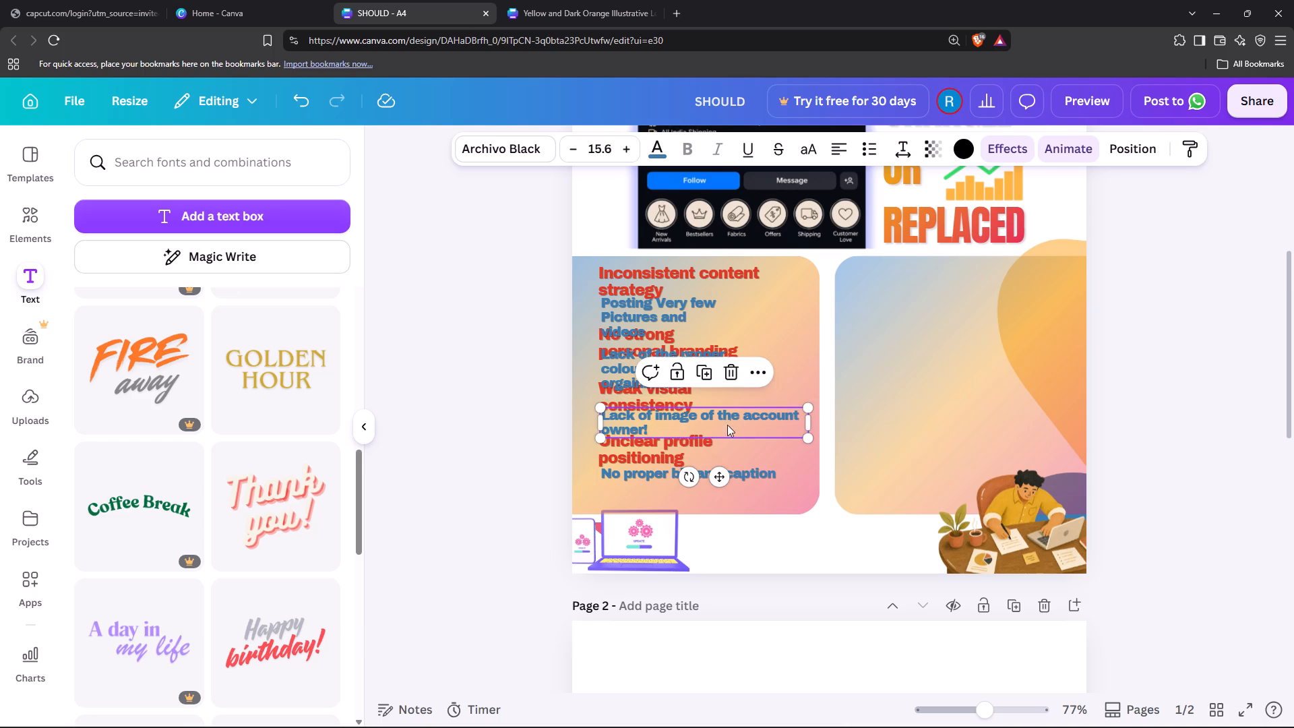
Widen the "Lack of the proper colour theme" and "Posting Very few Pictures" texts so each fits on two lines.
{"action": "left_click", "coordinate": [644, 367]}
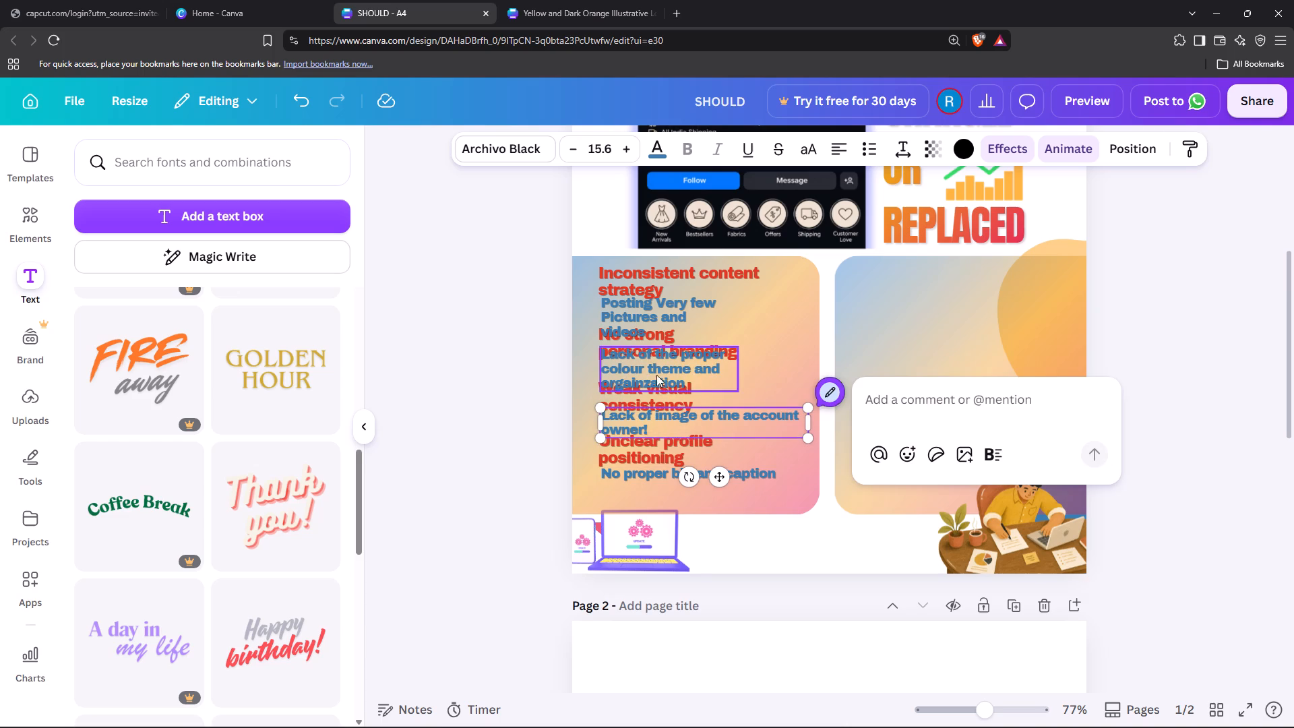
{"action": "left_click", "coordinate": [666, 369]}
{"action": "left_click_drag", "start_coordinate": [739, 372], "coordinate": [770, 372]}
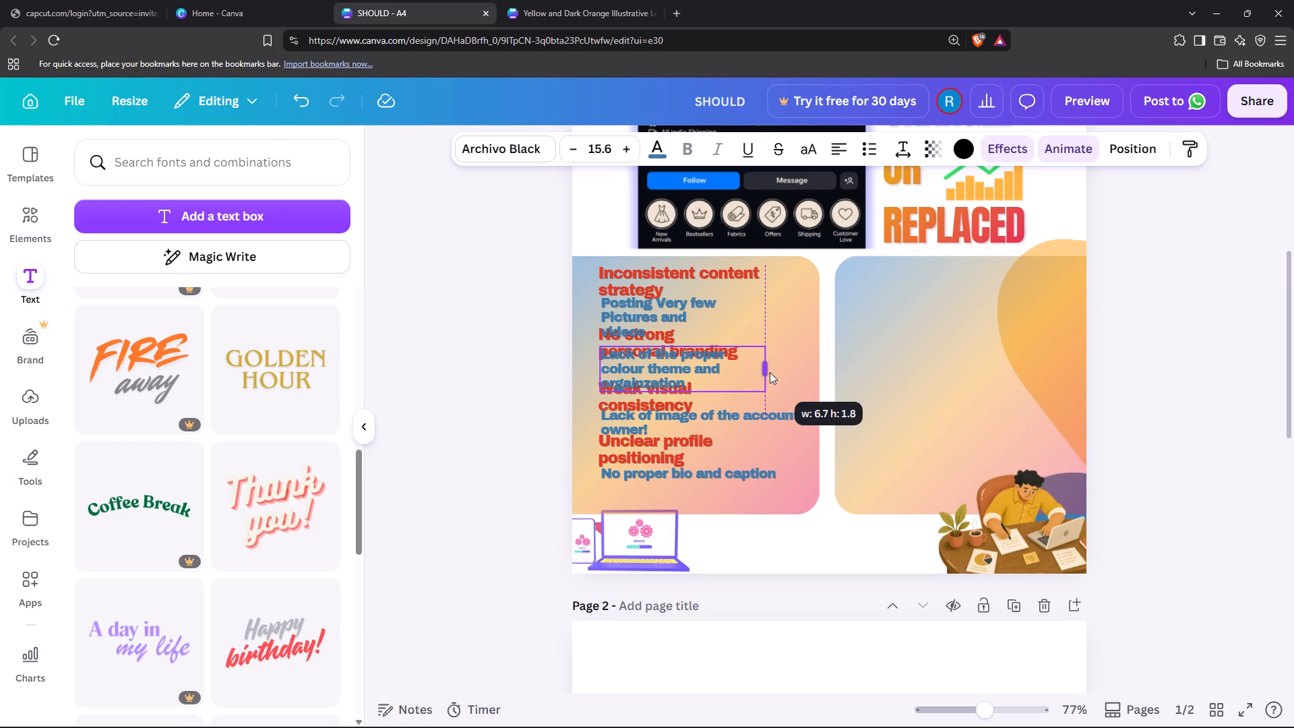
{"action": "left_click_drag", "start_coordinate": [770, 372], "coordinate": [787, 372]}
{"action": "left_click", "coordinate": [620, 321]}
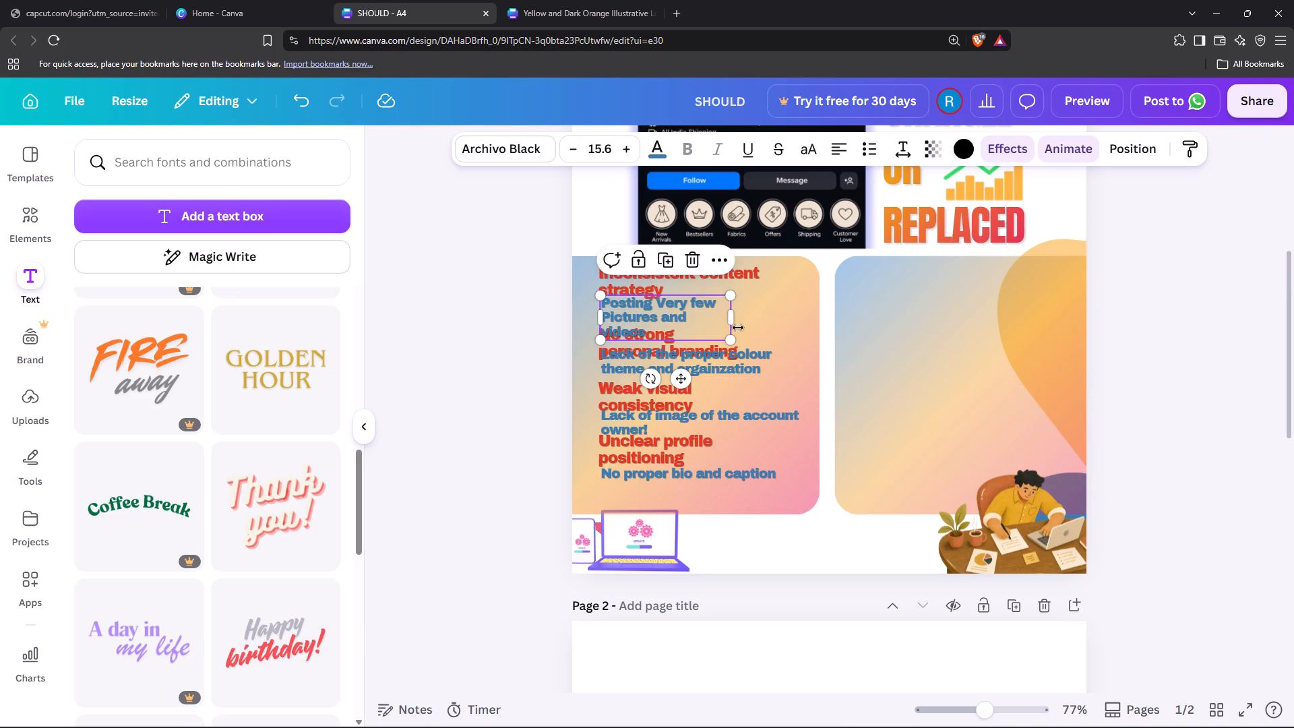
{"action": "left_click_drag", "start_coordinate": [735, 323], "coordinate": [786, 324]}
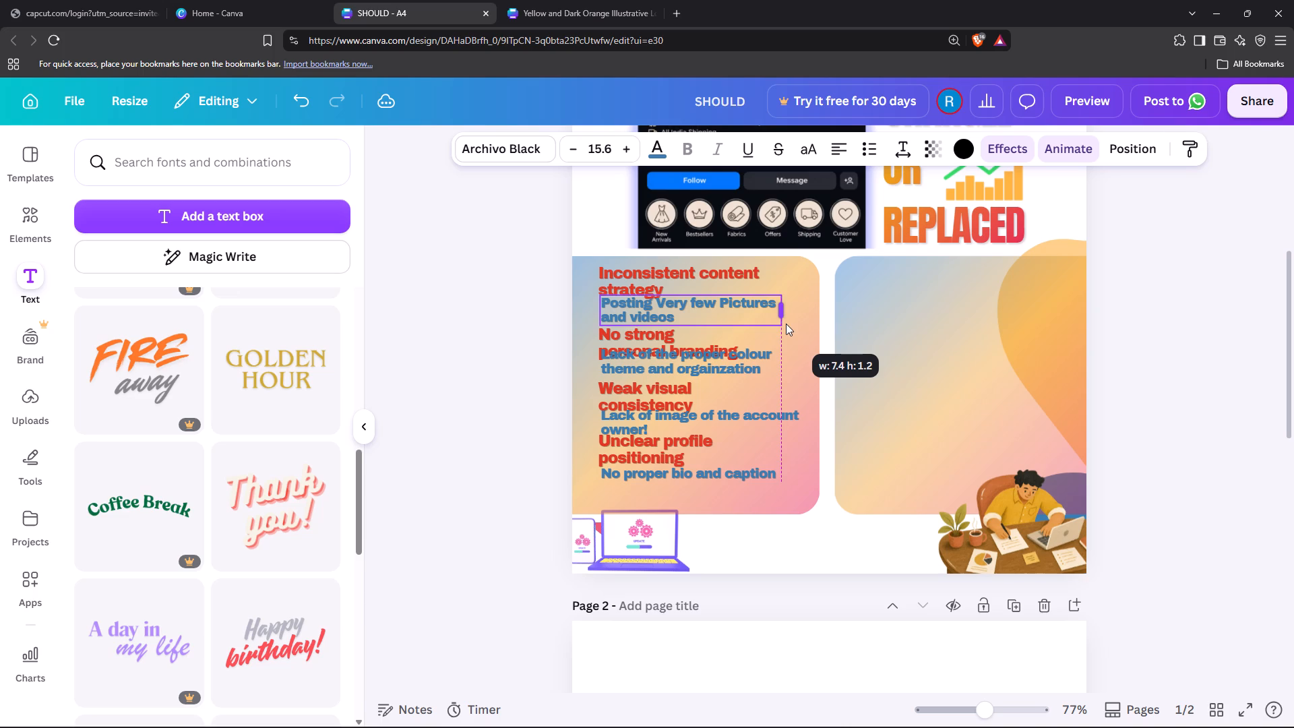
{"action": "left_click_drag", "start_coordinate": [786, 324], "coordinate": [787, 324]}
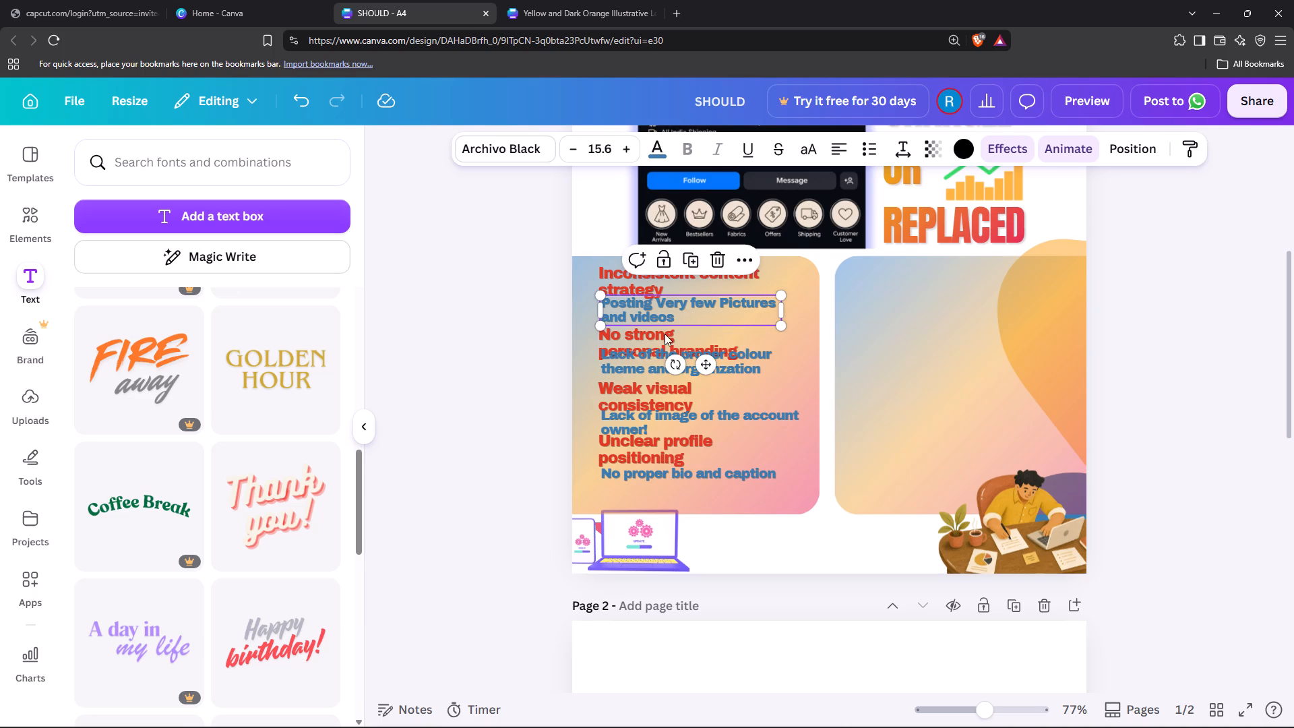
Move "No proper bio and caption" and the "Unclear profile positioning" heading down so they no longer overlap.
{"action": "left_click", "coordinate": [663, 474]}
{"action": "left_click_drag", "start_coordinate": [663, 474], "coordinate": [663, 483]}
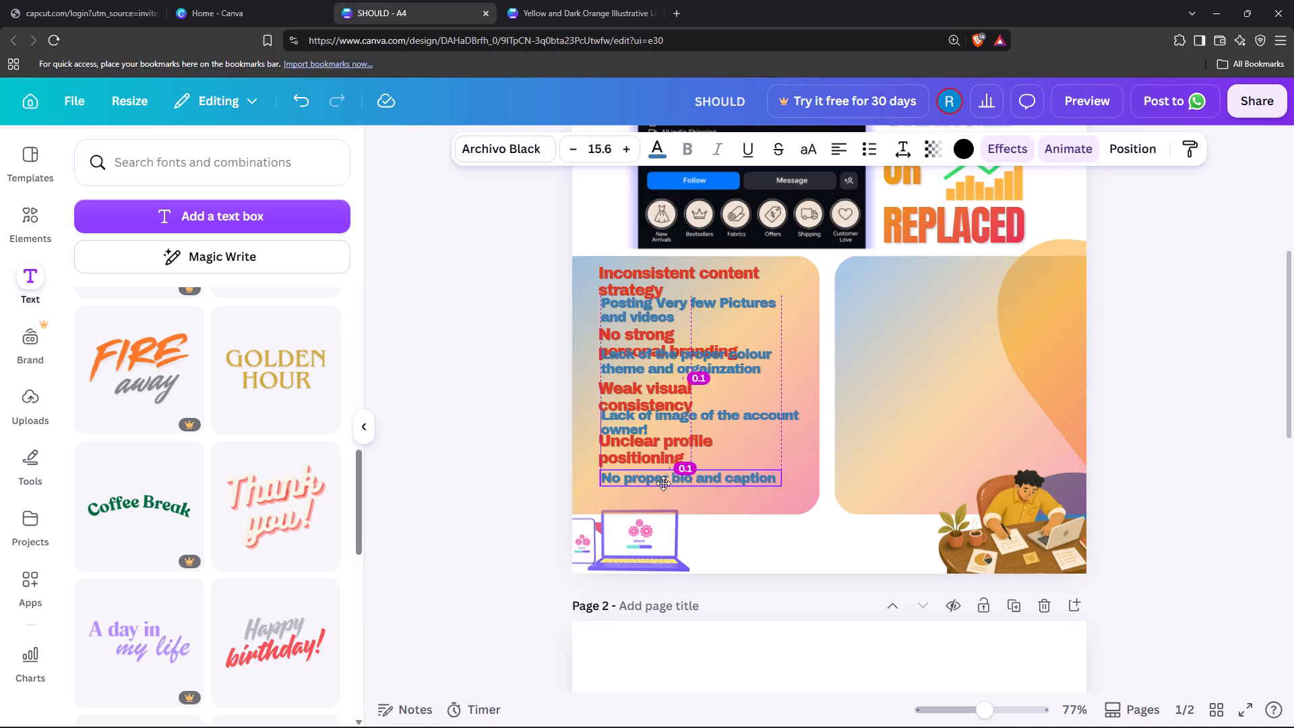
{"action": "left_click_drag", "start_coordinate": [663, 483], "coordinate": [663, 487]}
{"action": "left_click_drag", "start_coordinate": [645, 458], "coordinate": [647, 473]}
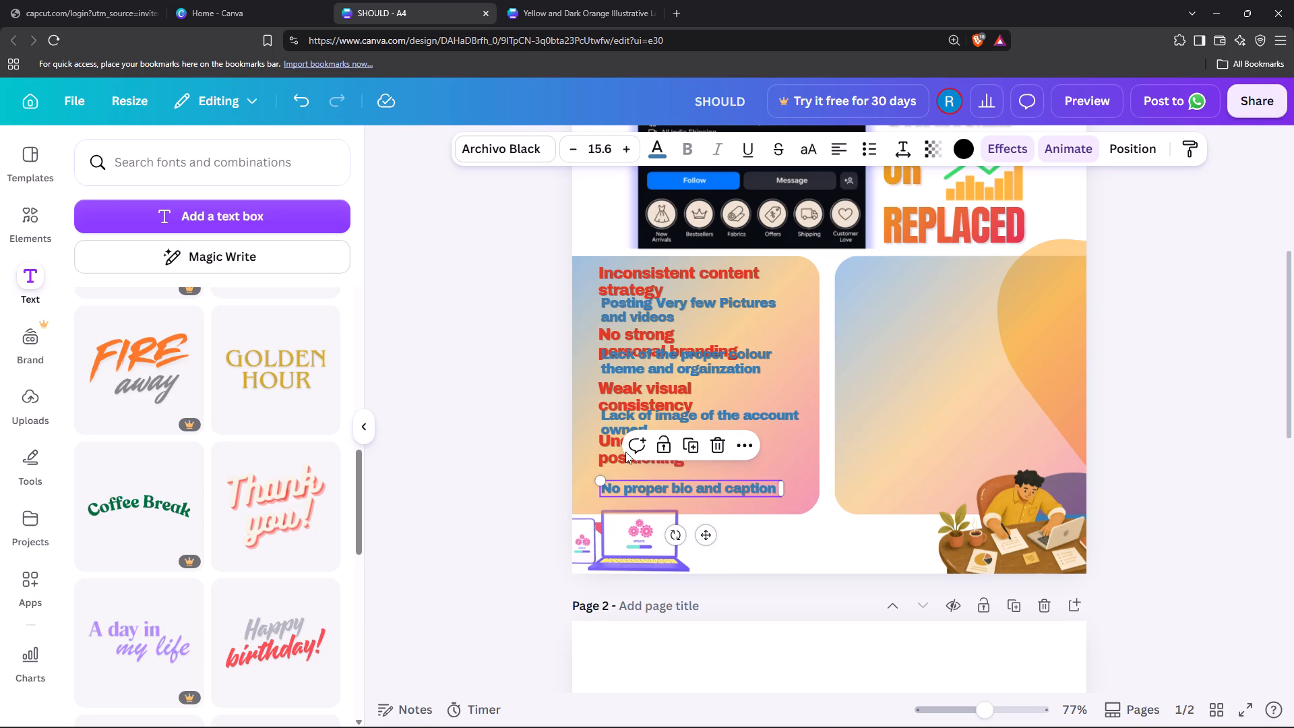
{"action": "left_click", "coordinate": [624, 452]}
{"action": "left_click", "coordinate": [611, 454]}
{"action": "left_click_drag", "start_coordinate": [611, 454], "coordinate": [613, 468]}
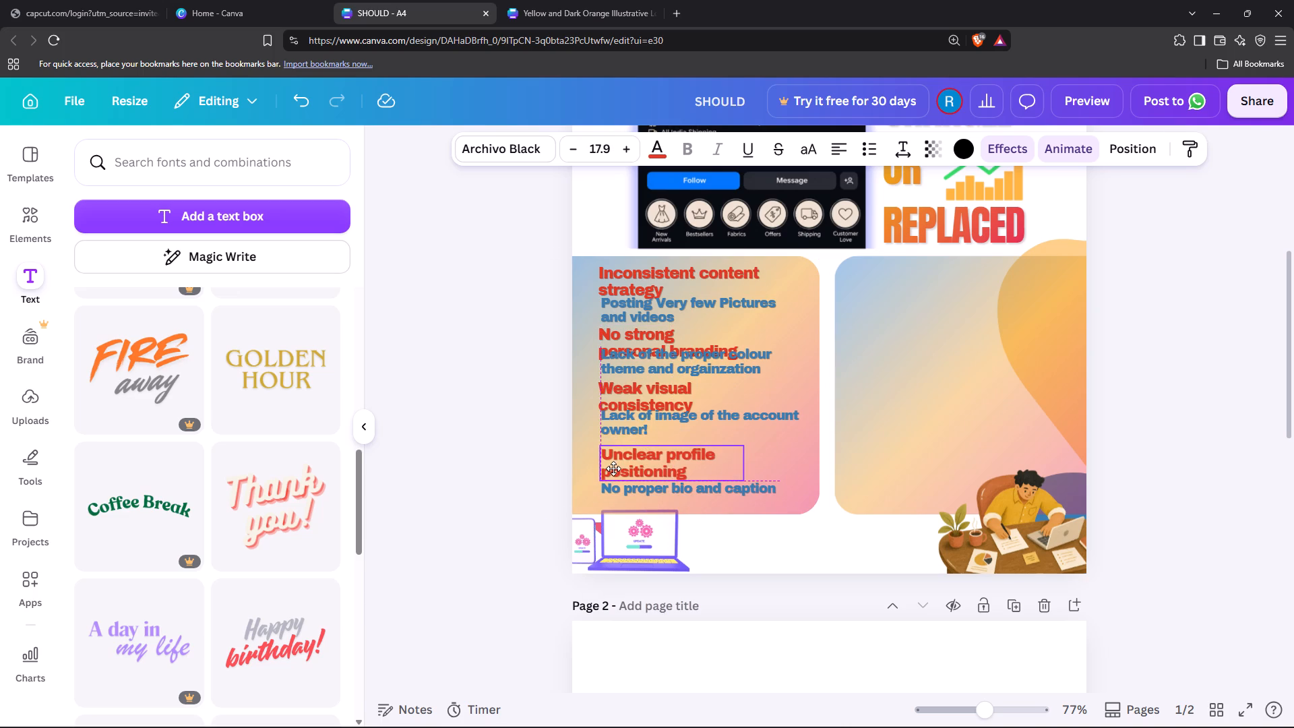
{"action": "left_click_drag", "start_coordinate": [613, 468], "coordinate": [614, 468]}
Nudge "Lack of image of the account owner!" and "Lack of the proper colour theme" down, and "No strong personal branding" slightly up.
{"action": "left_click", "coordinate": [617, 429]}
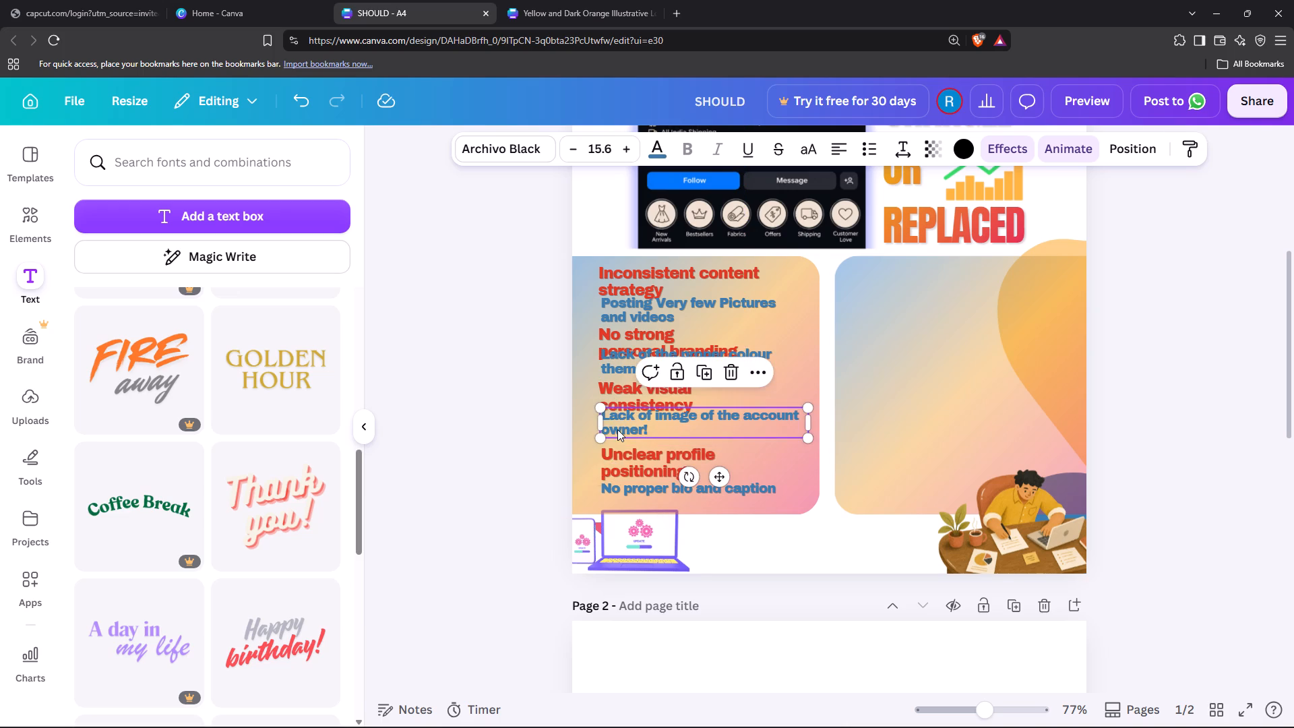
{"action": "left_click_drag", "start_coordinate": [617, 429], "coordinate": [619, 437]}
{"action": "left_click", "coordinate": [619, 399]}
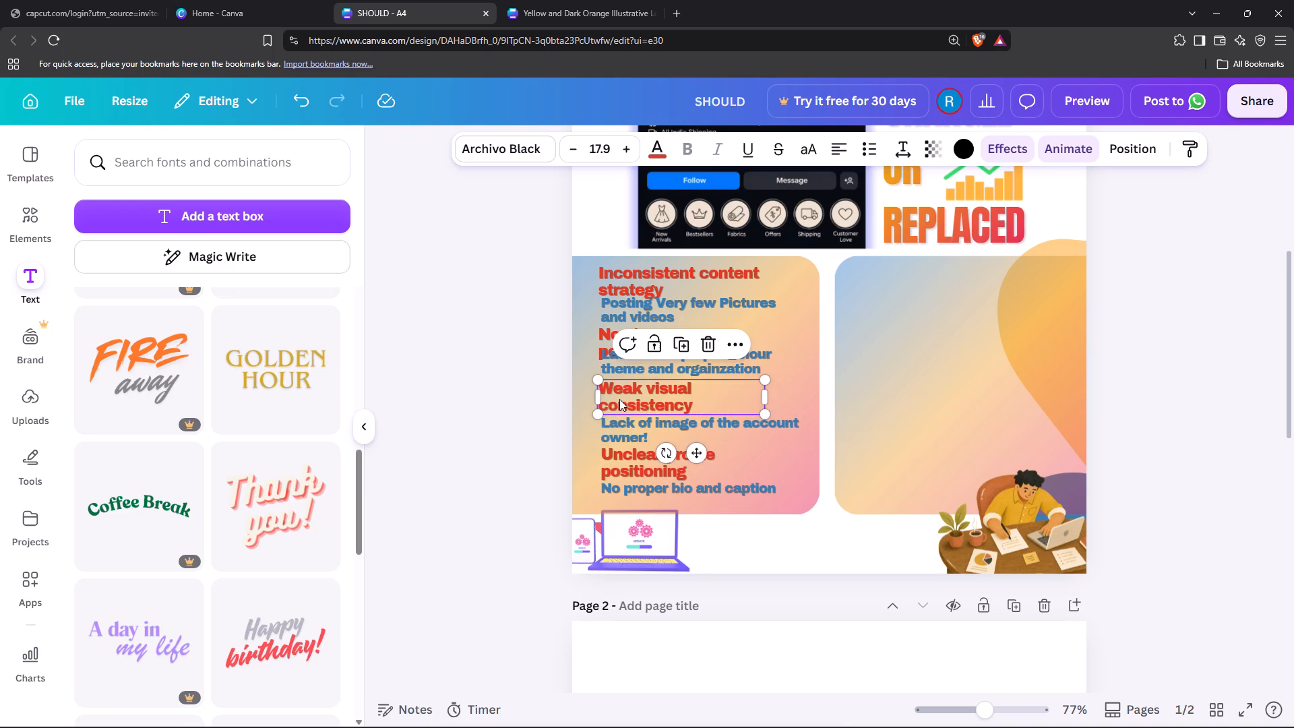
{"action": "left_click", "coordinate": [621, 370]}
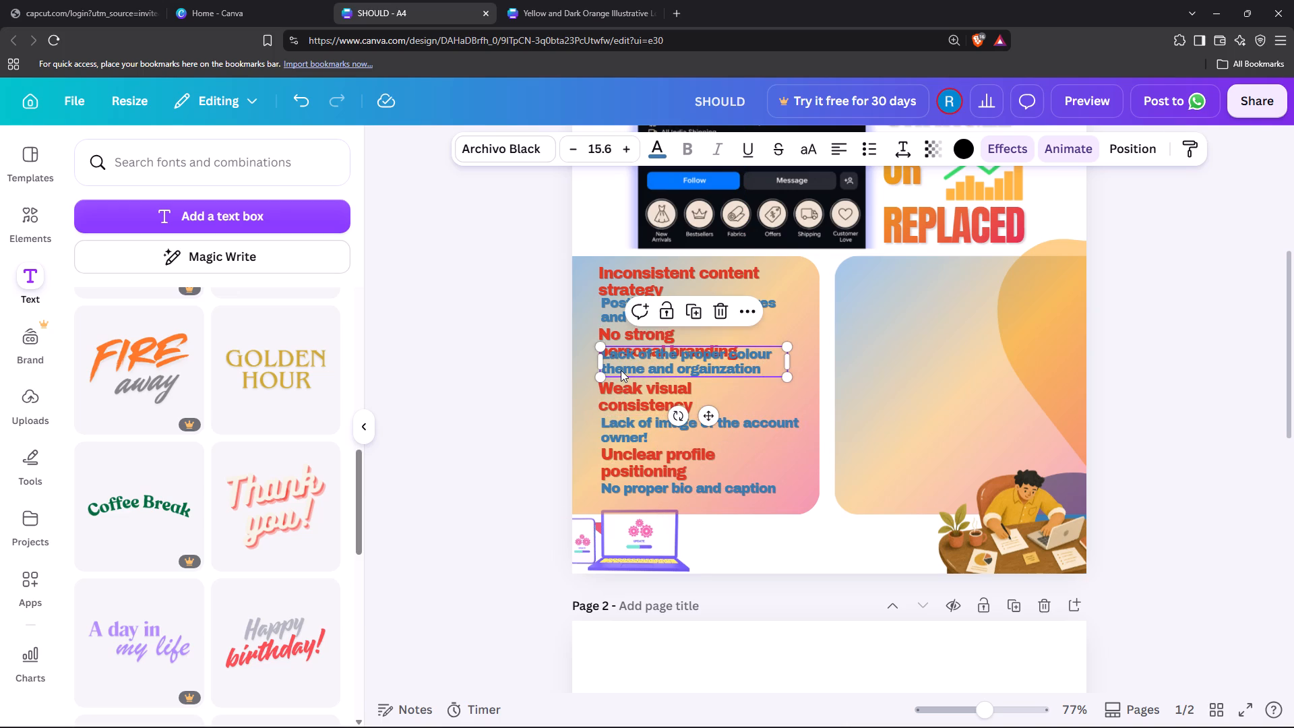
{"action": "left_click", "coordinate": [621, 370]}
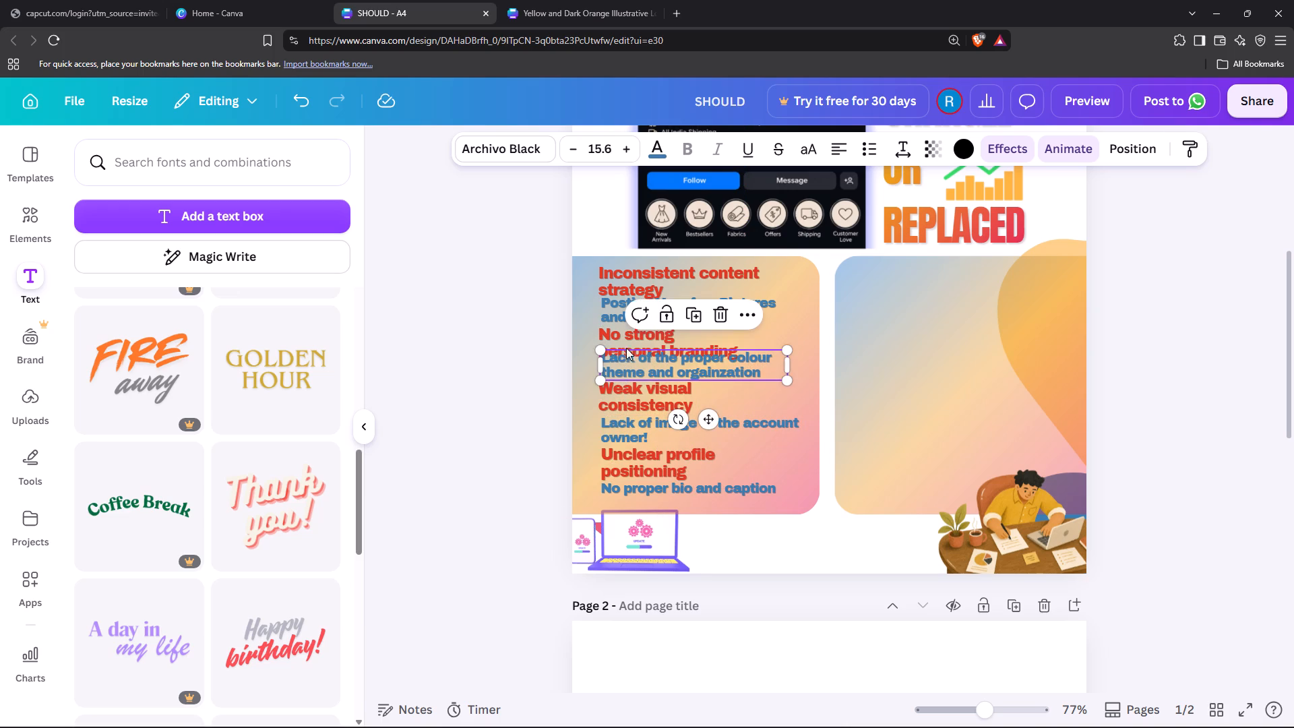
{"action": "double_click", "coordinate": [628, 339]}
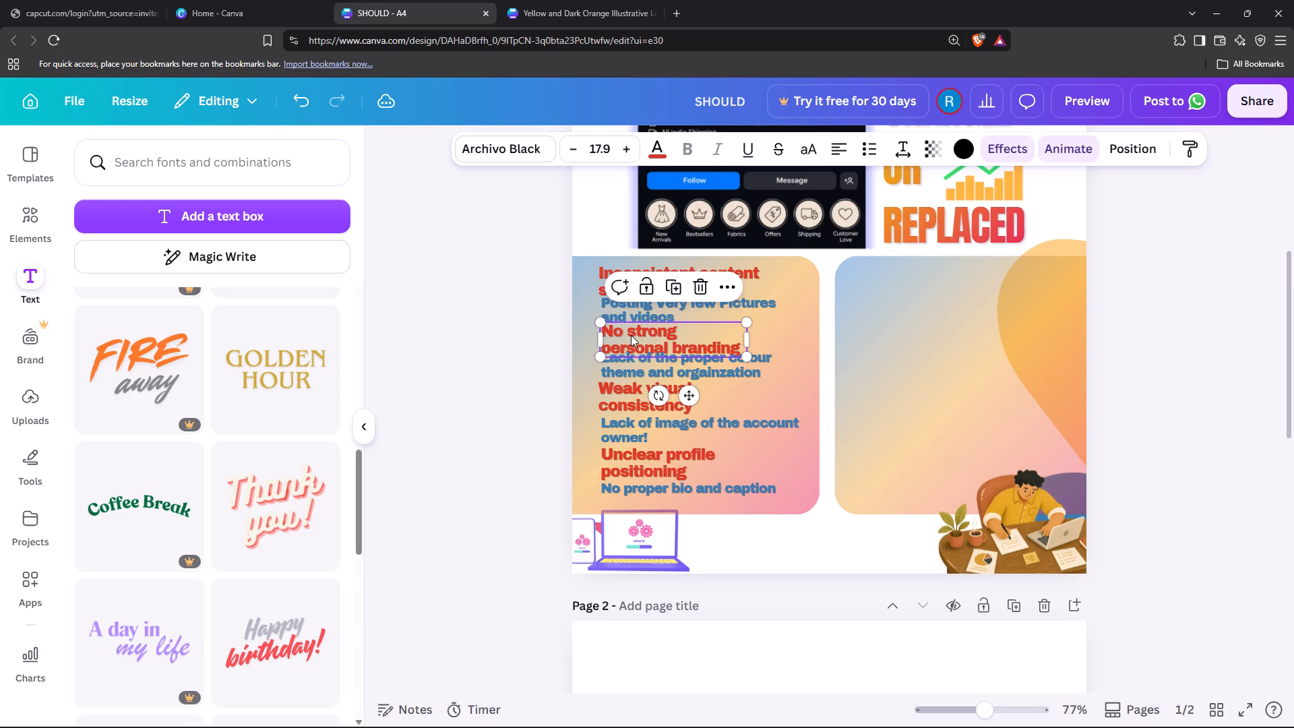
Extend the bottom edge of the gradient rounded square behind the issue list slightly downward.
{"action": "left_click", "coordinate": [721, 502]}
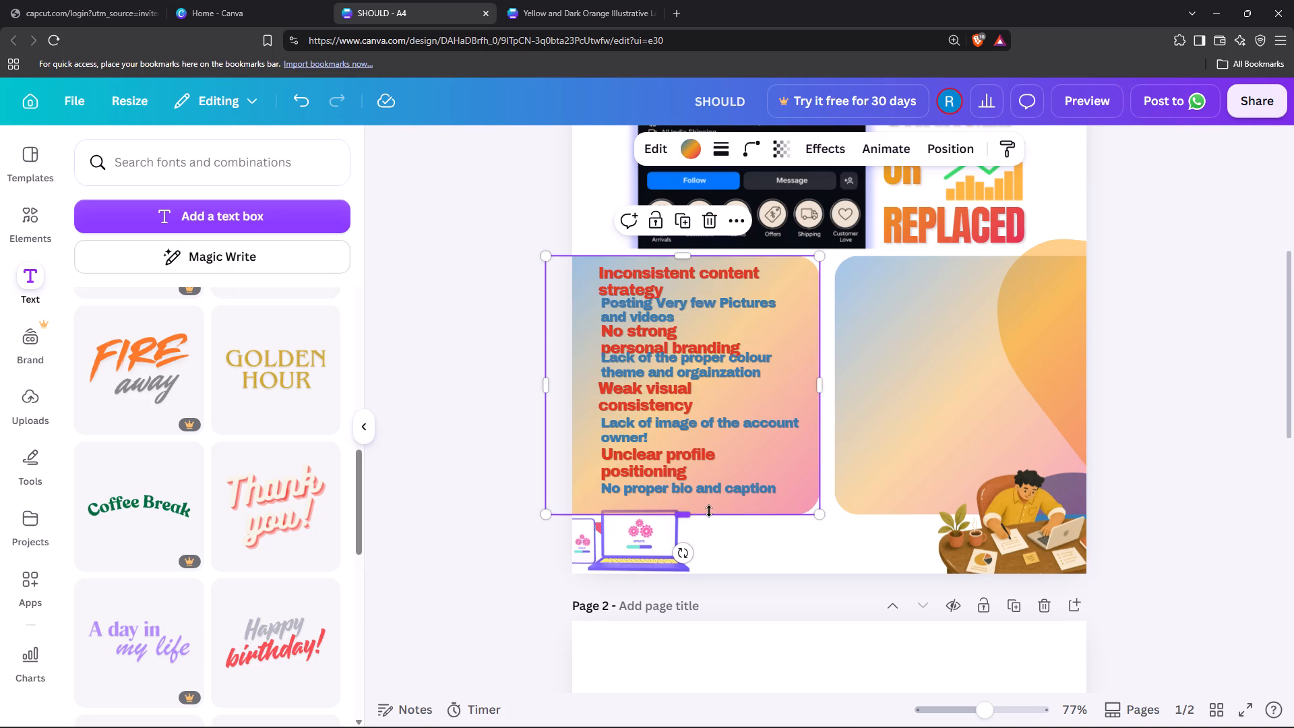
{"action": "left_click_drag", "start_coordinate": [694, 513], "coordinate": [694, 523]}
Shift the issue texts from "No proper bio and caption" up through "No strong personal branding" down to reduce their overlaps.
{"action": "left_click", "coordinate": [679, 493]}
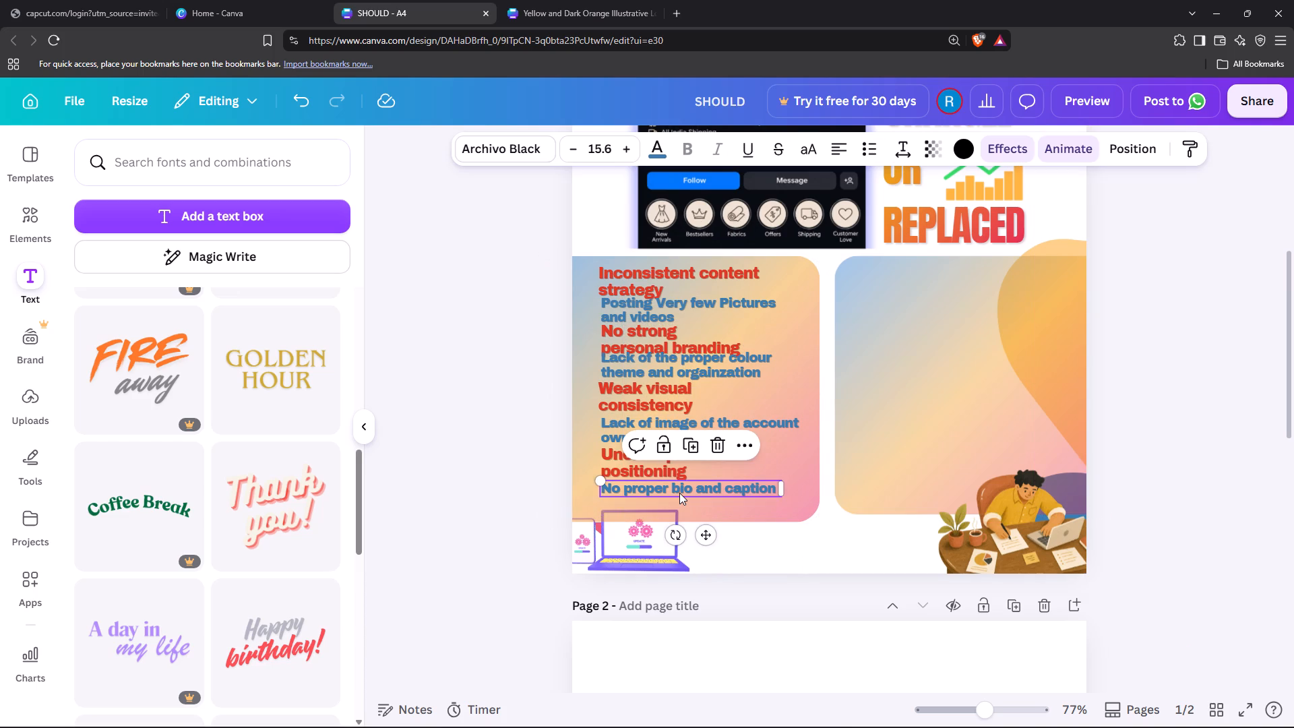
{"action": "left_click_drag", "start_coordinate": [679, 493], "coordinate": [679, 507]}
{"action": "left_click_drag", "start_coordinate": [665, 475], "coordinate": [665, 477]}
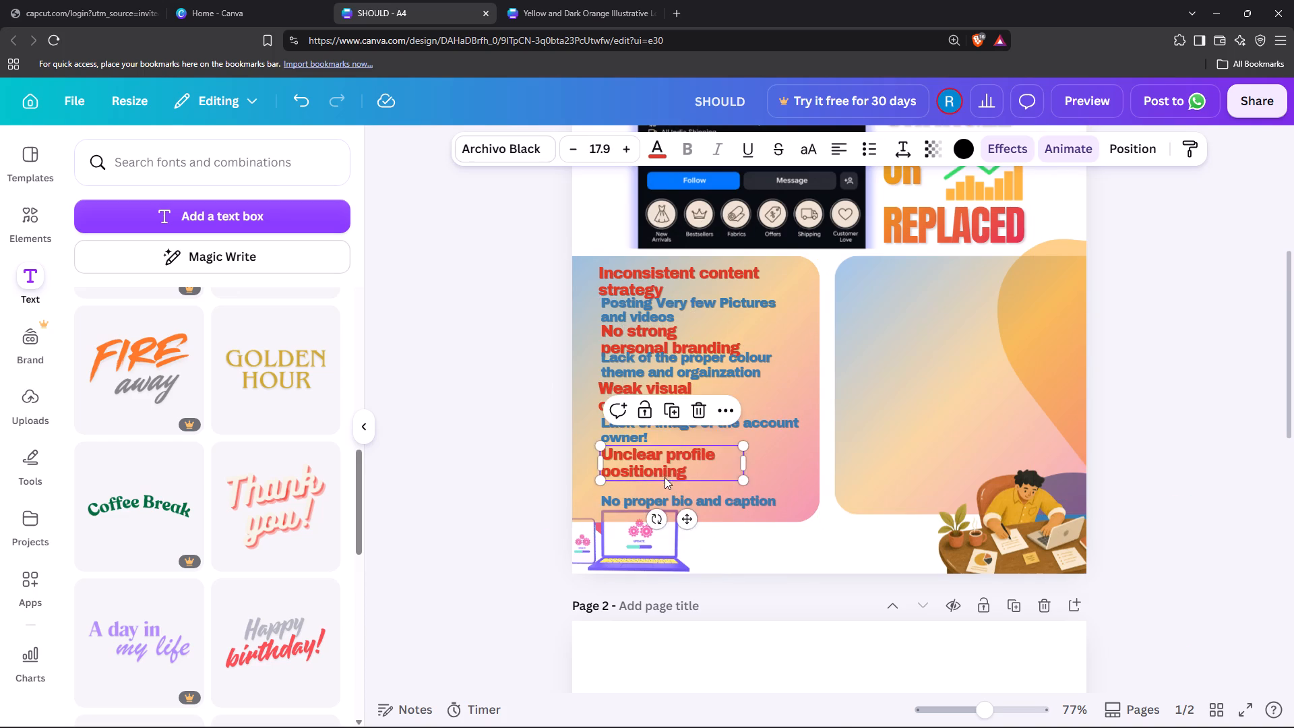
{"action": "left_click_drag", "start_coordinate": [665, 477], "coordinate": [665, 485]}
{"action": "left_click", "coordinate": [635, 437]}
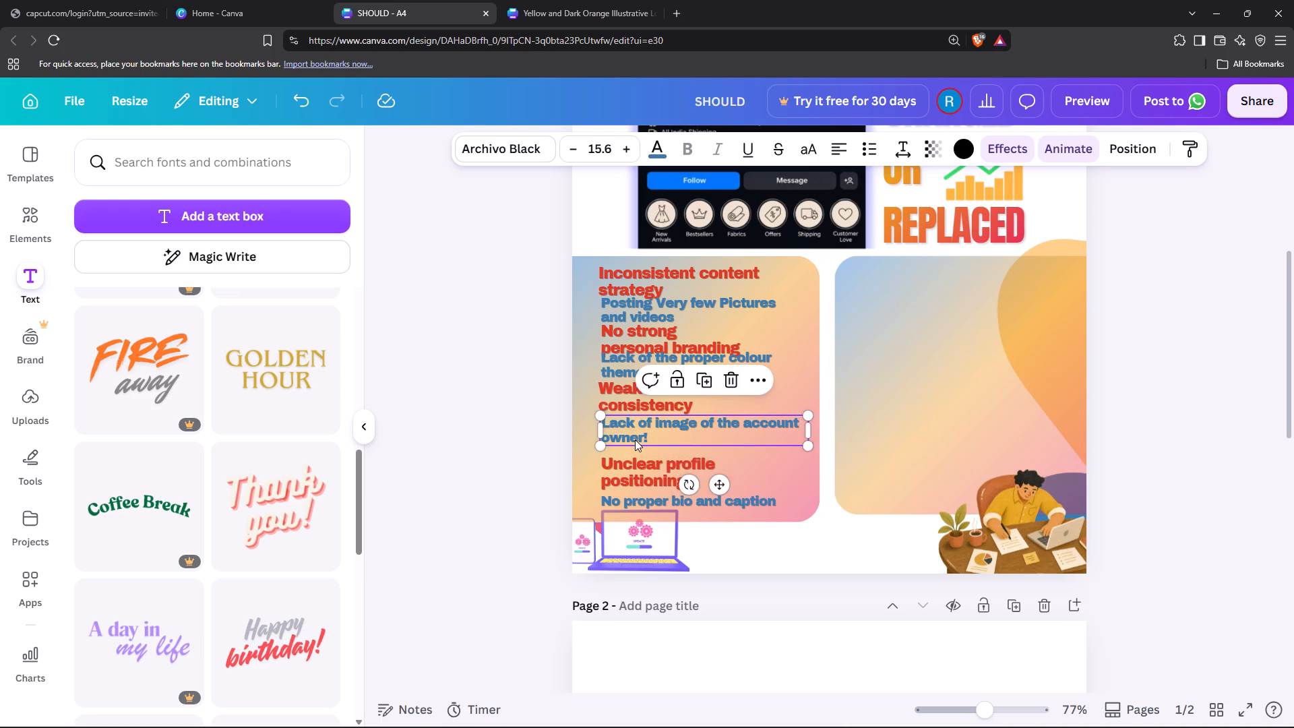
{"action": "left_click", "coordinate": [631, 407]}
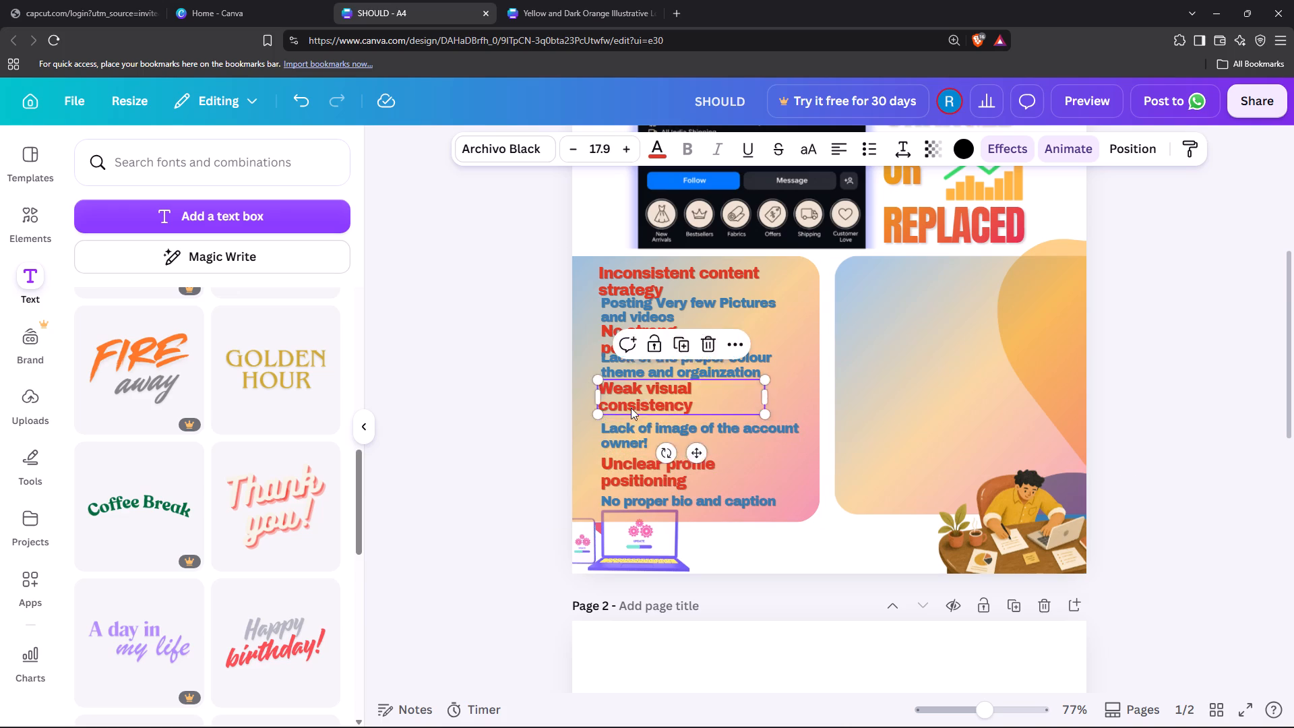
{"action": "left_click_drag", "start_coordinate": [626, 375], "coordinate": [627, 375]}
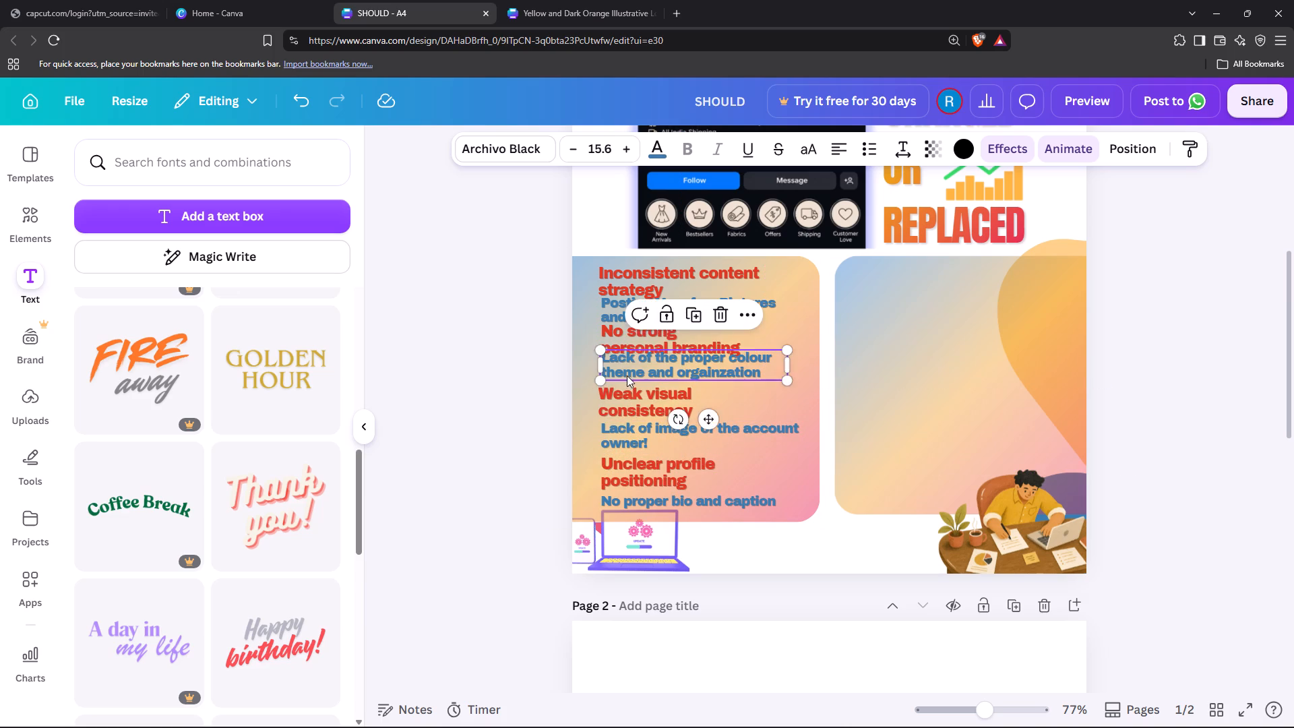
{"action": "left_click_drag", "start_coordinate": [627, 375], "coordinate": [627, 383]}
{"action": "left_click", "coordinate": [620, 349]}
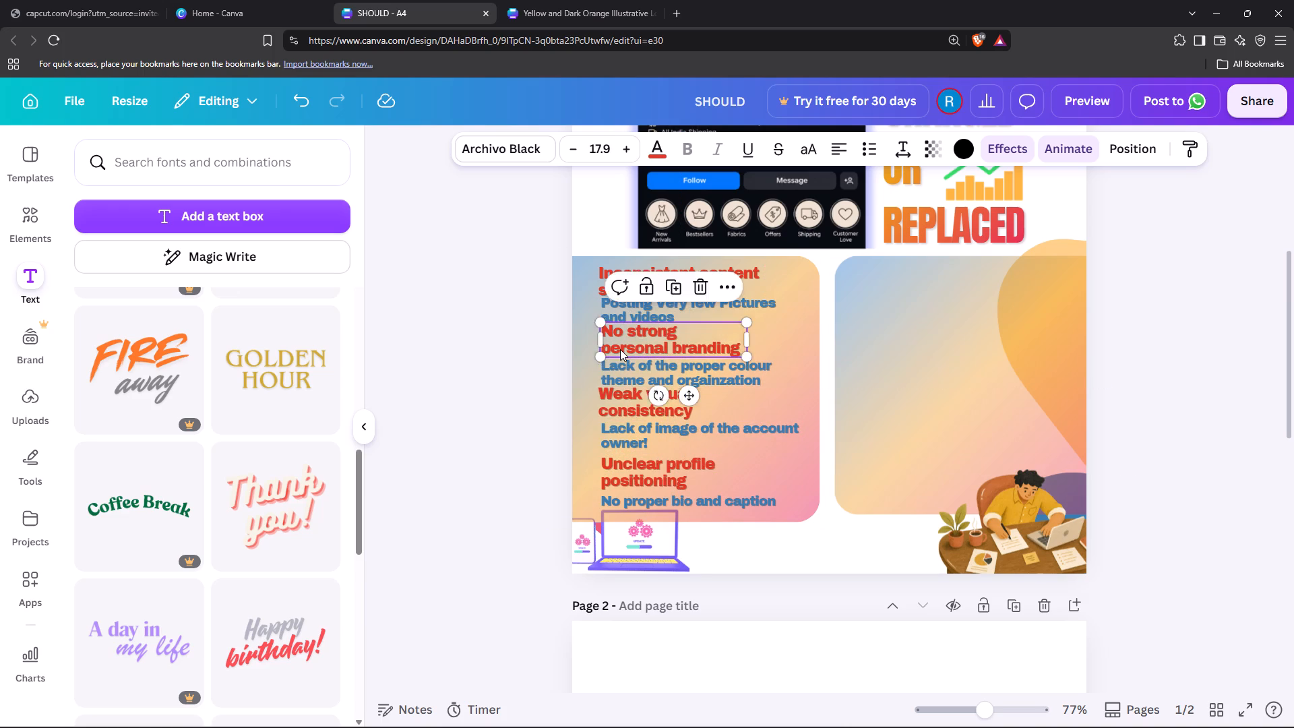
Set "Posting Very few Pictures and videos" to font size 12 and nudge it down below its heading.
{"action": "left_click", "coordinate": [620, 317]}
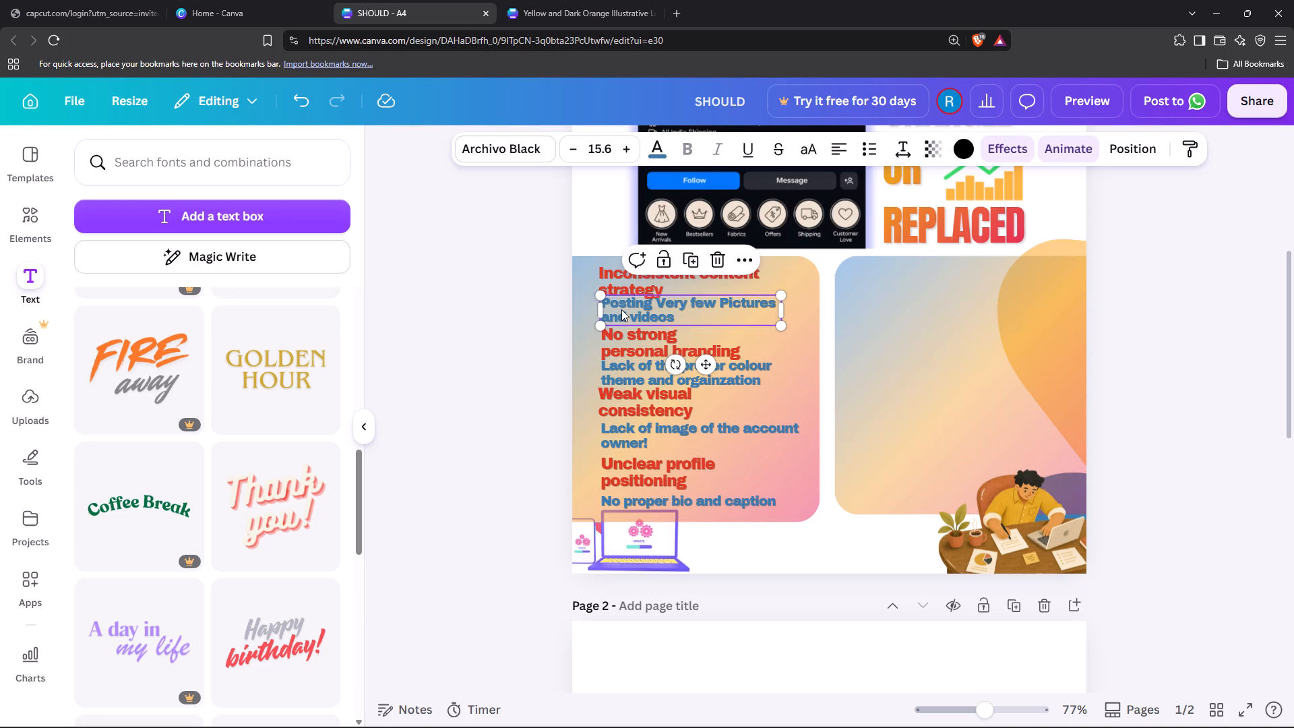
{"action": "left_click", "coordinate": [576, 148]}
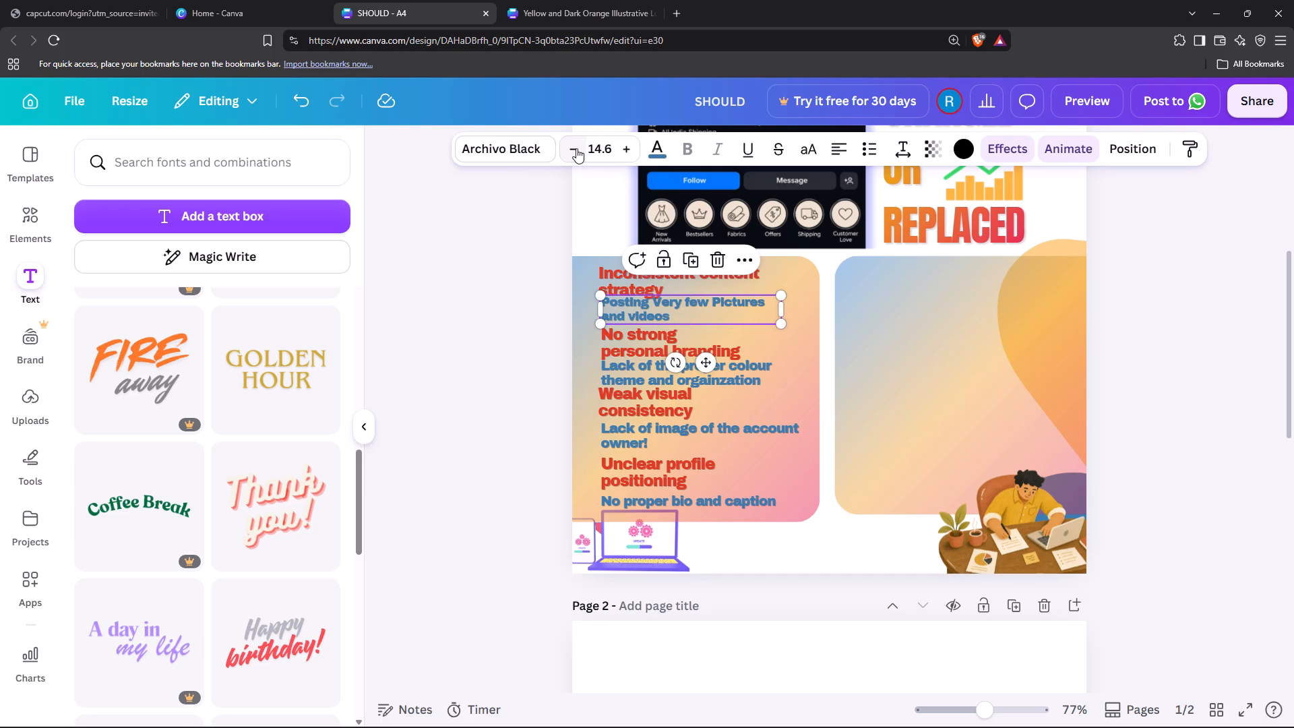
{"action": "left_click", "coordinate": [576, 148]}
{"action": "left_click", "coordinate": [591, 152]}
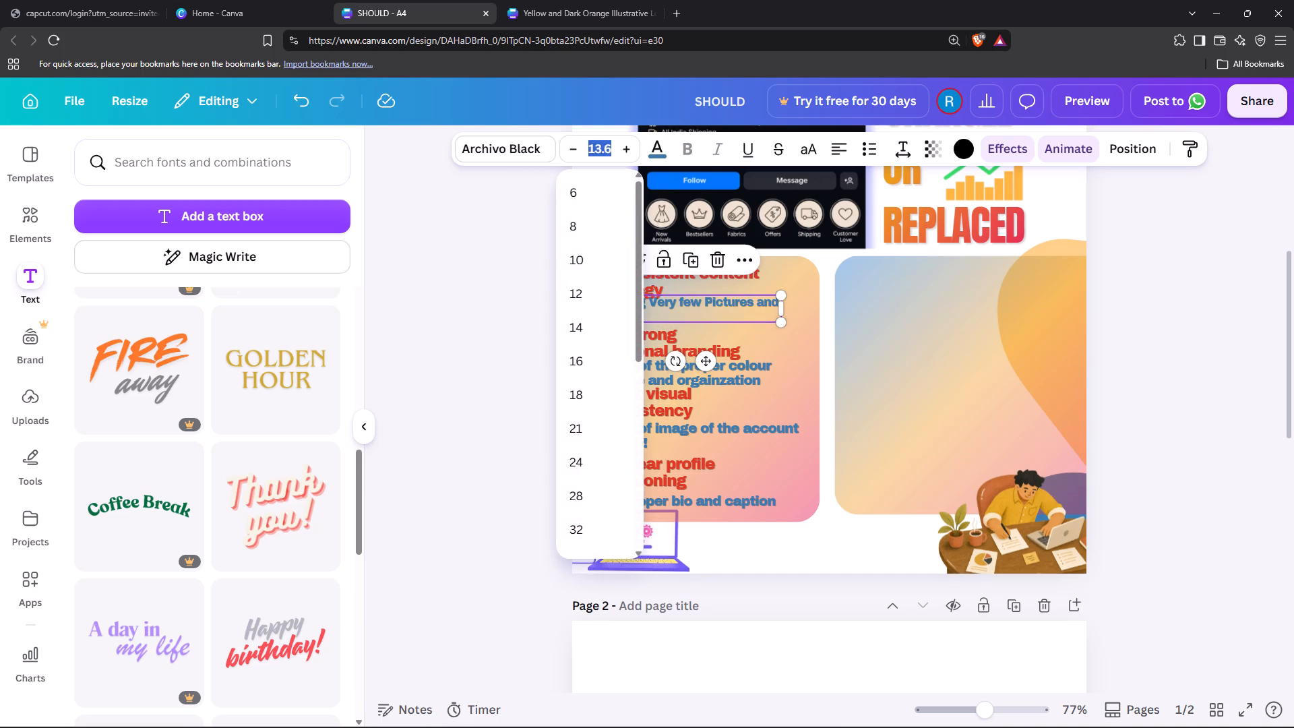
{"action": "type", "text": "12"}
{"action": "key", "text": "Return"}
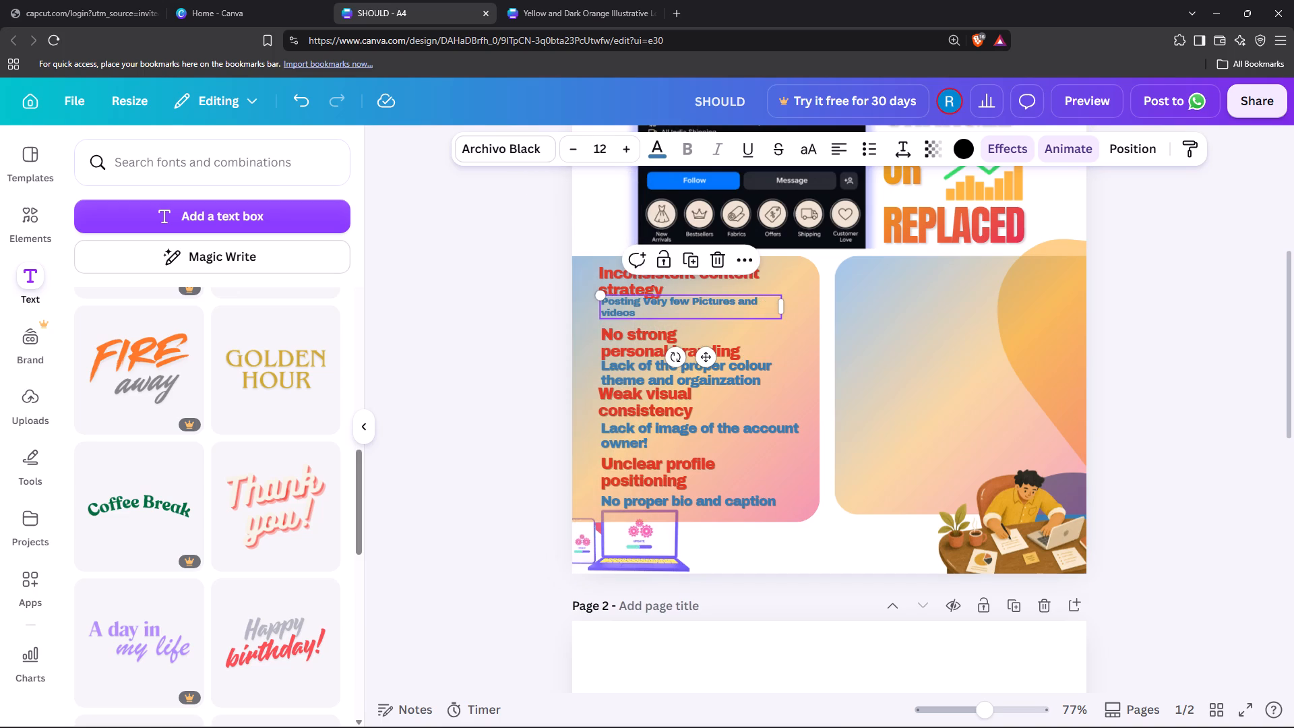
{"action": "left_click", "coordinate": [712, 305]}
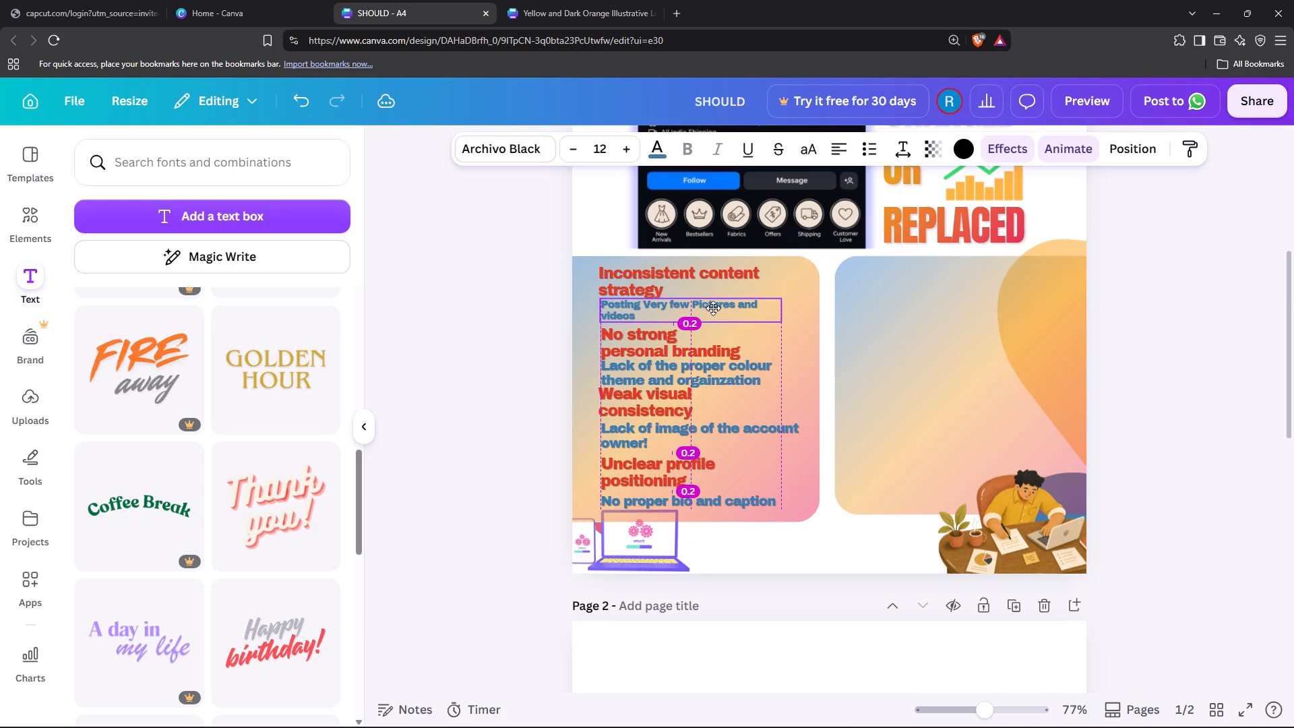
Set the "Lack of the proper colour theme" and "Lack of image of the account owner!" texts to font size 12.
{"action": "left_click", "coordinate": [712, 373]}
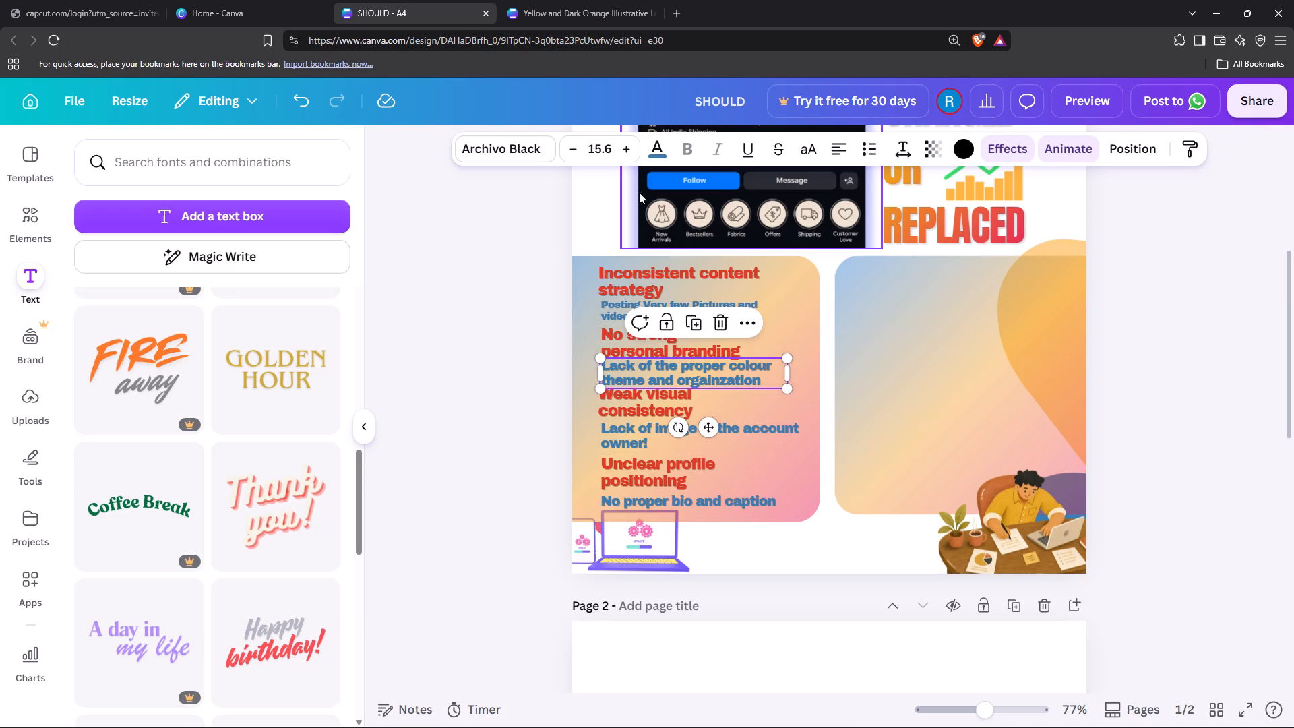
{"action": "left_click", "coordinate": [603, 155]}
{"action": "key", "text": "1"}
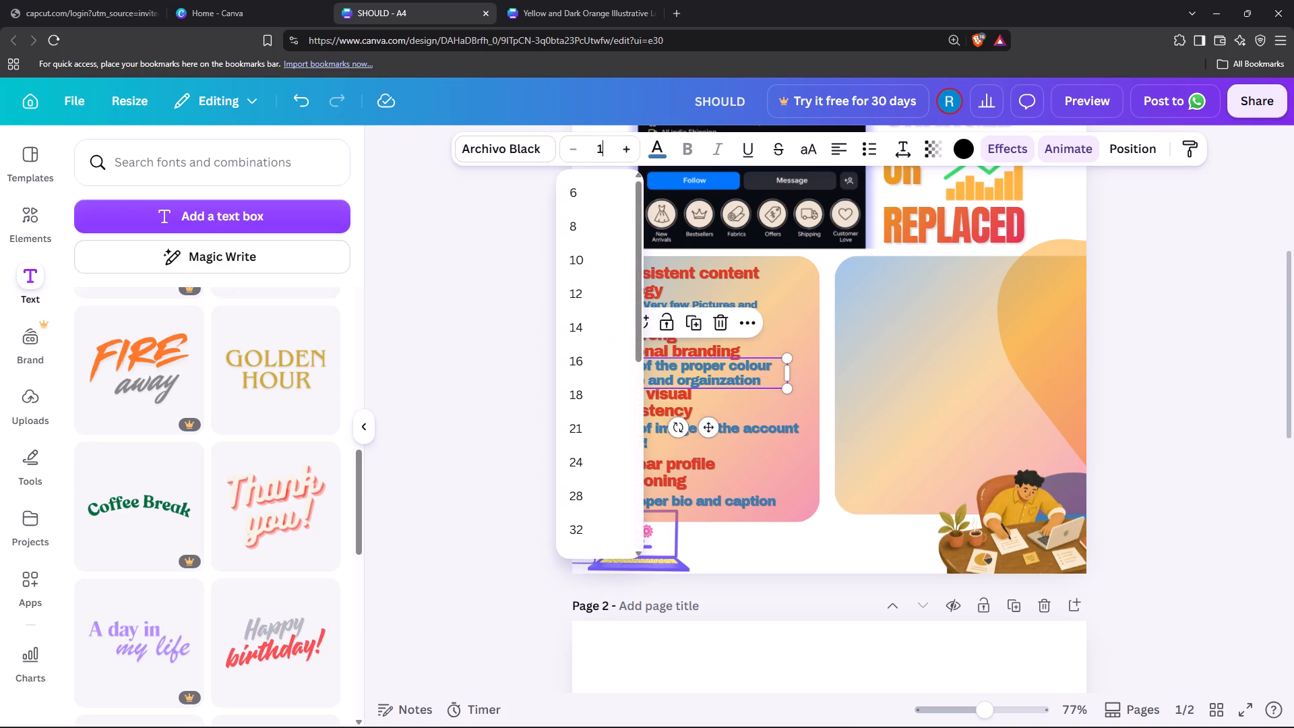
{"action": "key", "text": "2"}
{"action": "key", "text": "Return"}
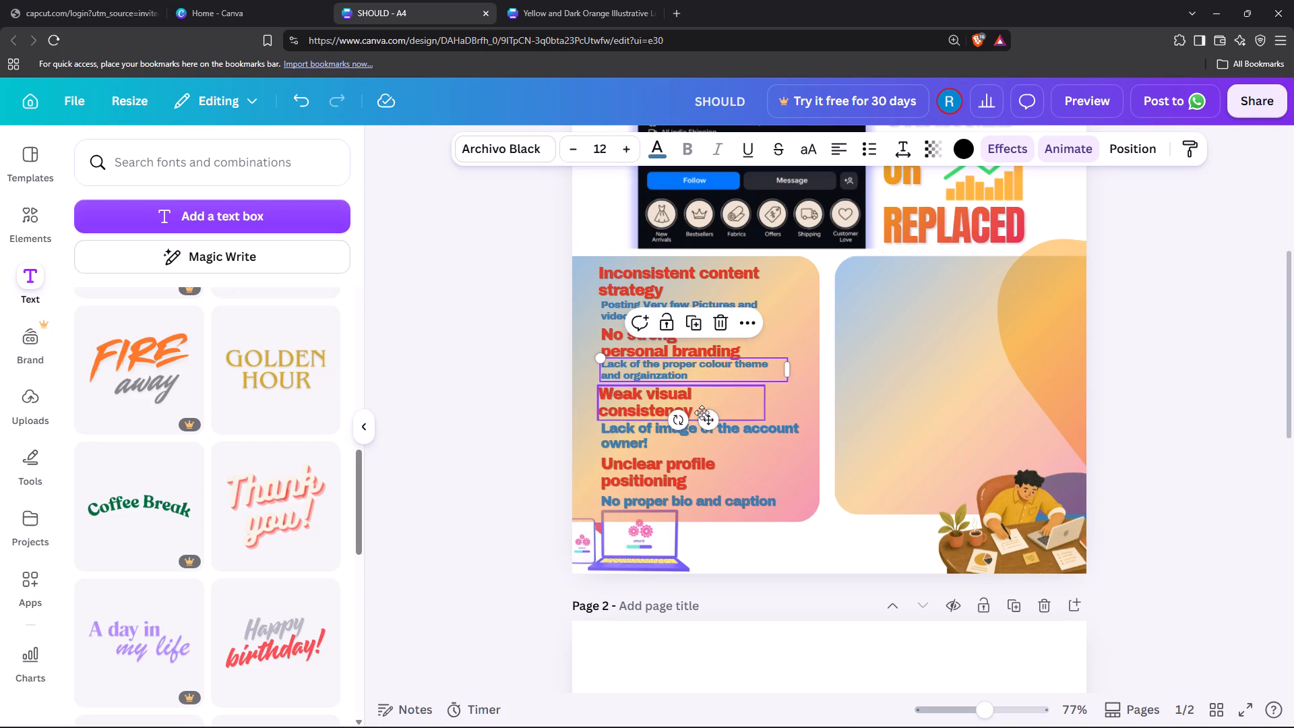
{"action": "left_click", "coordinate": [714, 448]}
{"action": "left_click", "coordinate": [608, 145]}
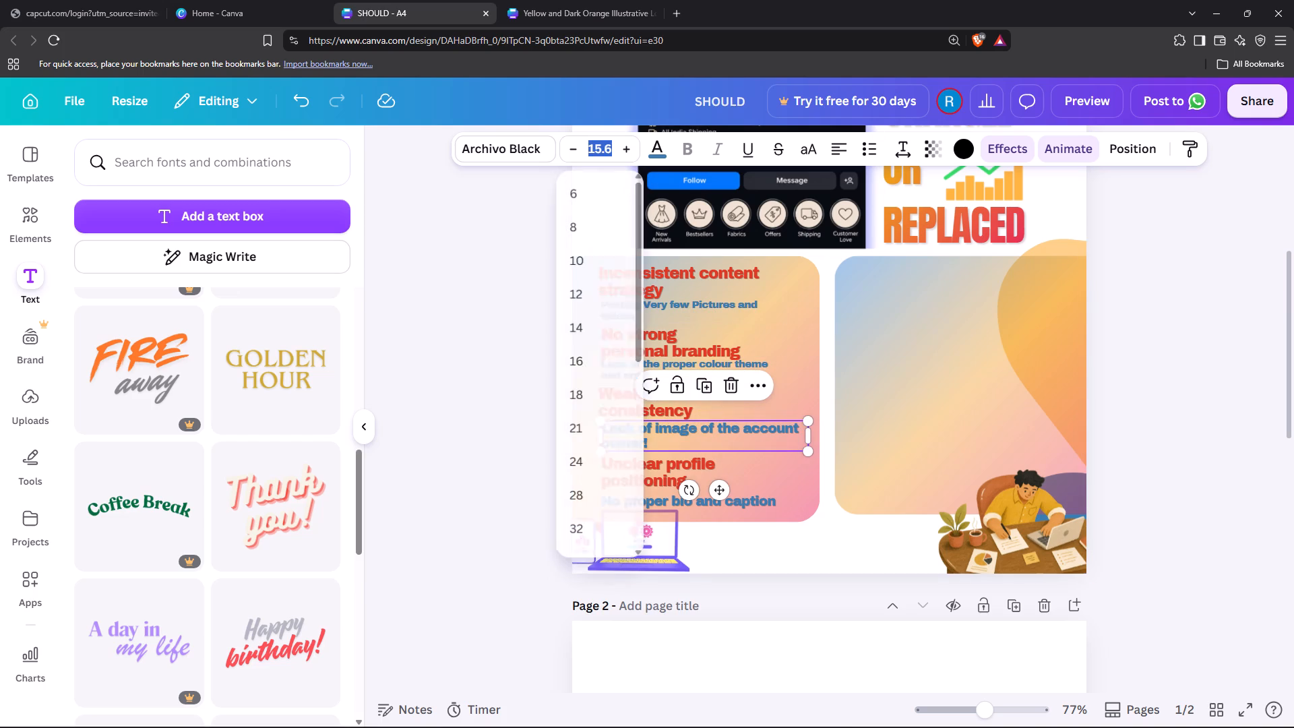
{"action": "type", "text": "12"}
{"action": "key", "text": "Return"}
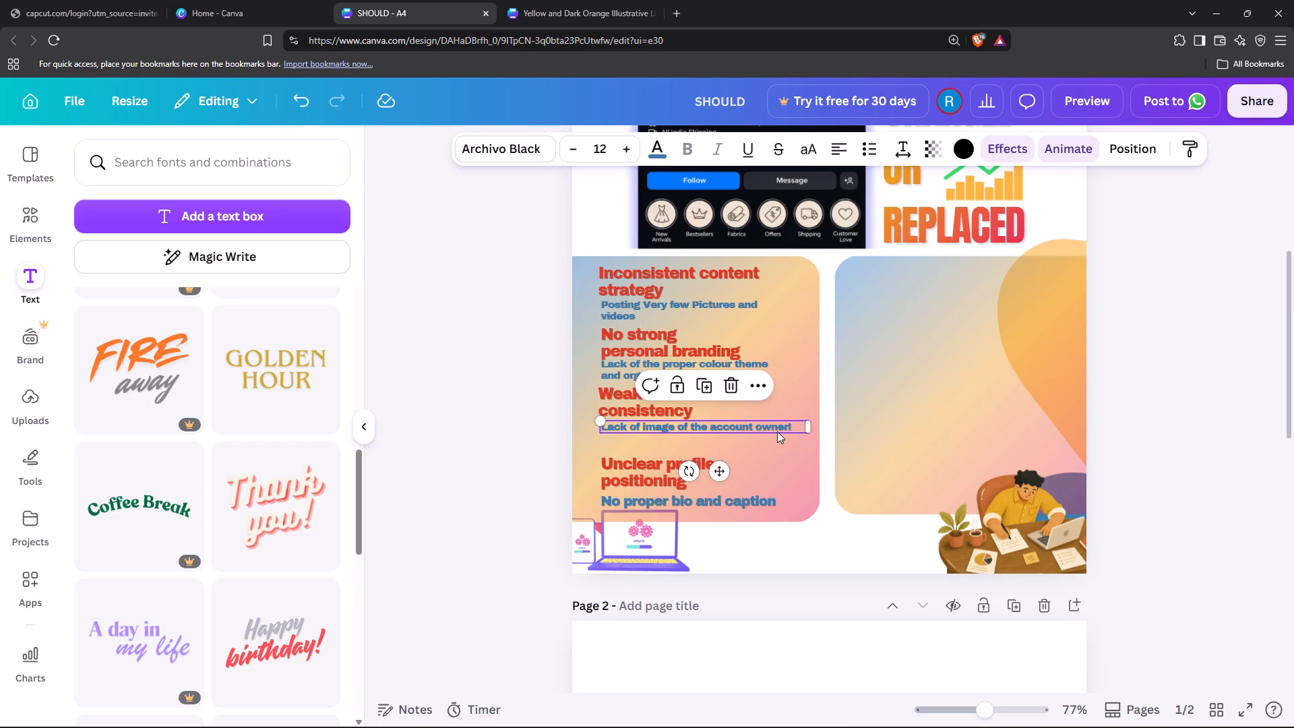
Move the "Unclear profile positioning" heading and "No proper bio and caption" up to close the gap above them.
{"action": "left_click_drag", "start_coordinate": [634, 477], "coordinate": [634, 462]}
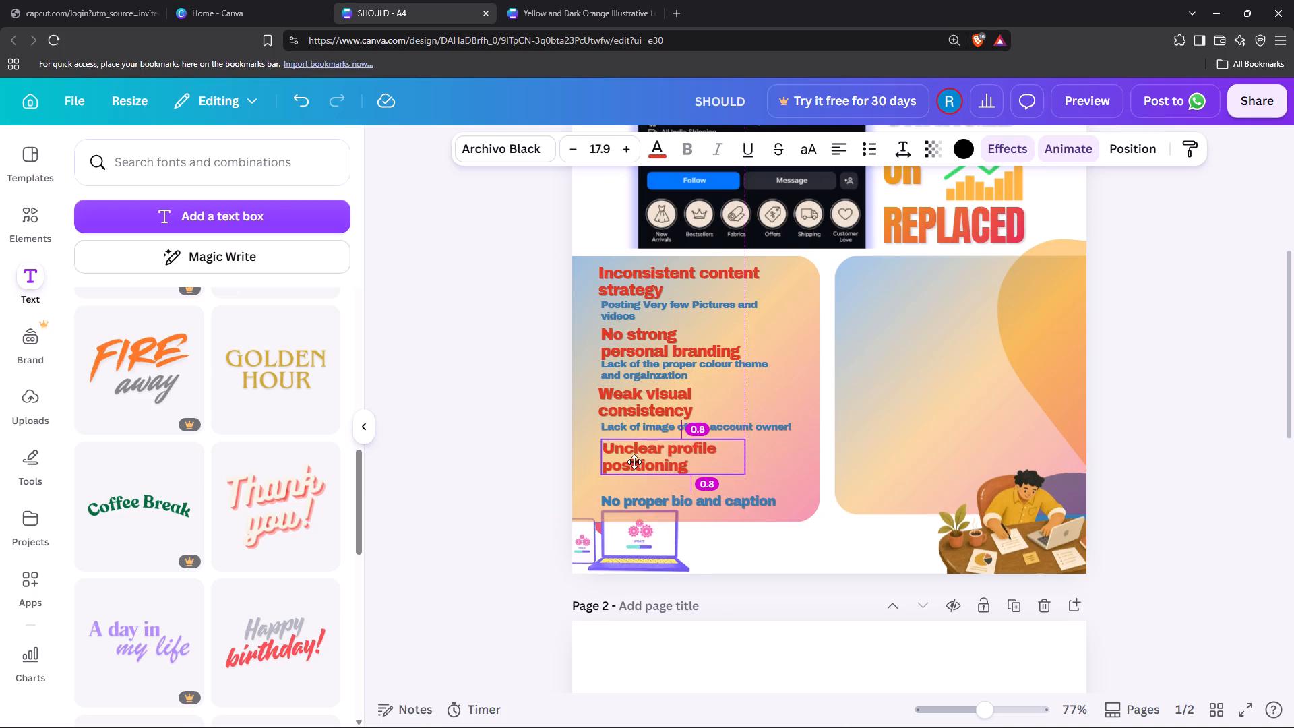
{"action": "left_click_drag", "start_coordinate": [634, 462], "coordinate": [634, 461]}
{"action": "left_click_drag", "start_coordinate": [655, 495], "coordinate": [657, 482]}
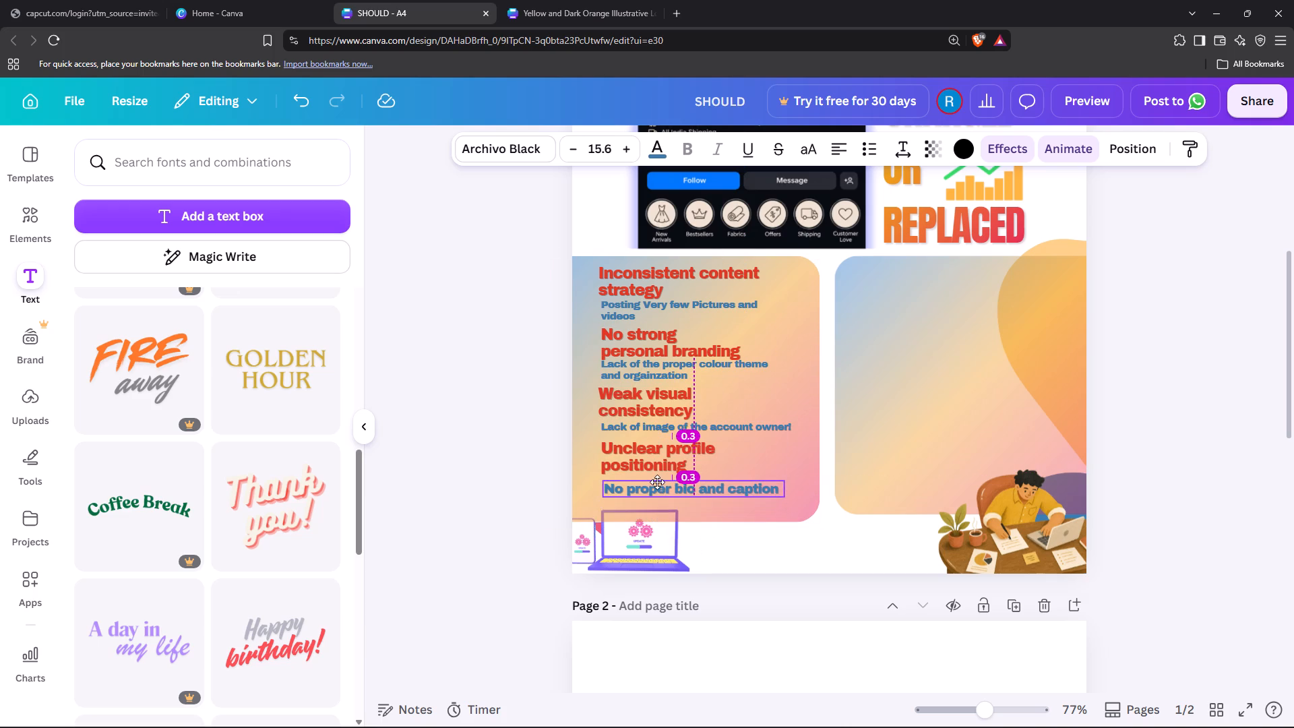
{"action": "left_click_drag", "start_coordinate": [657, 482], "coordinate": [657, 477]}
Set "No proper bio and caption" to font size 12.
{"action": "left_click", "coordinate": [663, 476]}
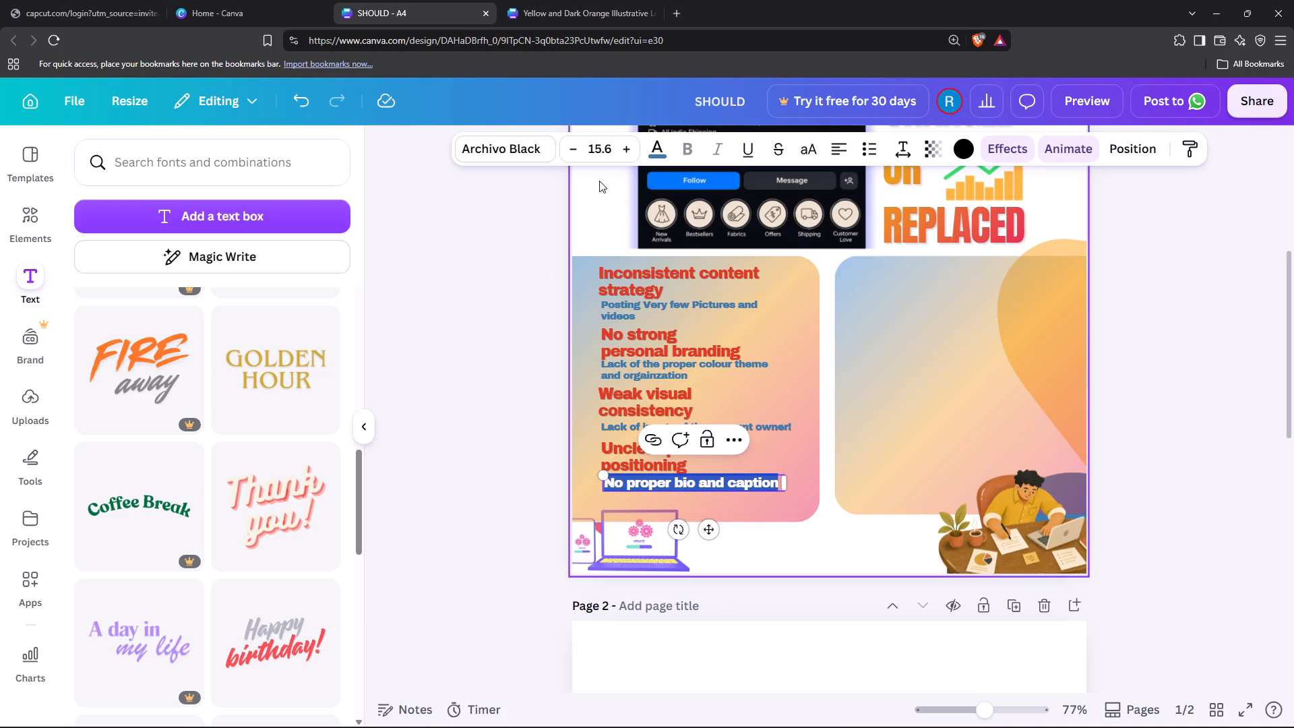
{"action": "left_click", "coordinate": [603, 153]}
{"action": "type", "text": "12"}
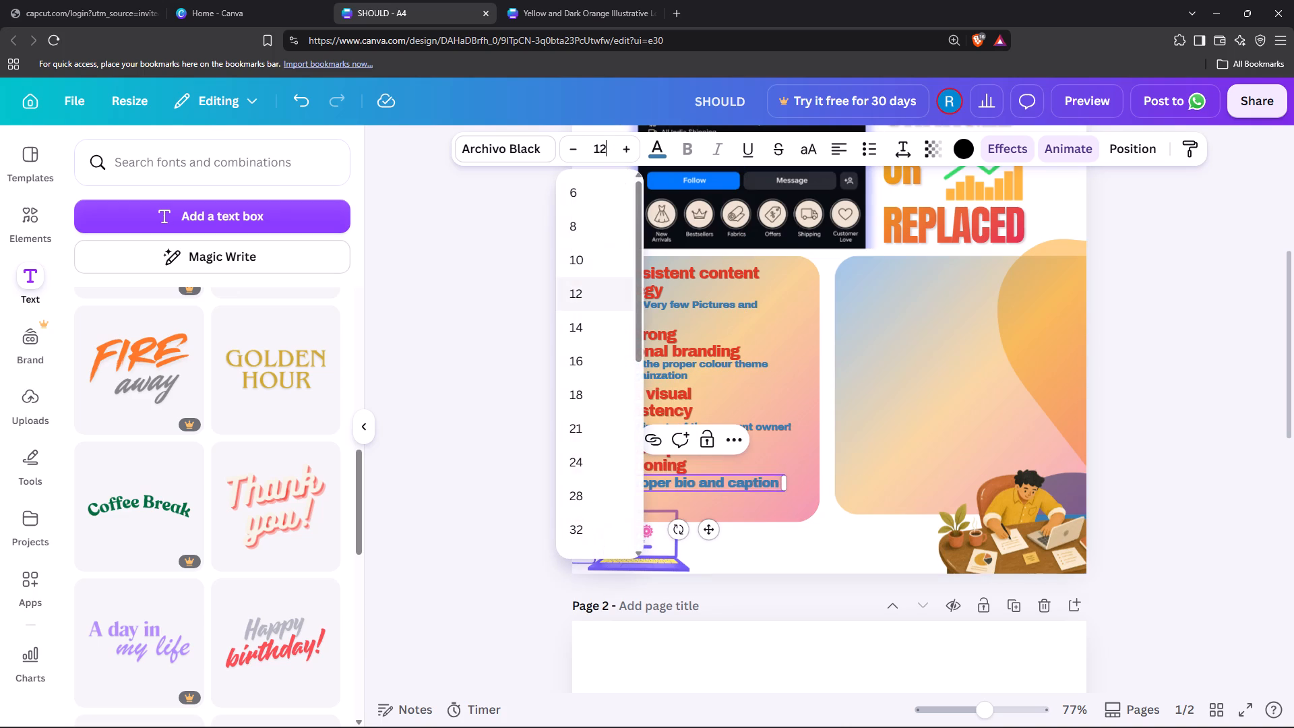
{"action": "key", "text": "Return"}
{"action": "left_click", "coordinate": [460, 353]}
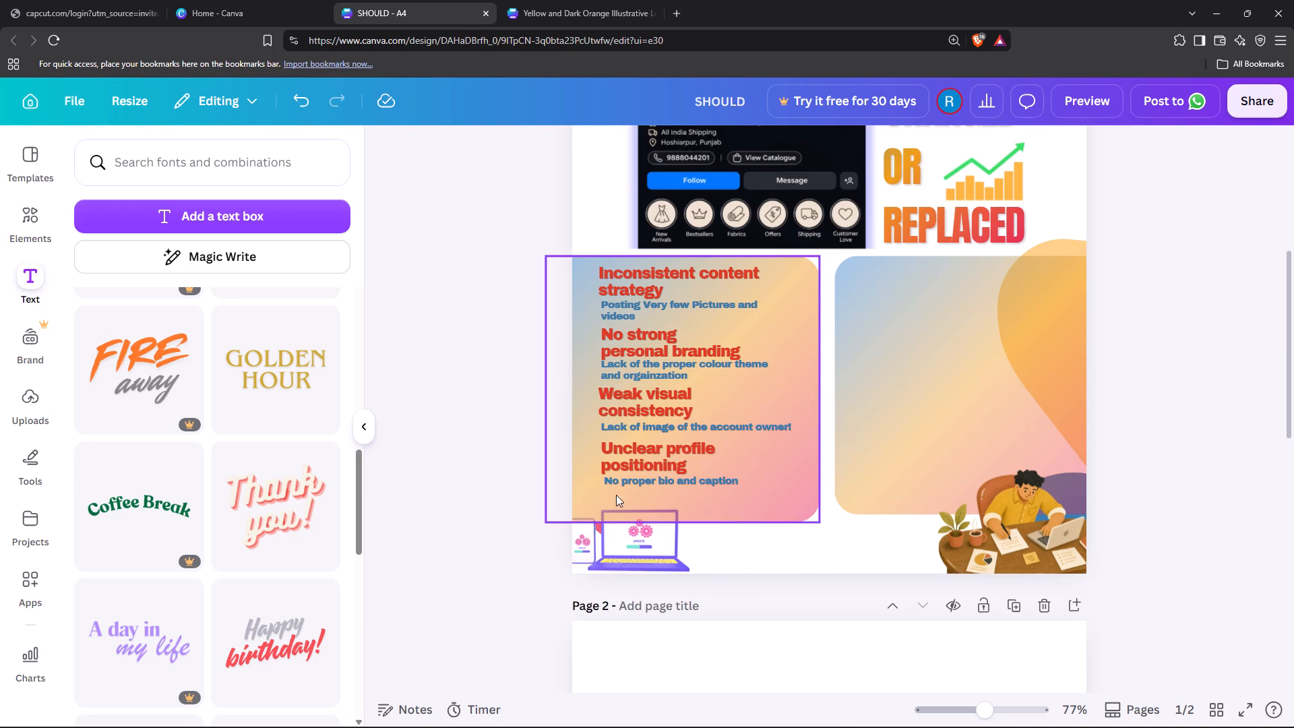
Shift "Unclear profile positioning" left to line up with the "Weak visual consistency" heading, and nudge that heading slightly down.
{"action": "left_click_drag", "start_coordinate": [625, 466], "coordinate": [619, 464]}
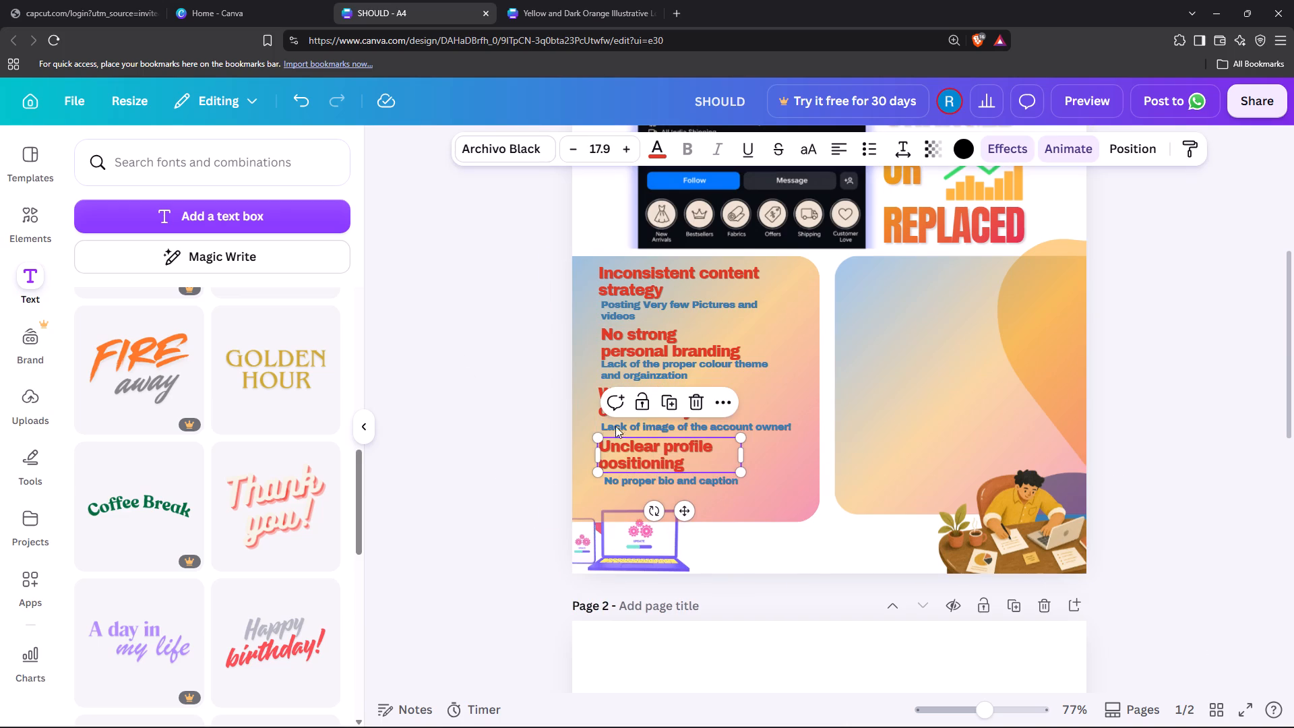
{"action": "left_click", "coordinate": [612, 416]}
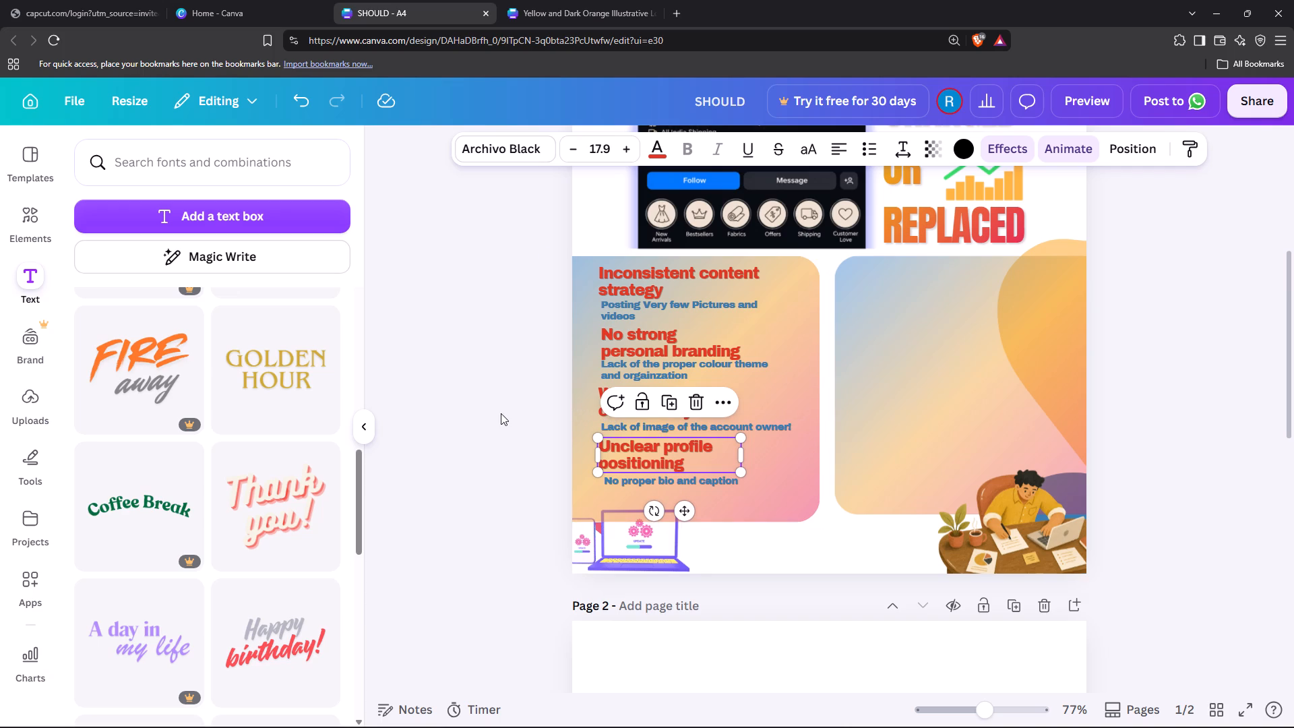
{"action": "left_click", "coordinate": [500, 413]}
{"action": "left_click", "coordinate": [642, 406]}
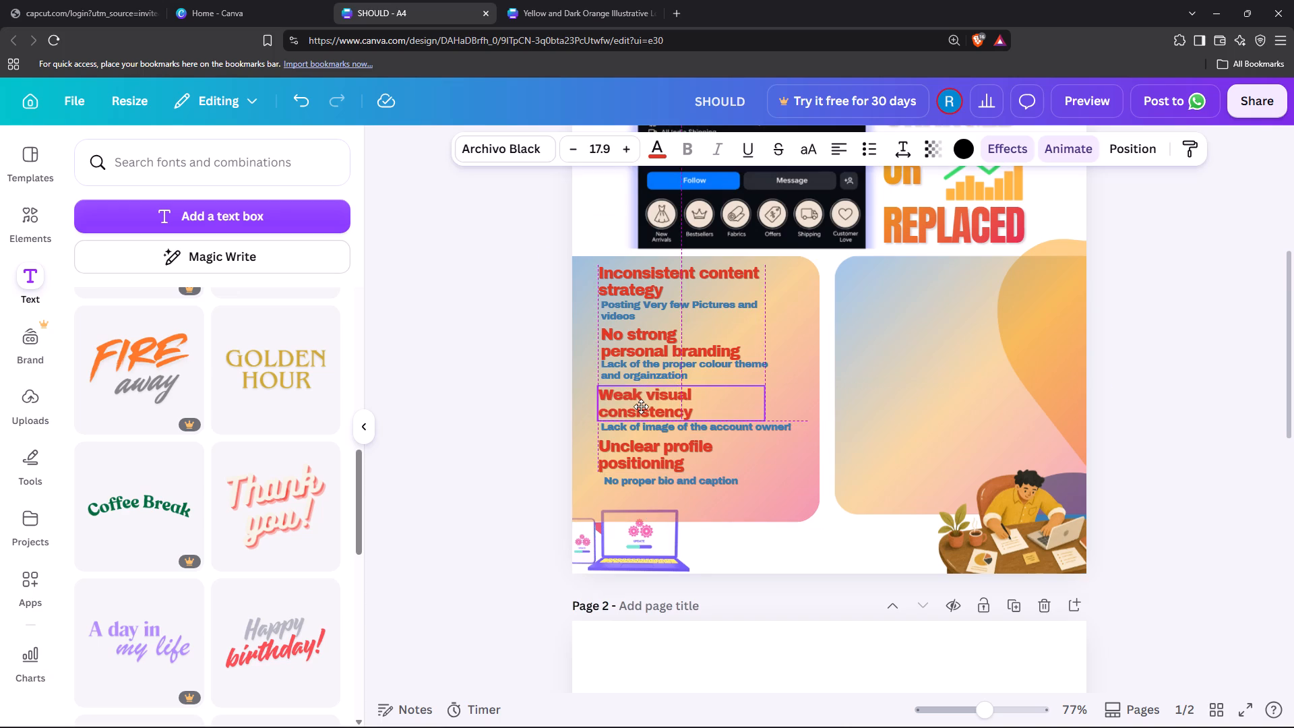
Indent the four blue description texts slightly to the right of their red headings, lined up with each other.
{"action": "left_click_drag", "start_coordinate": [618, 369], "coordinate": [624, 371]}
{"action": "left_click_drag", "start_coordinate": [637, 432], "coordinate": [643, 431]}
{"action": "left_click_drag", "start_coordinate": [646, 481], "coordinate": [652, 484]}
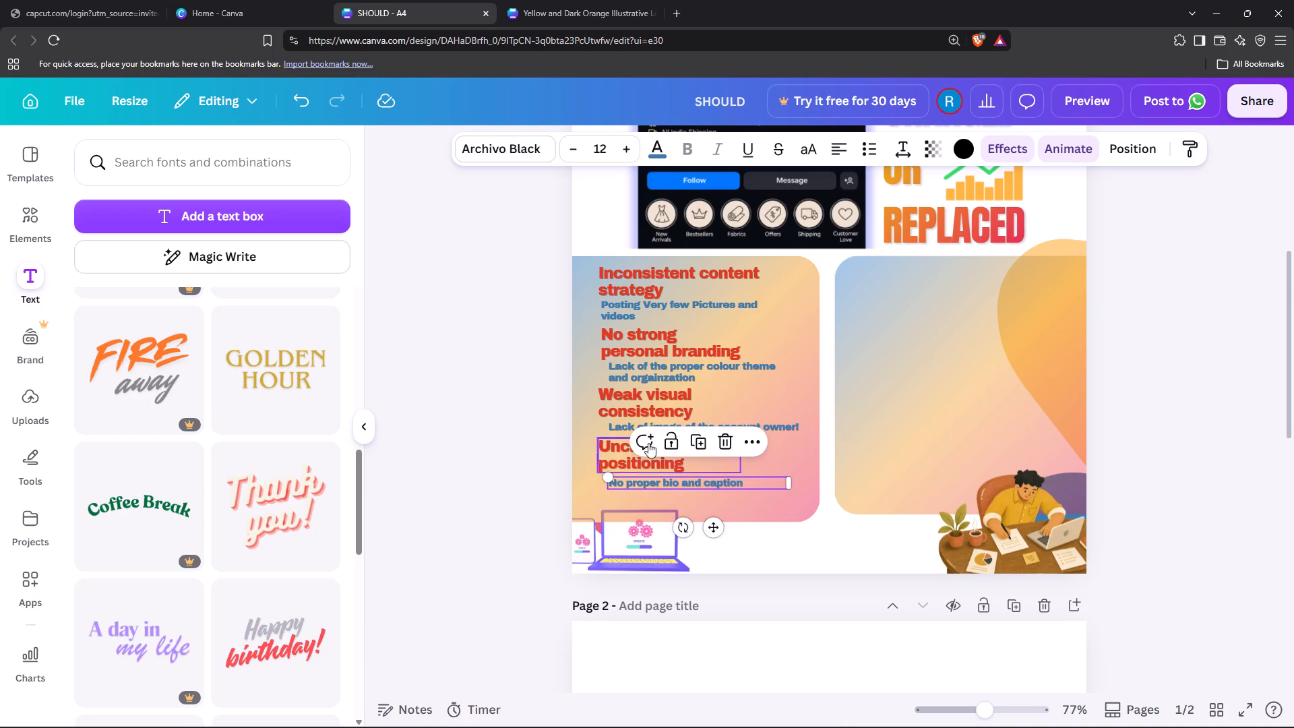
{"action": "left_click_drag", "start_coordinate": [642, 311], "coordinate": [651, 310]}
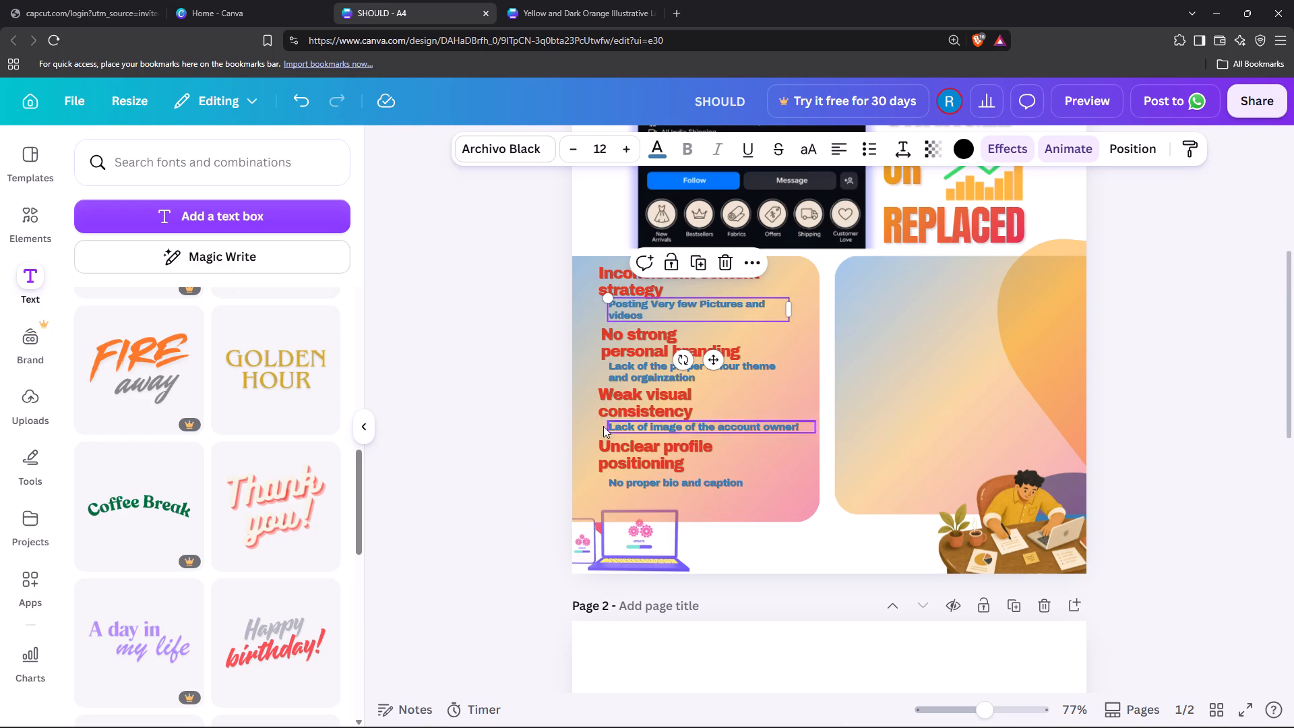
{"action": "left_click", "coordinate": [520, 431]}
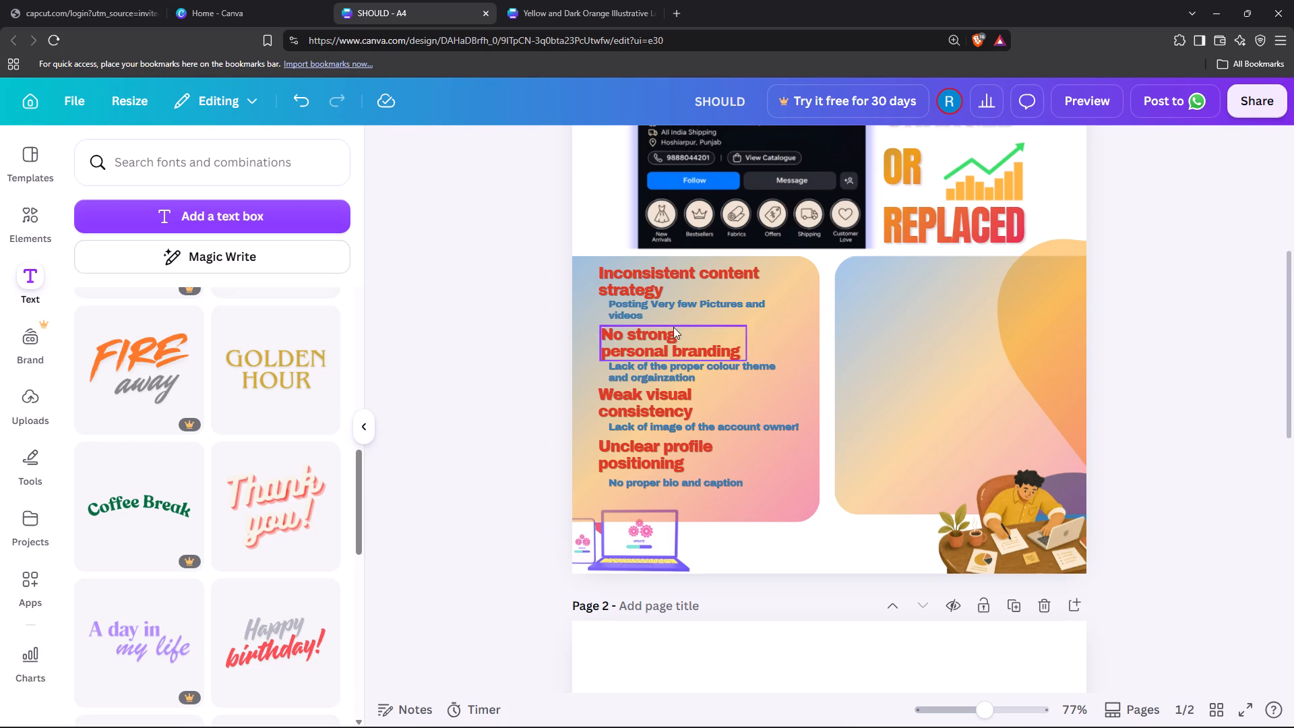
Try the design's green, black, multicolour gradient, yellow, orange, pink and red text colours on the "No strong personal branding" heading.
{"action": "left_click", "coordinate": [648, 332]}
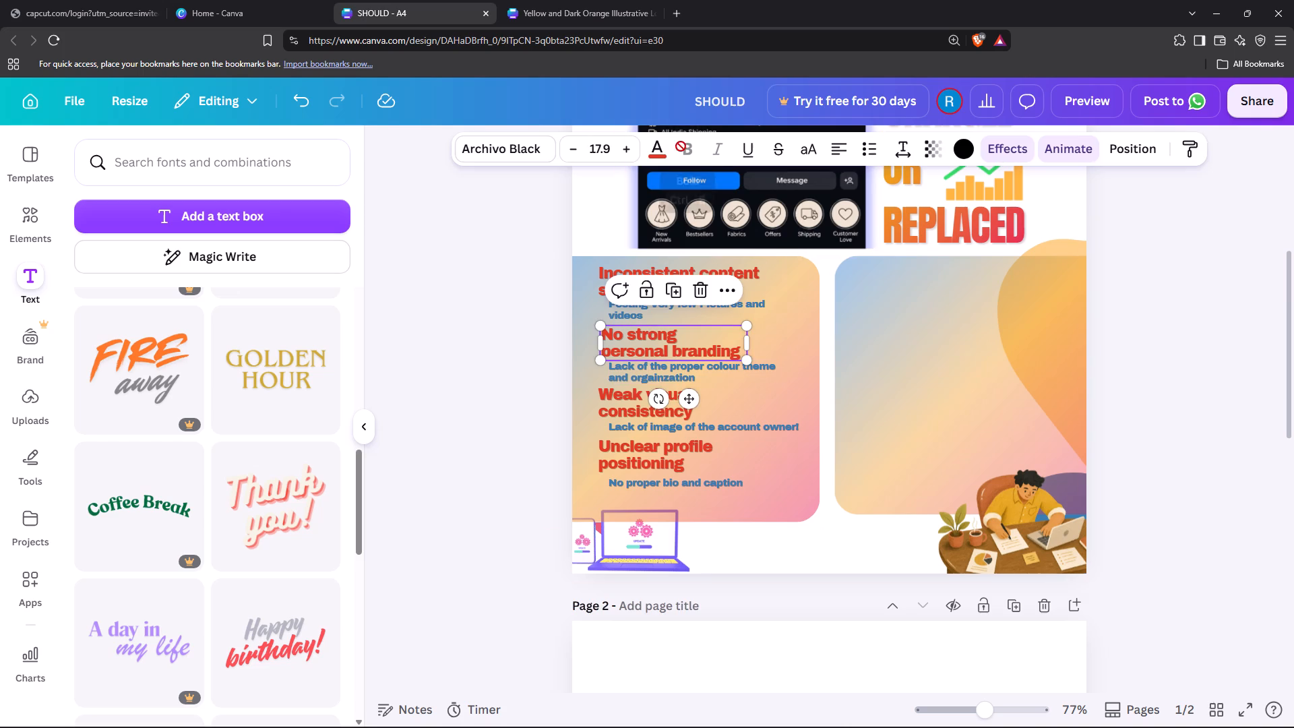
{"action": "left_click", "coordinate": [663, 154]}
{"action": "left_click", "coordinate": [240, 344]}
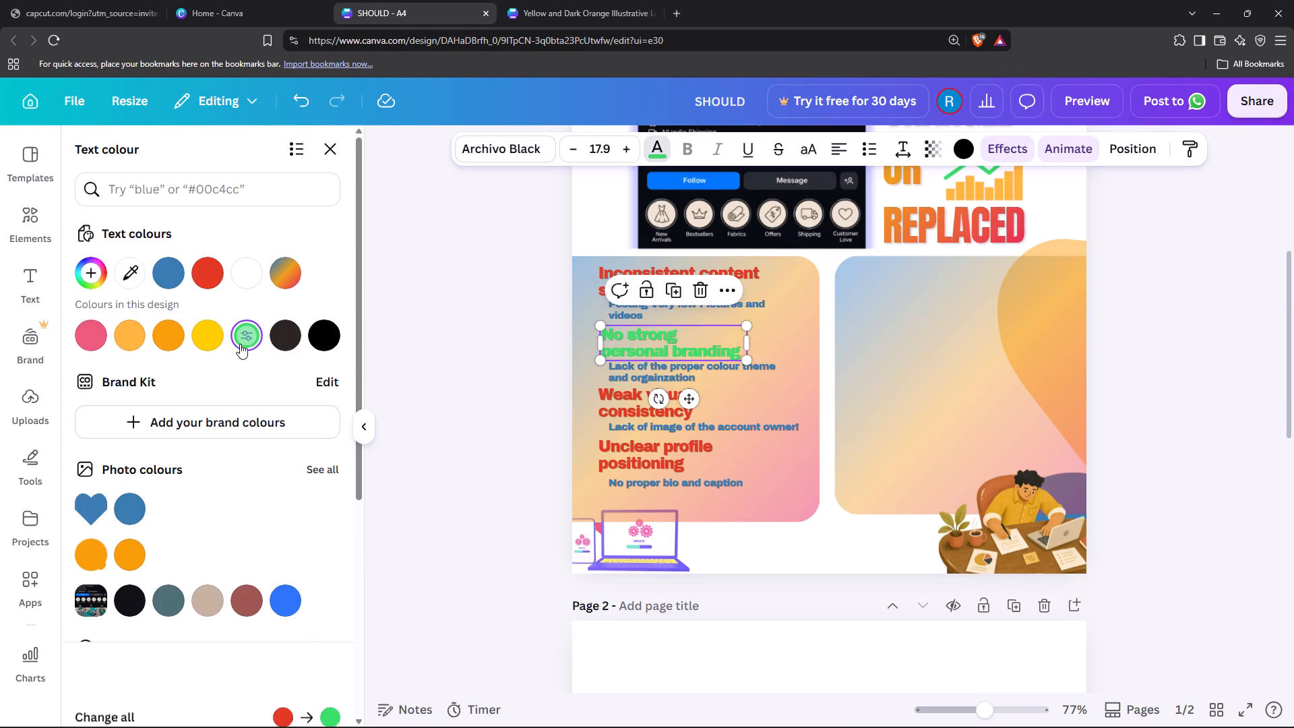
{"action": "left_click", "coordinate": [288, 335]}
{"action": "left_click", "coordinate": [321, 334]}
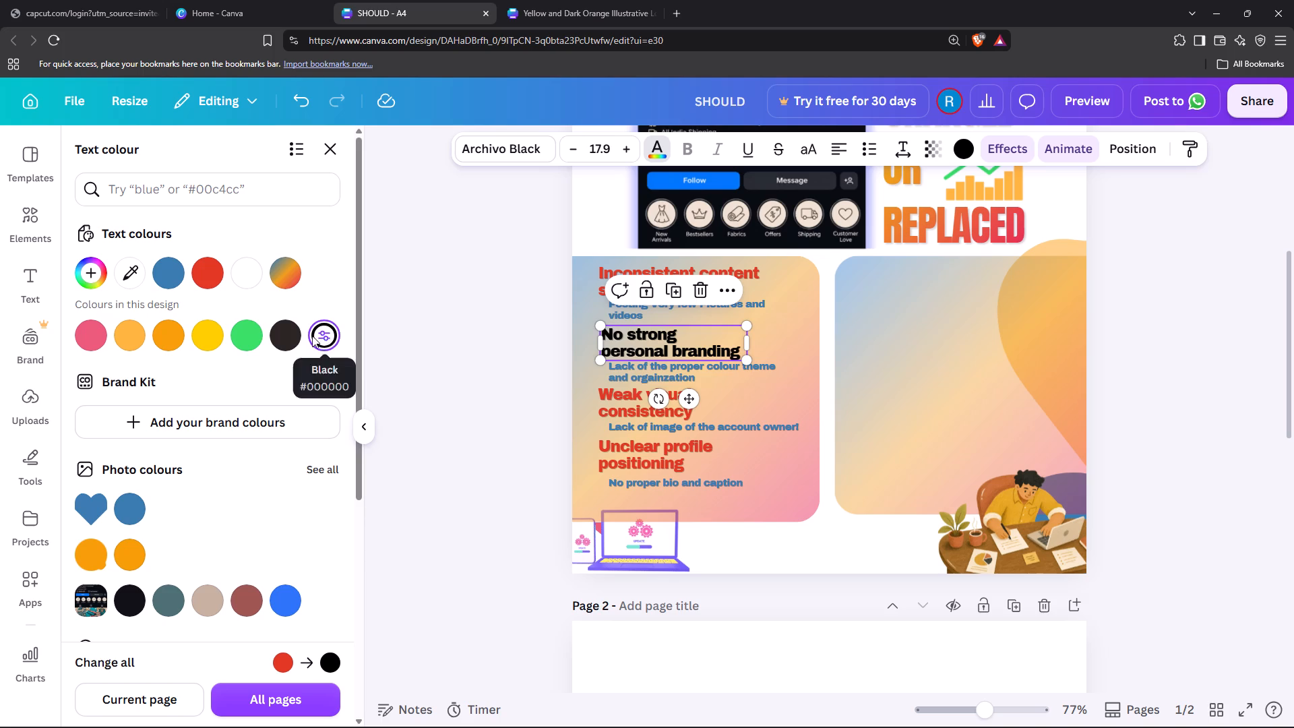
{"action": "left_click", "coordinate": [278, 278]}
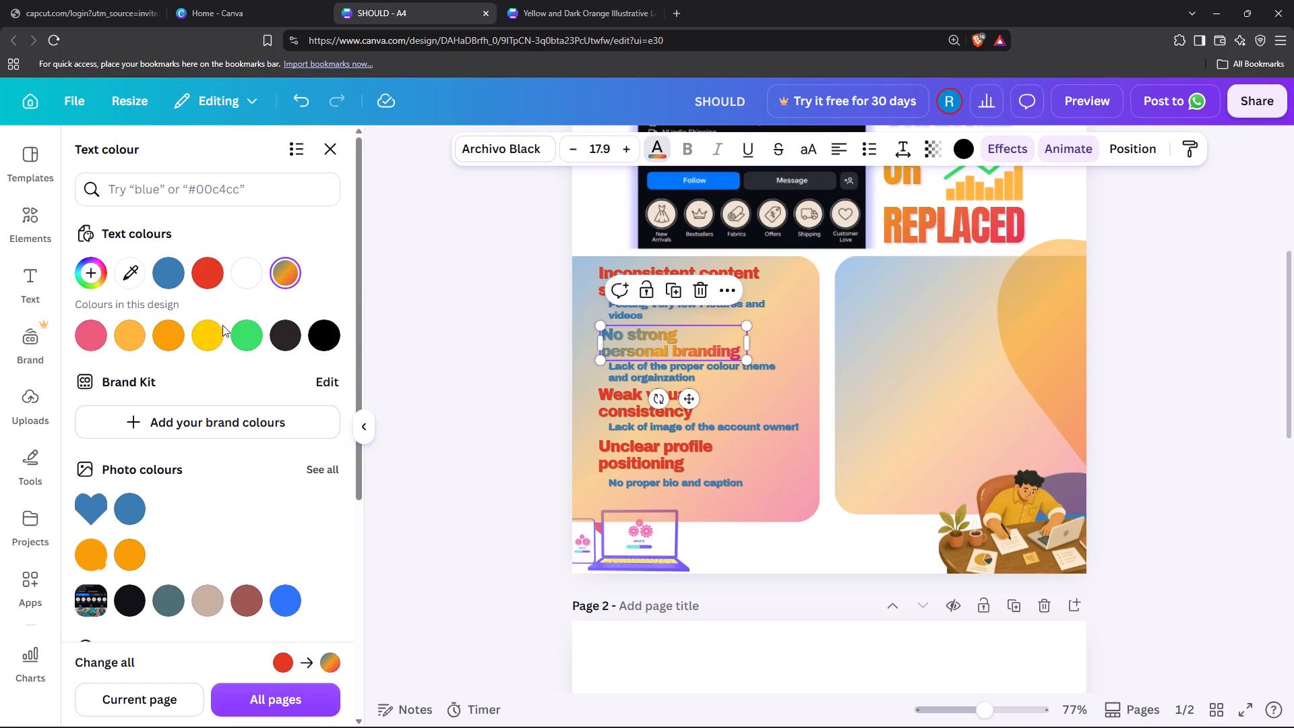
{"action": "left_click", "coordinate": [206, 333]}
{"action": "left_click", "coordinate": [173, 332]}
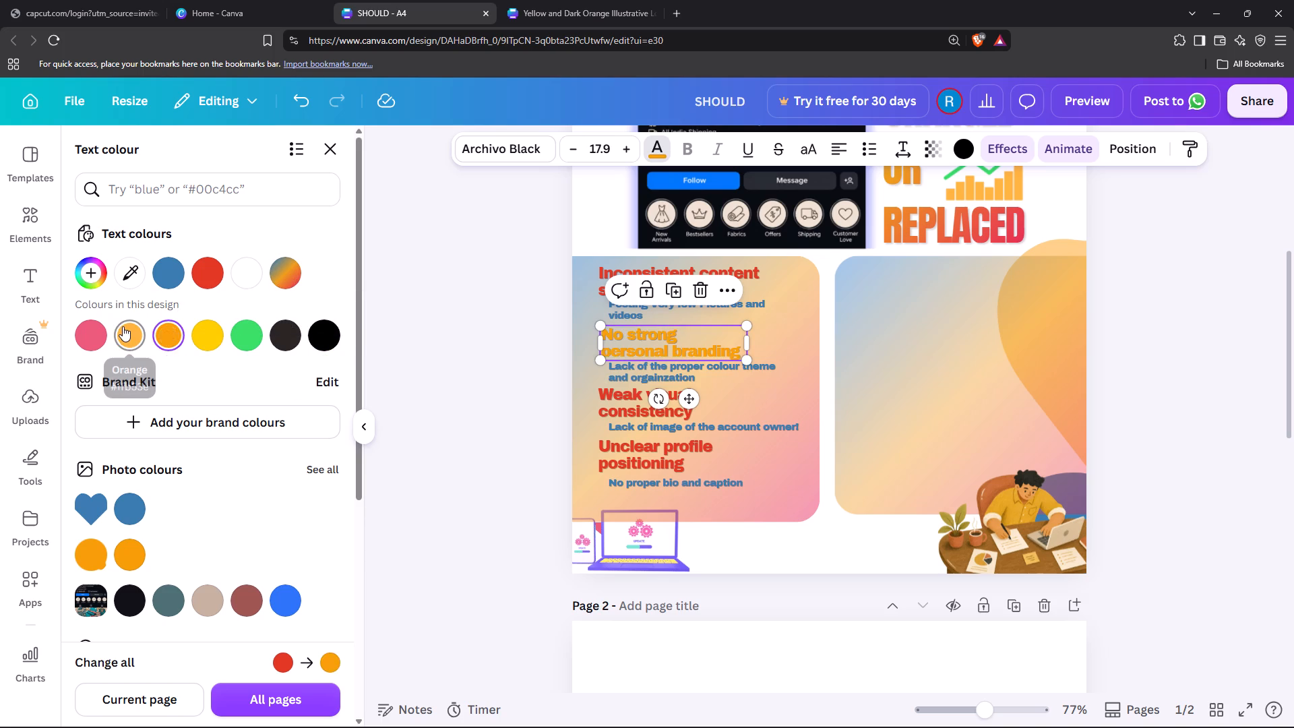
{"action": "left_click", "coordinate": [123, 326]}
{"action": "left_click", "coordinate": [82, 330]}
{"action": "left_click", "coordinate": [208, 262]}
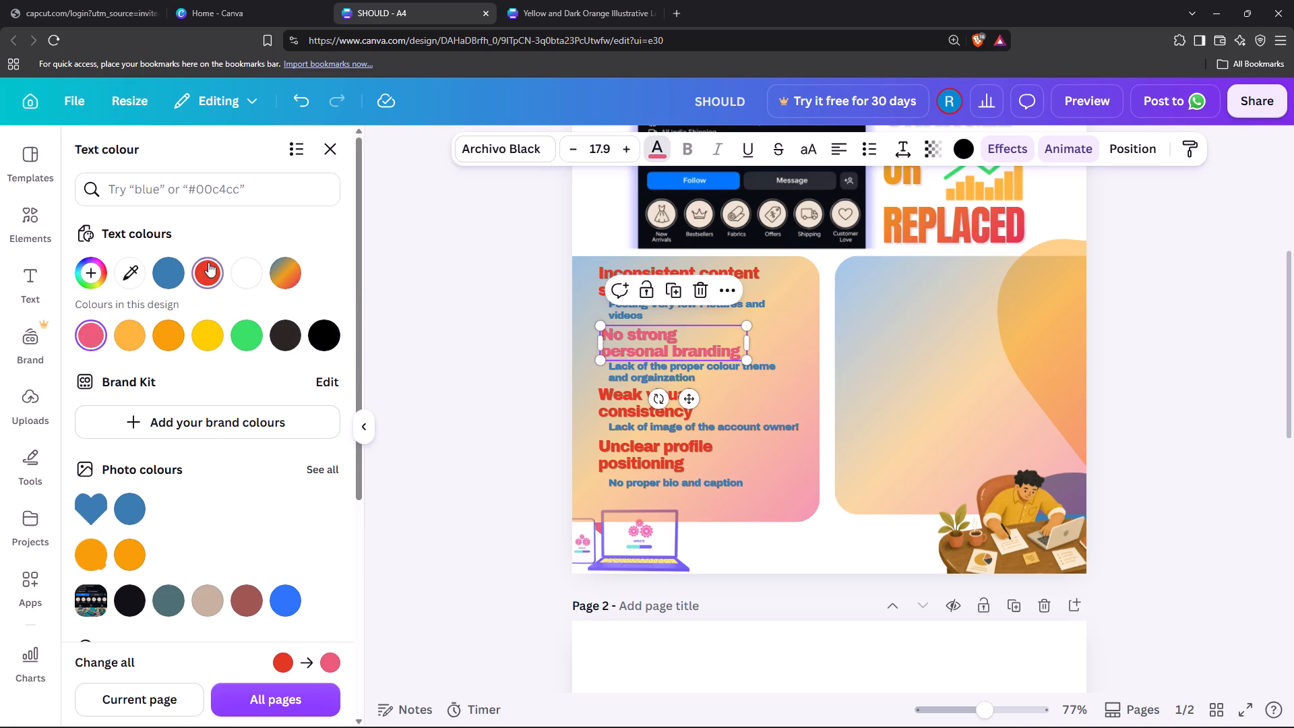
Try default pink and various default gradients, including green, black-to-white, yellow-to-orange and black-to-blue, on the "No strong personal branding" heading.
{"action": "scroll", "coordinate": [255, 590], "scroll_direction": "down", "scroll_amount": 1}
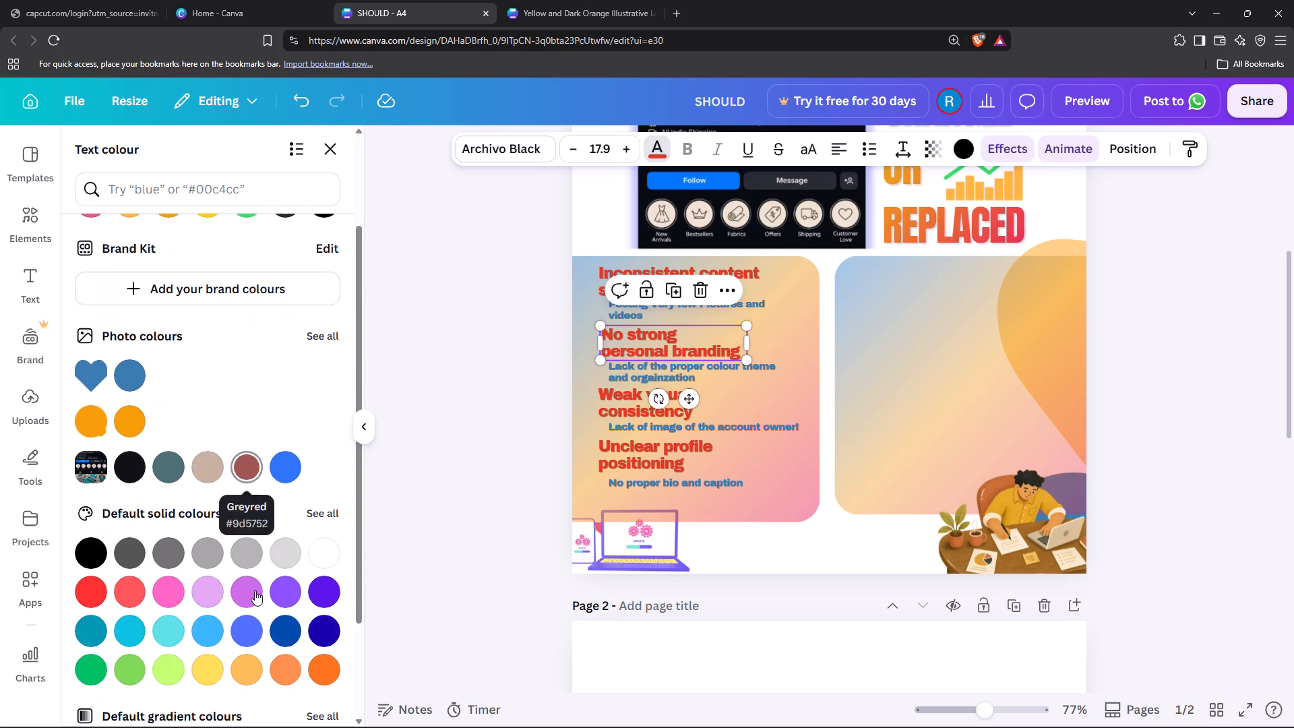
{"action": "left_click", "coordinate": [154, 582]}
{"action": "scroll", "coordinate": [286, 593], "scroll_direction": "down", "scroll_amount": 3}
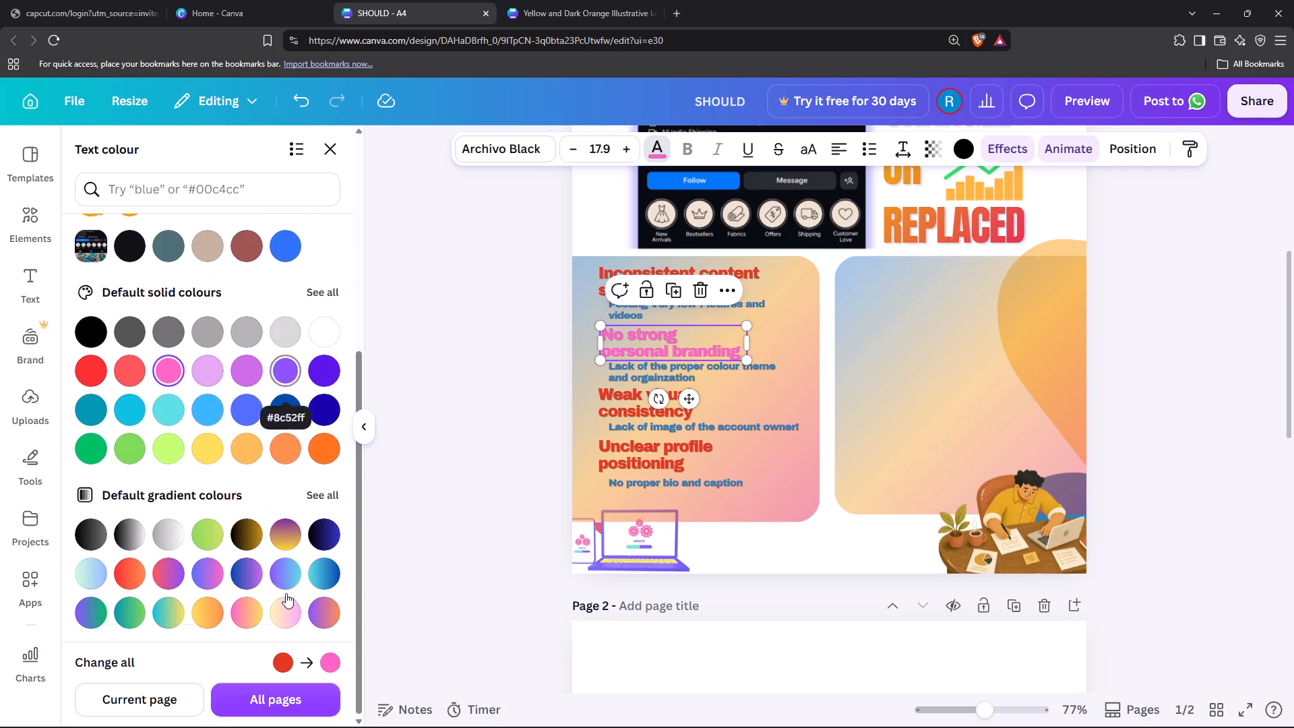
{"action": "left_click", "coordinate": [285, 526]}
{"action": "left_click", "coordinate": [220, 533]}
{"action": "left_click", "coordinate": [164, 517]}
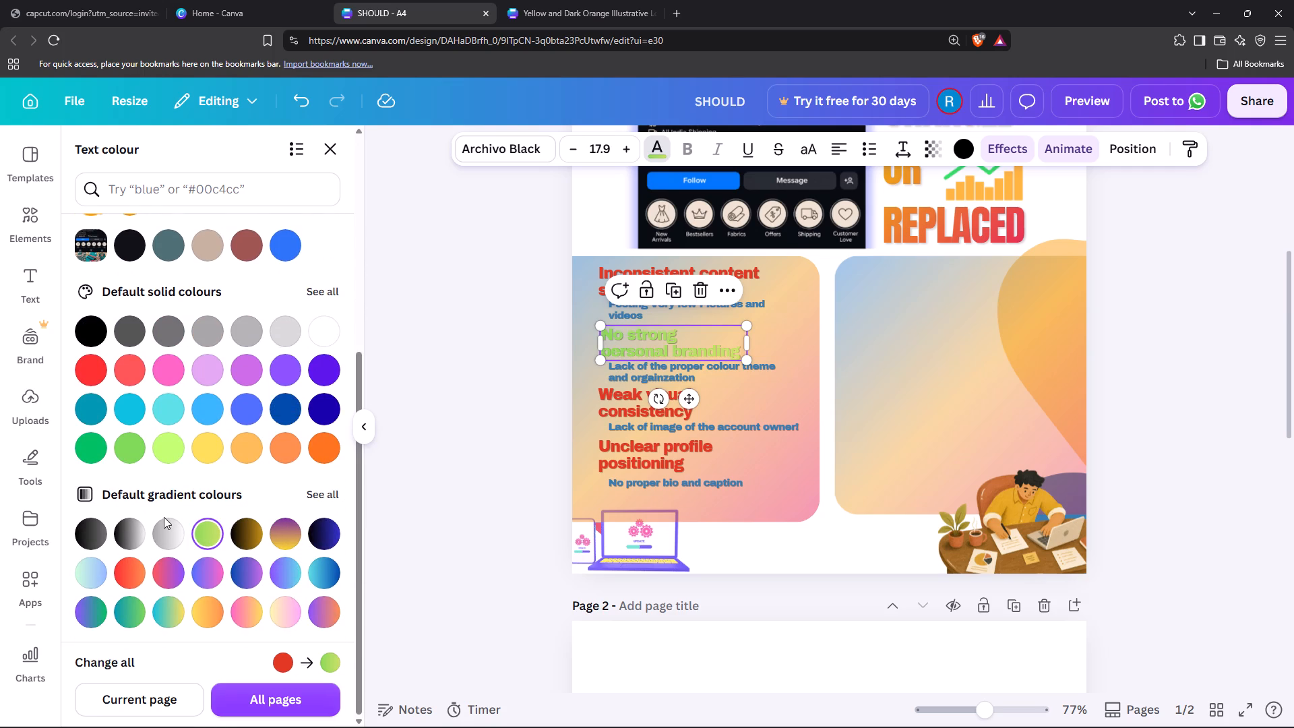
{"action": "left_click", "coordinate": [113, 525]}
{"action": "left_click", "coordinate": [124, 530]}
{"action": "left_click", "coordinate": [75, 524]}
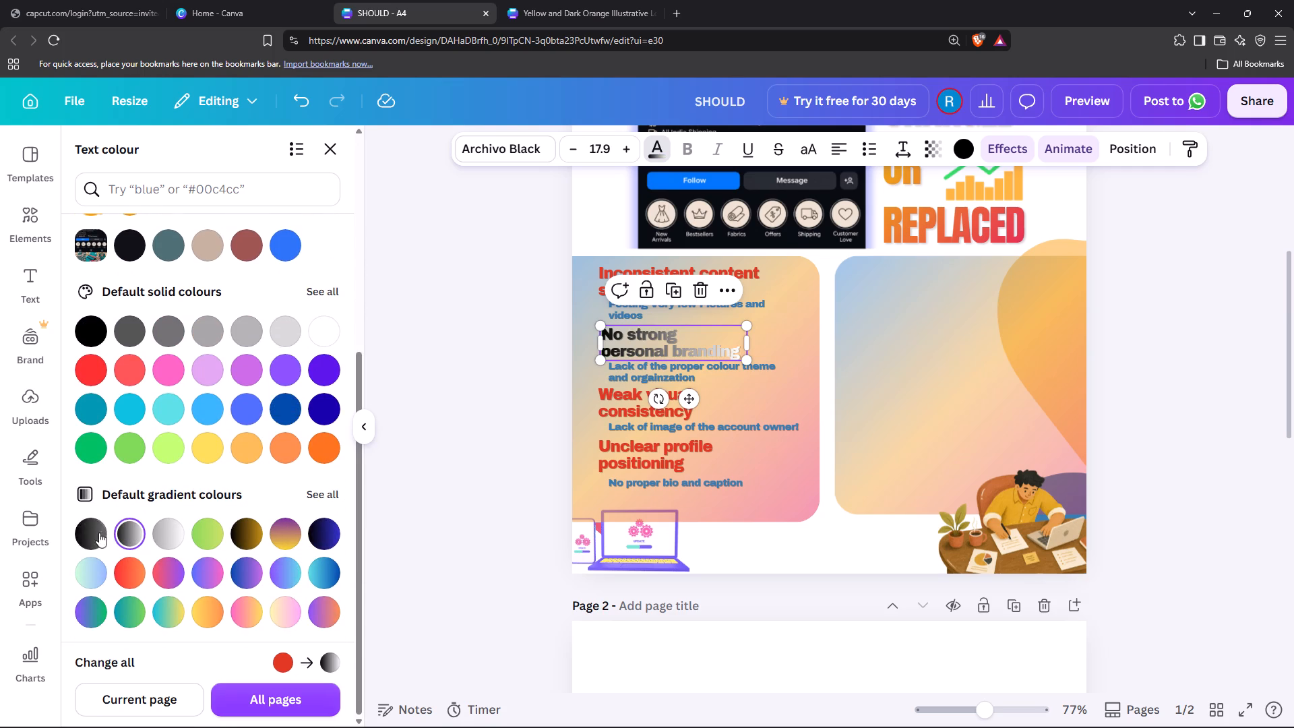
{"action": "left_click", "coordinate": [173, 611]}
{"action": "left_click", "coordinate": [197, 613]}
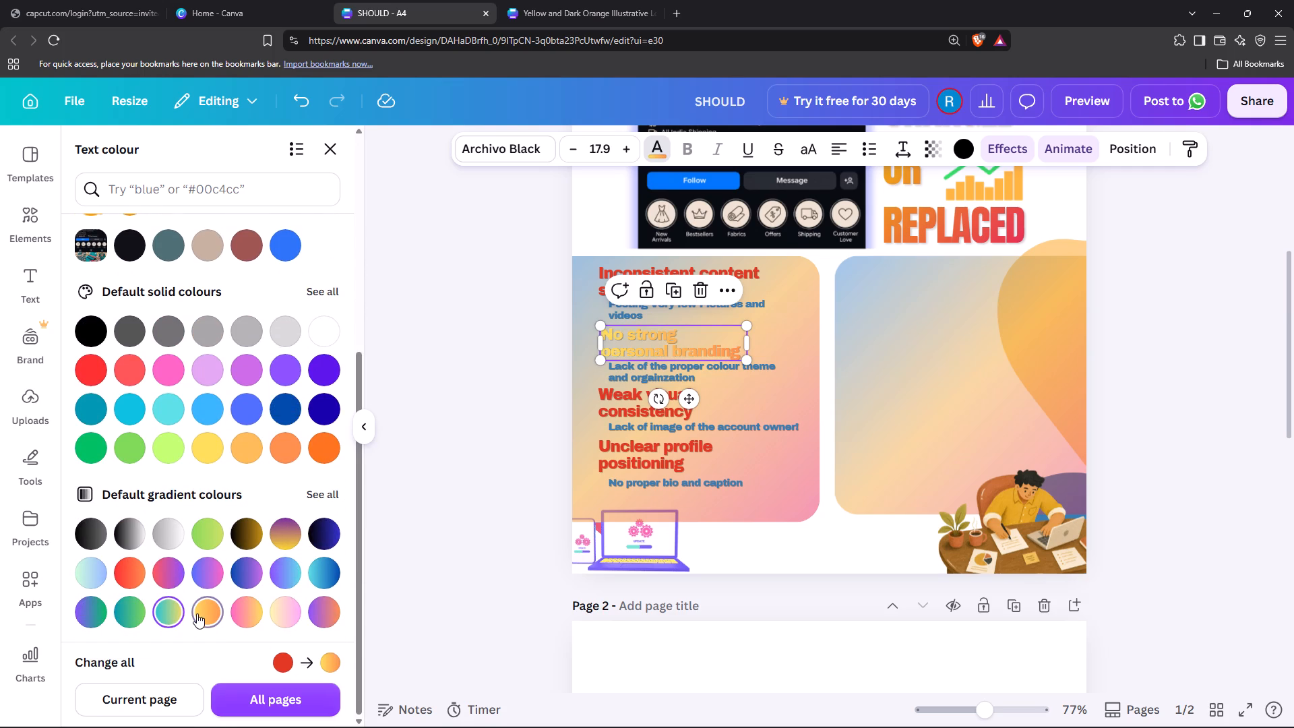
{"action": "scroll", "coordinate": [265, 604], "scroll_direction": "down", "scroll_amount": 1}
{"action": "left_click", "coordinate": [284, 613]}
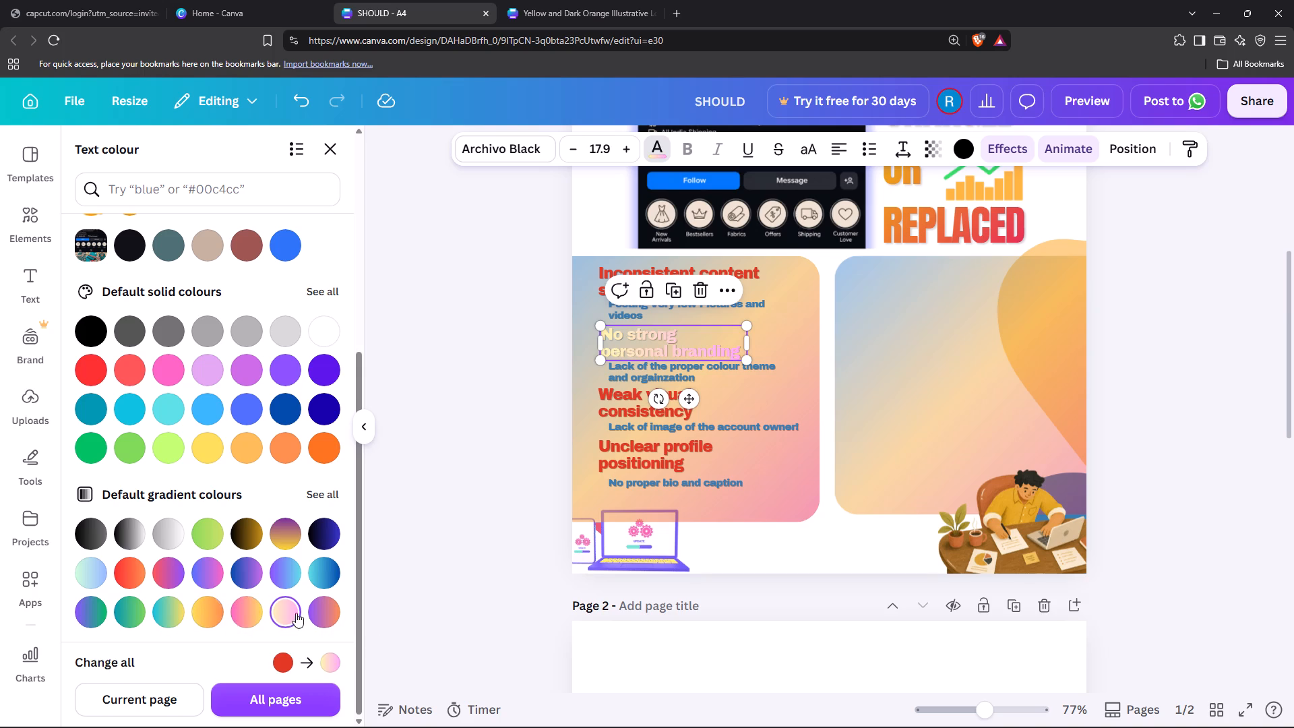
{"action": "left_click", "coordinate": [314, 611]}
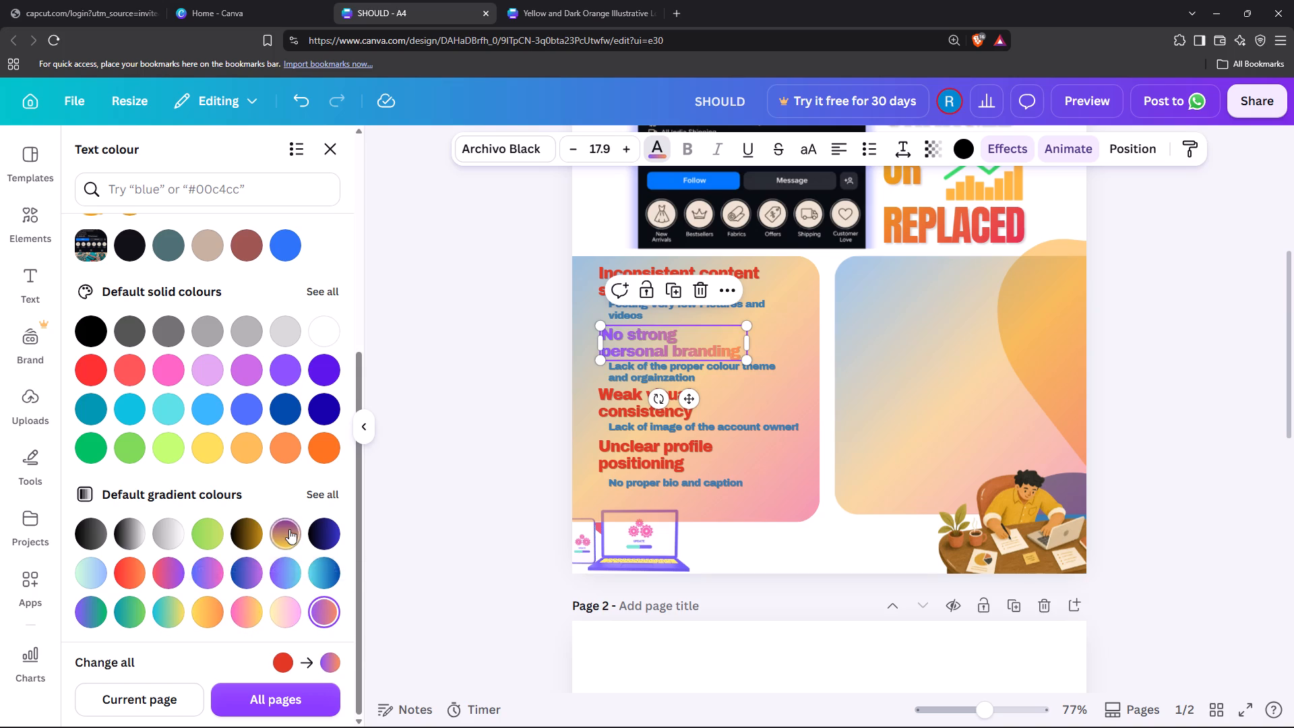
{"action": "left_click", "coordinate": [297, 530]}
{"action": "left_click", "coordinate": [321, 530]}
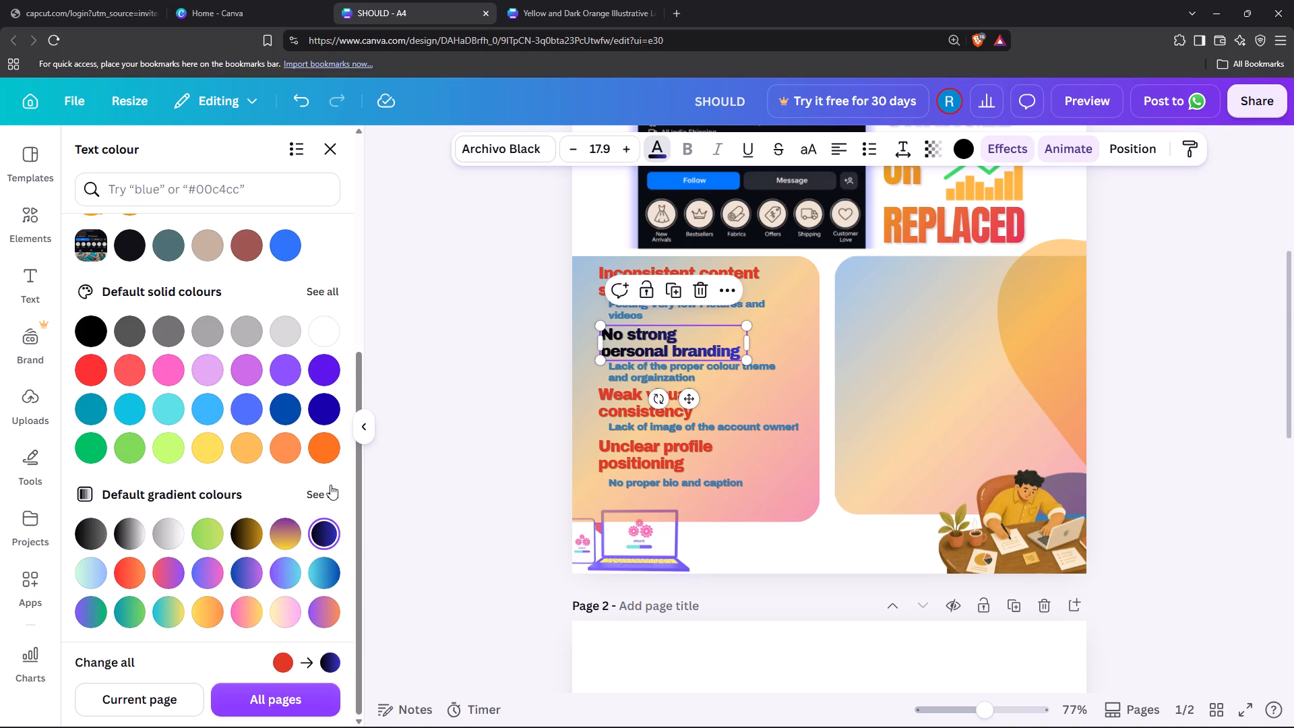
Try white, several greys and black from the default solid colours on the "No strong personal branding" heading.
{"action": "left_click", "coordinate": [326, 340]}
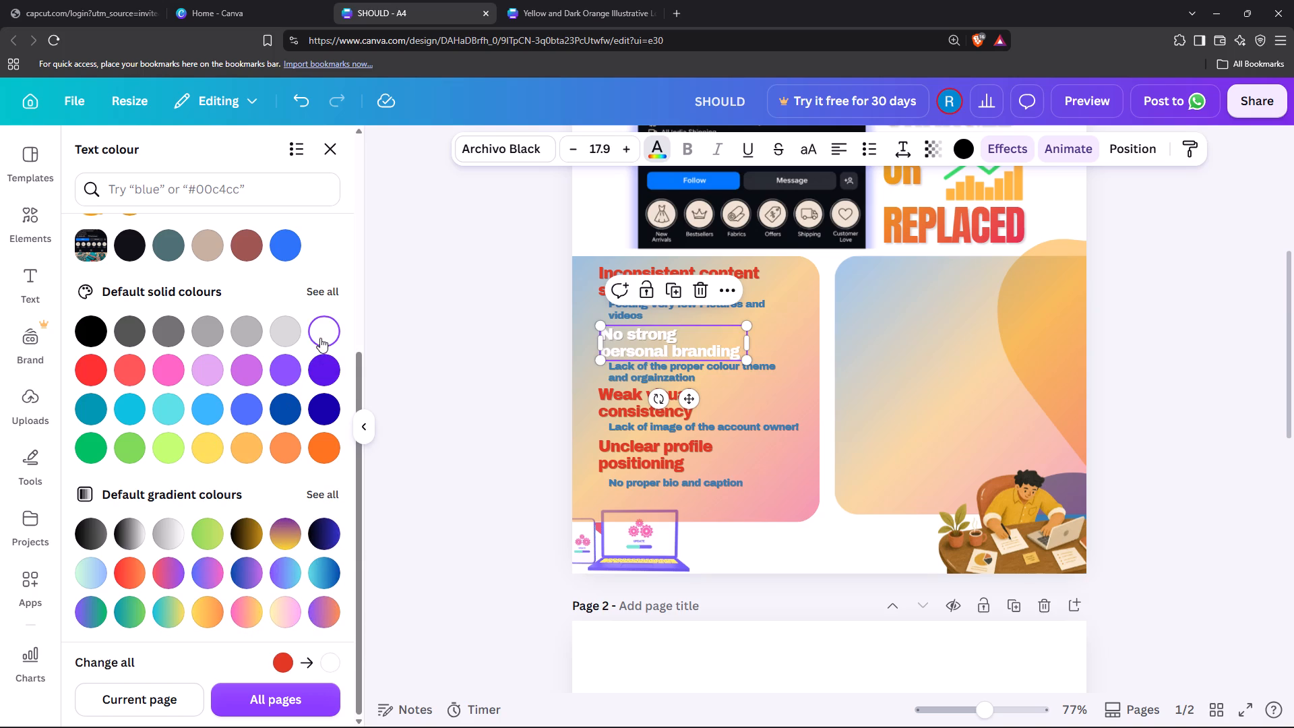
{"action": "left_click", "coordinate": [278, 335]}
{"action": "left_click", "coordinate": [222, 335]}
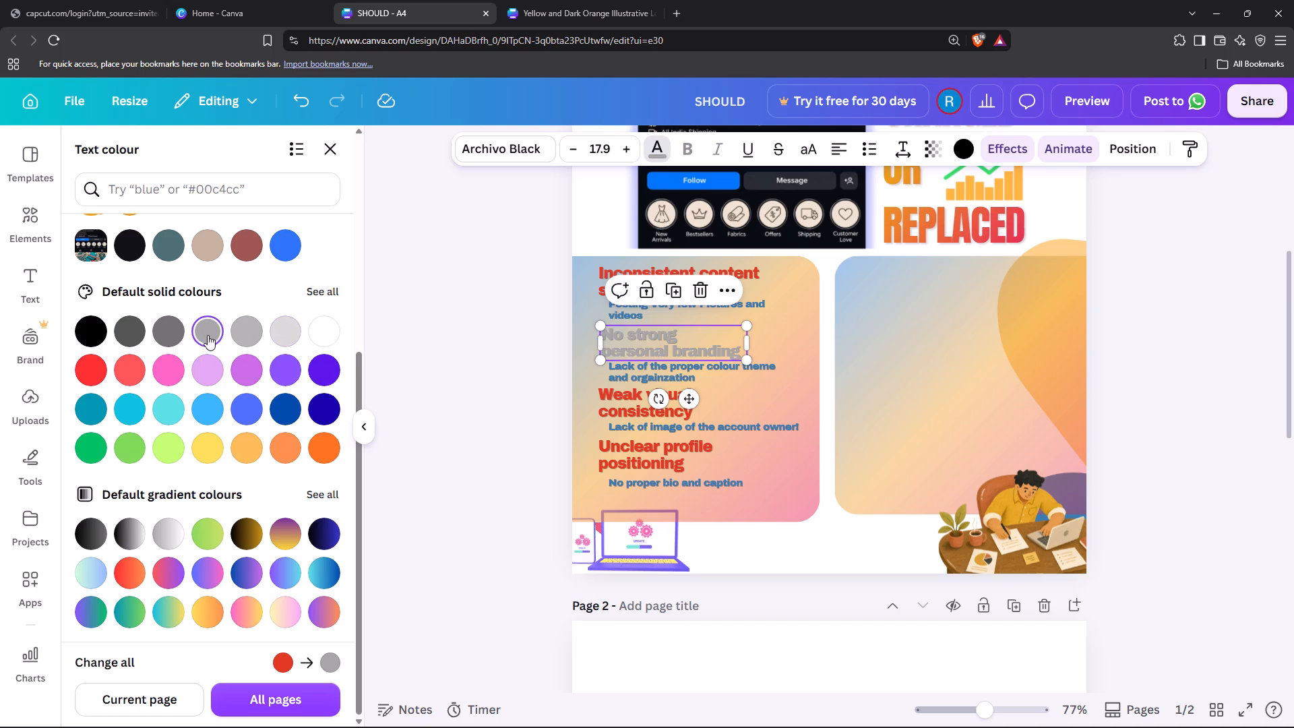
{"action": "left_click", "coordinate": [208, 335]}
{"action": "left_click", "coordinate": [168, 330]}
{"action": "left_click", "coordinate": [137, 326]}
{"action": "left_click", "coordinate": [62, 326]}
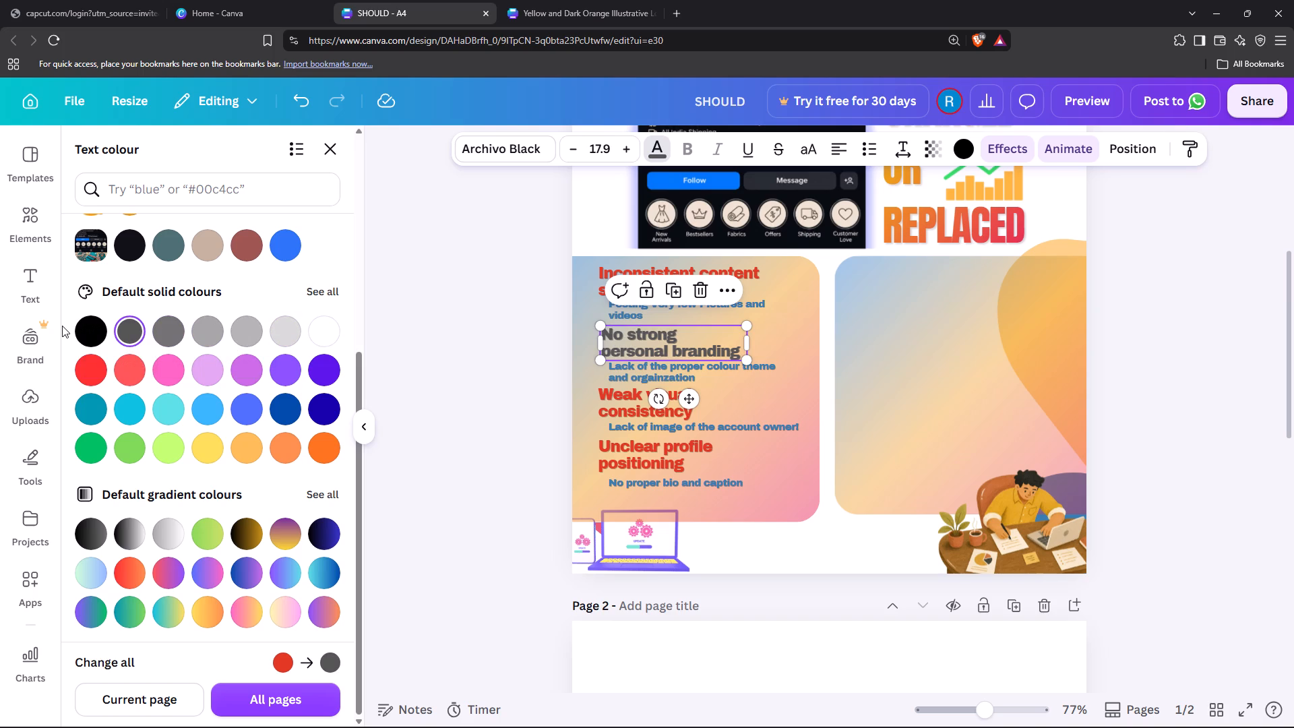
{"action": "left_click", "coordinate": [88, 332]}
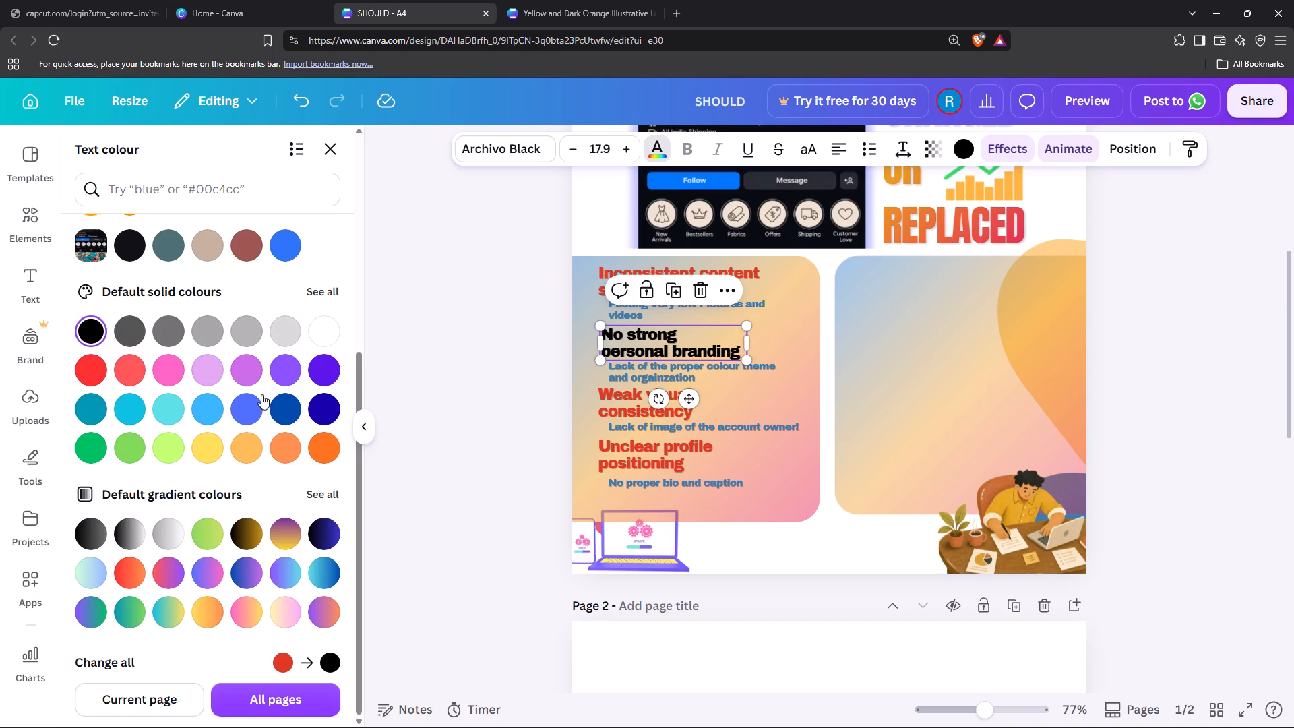
Set the "No strong personal branding" heading to the bright red from the default solid colours.
{"action": "scroll", "coordinate": [255, 360], "scroll_direction": "up", "scroll_amount": 1}
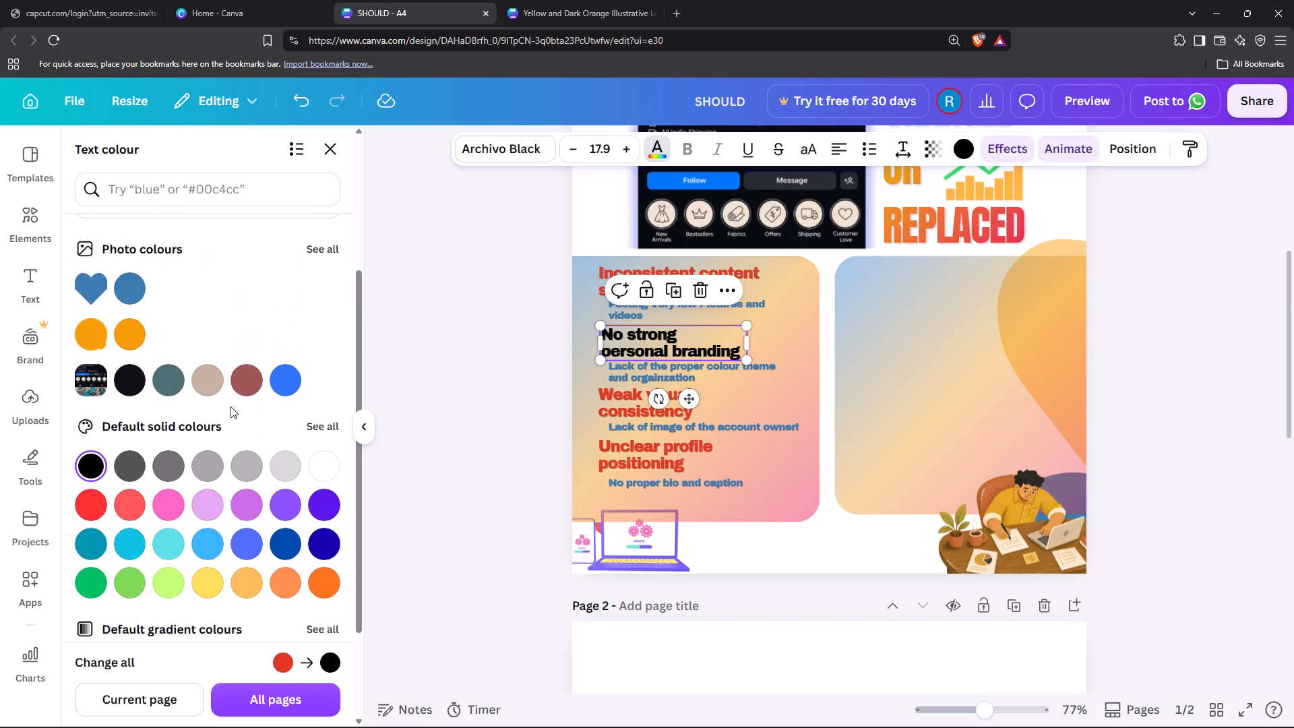
{"action": "left_click", "coordinate": [86, 506]}
{"action": "left_click", "coordinate": [526, 435]}
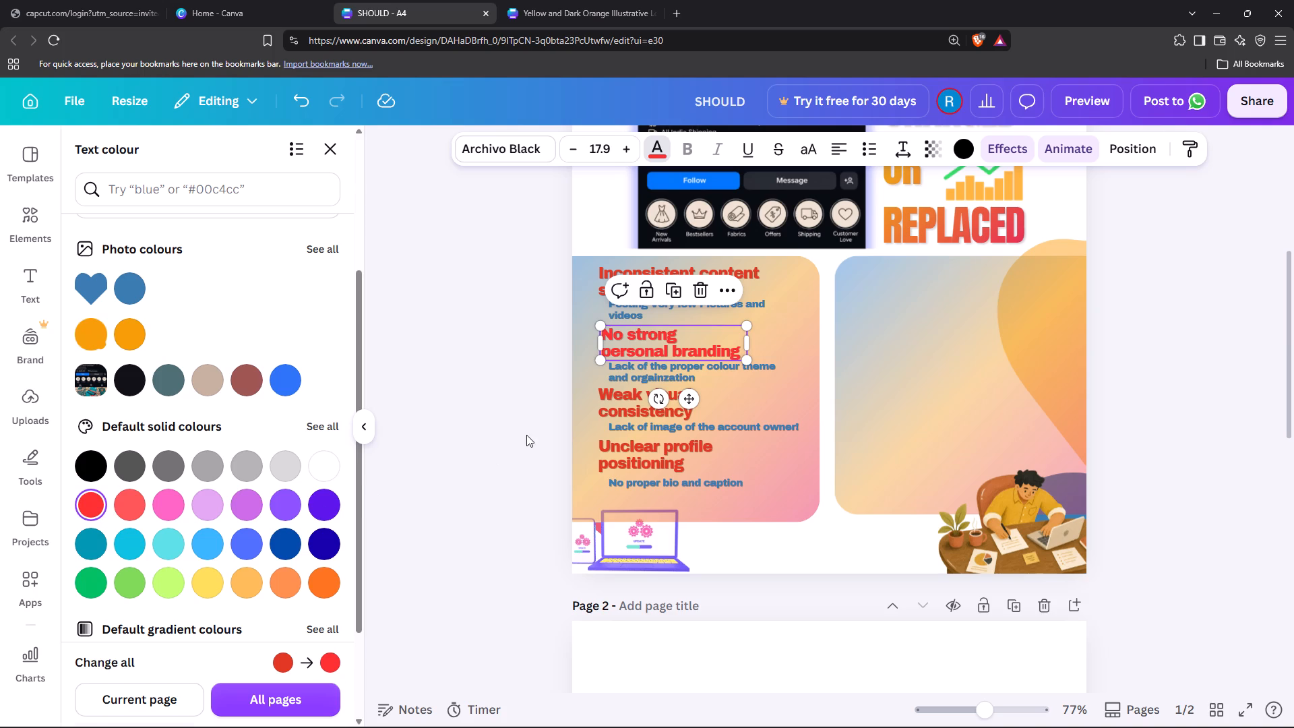
{"action": "left_click", "coordinate": [673, 427]}
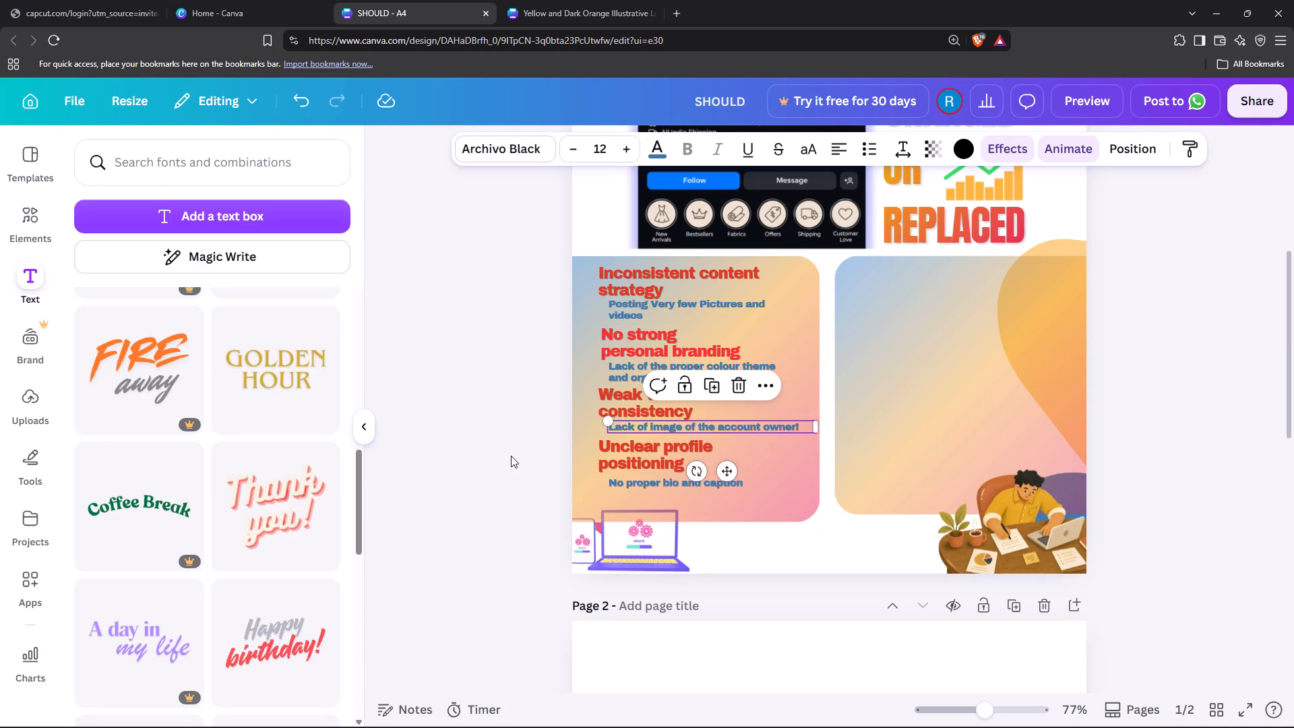
{"action": "left_click", "coordinate": [511, 456]}
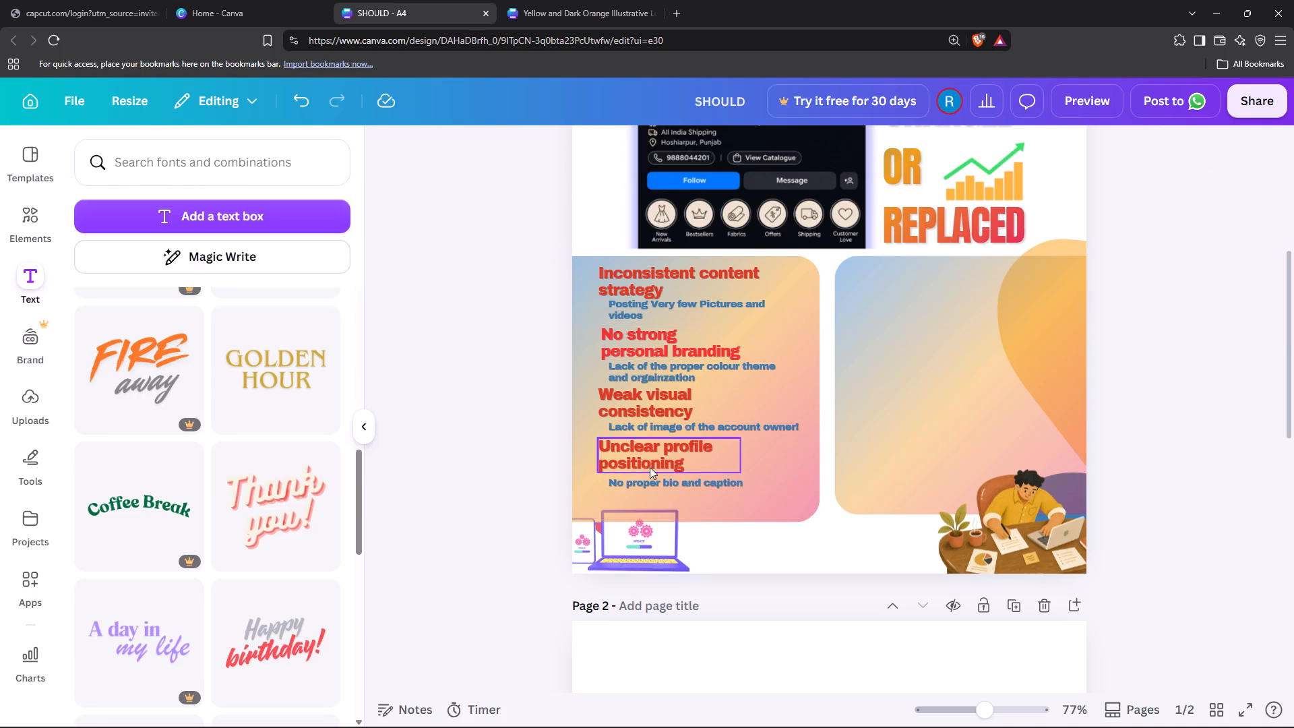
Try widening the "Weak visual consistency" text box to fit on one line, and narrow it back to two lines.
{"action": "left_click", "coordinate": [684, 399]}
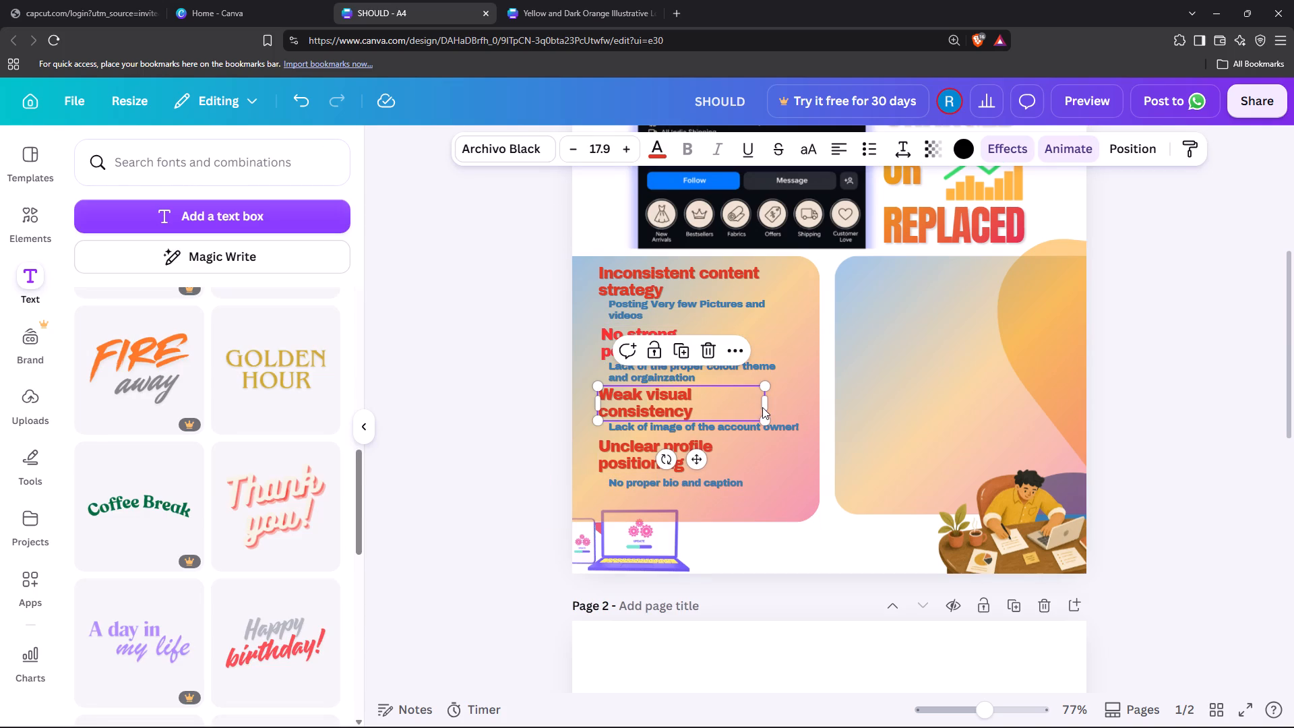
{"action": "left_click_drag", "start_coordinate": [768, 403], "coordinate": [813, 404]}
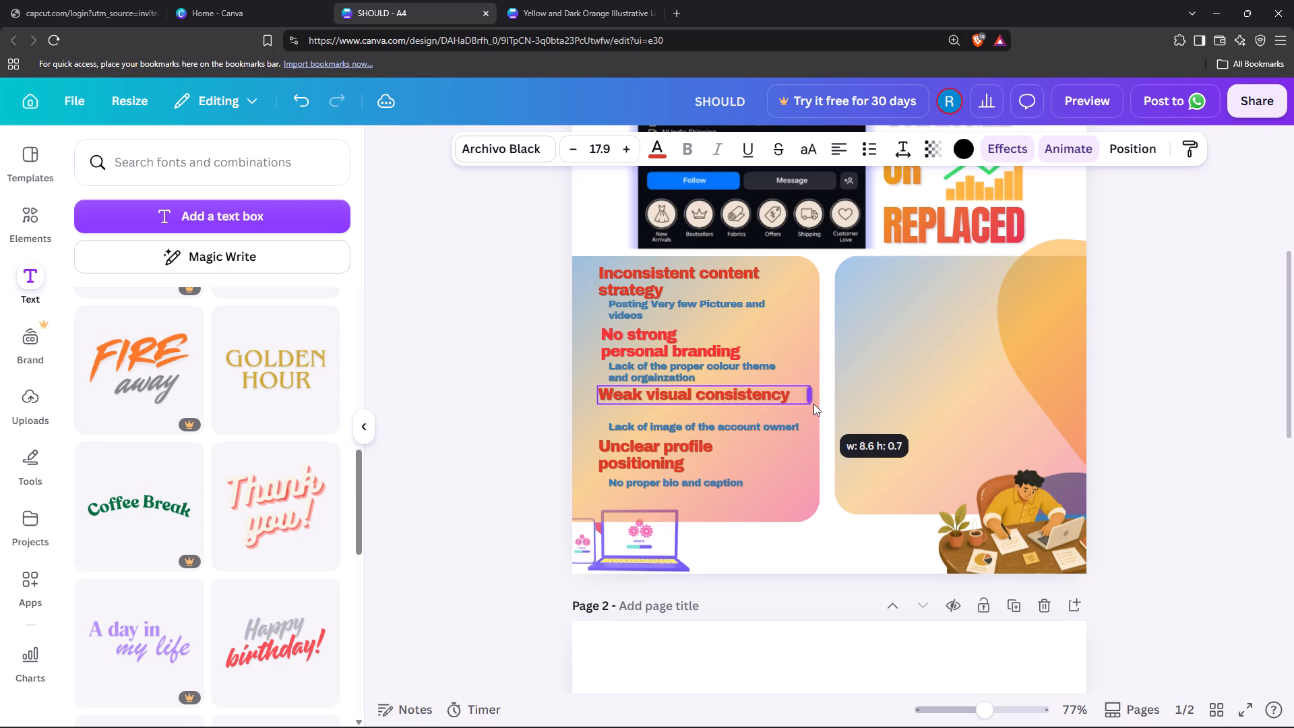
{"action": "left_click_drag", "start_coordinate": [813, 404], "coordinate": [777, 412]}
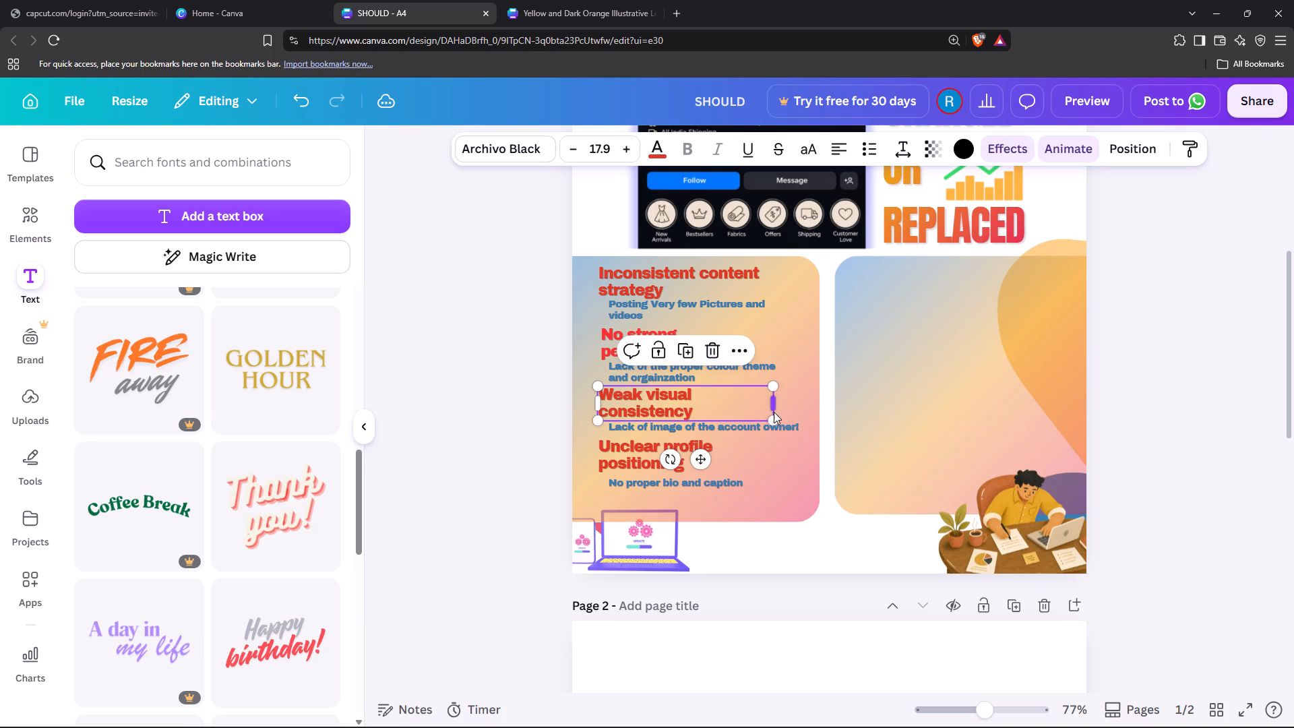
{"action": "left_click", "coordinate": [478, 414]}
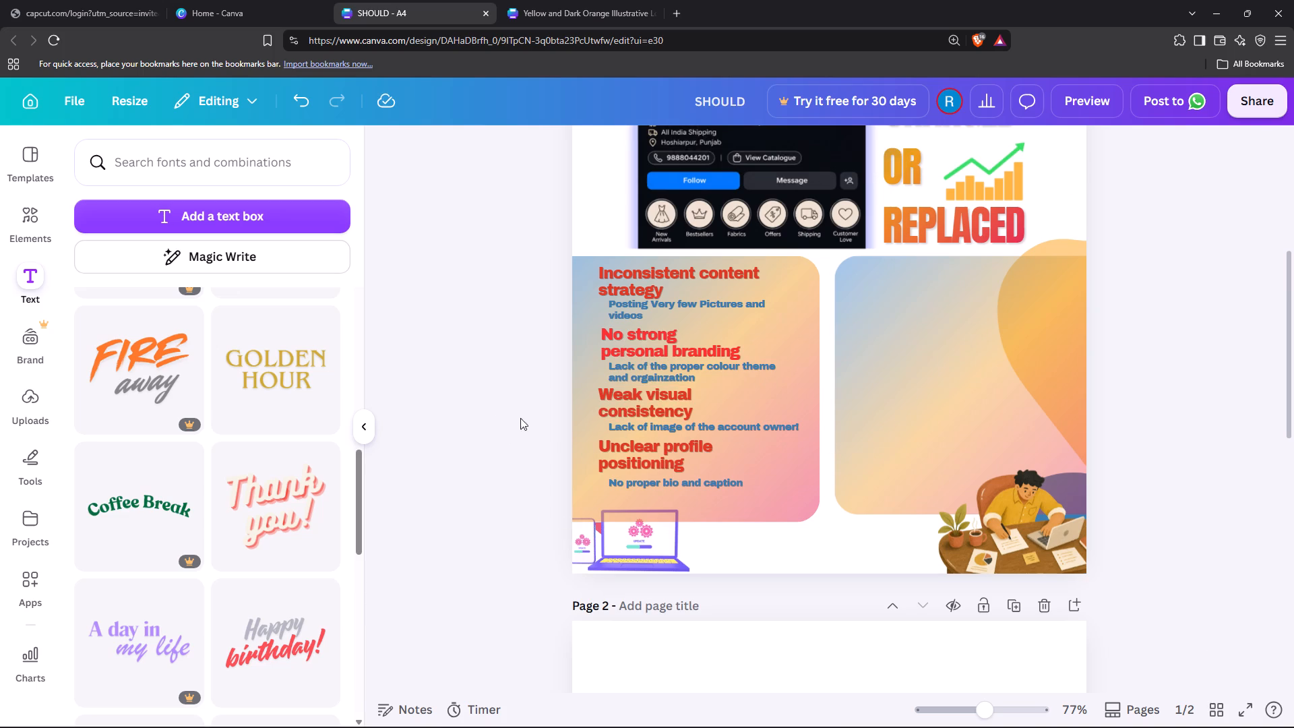
Apply the same bright red to the "Inconsistent content strategy", "Weak visual consistency" and "Unclear profile positioning" headings.
{"action": "left_click", "coordinate": [629, 273]}
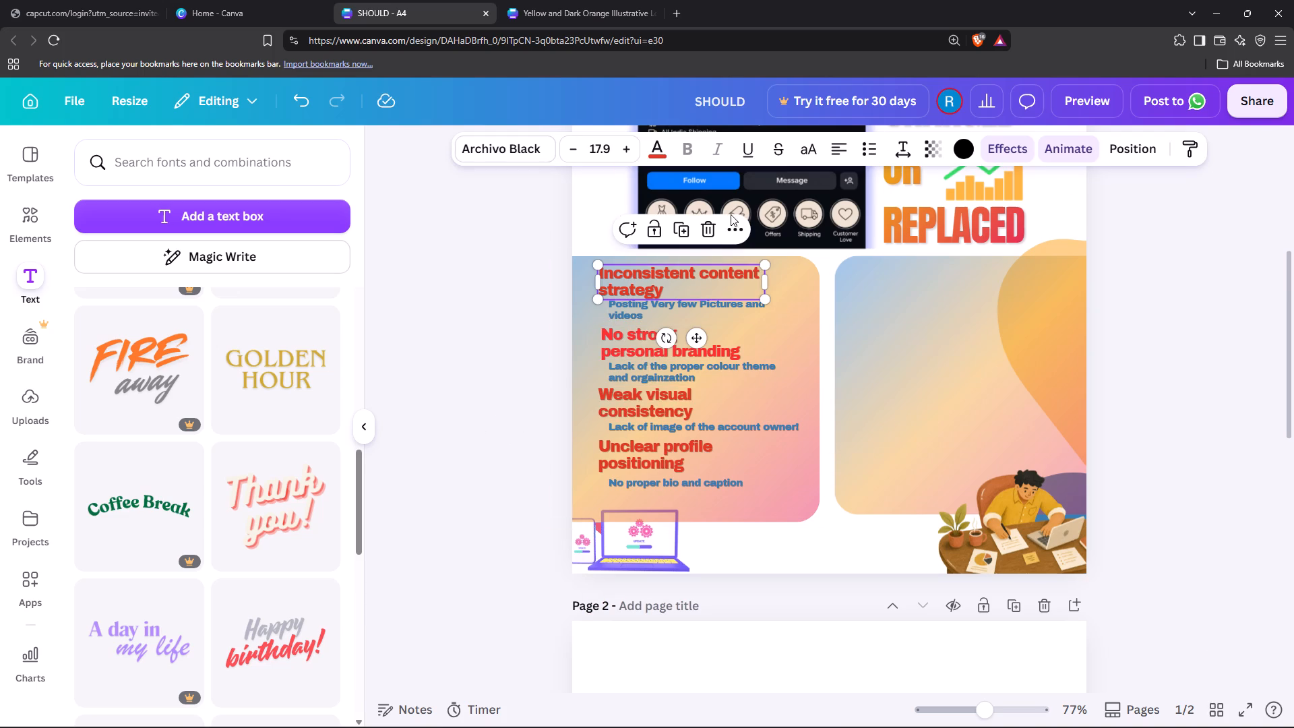
{"action": "left_click", "coordinate": [650, 149]}
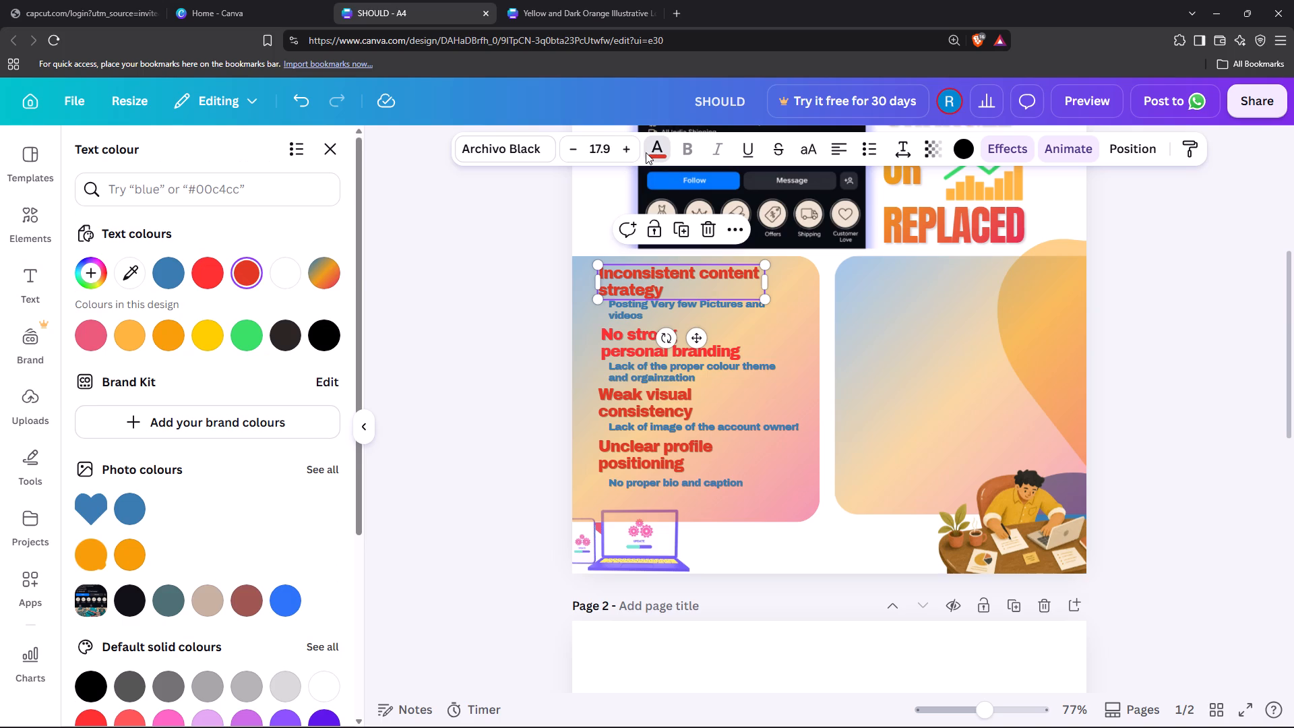
{"action": "left_click", "coordinate": [193, 273]}
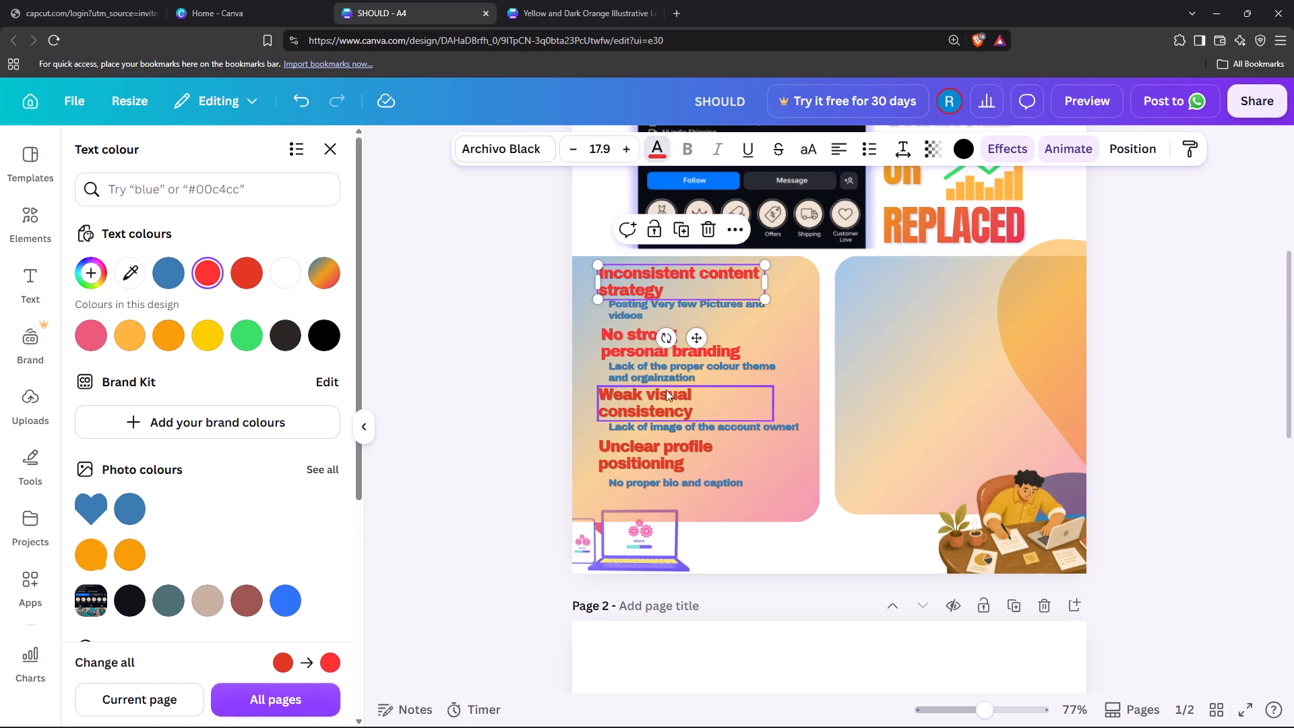
{"action": "left_click", "coordinate": [665, 396]}
{"action": "left_click", "coordinate": [208, 278]}
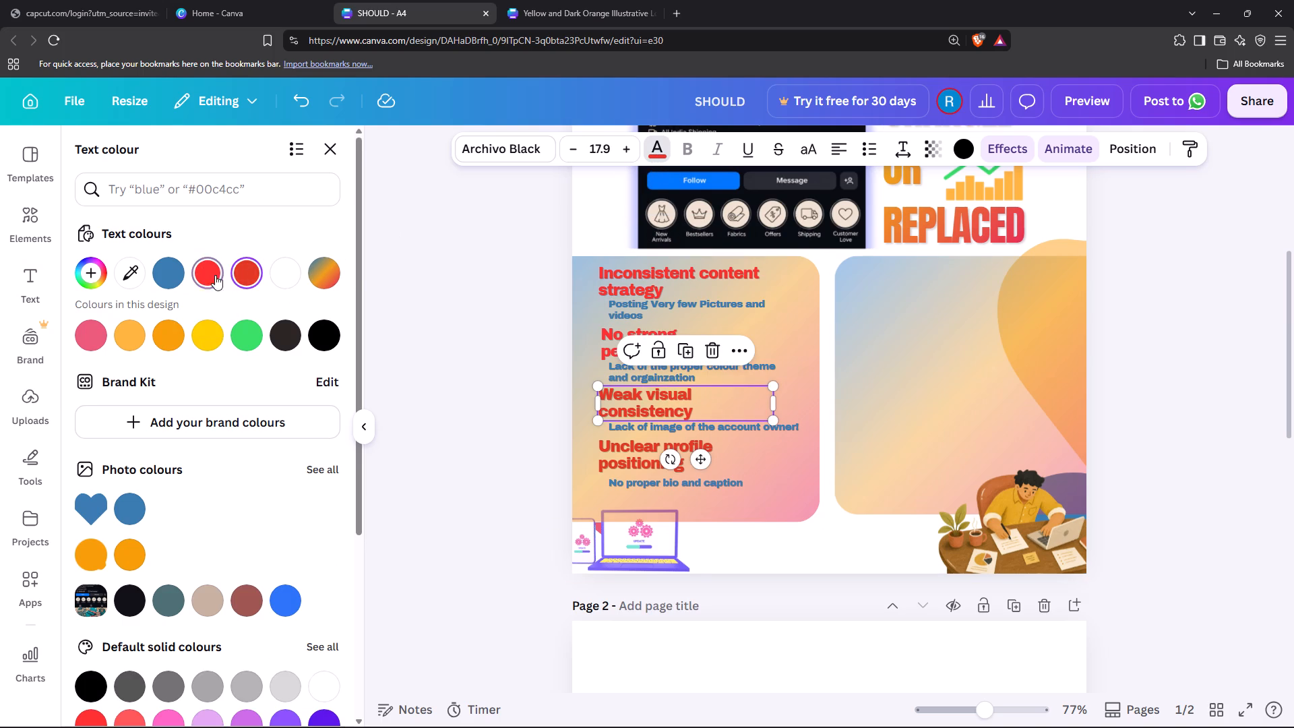
{"action": "left_click", "coordinate": [636, 462]}
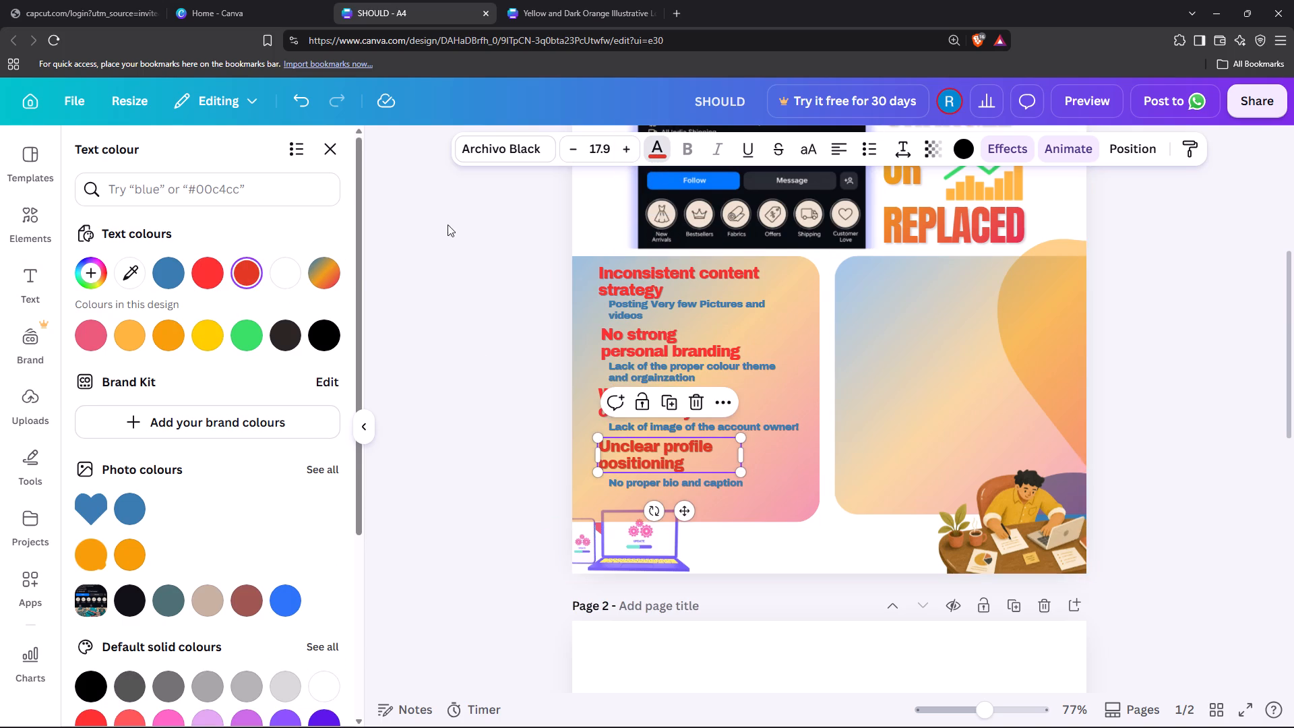
{"action": "left_click", "coordinate": [215, 272]}
{"action": "left_click", "coordinate": [573, 484]}
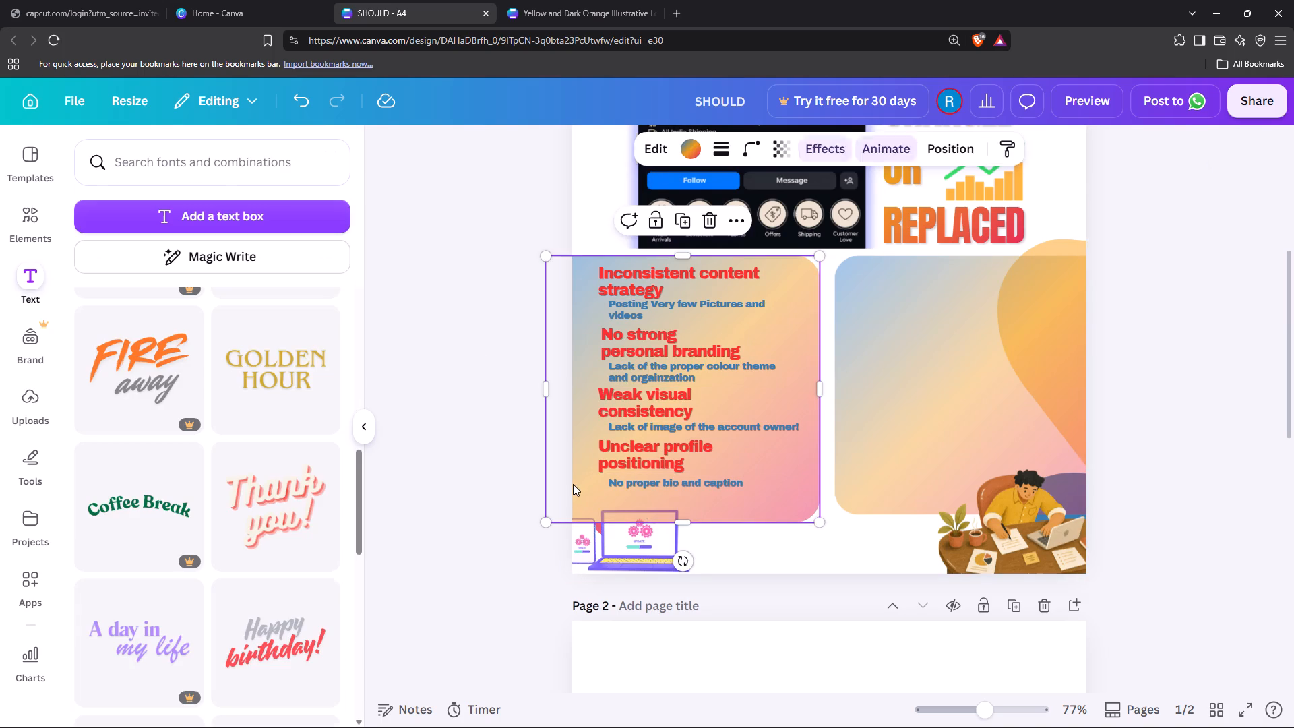
{"action": "left_click", "coordinate": [493, 479]}
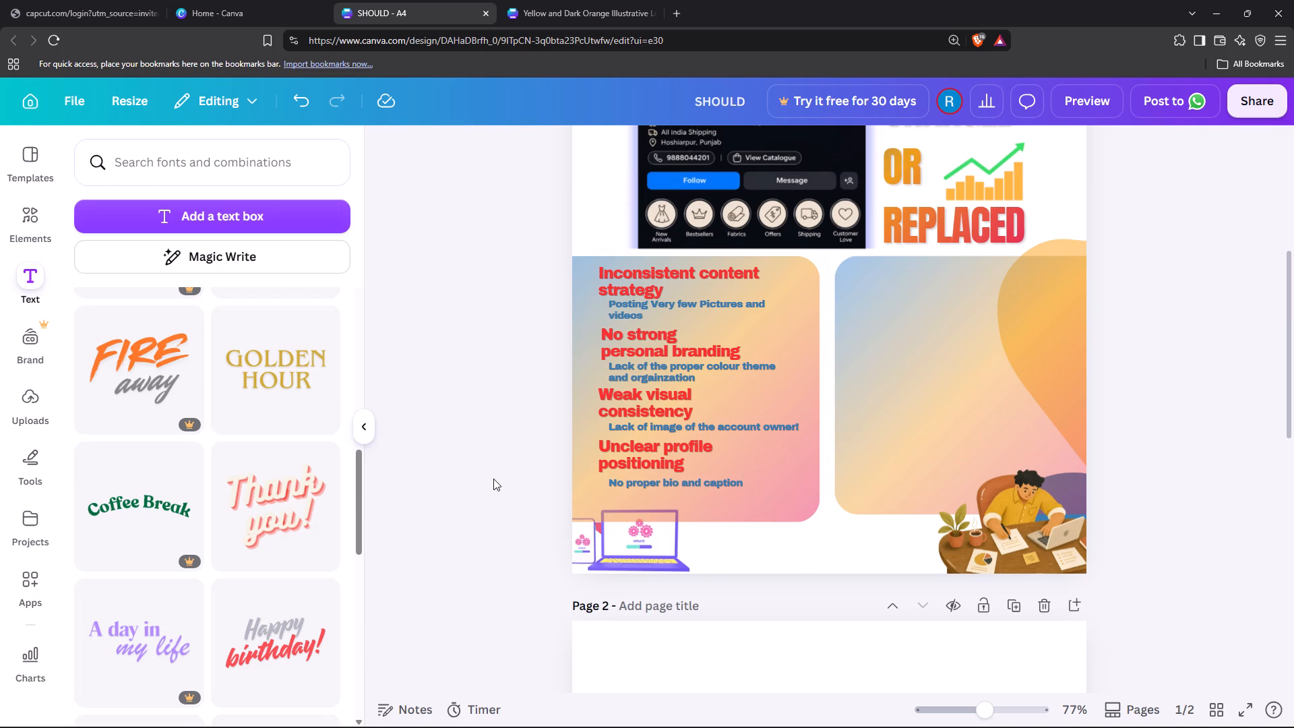
Check which text colour is applied to the "No strong personal branding" heading.
{"action": "left_click", "coordinate": [647, 337]}
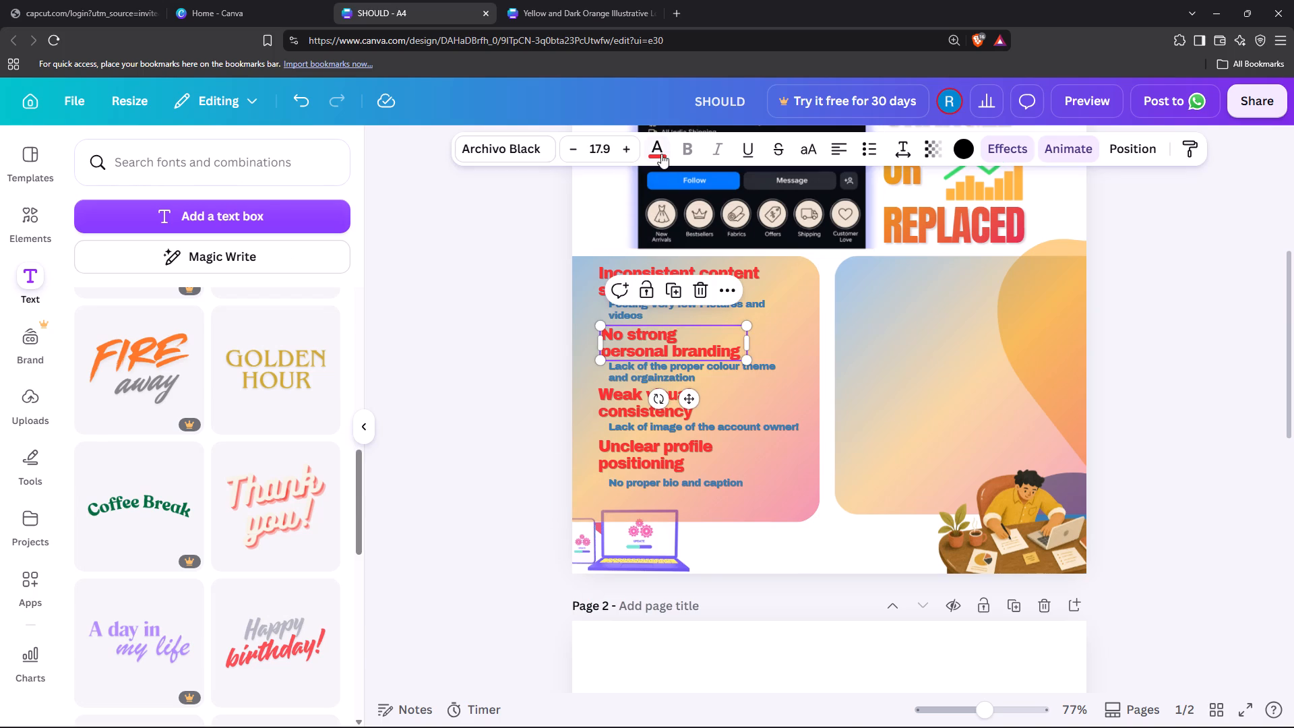
{"action": "left_click", "coordinate": [661, 154]}
{"action": "left_click", "coordinate": [421, 436]}
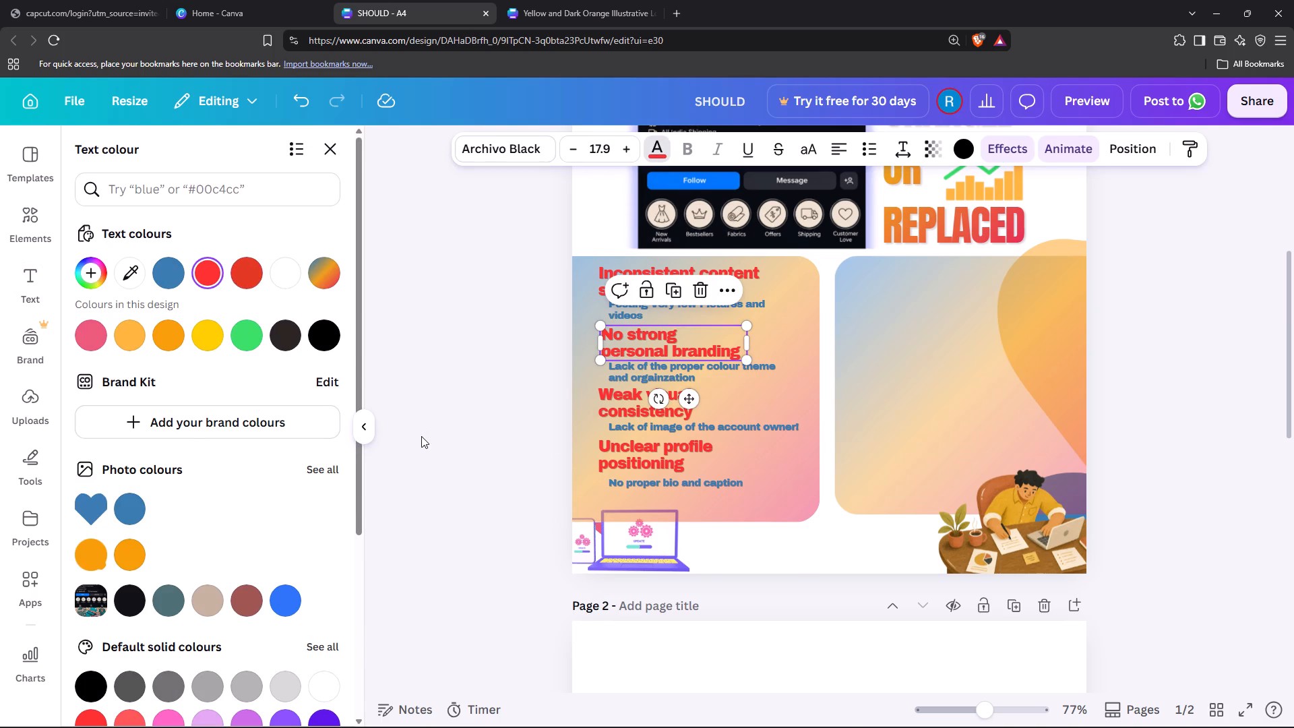
Narrow the gradient square behind the issue headings from its outer edge to about 9.9 wide, so it sits inside the page.
{"action": "left_click", "coordinate": [454, 448]}
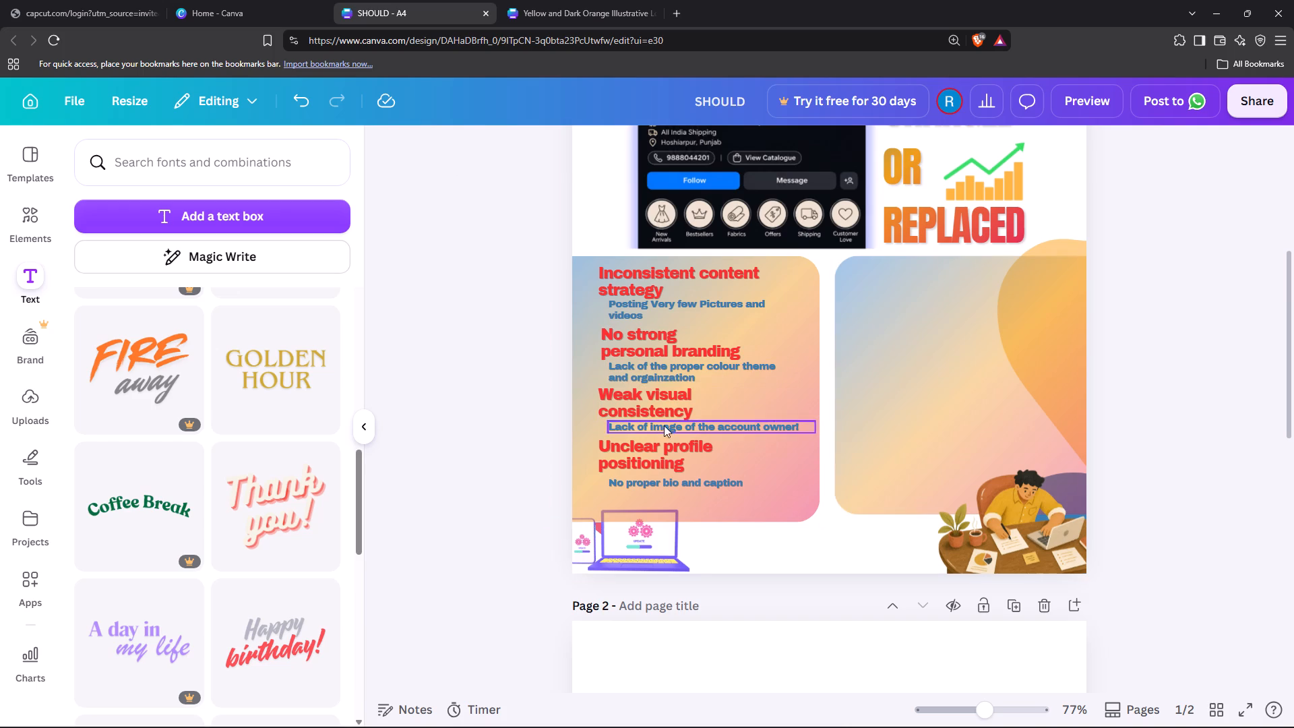
{"action": "left_click", "coordinate": [591, 435]}
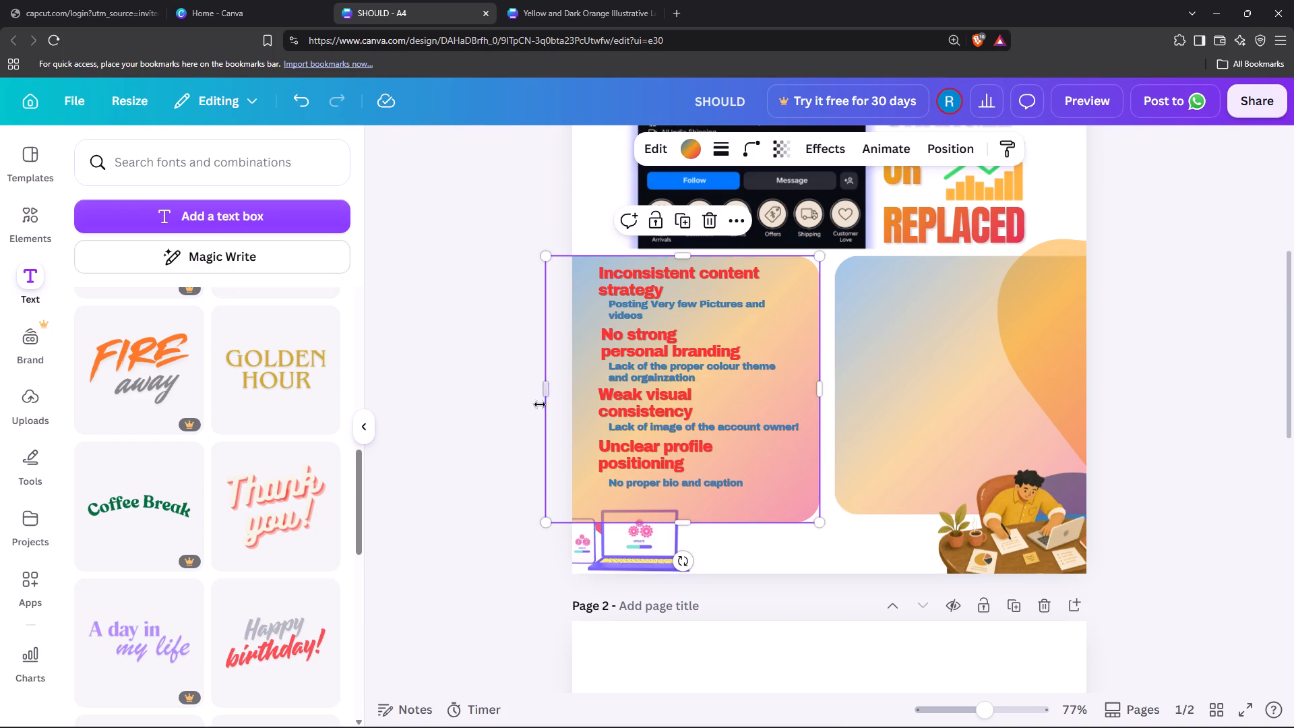
{"action": "left_click_drag", "start_coordinate": [544, 394], "coordinate": [580, 393]}
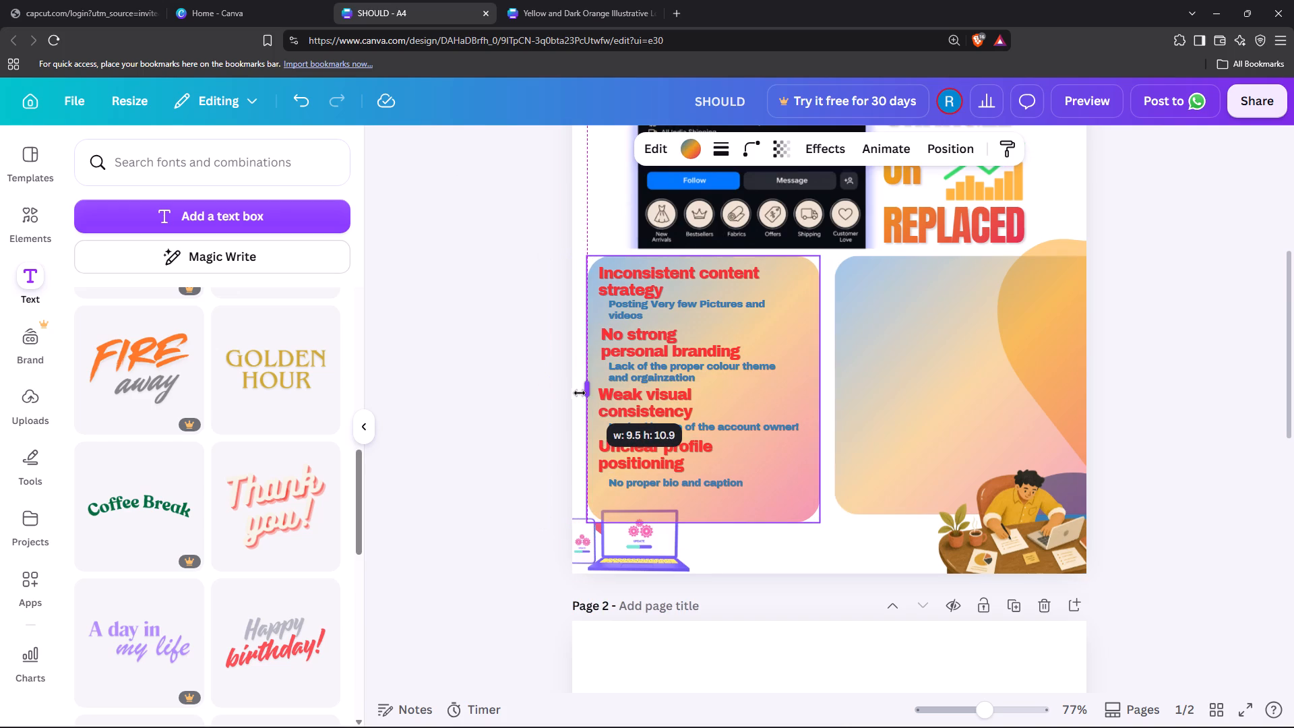
{"action": "left_click_drag", "start_coordinate": [580, 393], "coordinate": [576, 392]}
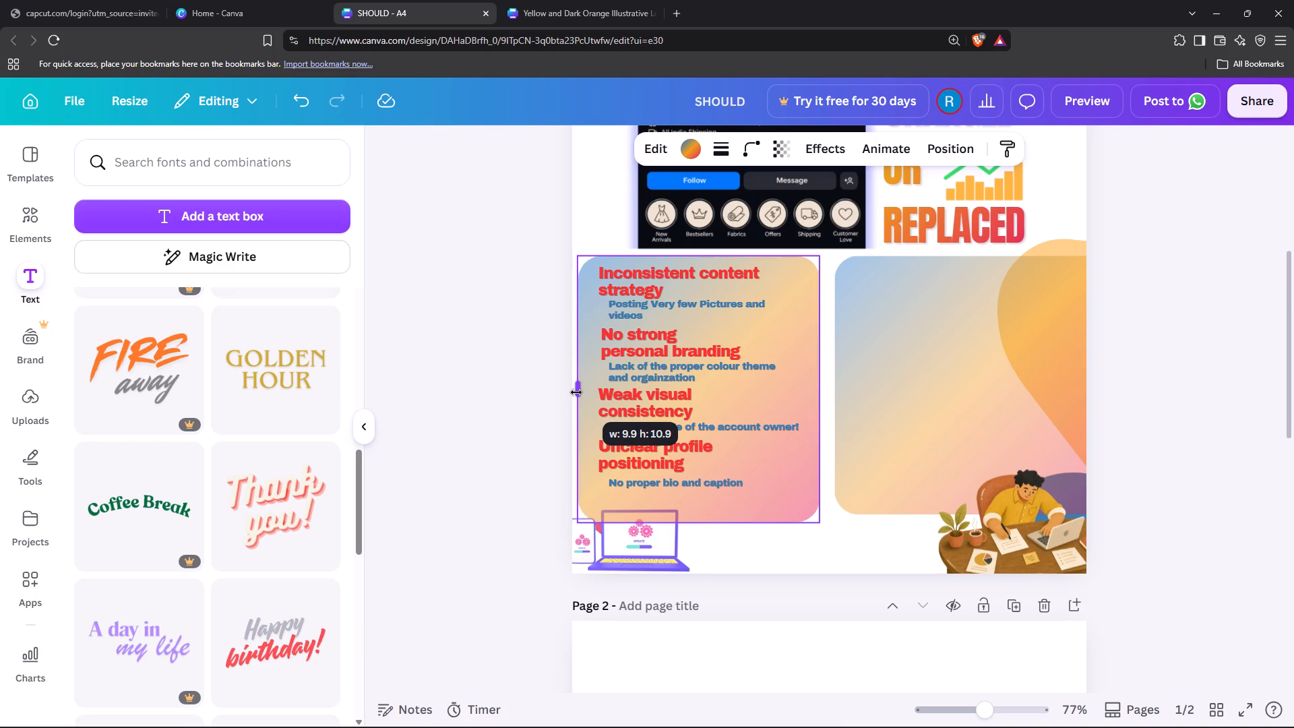
{"action": "left_click_drag", "start_coordinate": [576, 392], "coordinate": [578, 392]}
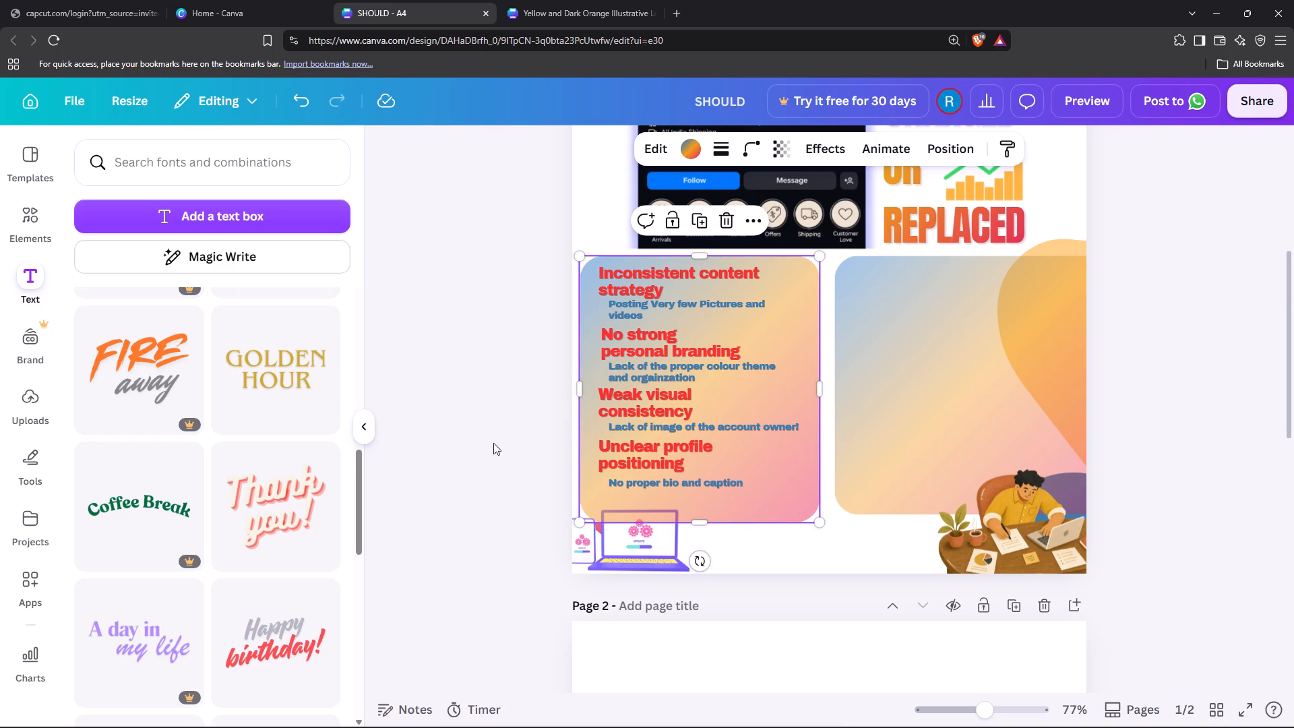
Move all four issue headings and their descriptions together slightly right and down, centring them within the gradient square.
{"action": "scroll", "coordinate": [428, 442], "scroll_direction": "up", "scroll_amount": 1}
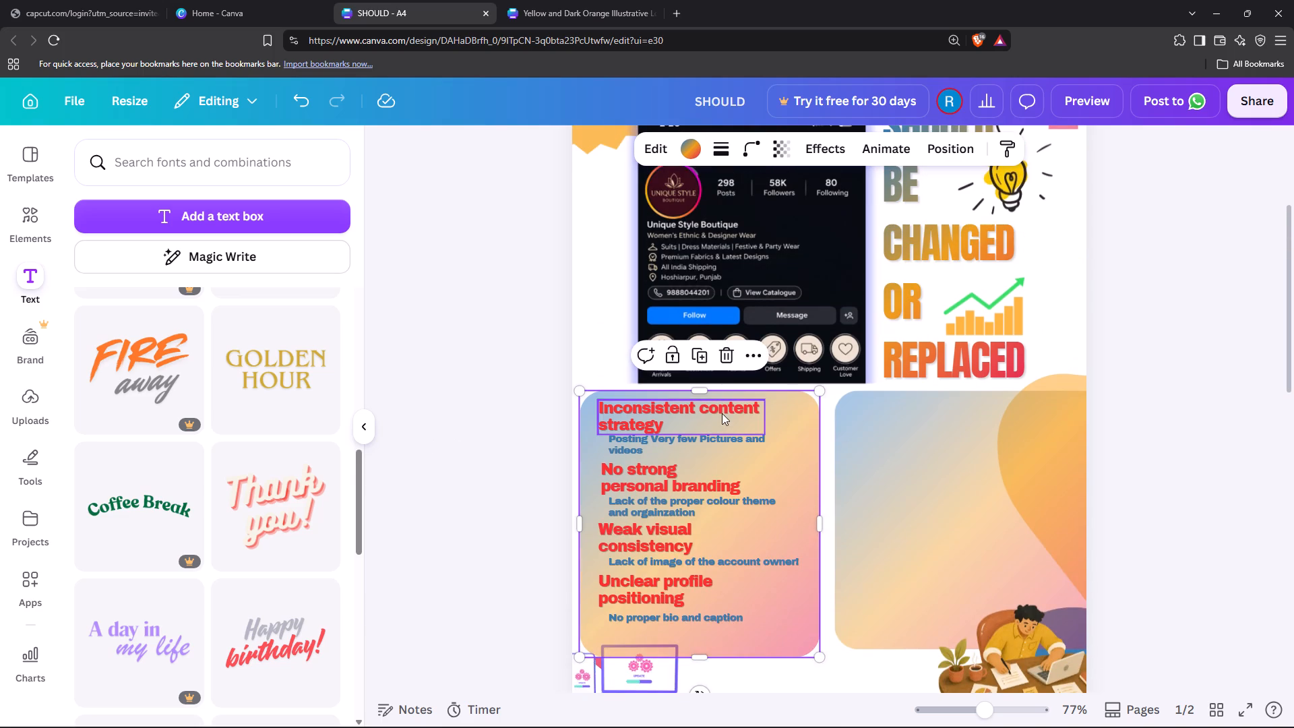
{"action": "left_click", "coordinate": [716, 411]}
{"action": "left_click", "coordinate": [707, 442], "text": "shift"}
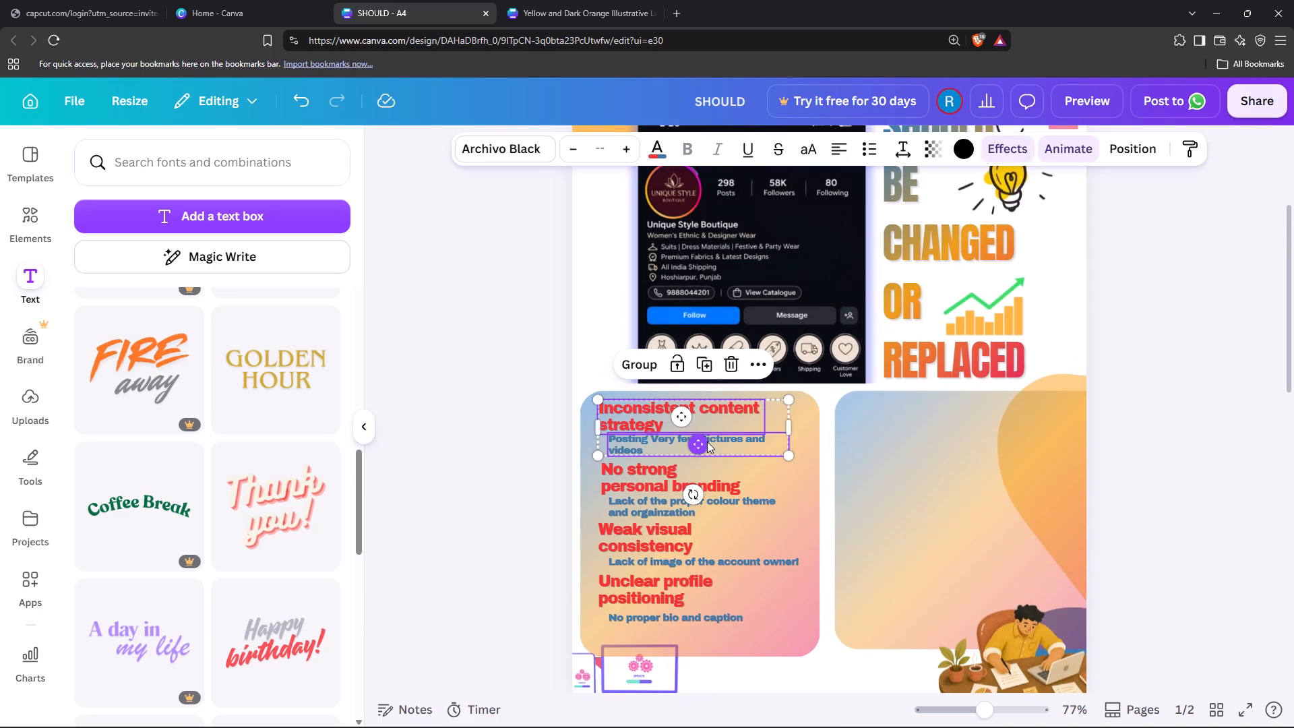
{"action": "left_click", "coordinate": [712, 485], "text": "shift"}
{"action": "left_click", "coordinate": [725, 498], "text": "shift"}
{"action": "left_click", "coordinate": [671, 541], "text": "shift"}
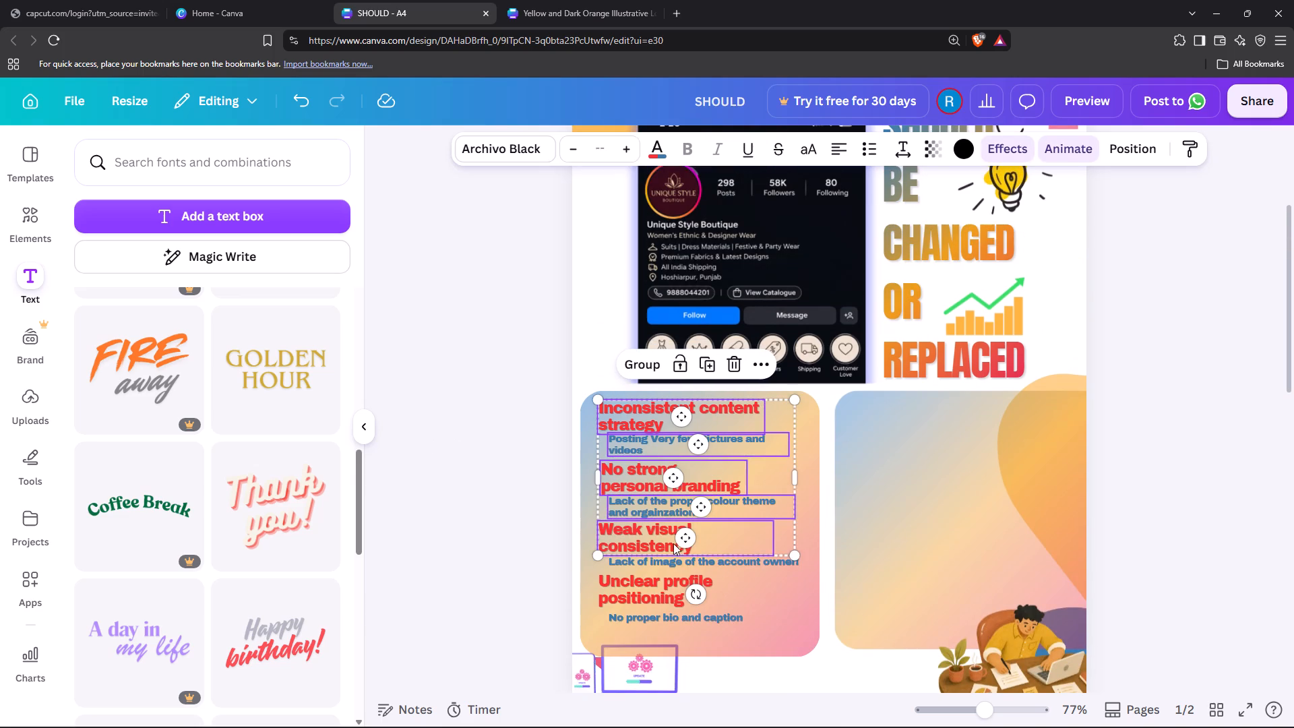
{"action": "left_click", "coordinate": [693, 557], "text": "shift"}
{"action": "left_click", "coordinate": [677, 584], "text": "shift"}
{"action": "left_click", "coordinate": [696, 612], "text": "shift"}
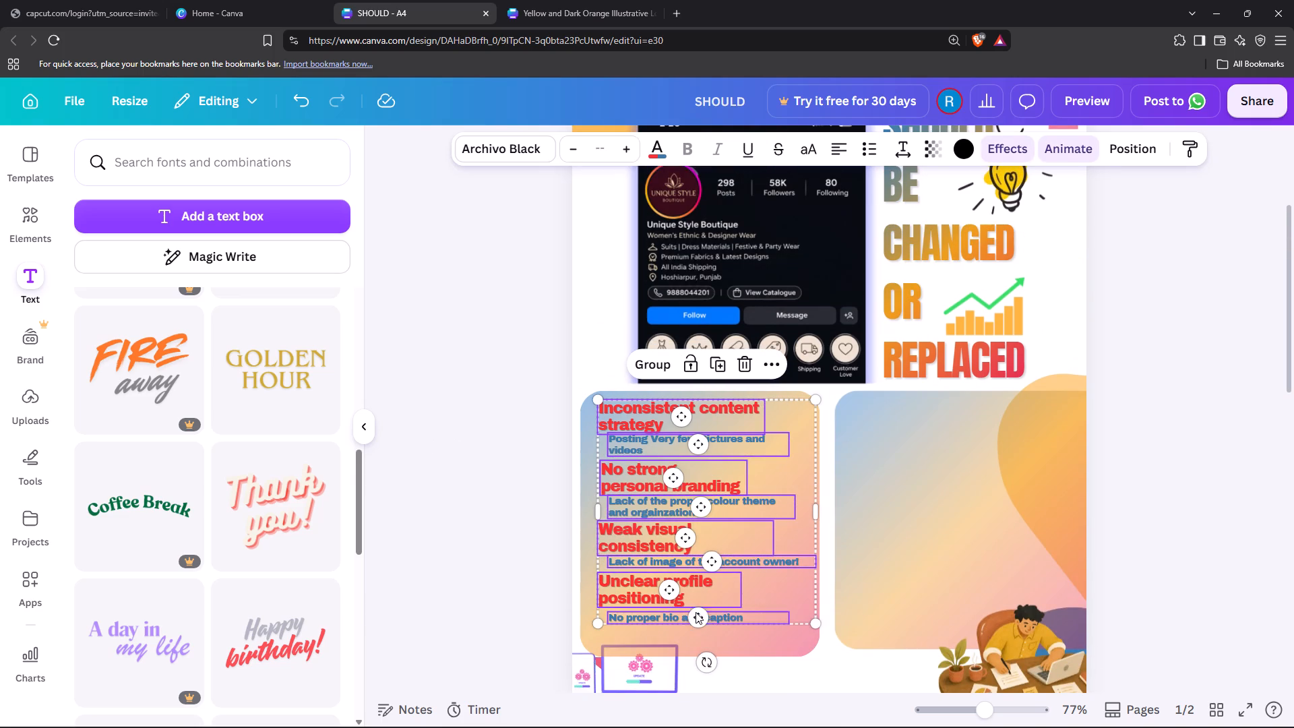
{"action": "left_click_drag", "start_coordinate": [733, 520], "coordinate": [744, 529]}
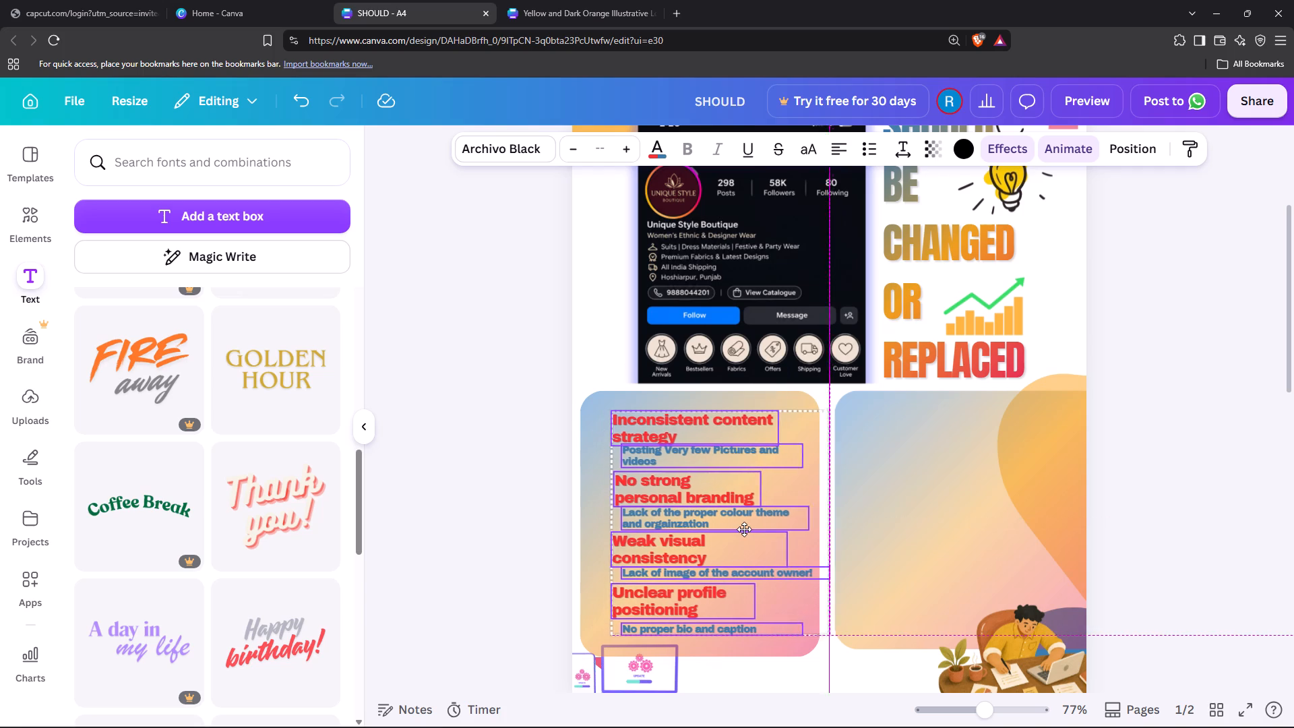
{"action": "left_click_drag", "start_coordinate": [744, 529], "coordinate": [742, 528]}
{"action": "left_click", "coordinate": [491, 475]}
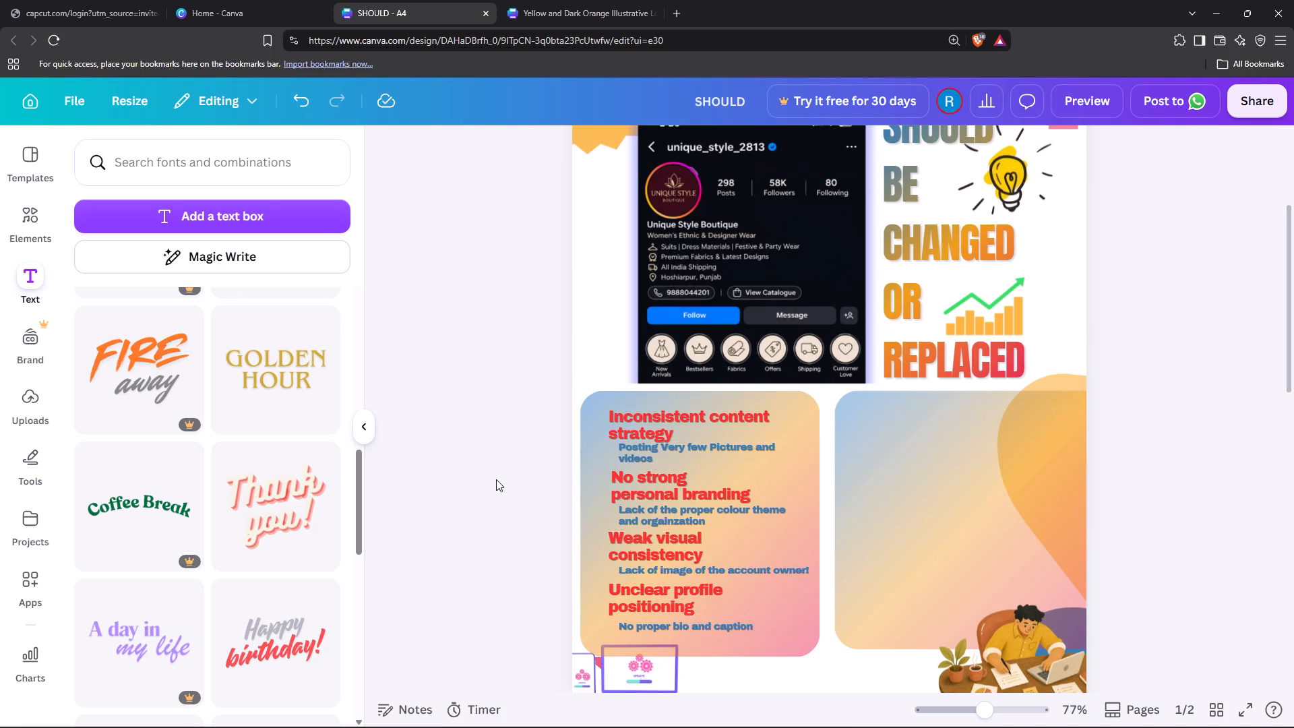
Shift each of the four blue descriptions left so they line up with the left edge of their red headings.
{"action": "left_click_drag", "start_coordinate": [691, 451], "coordinate": [676, 455]}
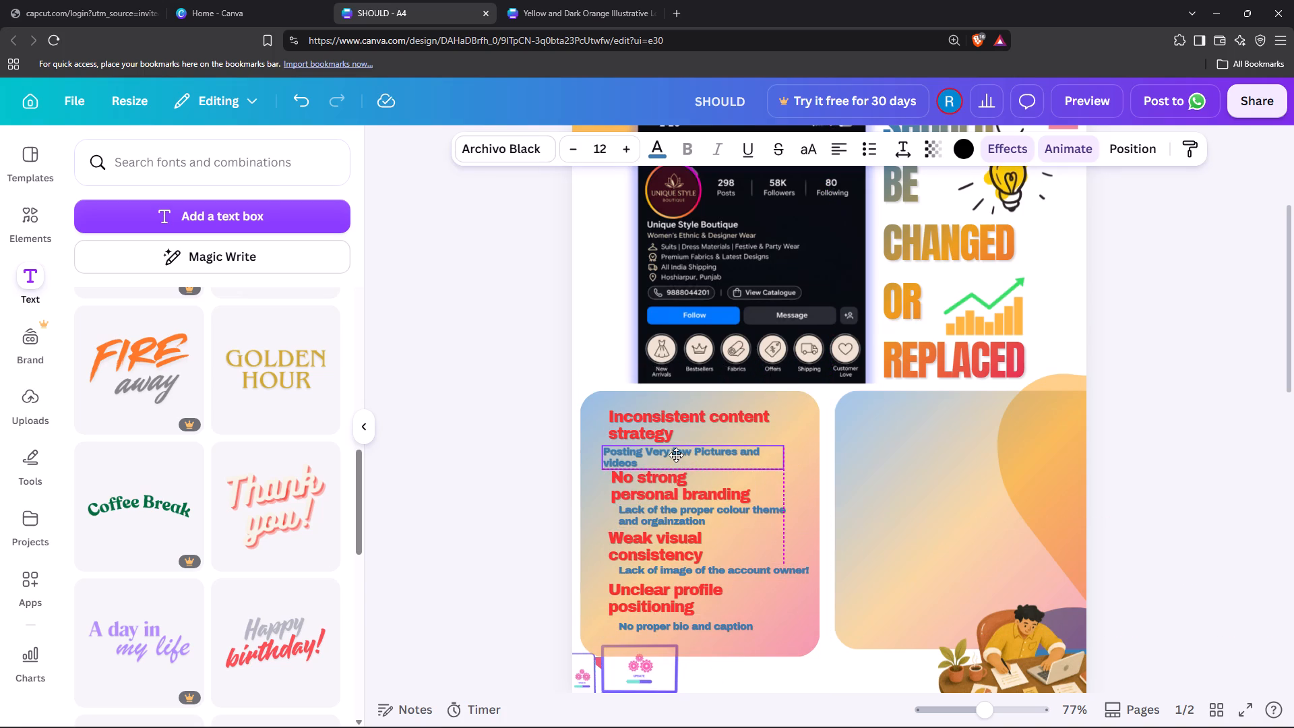
{"action": "left_click_drag", "start_coordinate": [676, 455], "coordinate": [683, 454]}
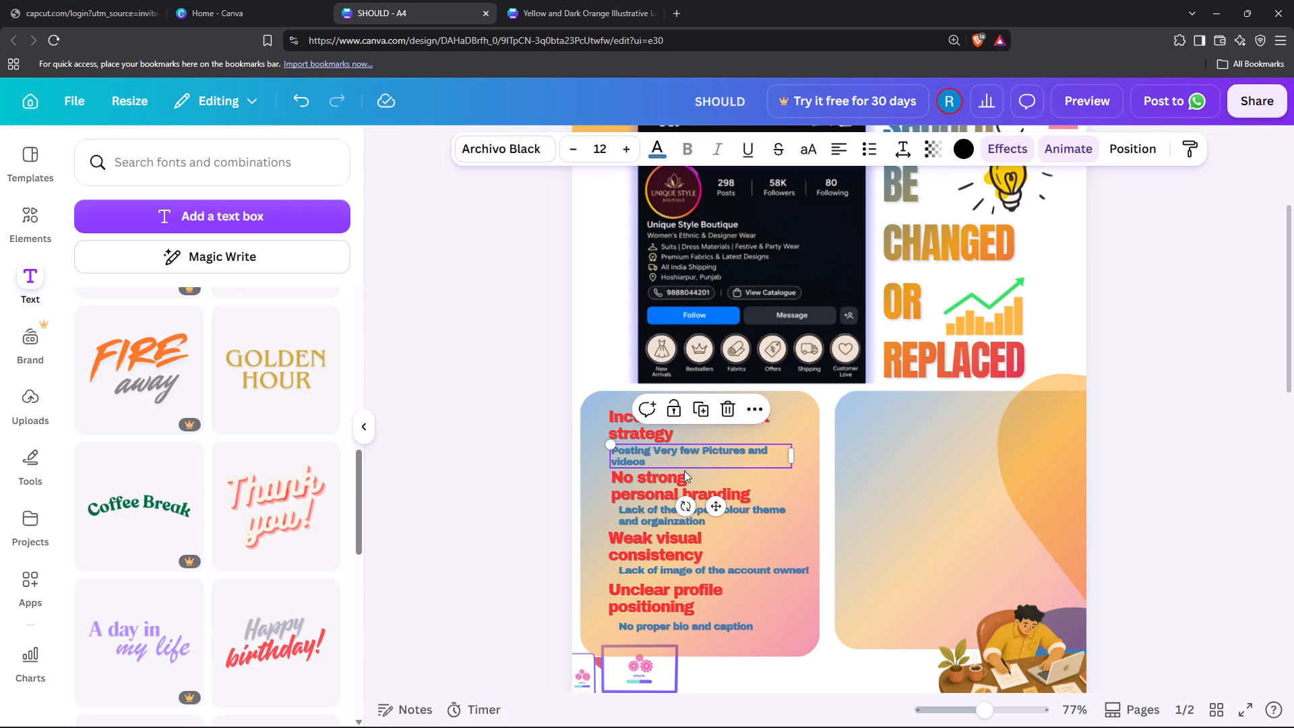
{"action": "left_click_drag", "start_coordinate": [679, 524], "coordinate": [671, 524]}
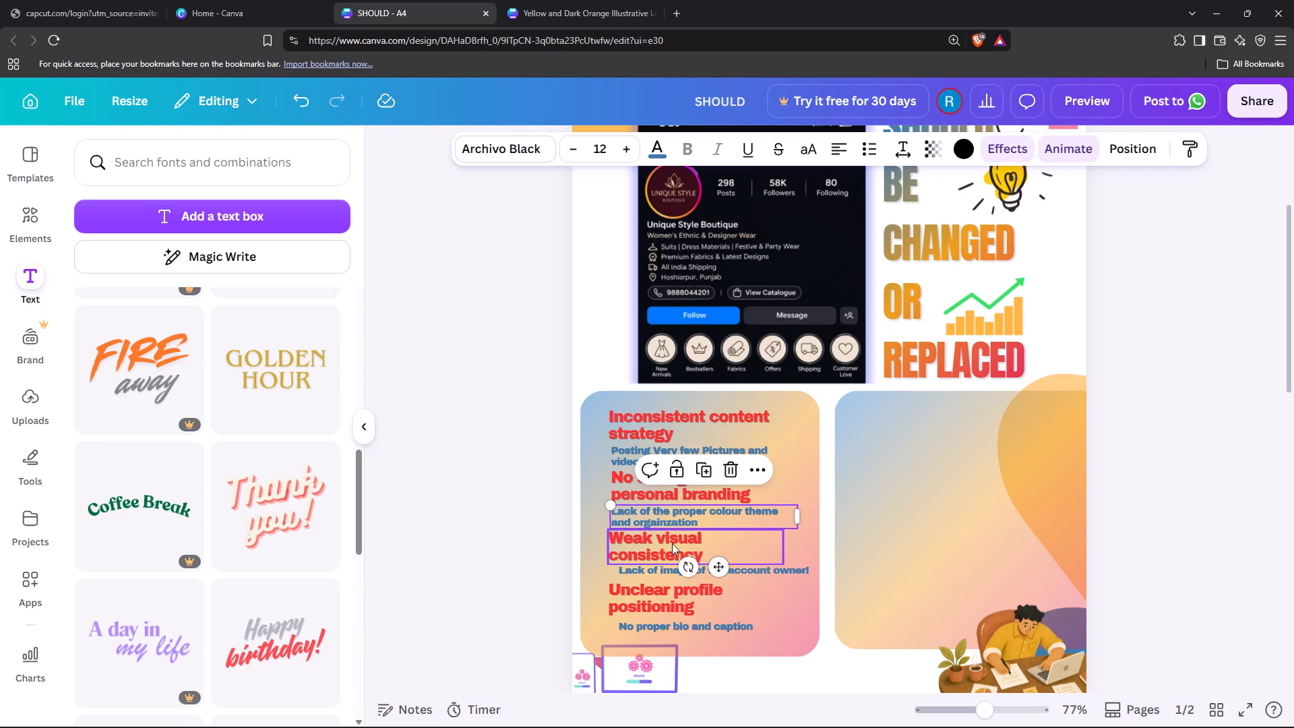
{"action": "left_click", "coordinate": [692, 576]}
{"action": "left_click_drag", "start_coordinate": [753, 573], "coordinate": [745, 572]}
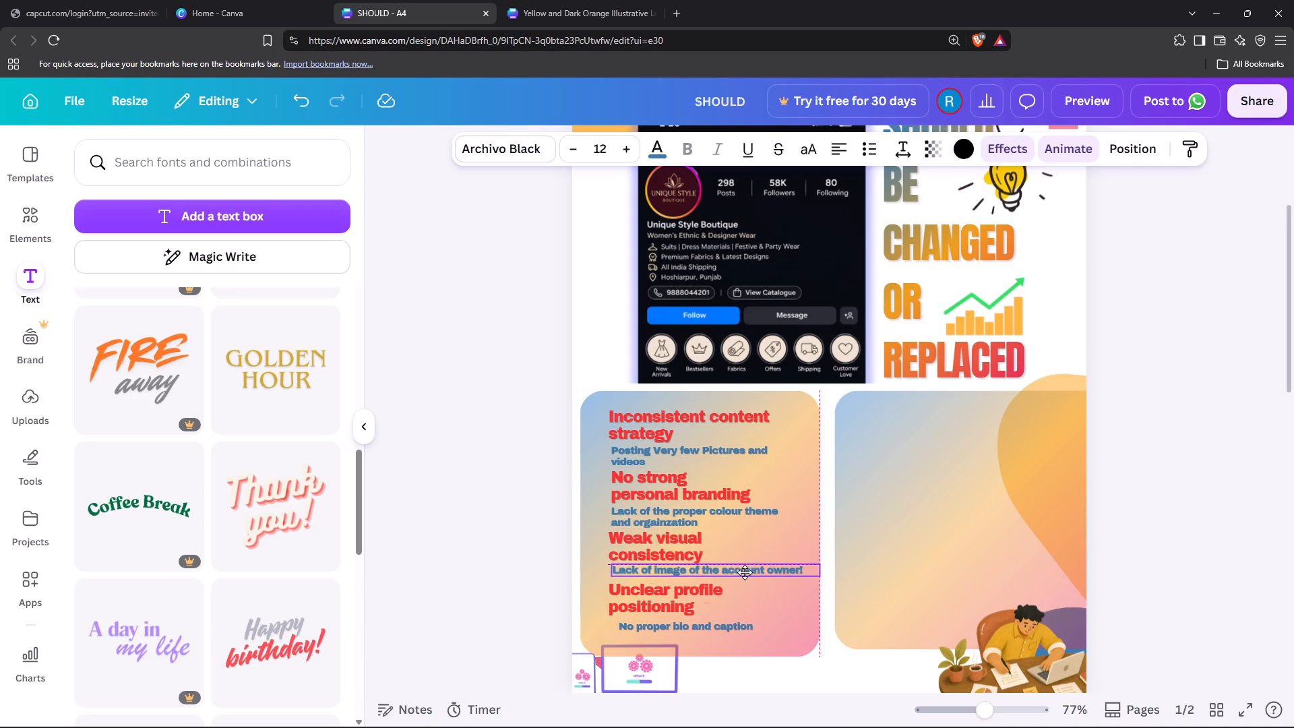
{"action": "left_click_drag", "start_coordinate": [745, 572], "coordinate": [742, 572]}
{"action": "left_click_drag", "start_coordinate": [729, 632], "coordinate": [728, 632]}
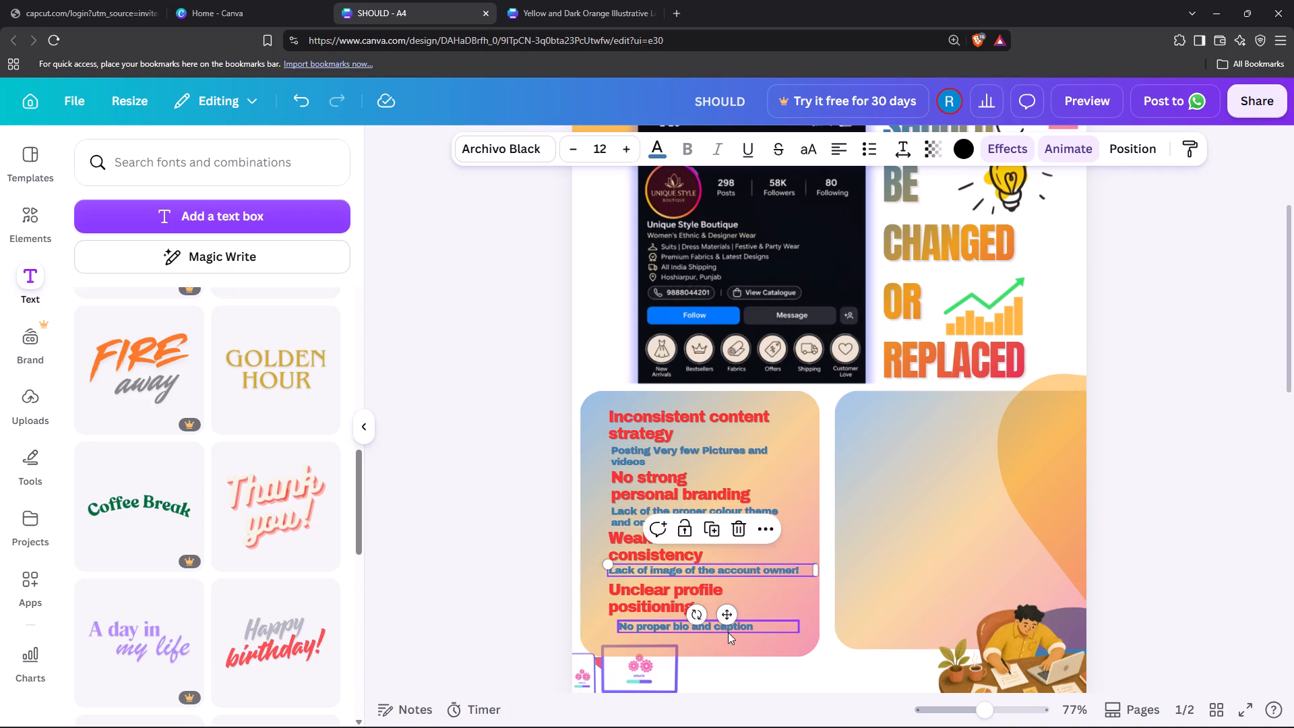
{"action": "left_click_drag", "start_coordinate": [728, 632], "coordinate": [718, 630]}
{"action": "left_click", "coordinate": [511, 503]}
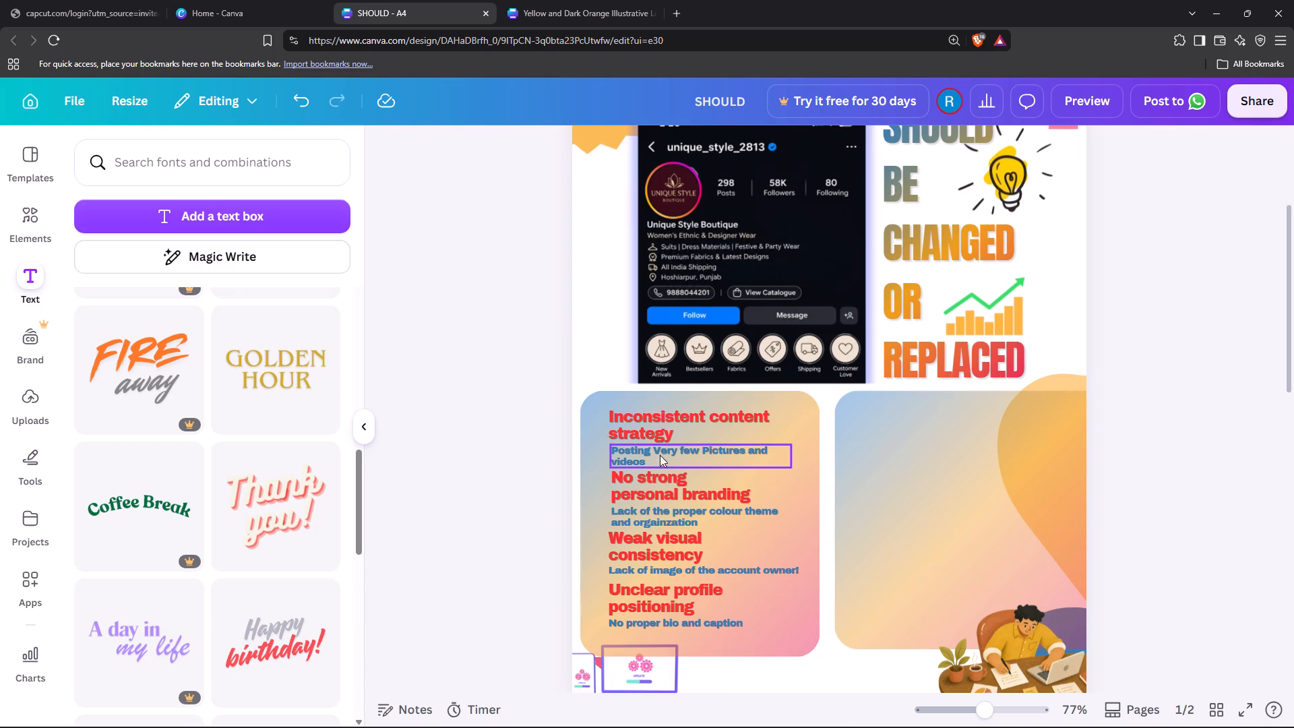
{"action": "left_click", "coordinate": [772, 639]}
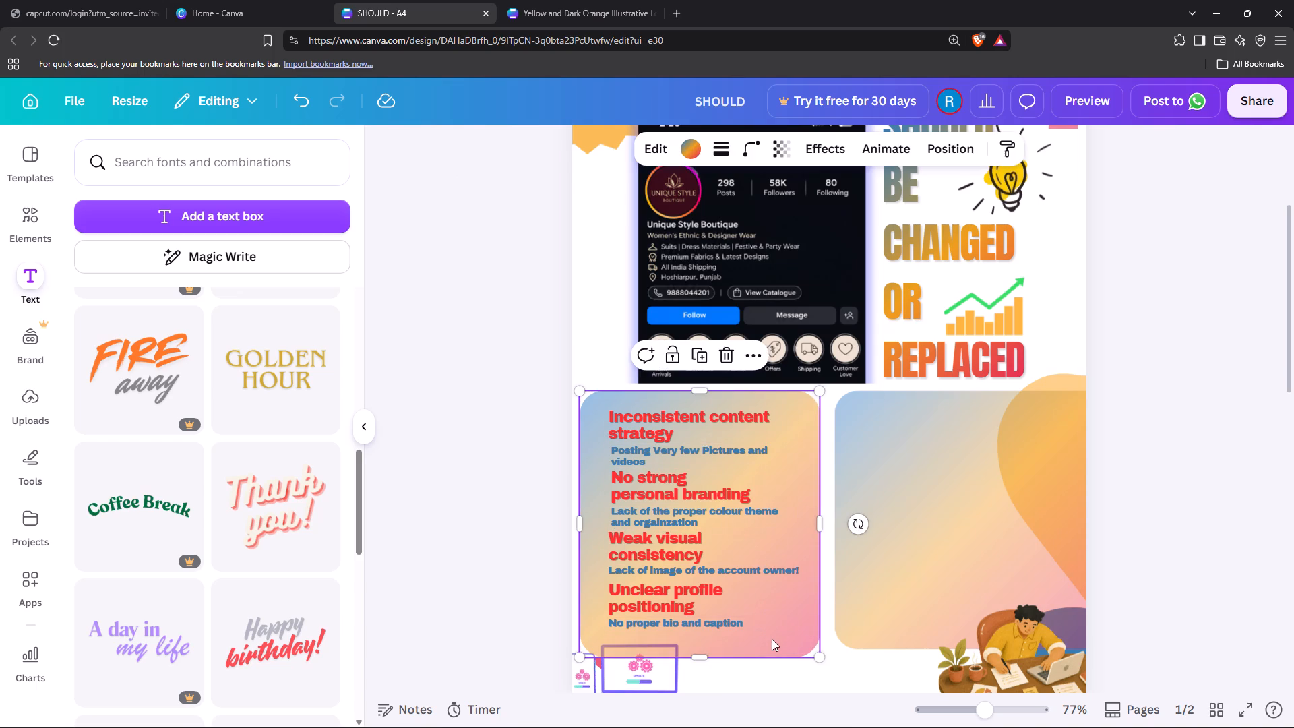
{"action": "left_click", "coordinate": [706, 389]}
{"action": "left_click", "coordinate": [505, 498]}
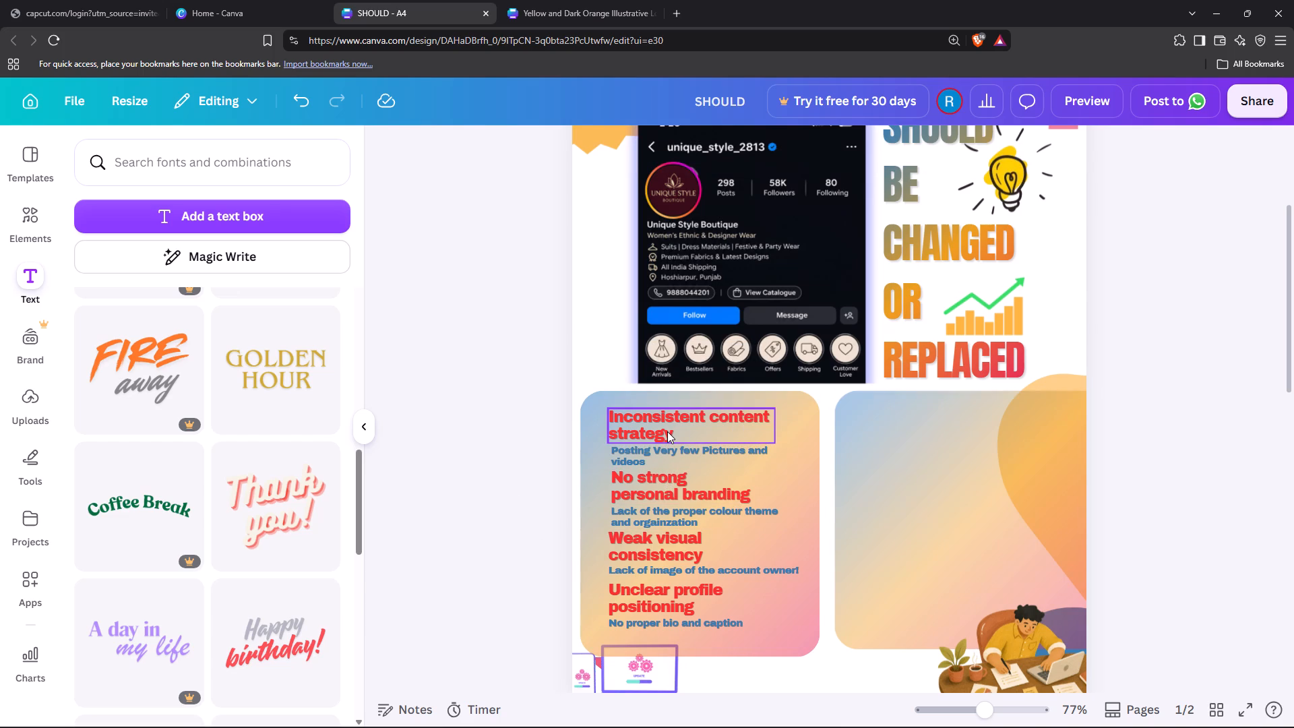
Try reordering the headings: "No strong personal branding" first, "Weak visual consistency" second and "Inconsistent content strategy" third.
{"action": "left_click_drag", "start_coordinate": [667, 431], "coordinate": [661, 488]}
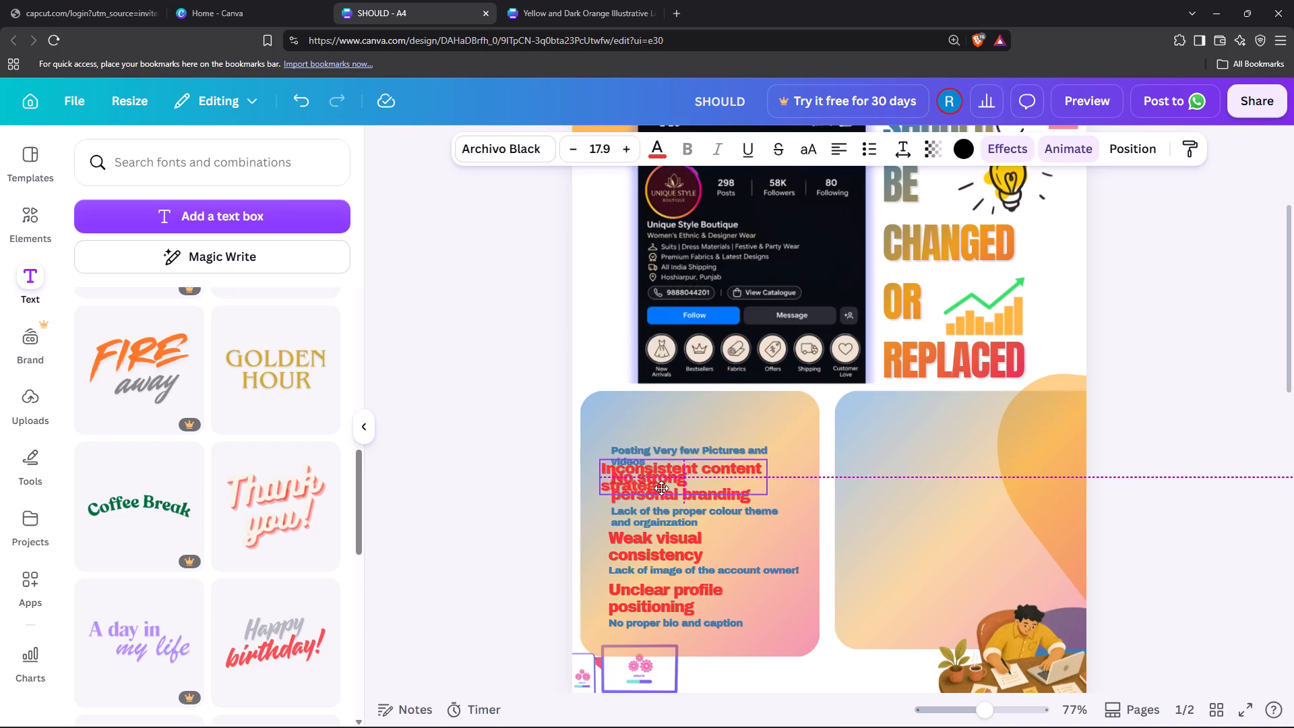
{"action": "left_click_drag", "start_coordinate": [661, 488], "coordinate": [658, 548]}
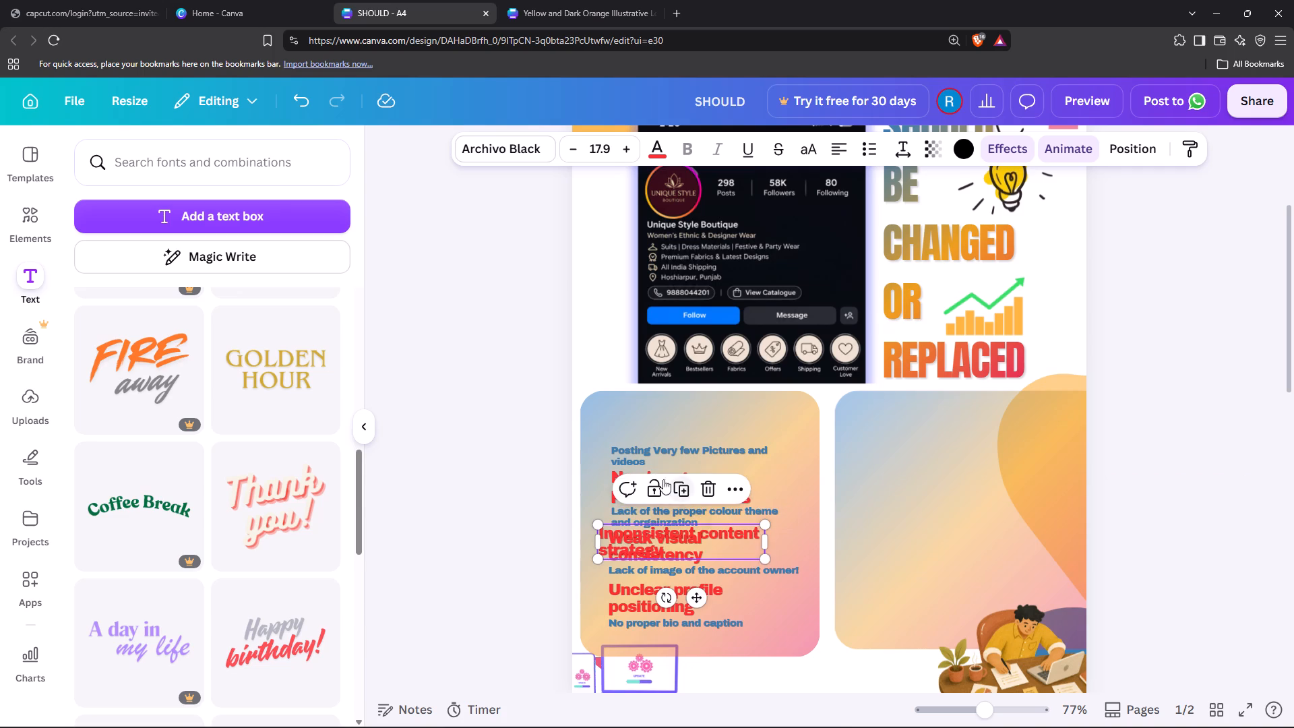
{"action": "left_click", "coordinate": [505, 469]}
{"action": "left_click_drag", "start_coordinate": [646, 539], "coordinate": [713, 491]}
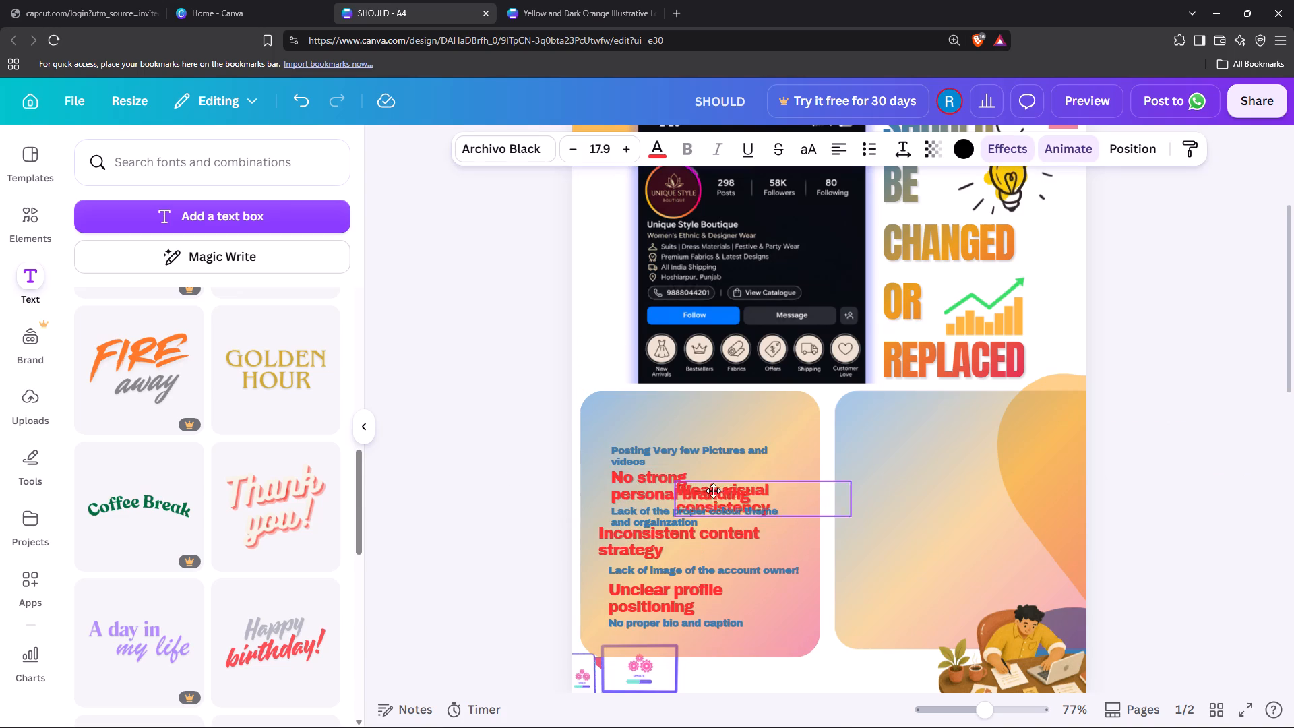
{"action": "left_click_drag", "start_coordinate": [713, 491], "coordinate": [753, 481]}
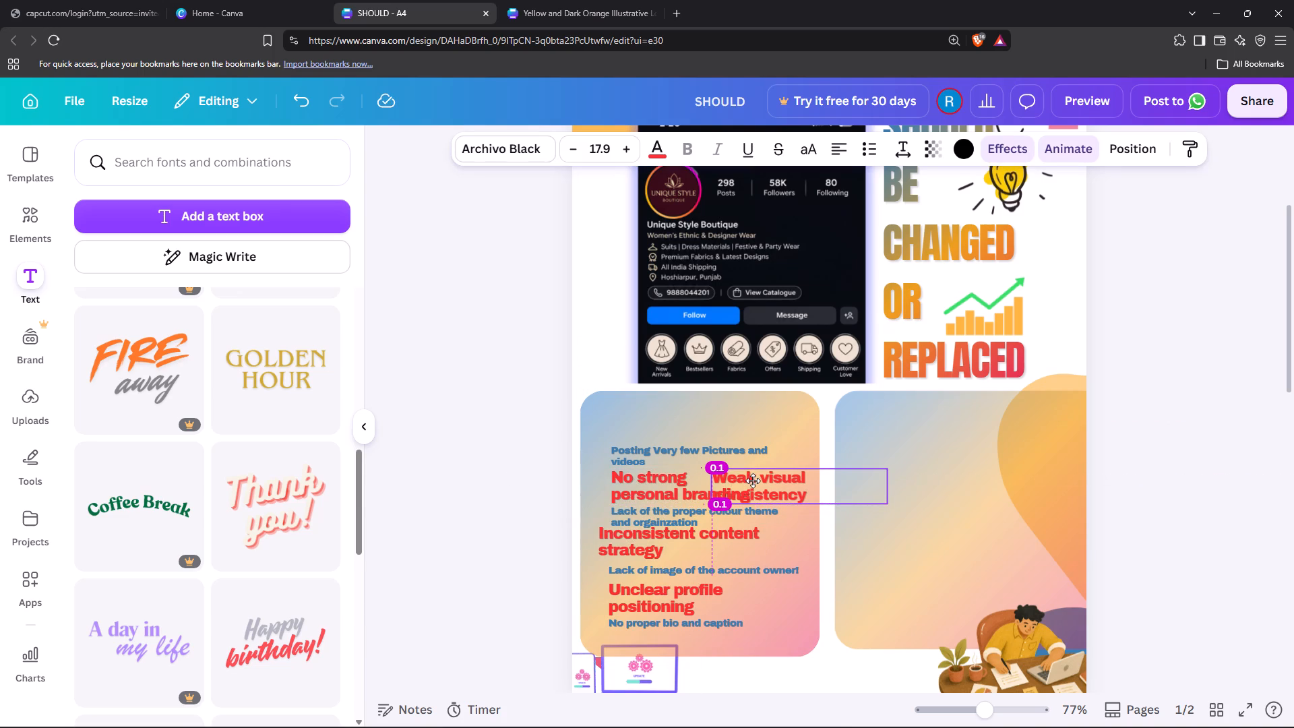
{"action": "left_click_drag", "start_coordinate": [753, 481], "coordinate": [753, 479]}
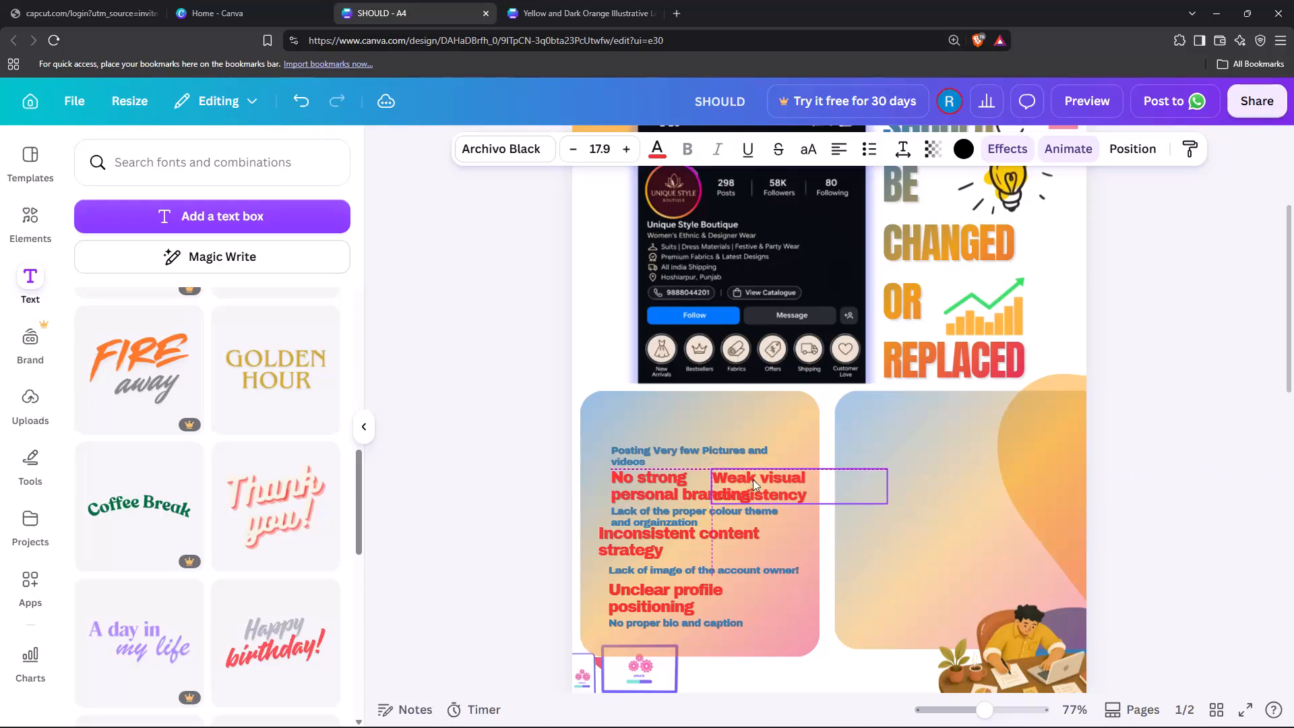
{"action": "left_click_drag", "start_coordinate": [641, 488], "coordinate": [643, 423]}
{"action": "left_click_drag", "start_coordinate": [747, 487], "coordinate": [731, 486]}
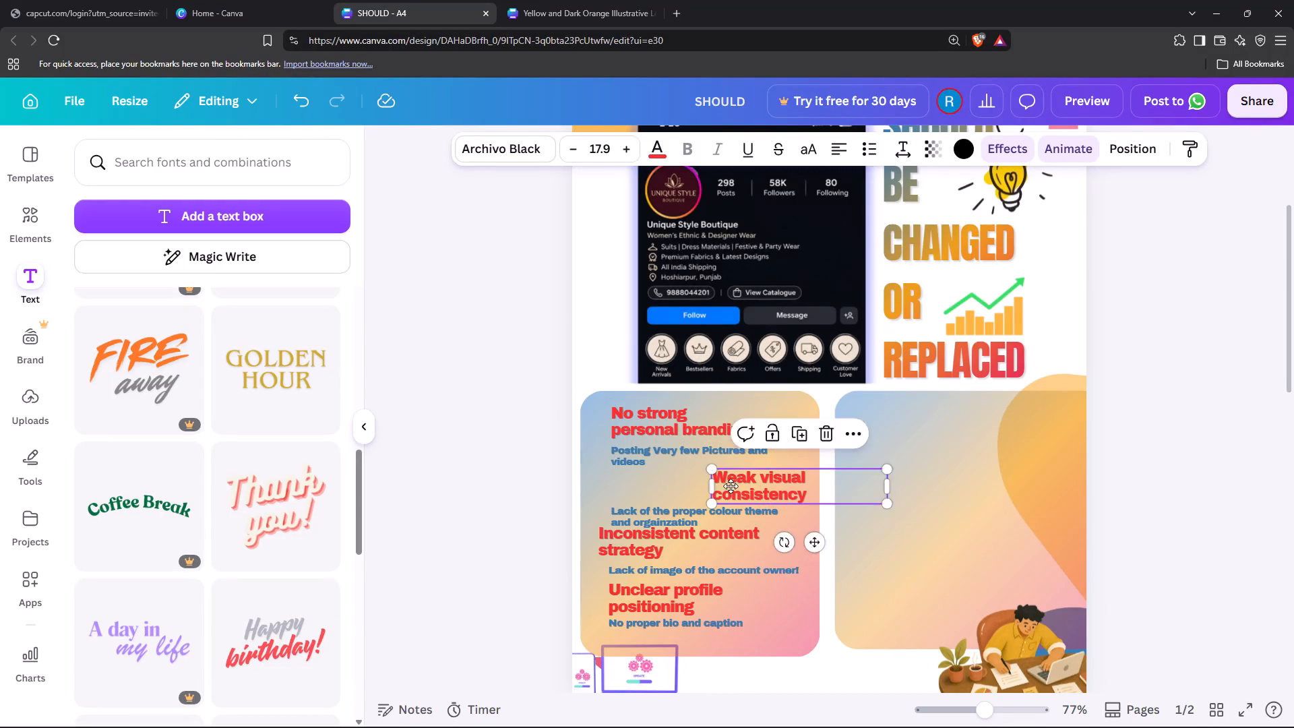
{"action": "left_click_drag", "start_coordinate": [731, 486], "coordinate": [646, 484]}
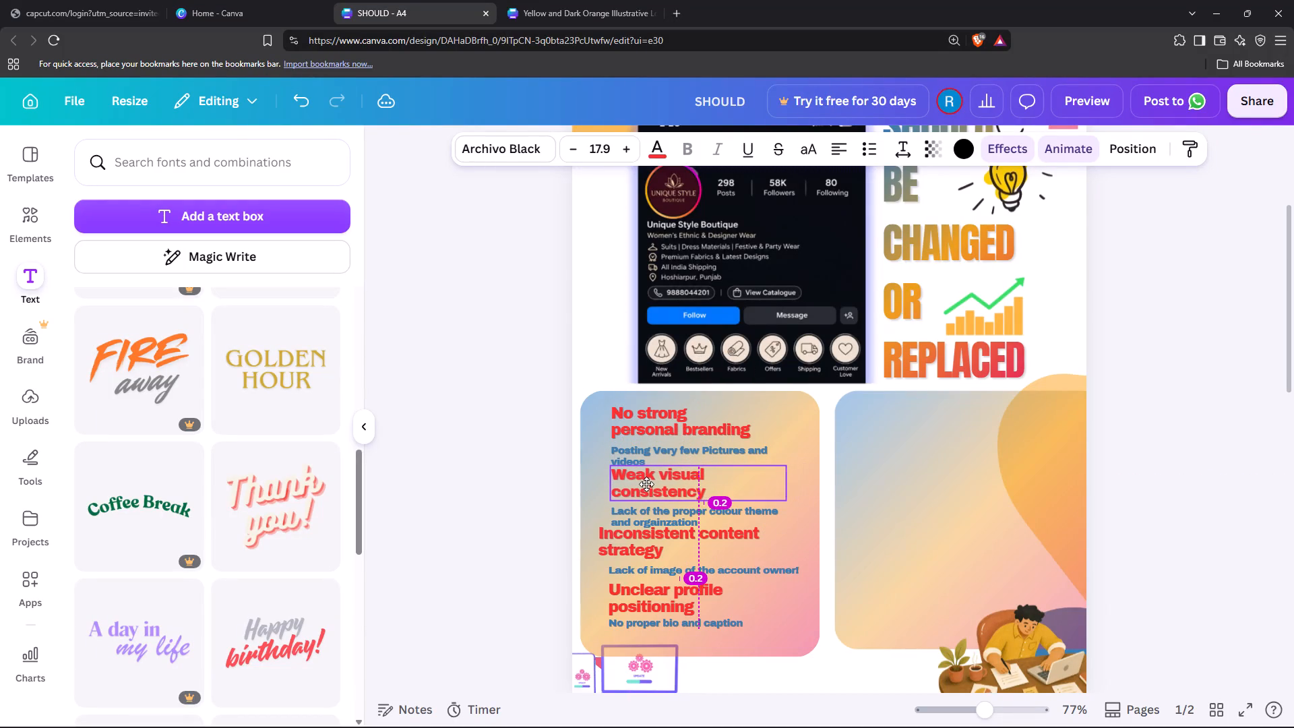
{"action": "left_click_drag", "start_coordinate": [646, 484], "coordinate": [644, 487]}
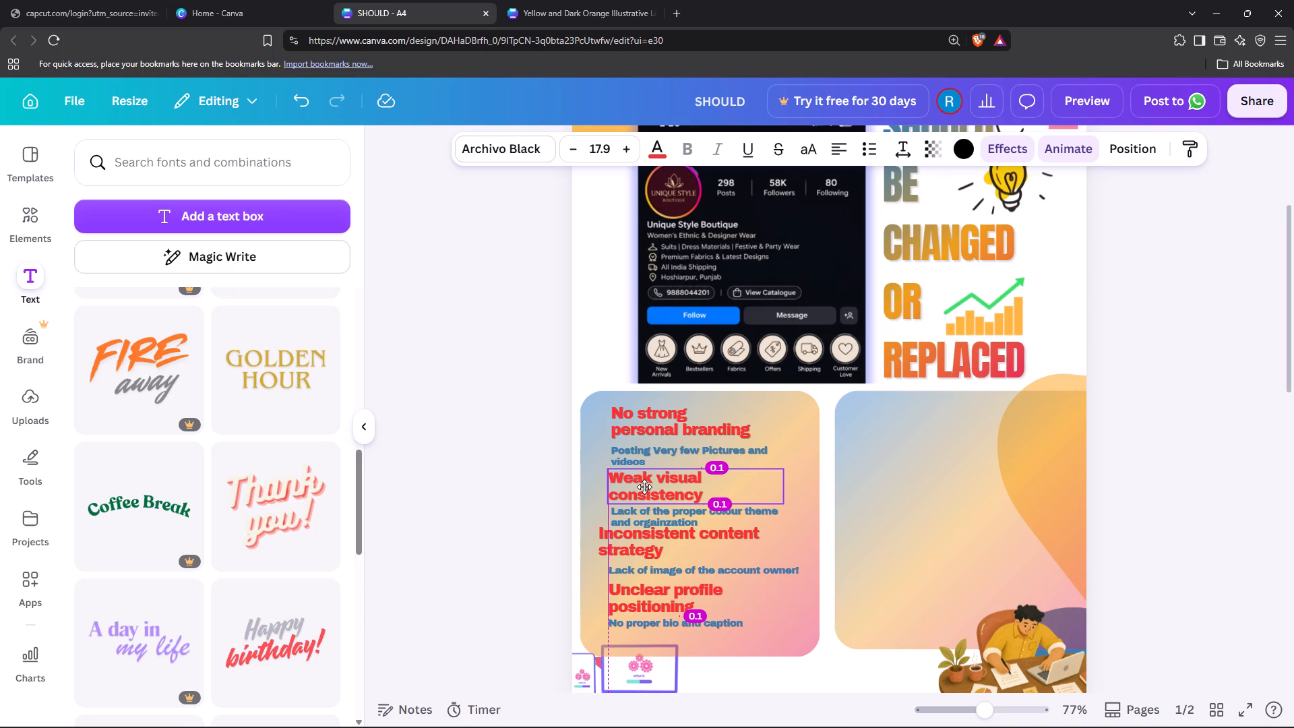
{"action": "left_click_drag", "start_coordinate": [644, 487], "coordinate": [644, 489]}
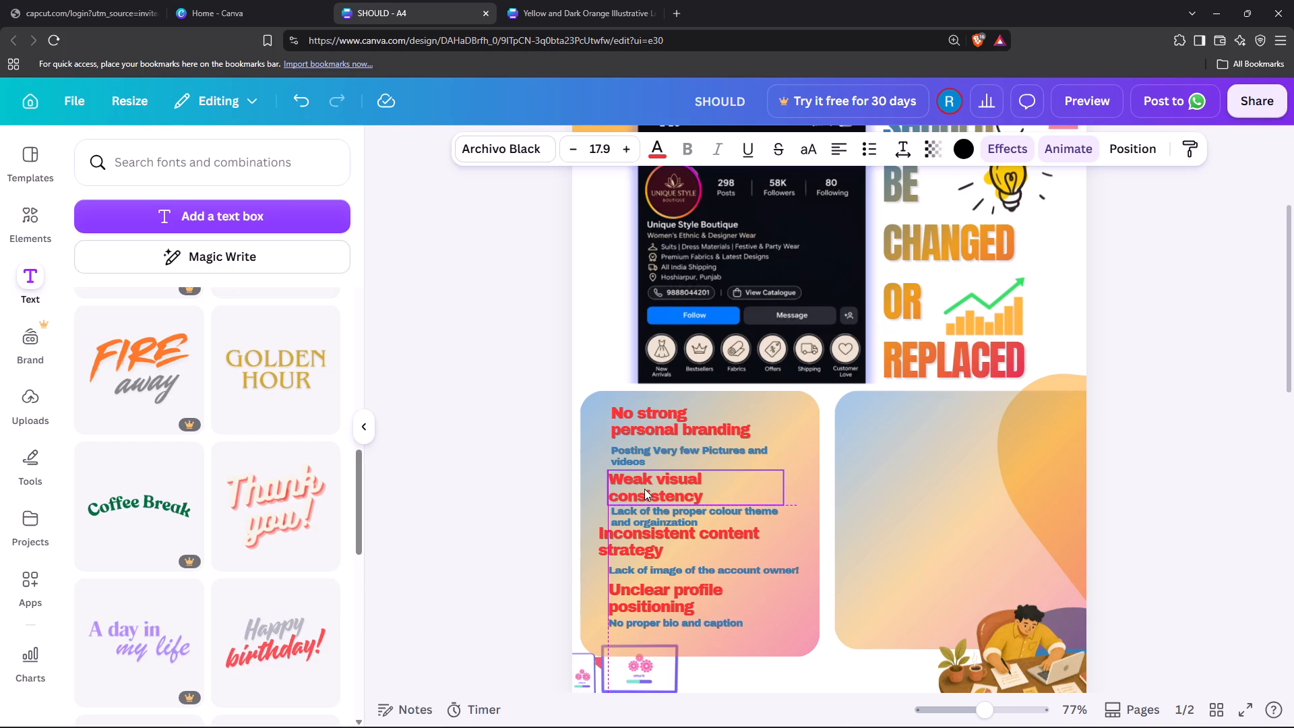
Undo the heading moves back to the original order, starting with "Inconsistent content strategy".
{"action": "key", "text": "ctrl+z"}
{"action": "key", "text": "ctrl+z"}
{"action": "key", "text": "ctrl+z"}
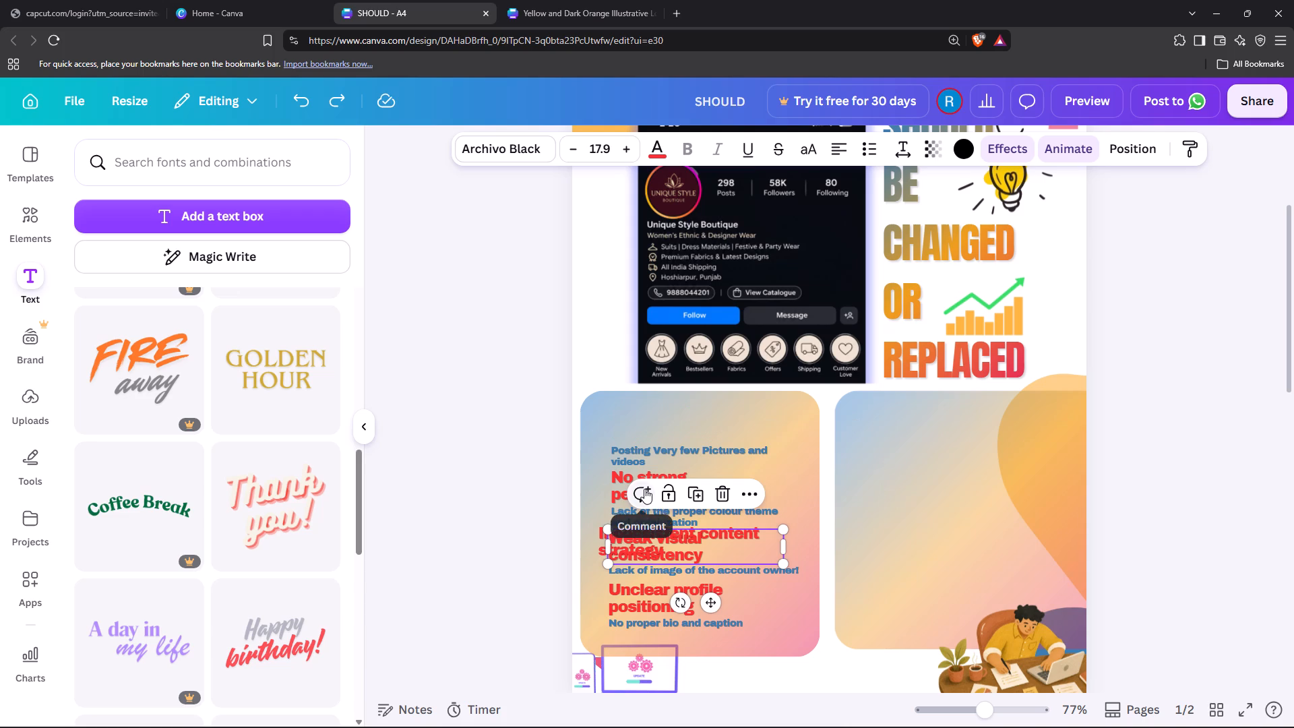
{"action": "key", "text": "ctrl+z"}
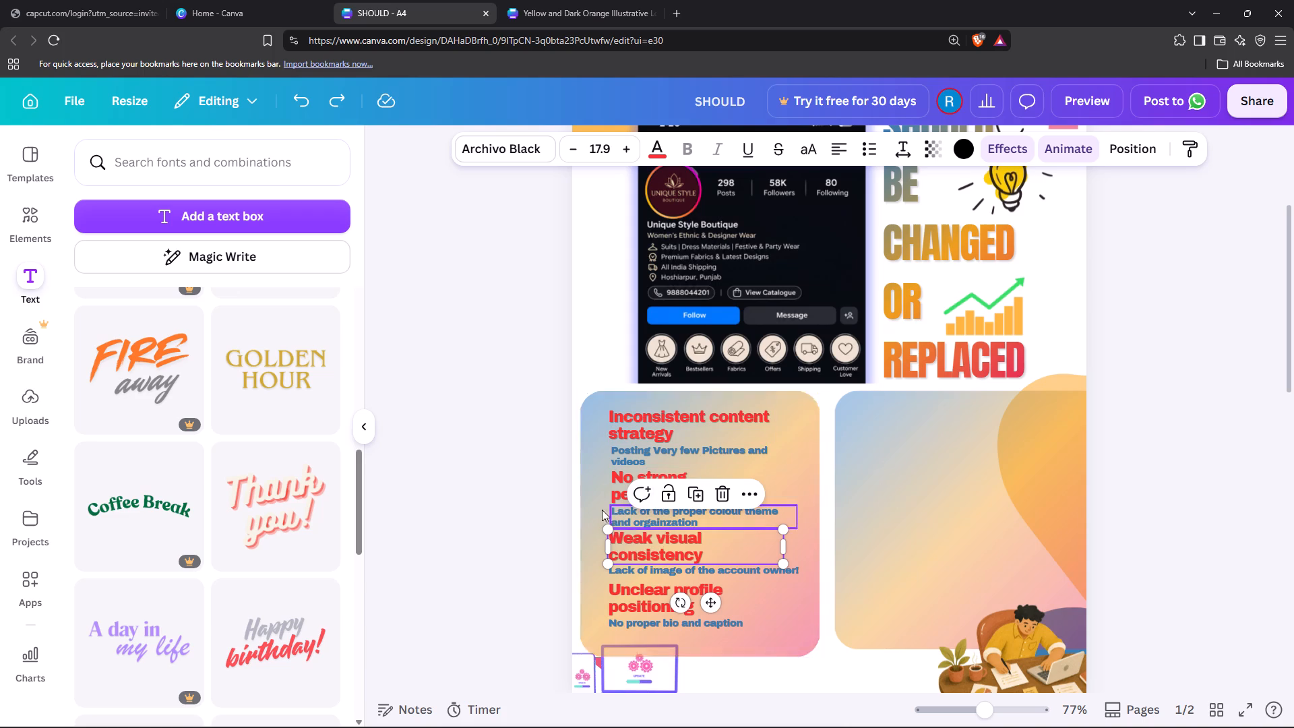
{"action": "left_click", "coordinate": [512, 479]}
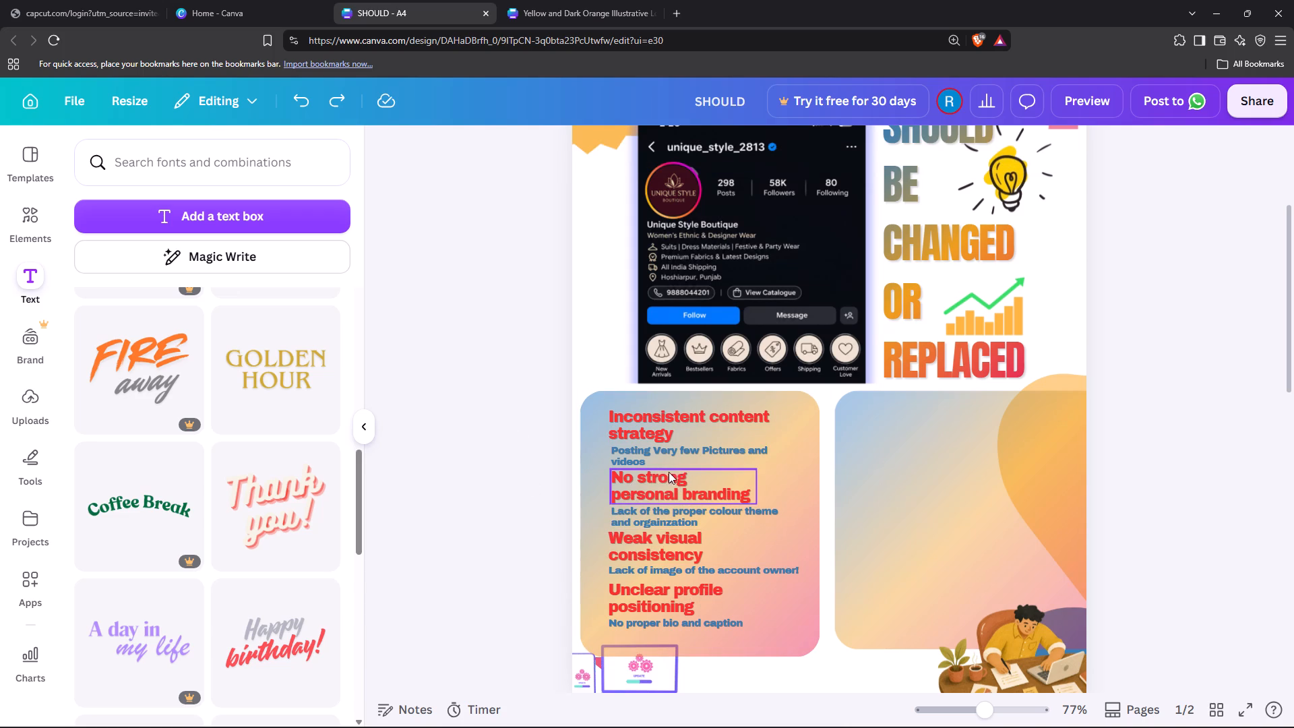
Swap the first two headings in the left gradient square: "No strong personal branding" first, "Inconsistent content strategy" second.
{"action": "left_click_drag", "start_coordinate": [667, 484], "coordinate": [809, 426]}
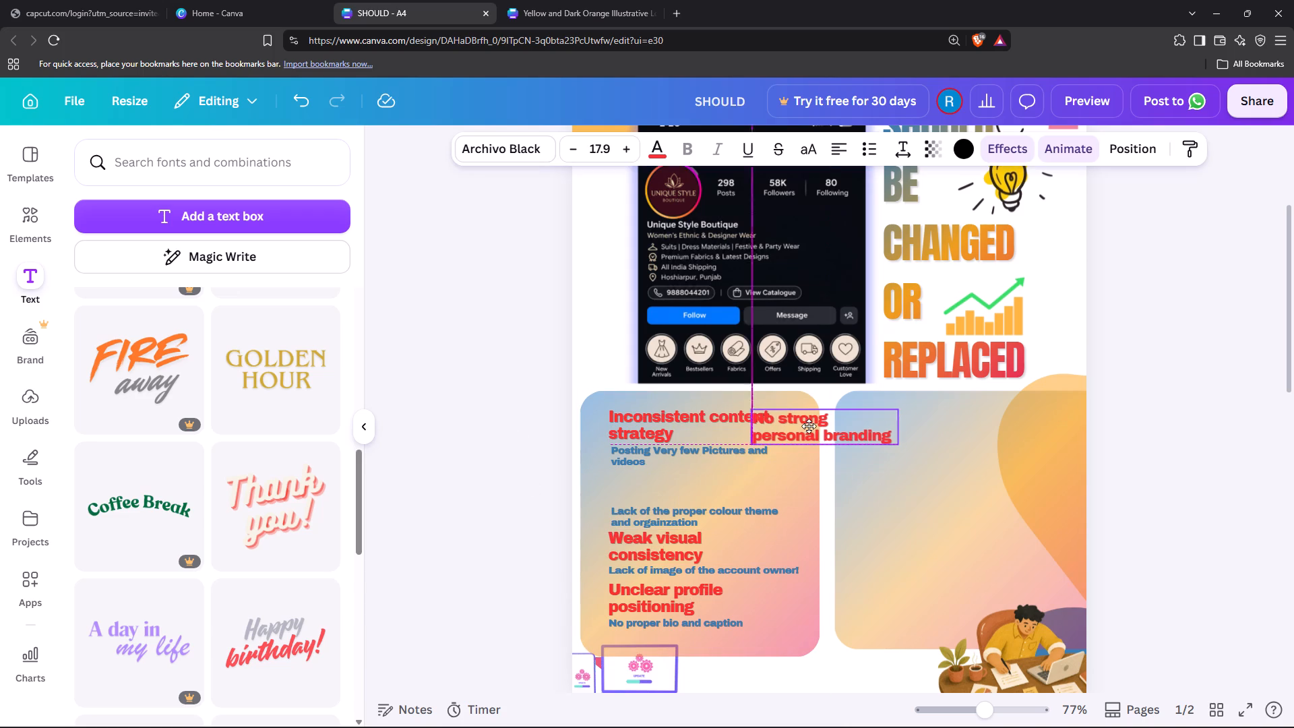
{"action": "left_click_drag", "start_coordinate": [809, 426], "coordinate": [800, 426]}
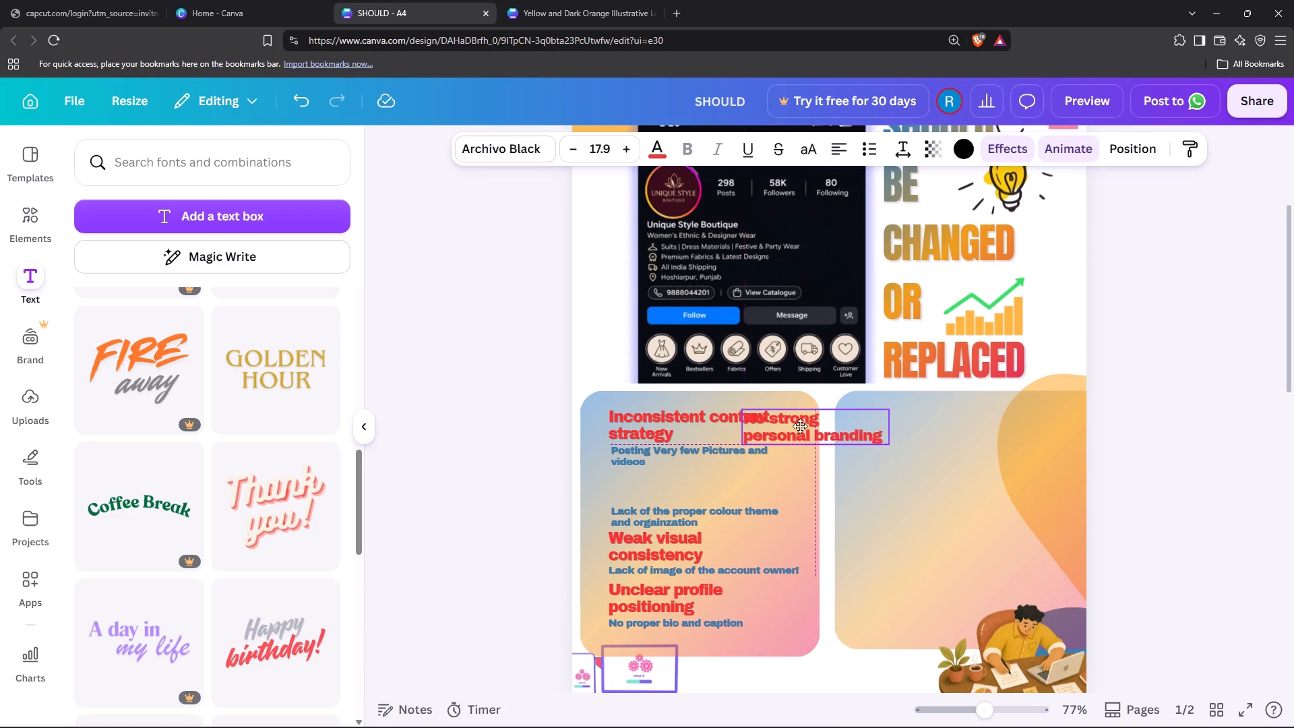
{"action": "left_click_drag", "start_coordinate": [800, 426], "coordinate": [784, 426]}
{"action": "left_click_drag", "start_coordinate": [659, 427], "coordinate": [658, 439]}
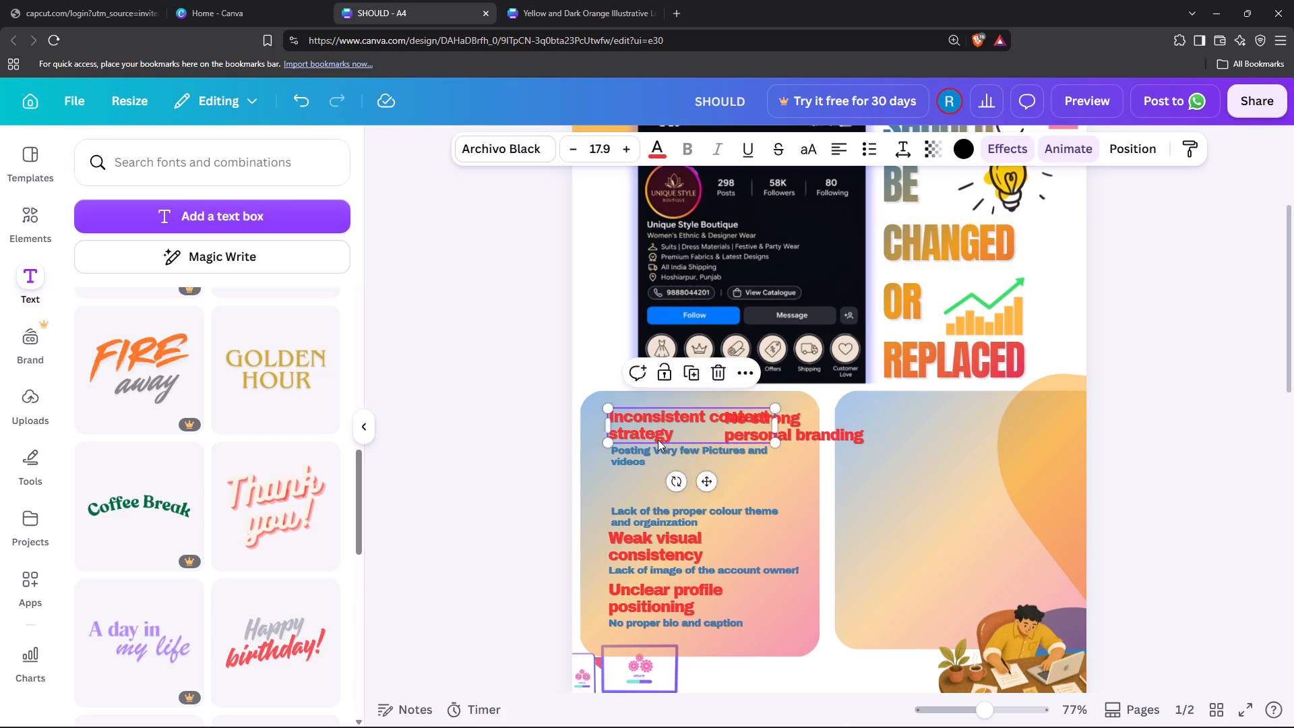
{"action": "left_click_drag", "start_coordinate": [658, 439], "coordinate": [658, 491]}
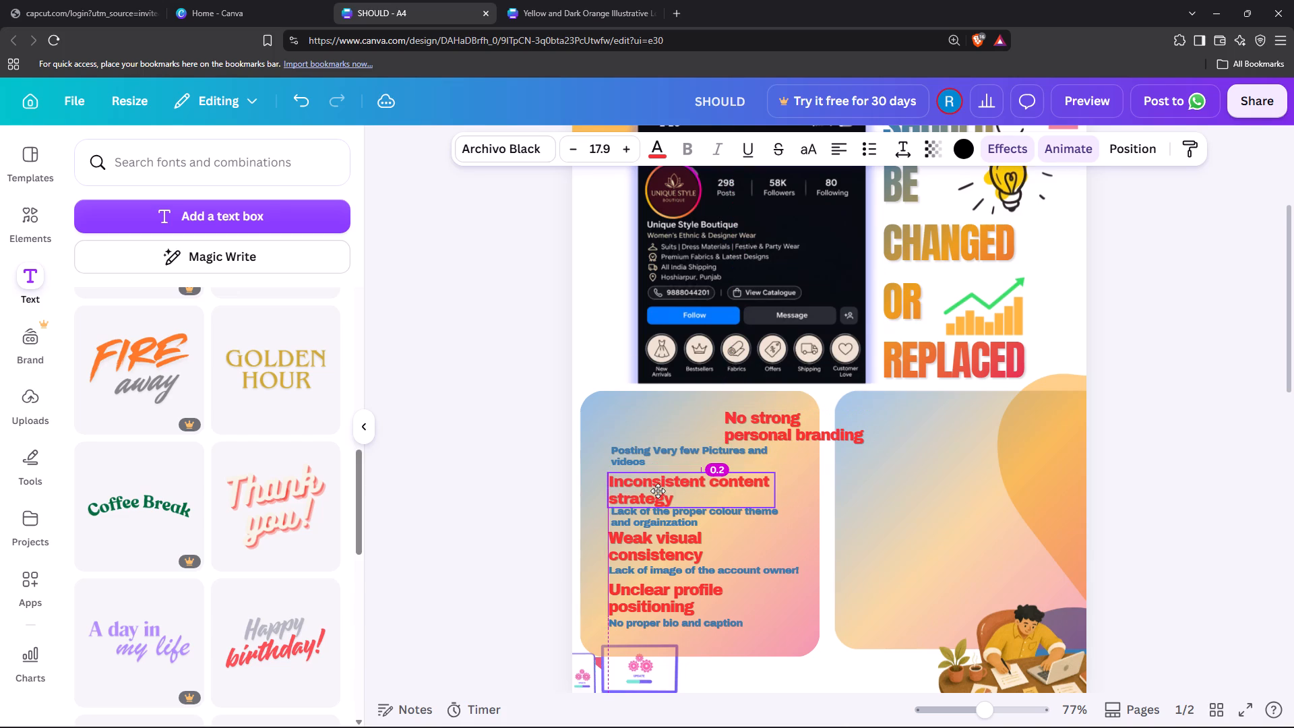
{"action": "left_click_drag", "start_coordinate": [658, 491], "coordinate": [662, 487]}
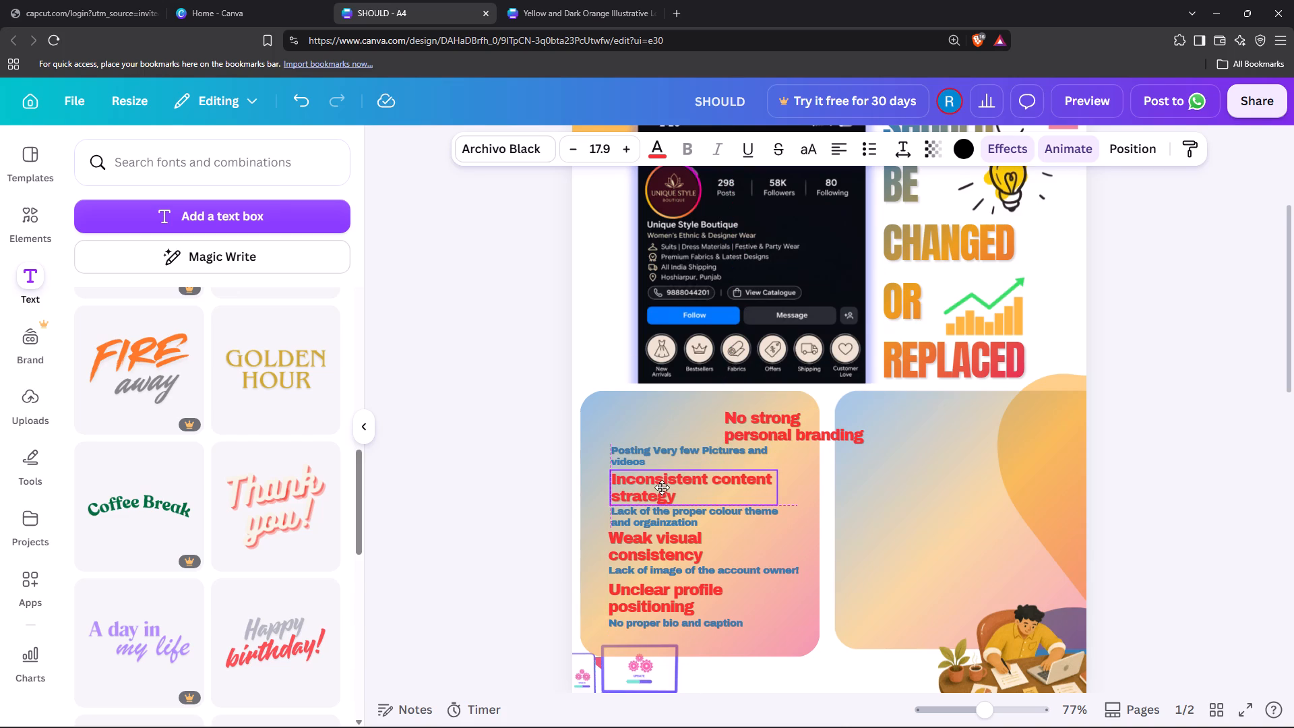
{"action": "left_click_drag", "start_coordinate": [662, 487], "coordinate": [661, 487]}
{"action": "left_click_drag", "start_coordinate": [773, 428], "coordinate": [666, 424]}
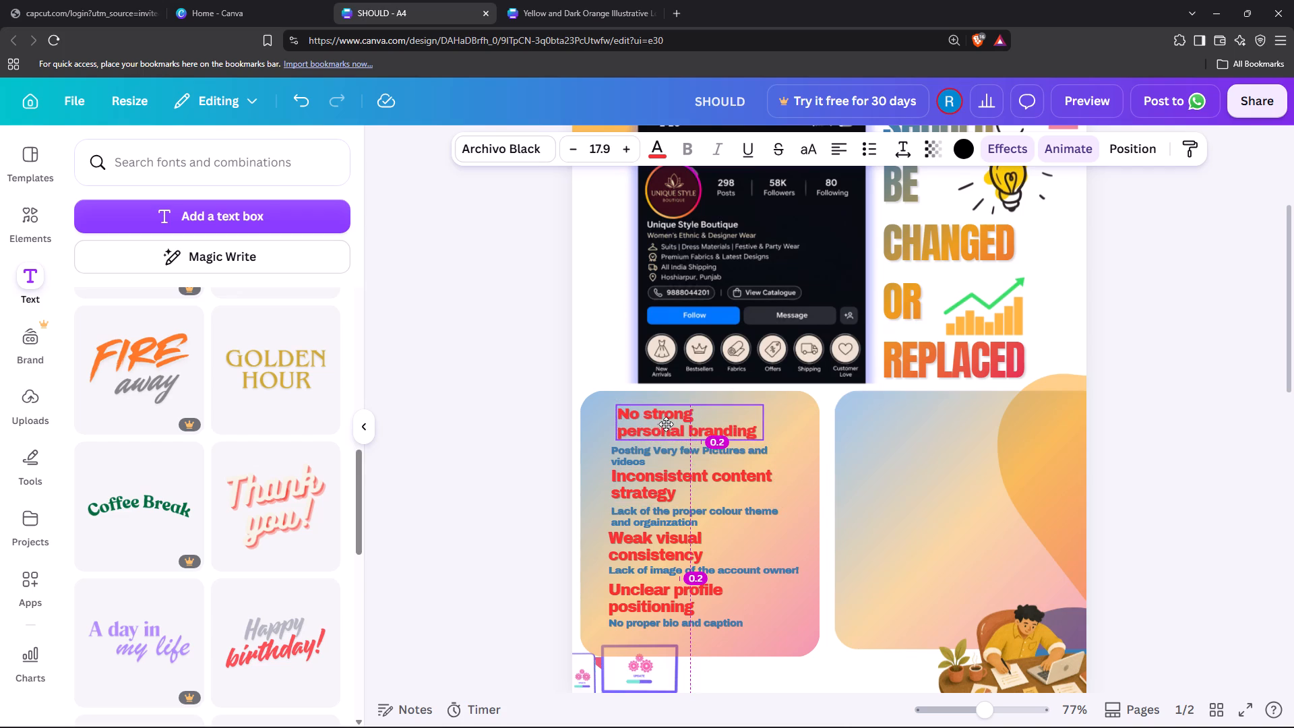
{"action": "left_click_drag", "start_coordinate": [666, 424], "coordinate": [660, 424]}
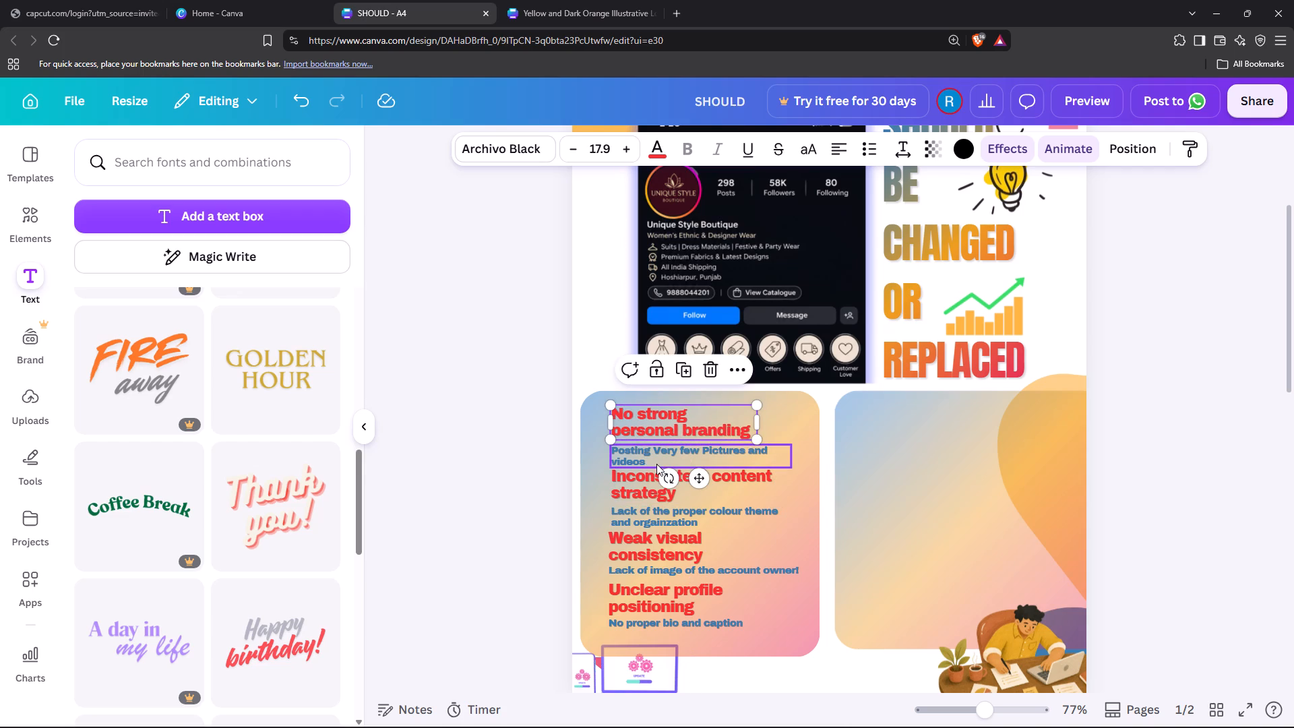
Swap the first two blue descriptions so "Lack of the proper colour theme" and "Posting Very few Pictures" sit under their matching headings.
{"action": "left_click_drag", "start_coordinate": [712, 514], "coordinate": [840, 456]}
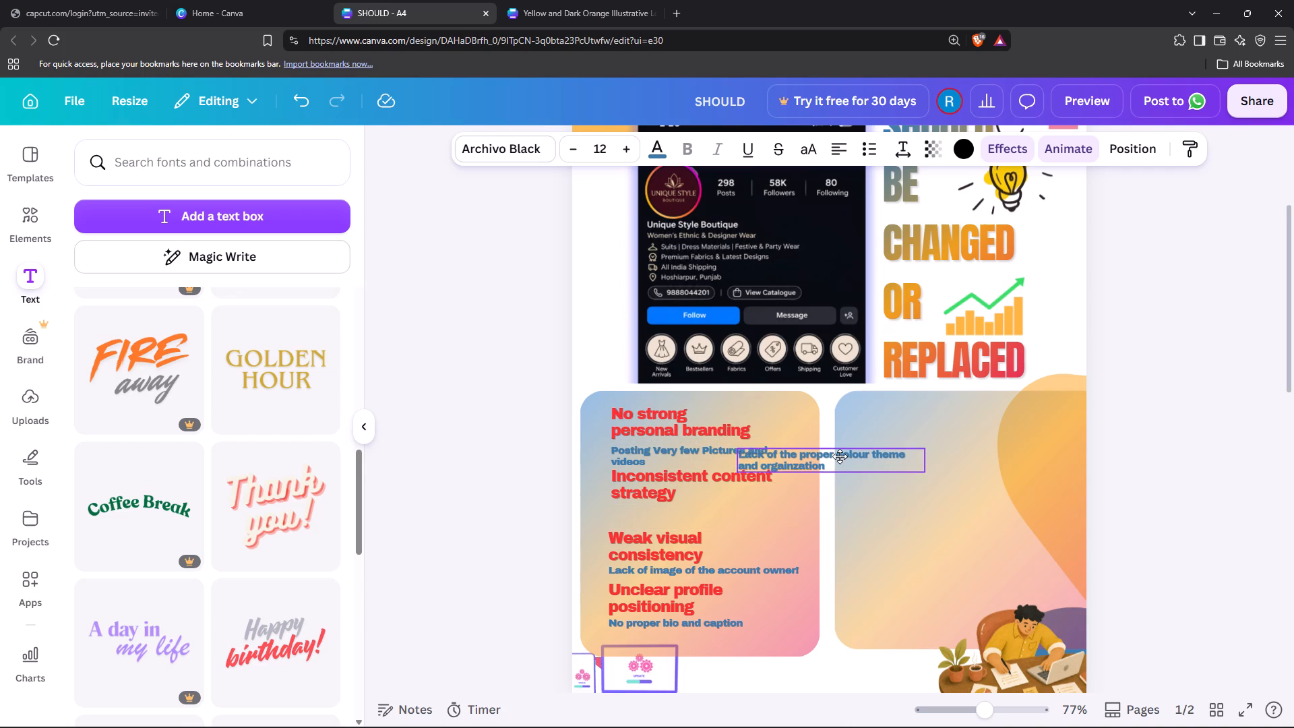
{"action": "left_click_drag", "start_coordinate": [840, 456], "coordinate": [840, 454]}
{"action": "left_click_drag", "start_coordinate": [665, 457], "coordinate": [668, 508]}
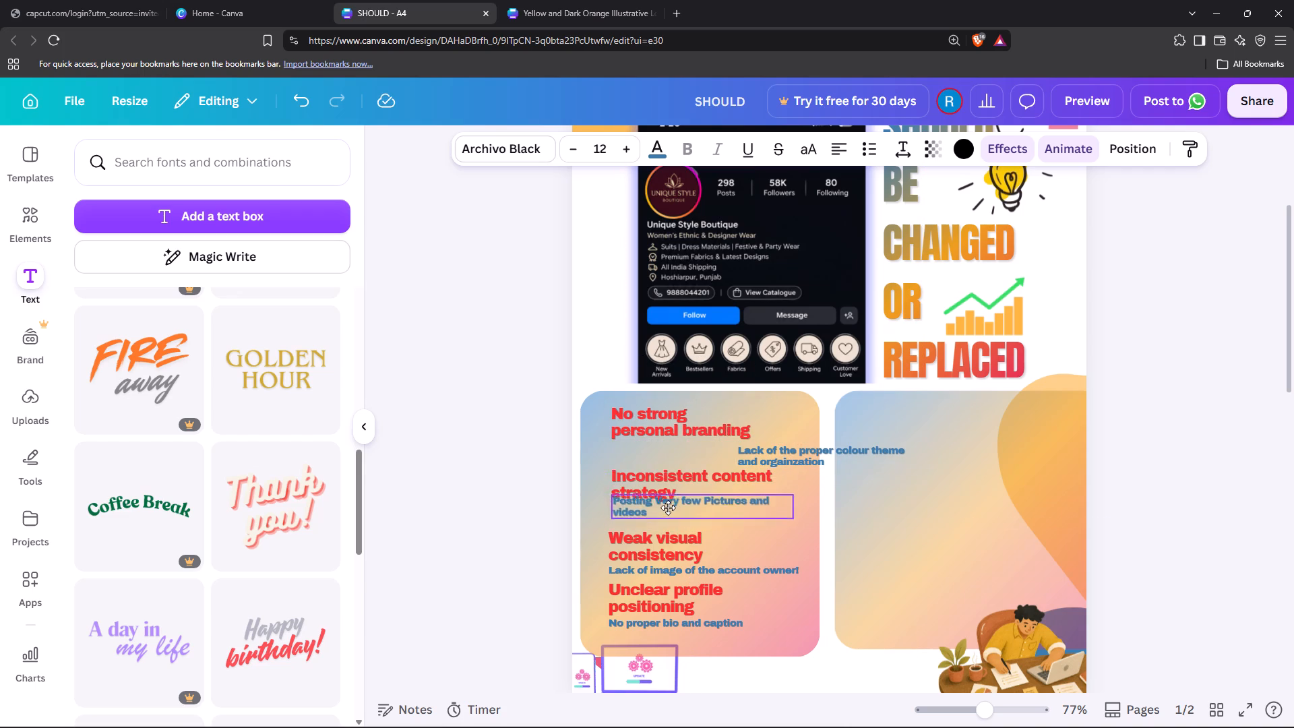
{"action": "left_click_drag", "start_coordinate": [668, 508], "coordinate": [665, 512]}
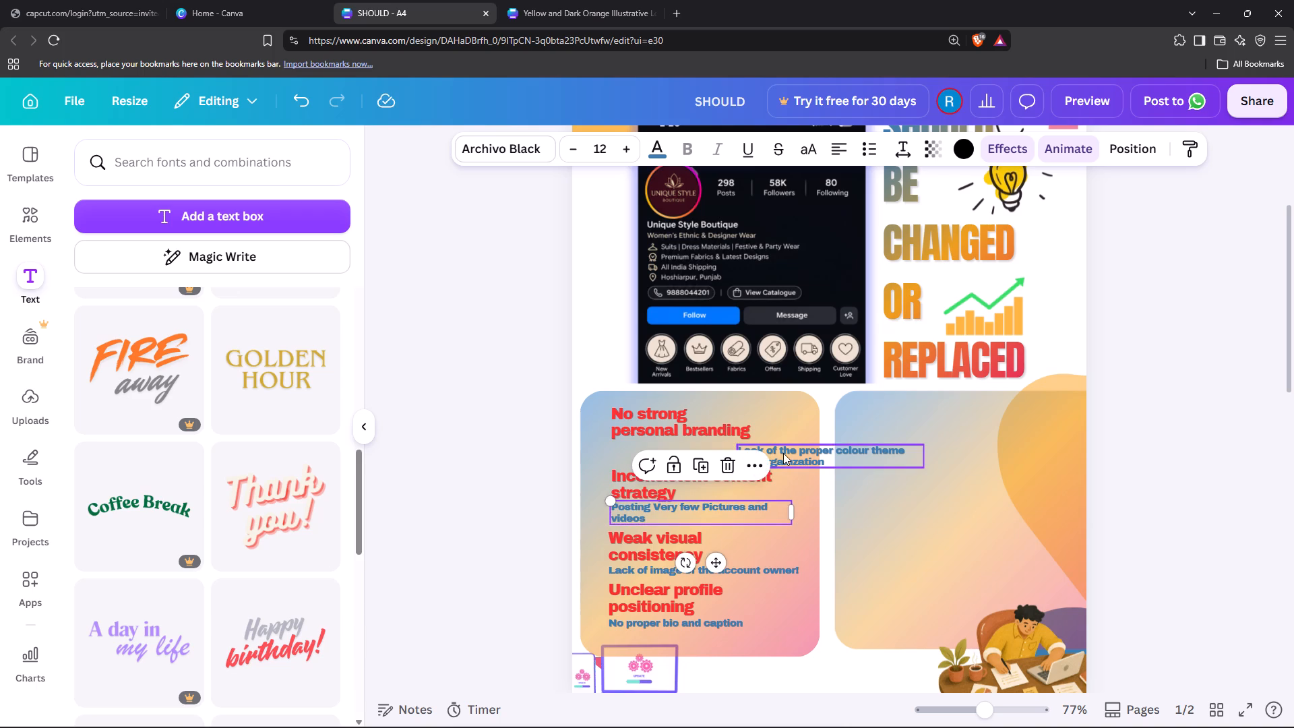
{"action": "left_click_drag", "start_coordinate": [780, 453], "coordinate": [657, 453]}
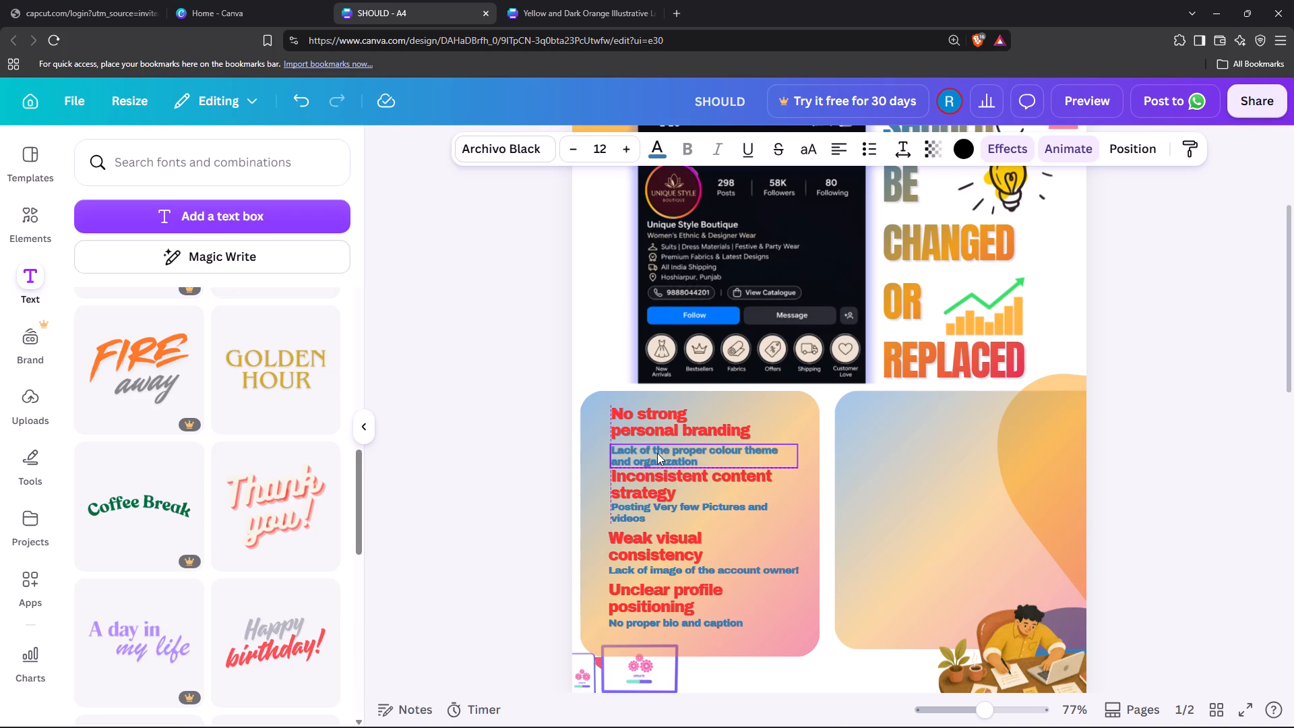
{"action": "left_click", "coordinate": [512, 429]}
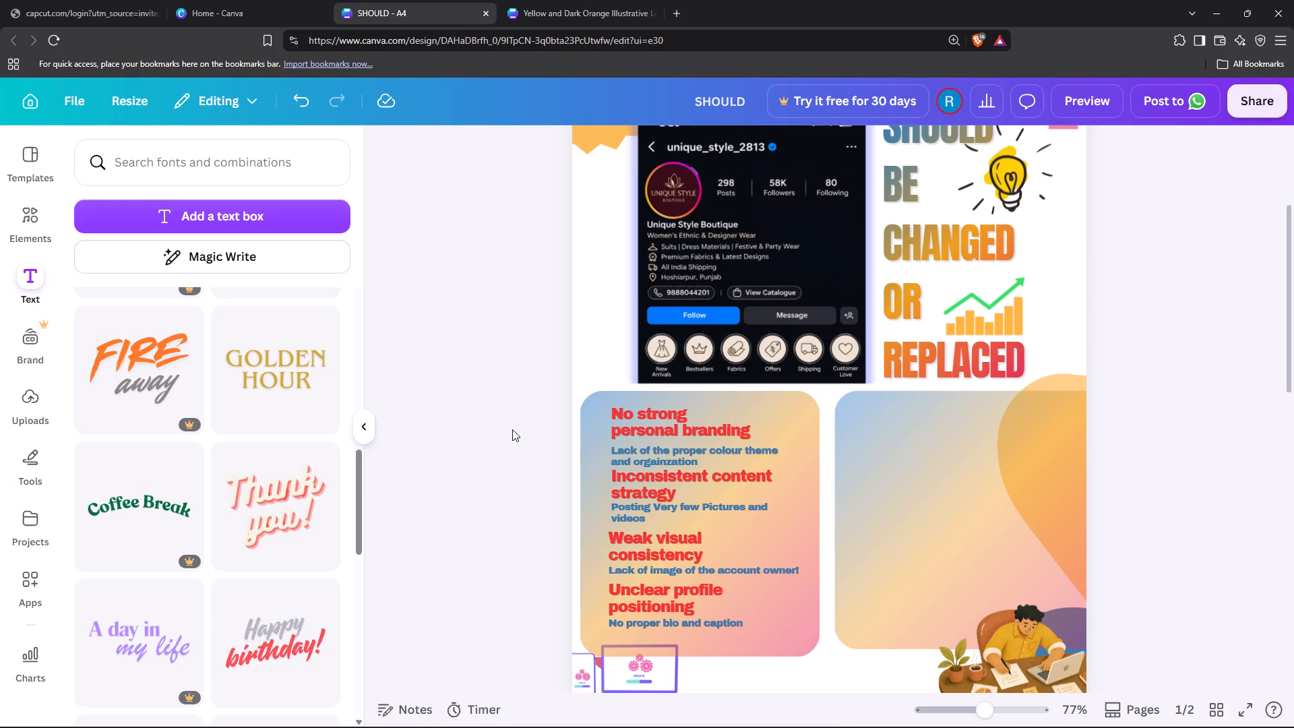
Narrow the empty second gradient square from its outer side so it fits inside the page edge.
{"action": "left_click", "coordinate": [942, 563]}
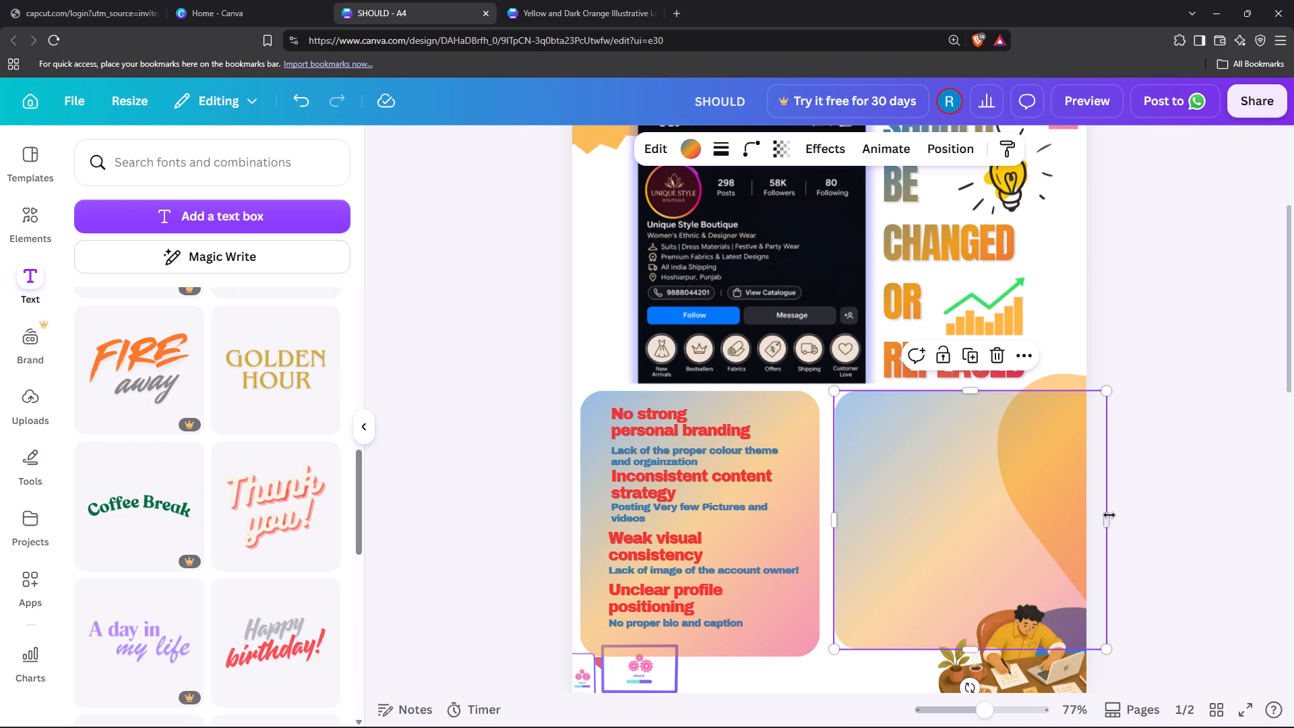
{"action": "left_click_drag", "start_coordinate": [1105, 520], "coordinate": [1064, 527]}
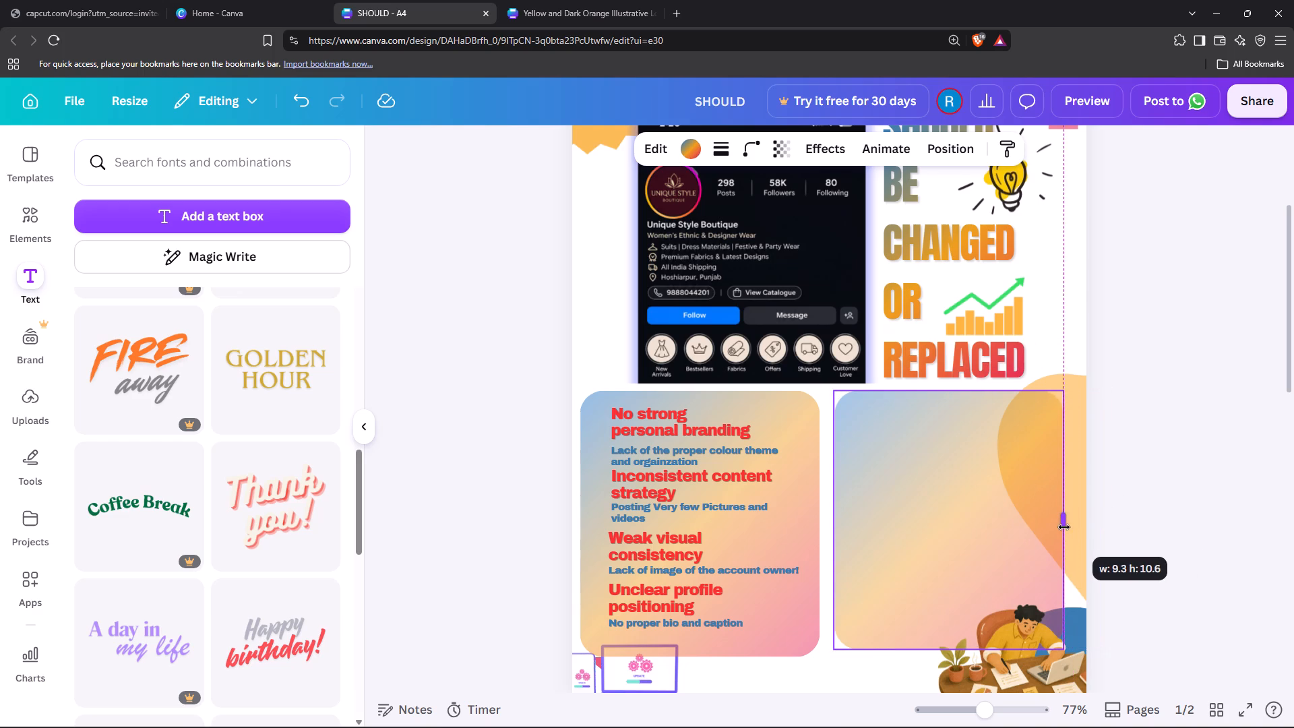
{"action": "left_click_drag", "start_coordinate": [1064, 527], "coordinate": [1072, 527]}
{"action": "left_click", "coordinate": [535, 432]}
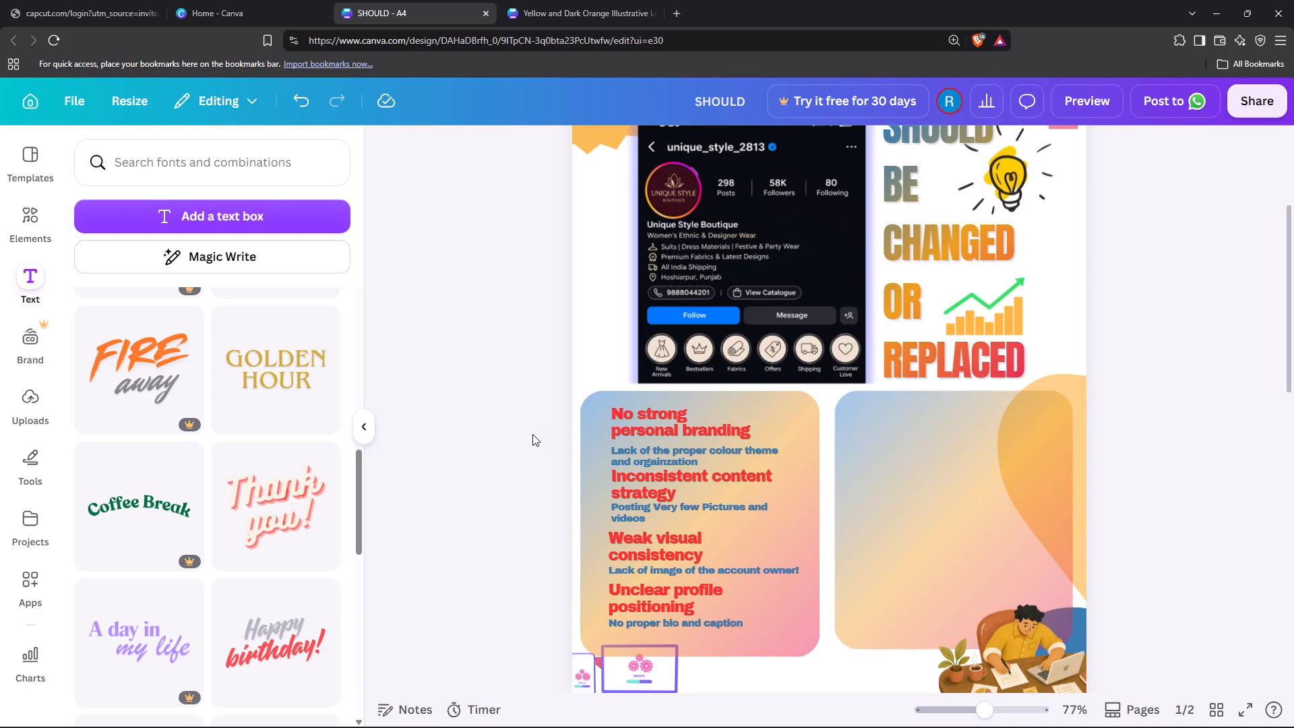
Review the page 1 layout and compare its issue headings with the full list of issues on page 2.
{"action": "scroll", "coordinate": [532, 434], "scroll_direction": "down", "scroll_amount": 2, "text": "ctrl"}
{"action": "scroll", "coordinate": [1012, 464], "scroll_direction": "up", "scroll_amount": 3}
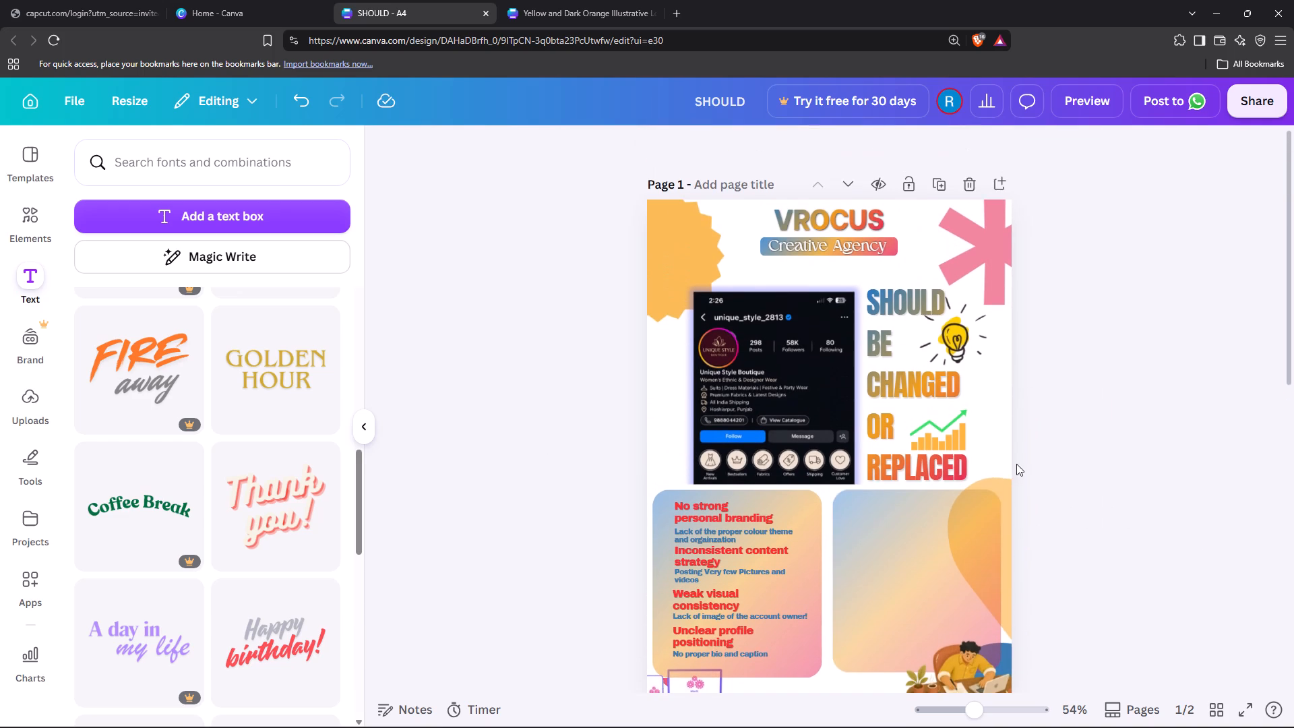
{"action": "scroll", "coordinate": [1059, 566], "scroll_direction": "down", "scroll_amount": 3}
{"action": "scroll", "coordinate": [1059, 568], "scroll_direction": "up", "scroll_amount": 3}
{"action": "scroll", "coordinate": [1057, 583], "scroll_direction": "down", "scroll_amount": 5}
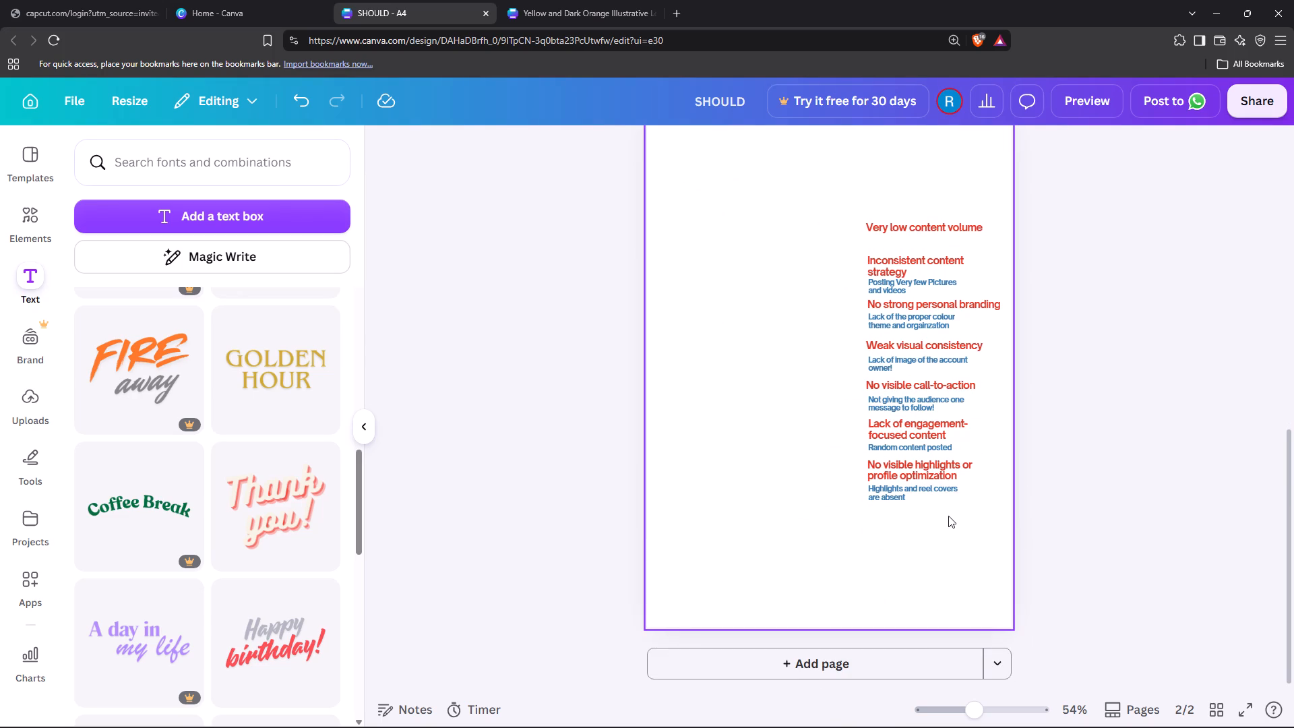
{"action": "scroll", "coordinate": [948, 516], "scroll_direction": "up", "scroll_amount": 1}
{"action": "scroll", "coordinate": [863, 485], "scroll_direction": "up", "scroll_amount": 4}
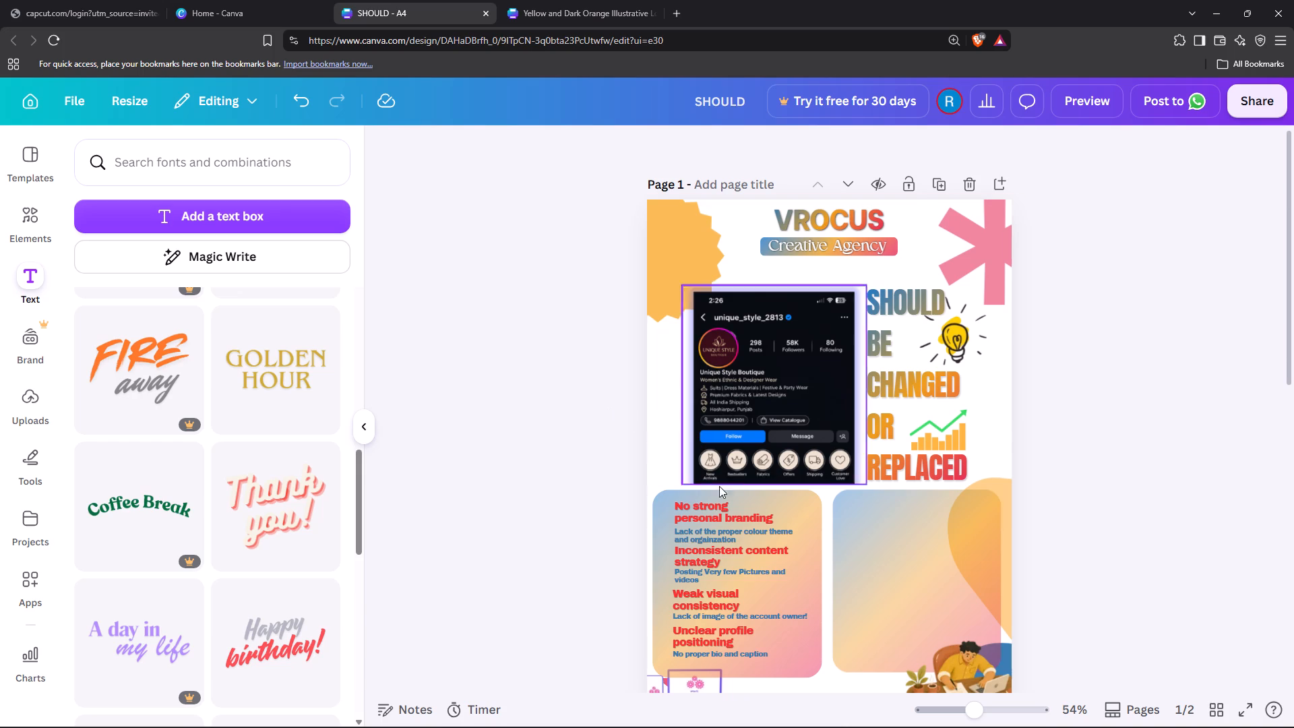
{"action": "scroll", "coordinate": [725, 505], "scroll_direction": "down", "scroll_amount": 3}
{"action": "scroll", "coordinate": [808, 538], "scroll_direction": "up", "scroll_amount": 2}
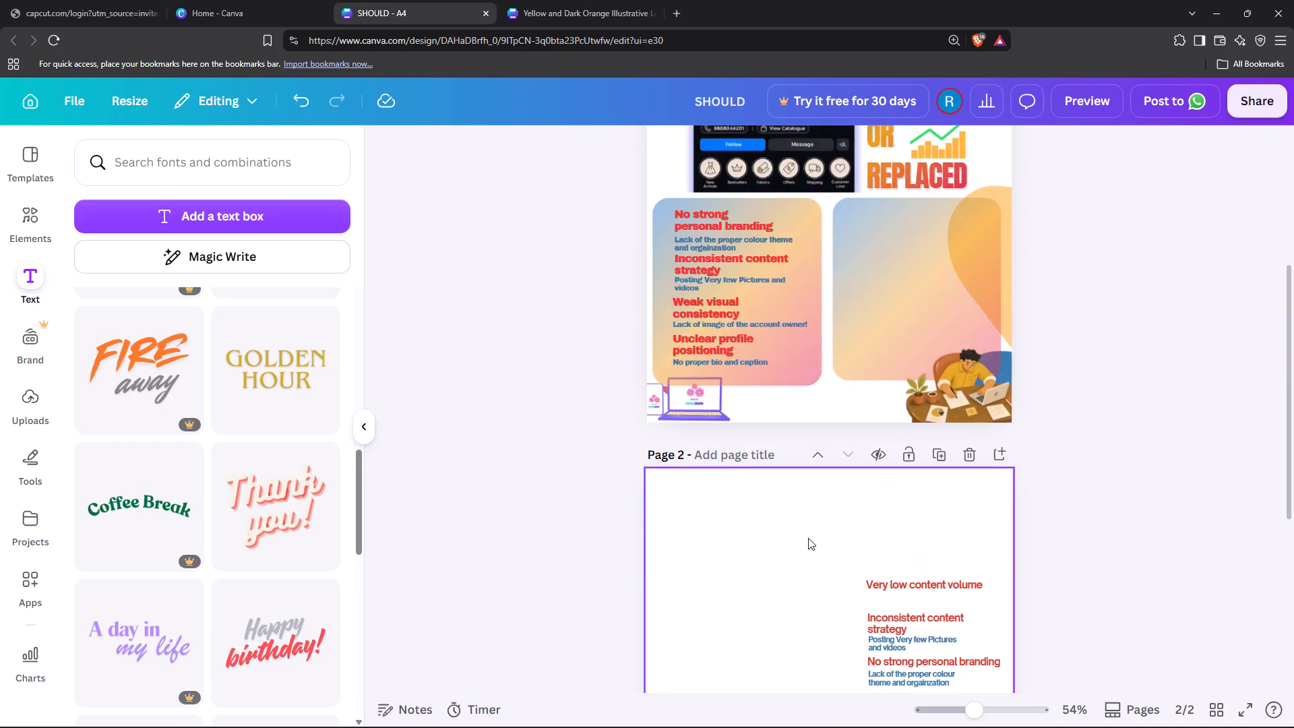
{"action": "scroll", "coordinate": [808, 538], "scroll_direction": "up", "scroll_amount": 3}
Duplicate all four issue headings with their descriptions onto the empty second gradient square, level with the originals.
{"action": "left_click_drag", "start_coordinate": [594, 500], "coordinate": [642, 514]}
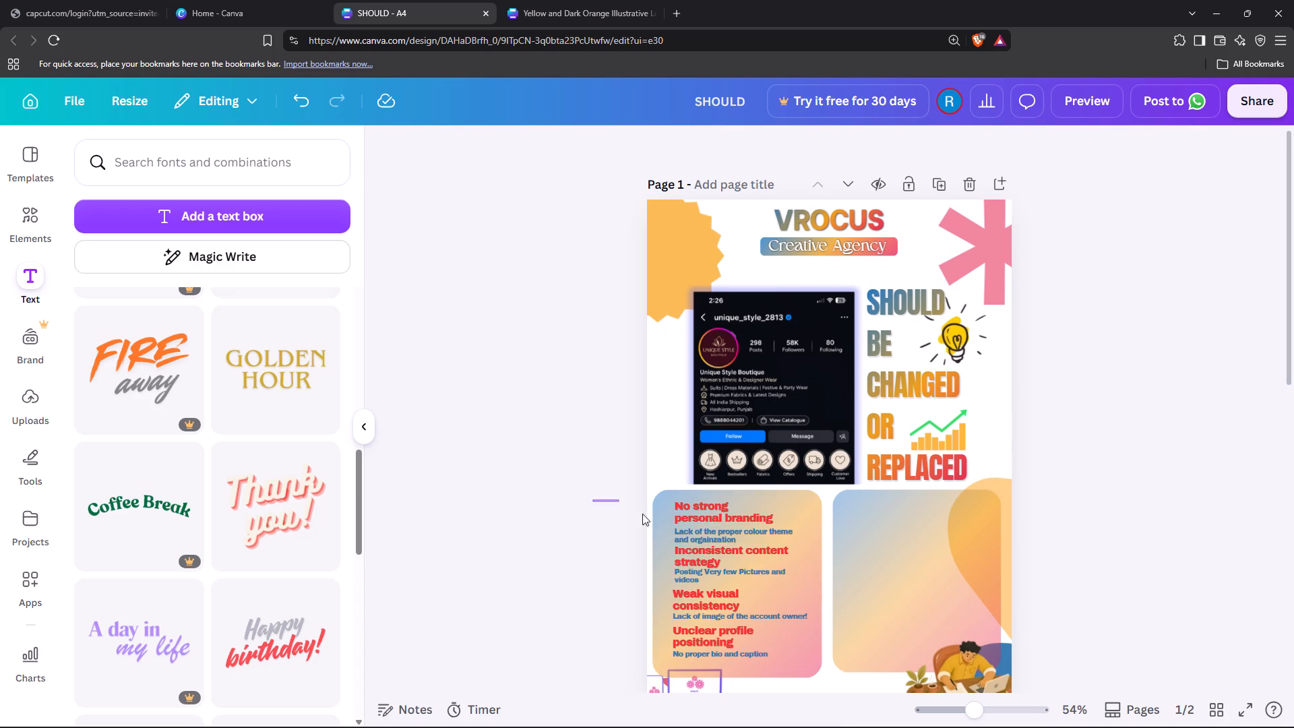
{"action": "left_click_drag", "start_coordinate": [642, 514], "coordinate": [804, 667]}
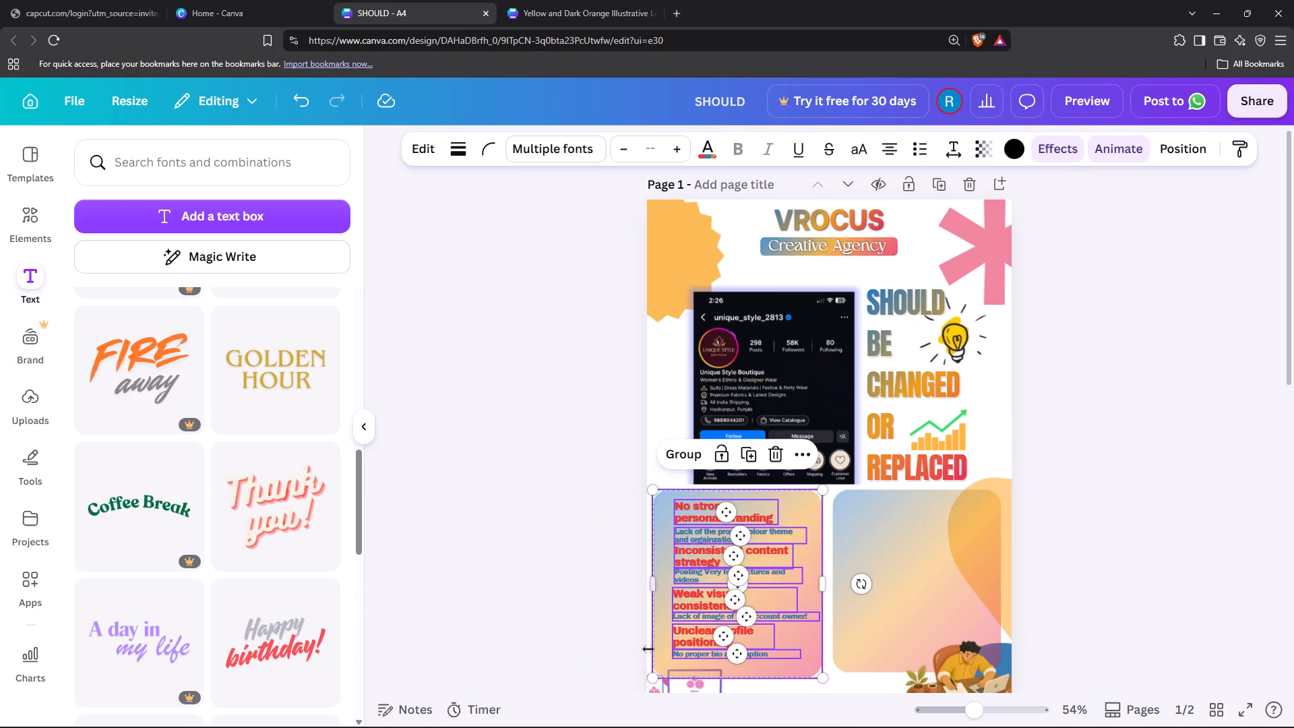
{"action": "left_click", "coordinate": [665, 657]}
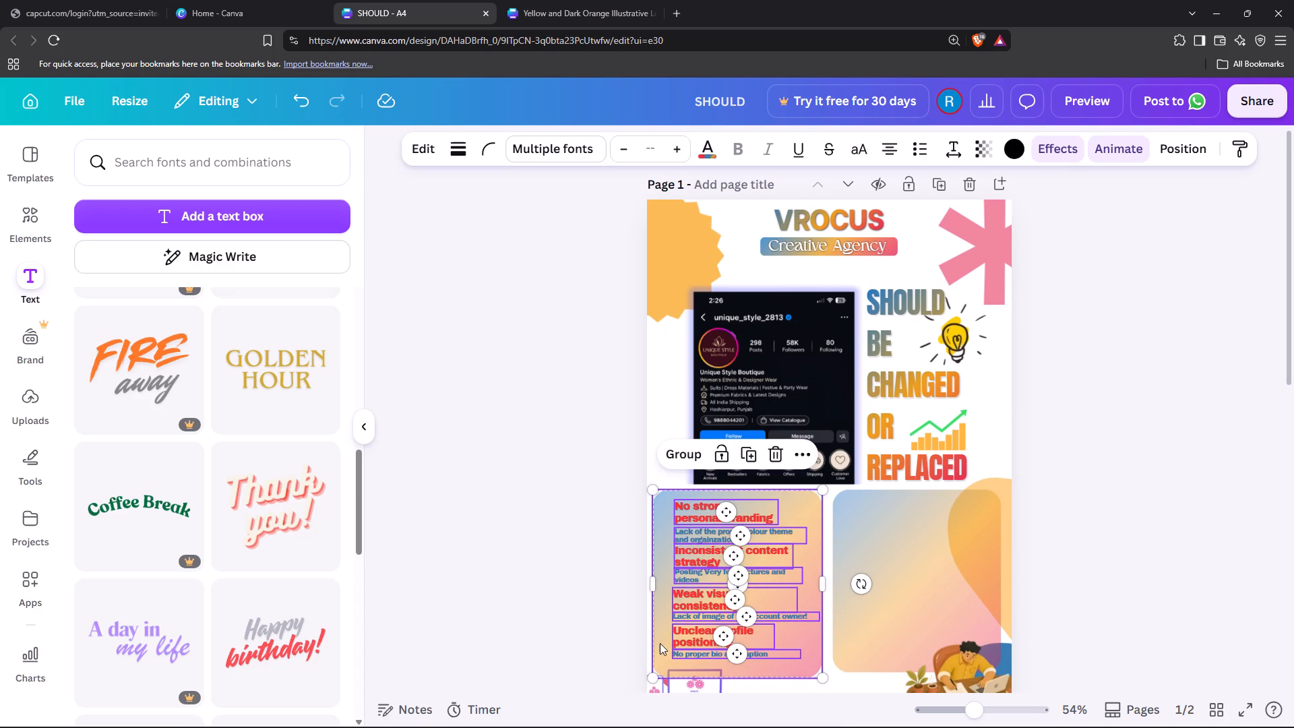
{"action": "left_click", "coordinate": [658, 642], "text": "shift"}
{"action": "left_click", "coordinate": [665, 663], "text": "shift"}
{"action": "left_click_drag", "start_coordinate": [704, 619], "coordinate": [783, 621]}
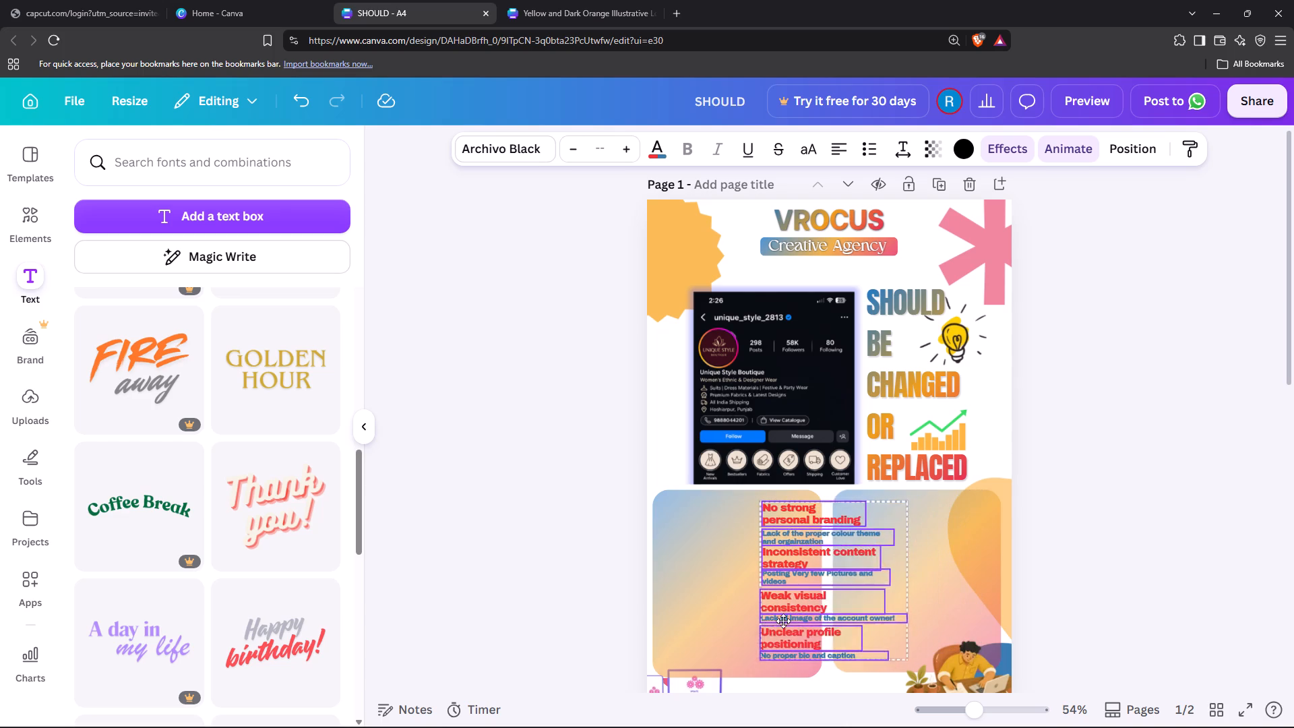
{"action": "left_click_drag", "start_coordinate": [783, 621], "coordinate": [743, 625]}
{"action": "key", "text": "ctrl+z"}
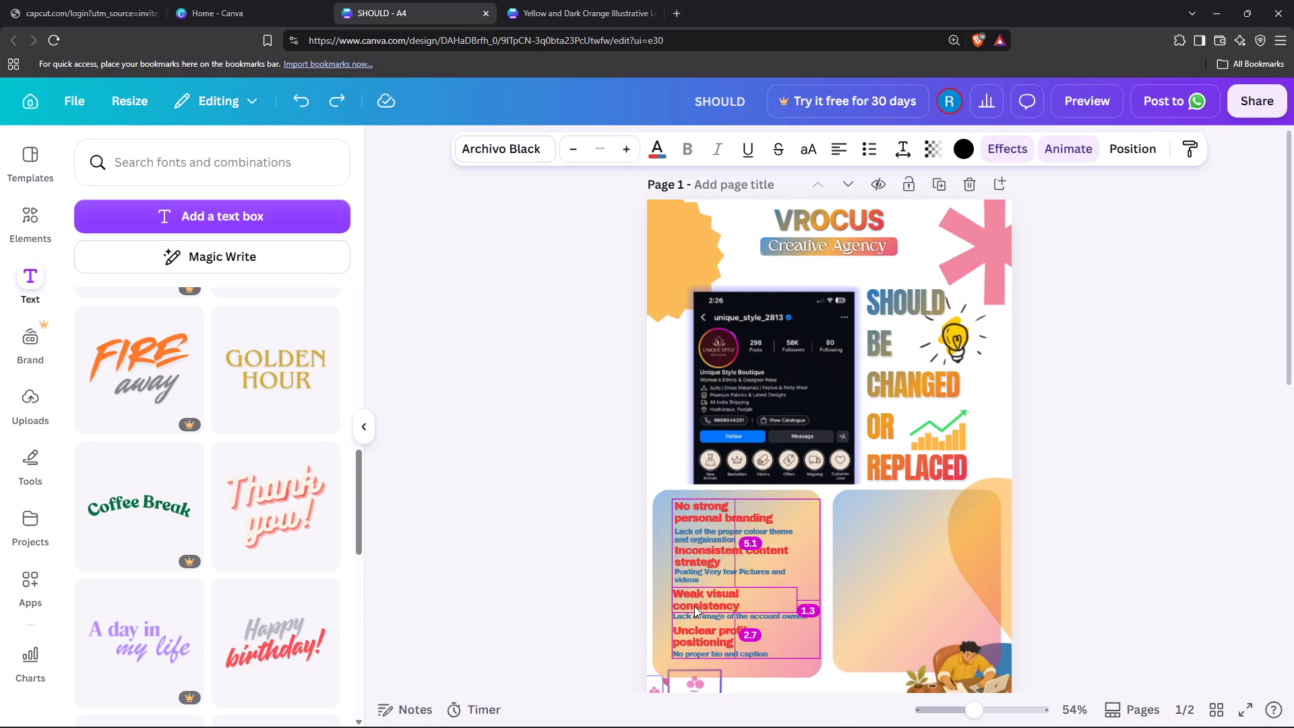
{"action": "left_click_drag", "start_coordinate": [694, 602], "coordinate": [877, 606], "text": "alt"}
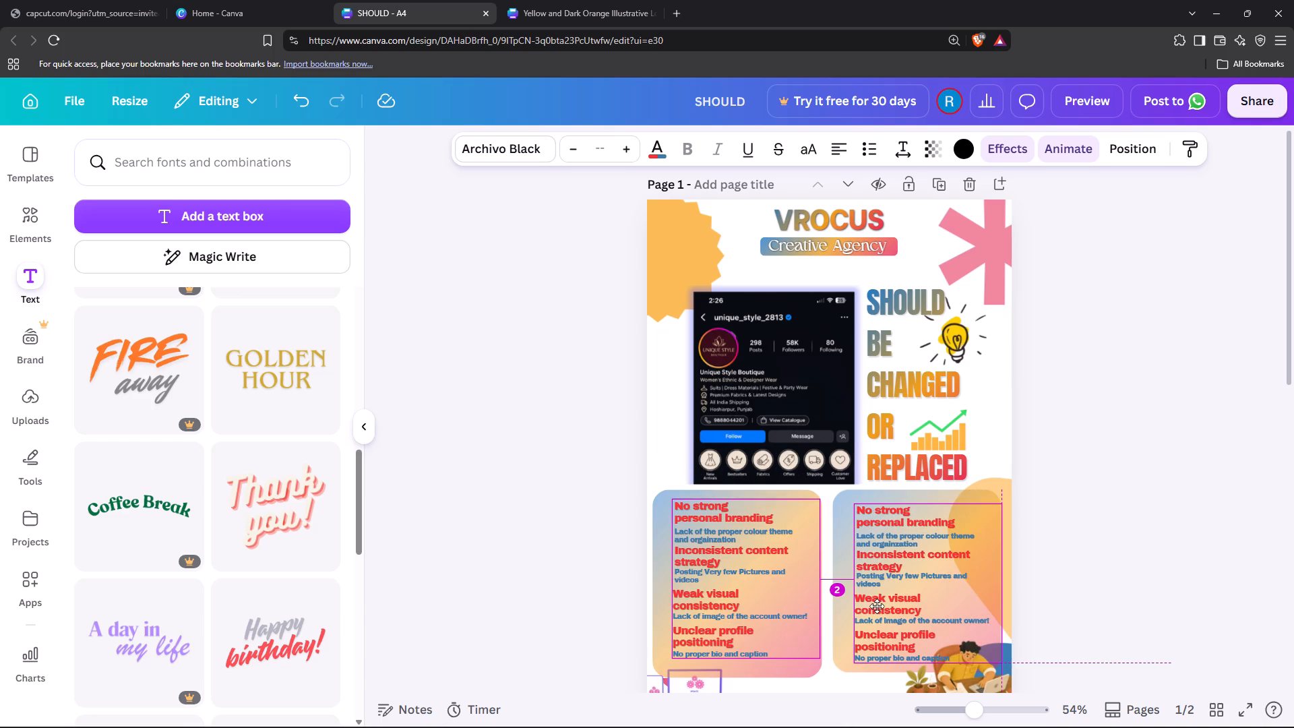
{"action": "left_click_drag", "start_coordinate": [877, 606], "coordinate": [877, 601], "text": "alt"}
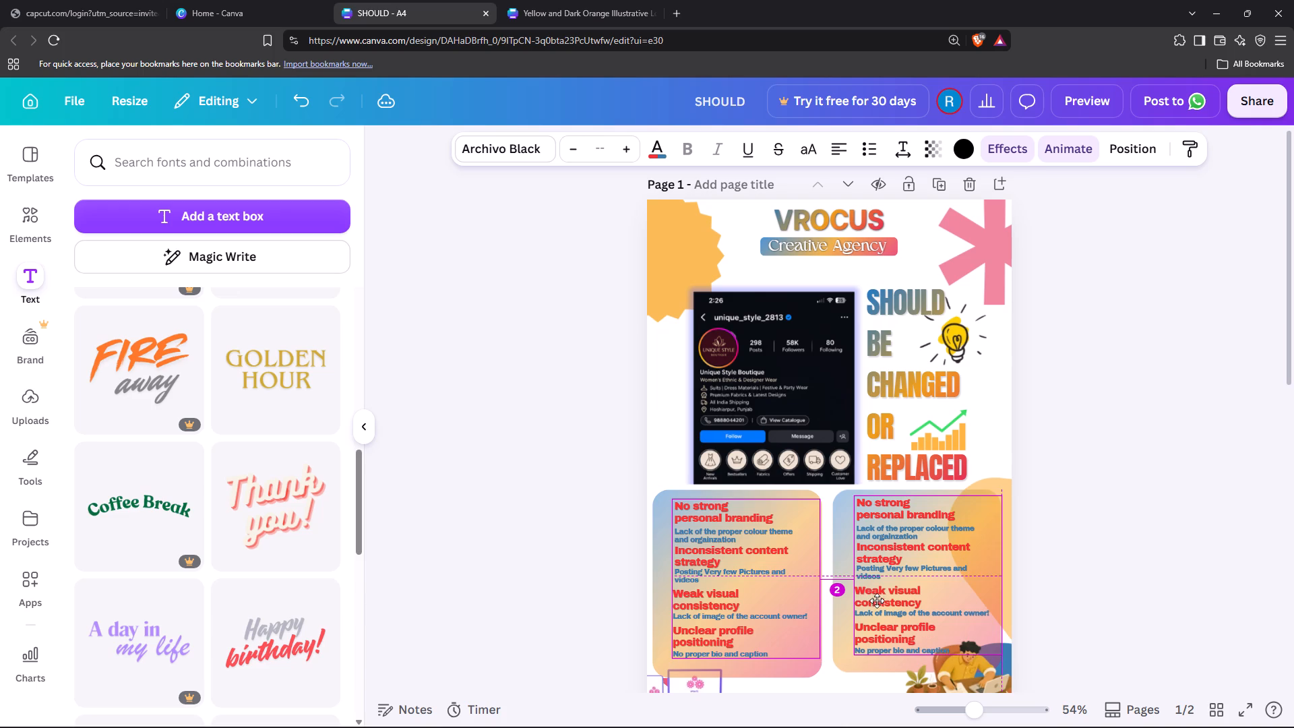
{"action": "left_click_drag", "start_coordinate": [877, 601], "coordinate": [877, 602], "text": "alt"}
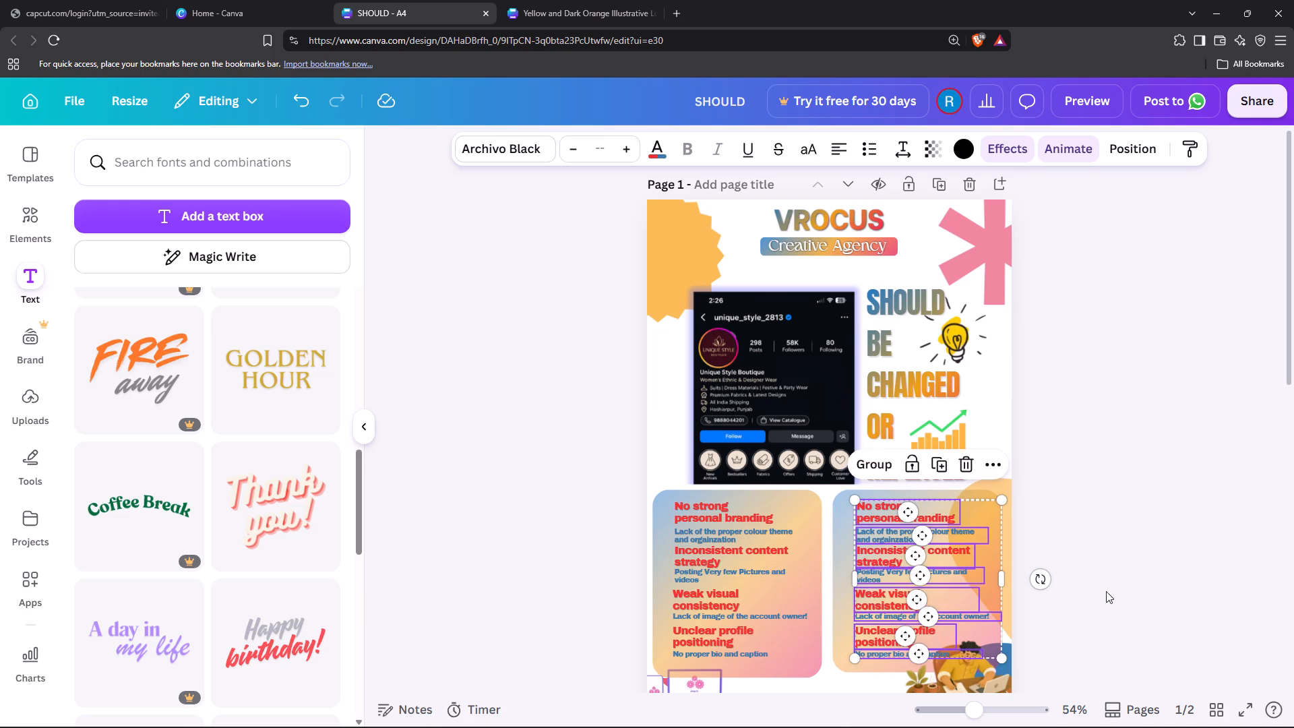
{"action": "left_click", "coordinate": [1109, 589]}
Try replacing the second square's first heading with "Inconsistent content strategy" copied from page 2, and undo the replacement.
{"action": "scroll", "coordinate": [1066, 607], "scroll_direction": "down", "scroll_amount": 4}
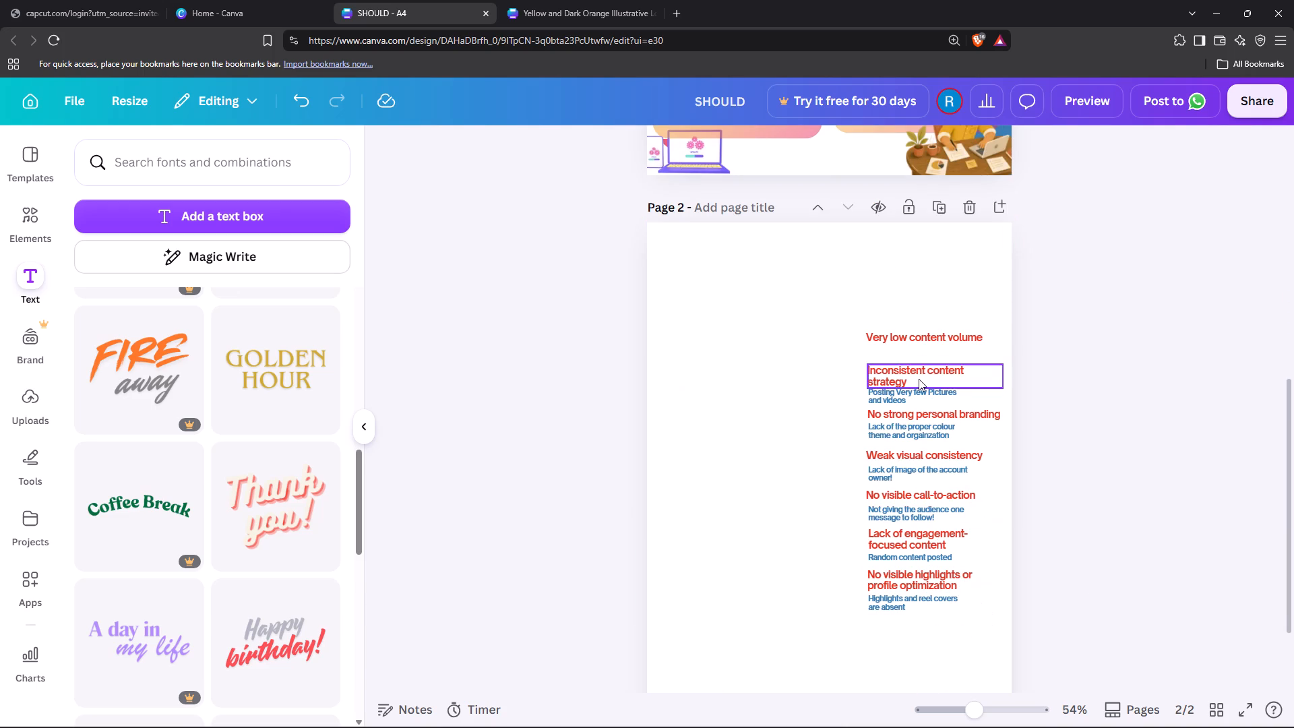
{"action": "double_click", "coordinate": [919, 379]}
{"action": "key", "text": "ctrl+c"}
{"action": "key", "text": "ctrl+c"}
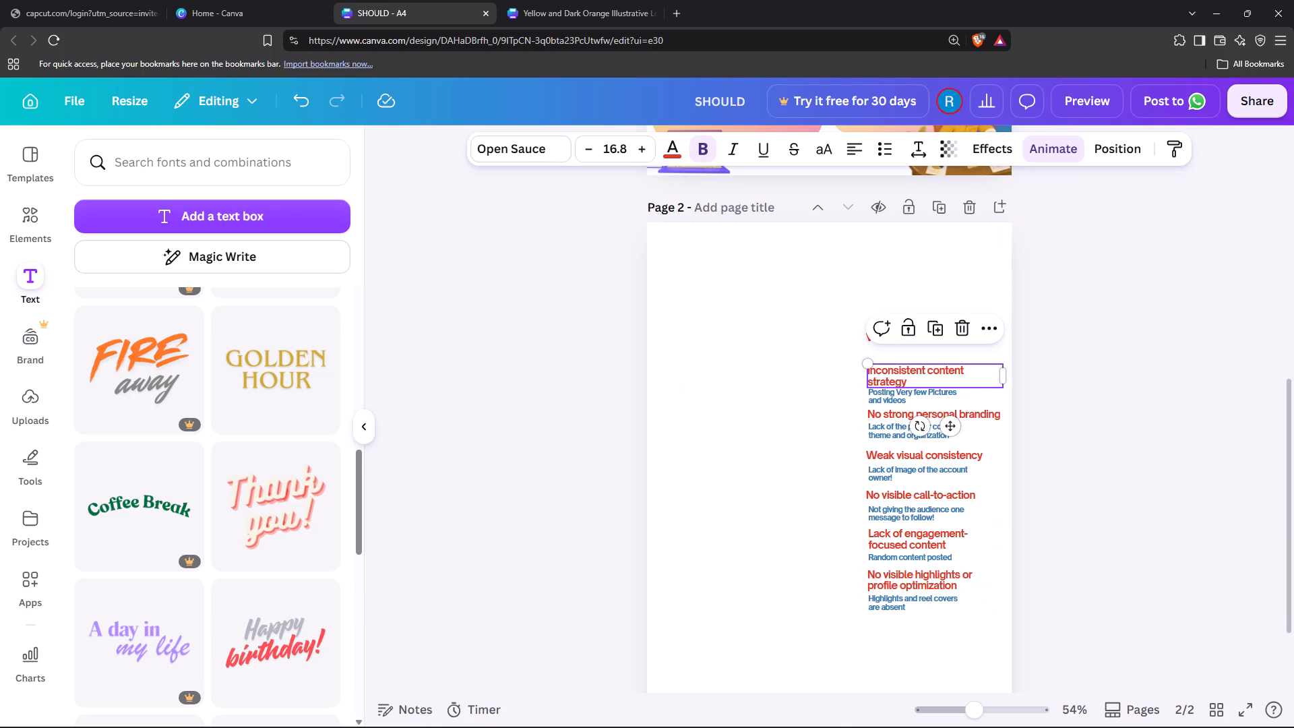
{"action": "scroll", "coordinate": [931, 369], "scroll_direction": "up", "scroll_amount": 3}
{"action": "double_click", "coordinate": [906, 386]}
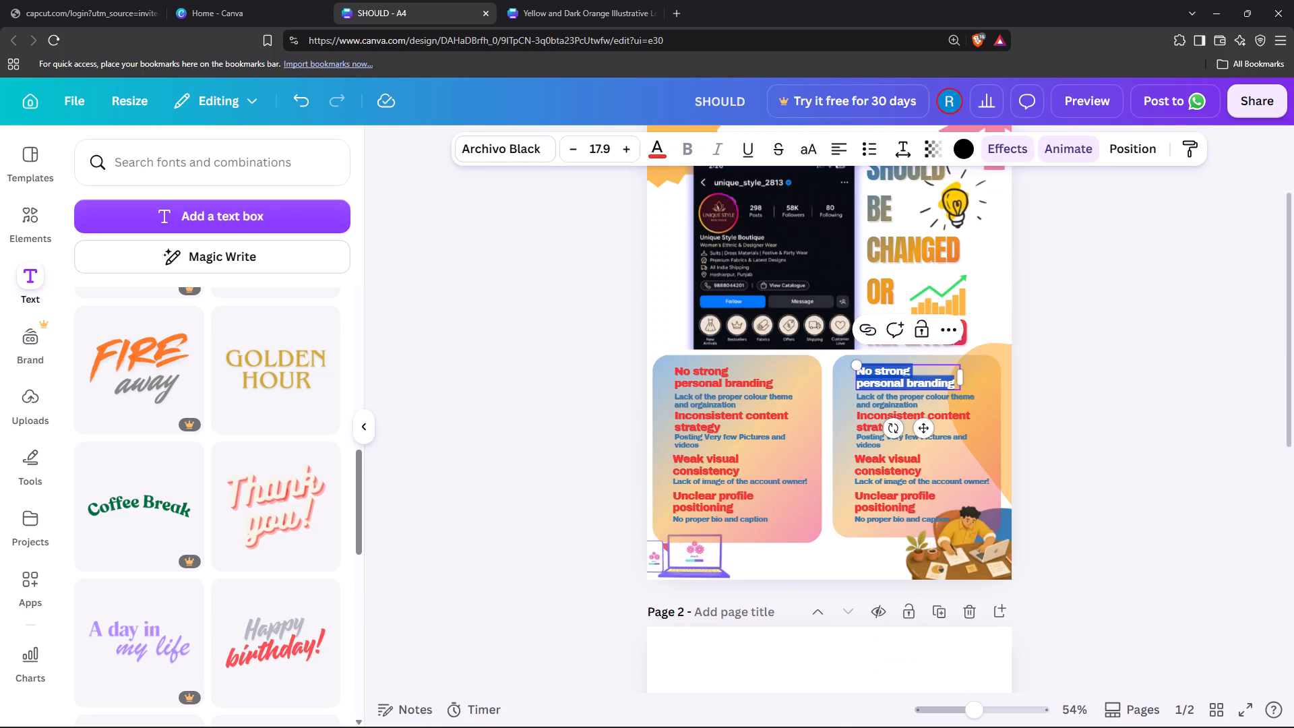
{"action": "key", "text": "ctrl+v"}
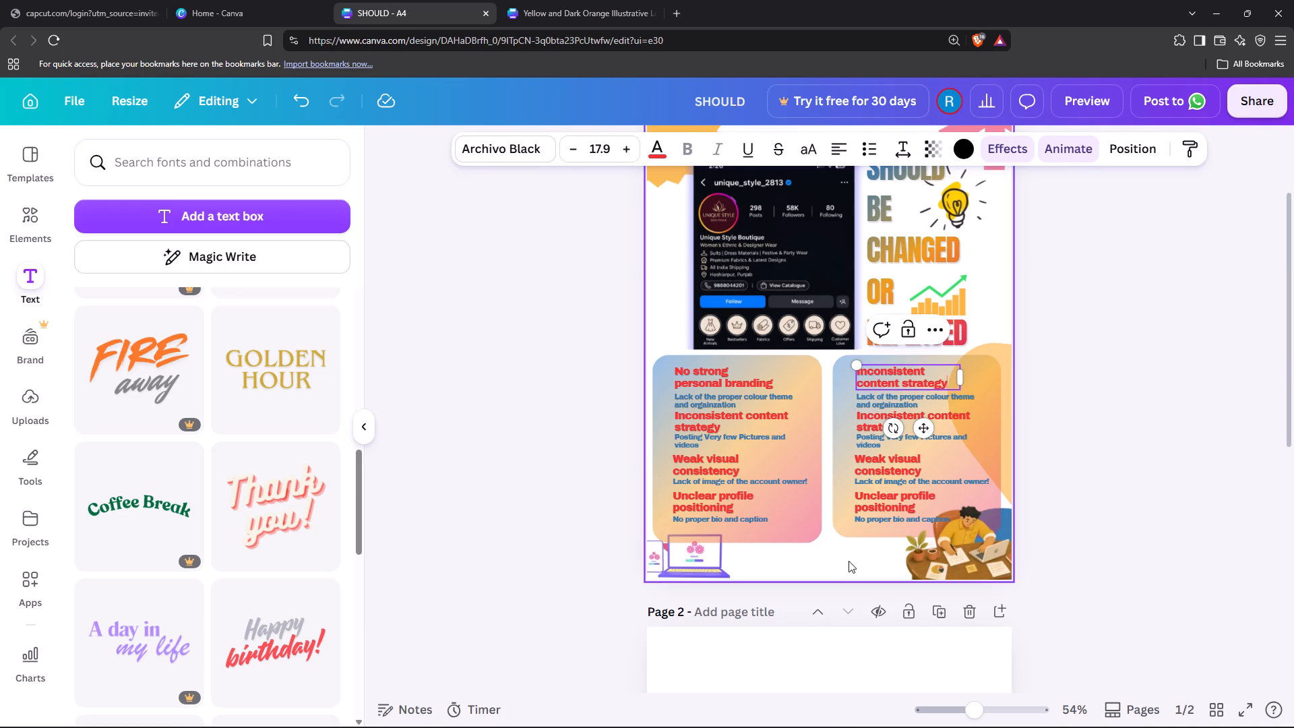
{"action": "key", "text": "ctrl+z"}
Compare the issue headings in page 1's gradient squares with the page 2 list to find issues not yet used.
{"action": "scroll", "coordinate": [1043, 516], "scroll_direction": "down", "scroll_amount": 2}
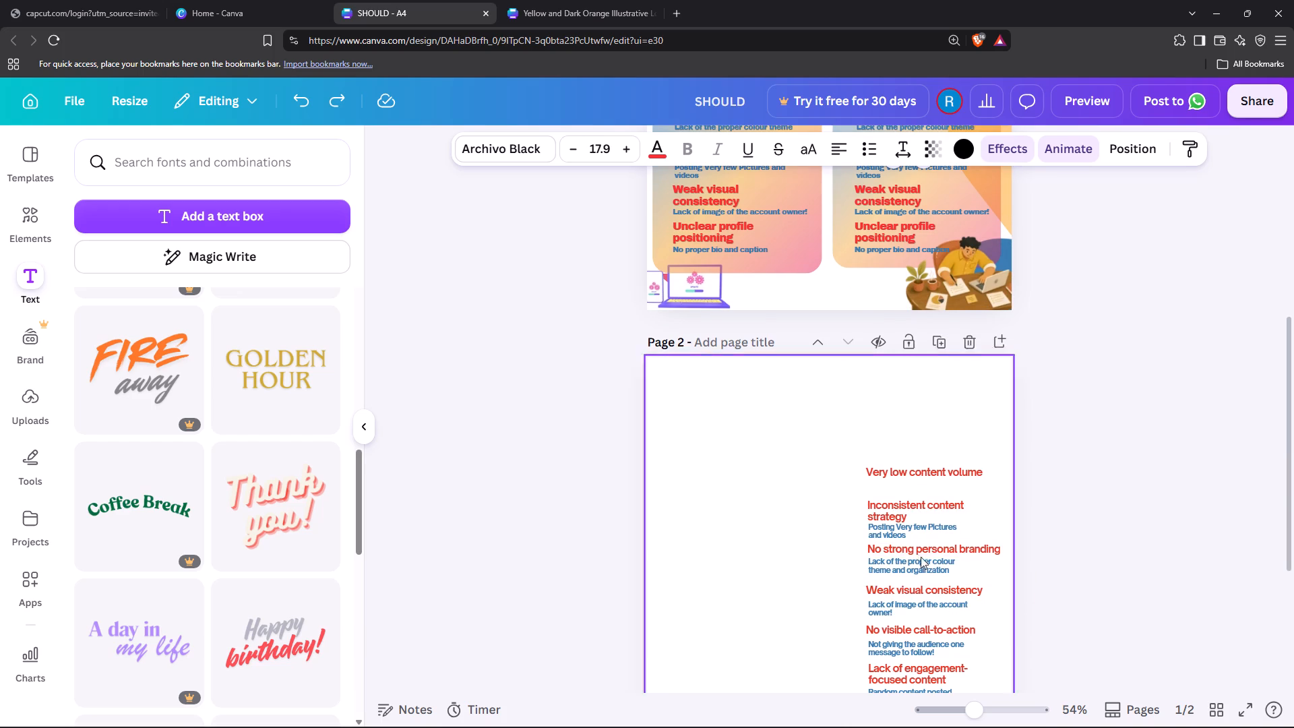
{"action": "scroll", "coordinate": [968, 562], "scroll_direction": "down", "scroll_amount": 1}
{"action": "scroll", "coordinate": [911, 520], "scroll_direction": "up", "scroll_amount": 1}
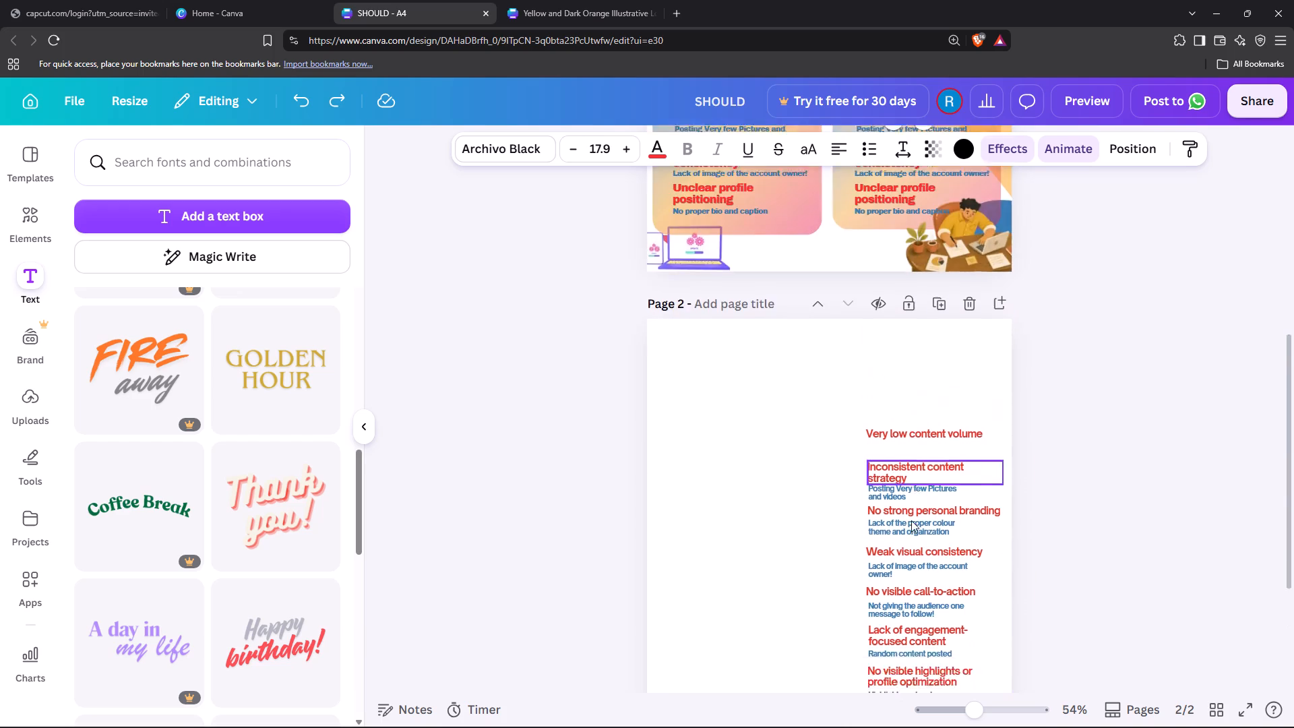
{"action": "scroll", "coordinate": [911, 520], "scroll_direction": "up", "scroll_amount": 1}
{"action": "scroll", "coordinate": [833, 601], "scroll_direction": "down", "scroll_amount": 1}
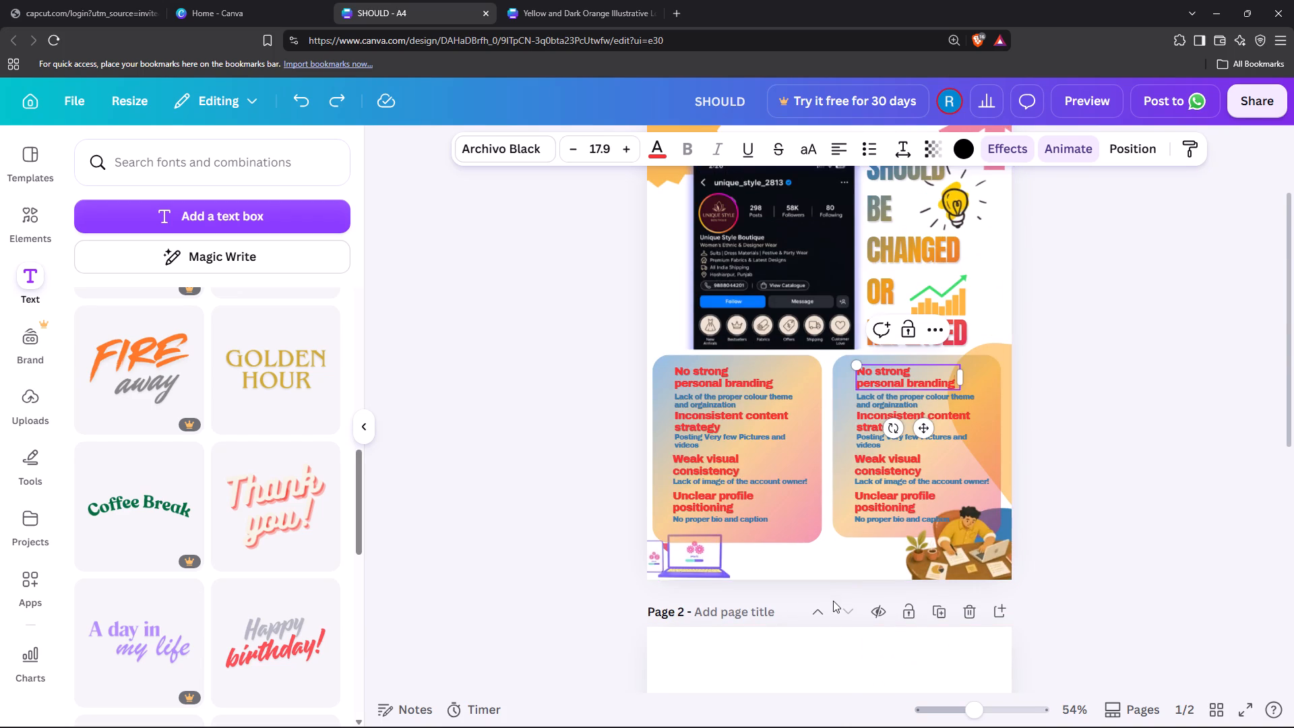
{"action": "scroll", "coordinate": [833, 601], "scroll_direction": "down", "scroll_amount": 1}
{"action": "scroll", "coordinate": [910, 535], "scroll_direction": "up", "scroll_amount": 1}
{"action": "scroll", "coordinate": [831, 513], "scroll_direction": "down", "scroll_amount": 2}
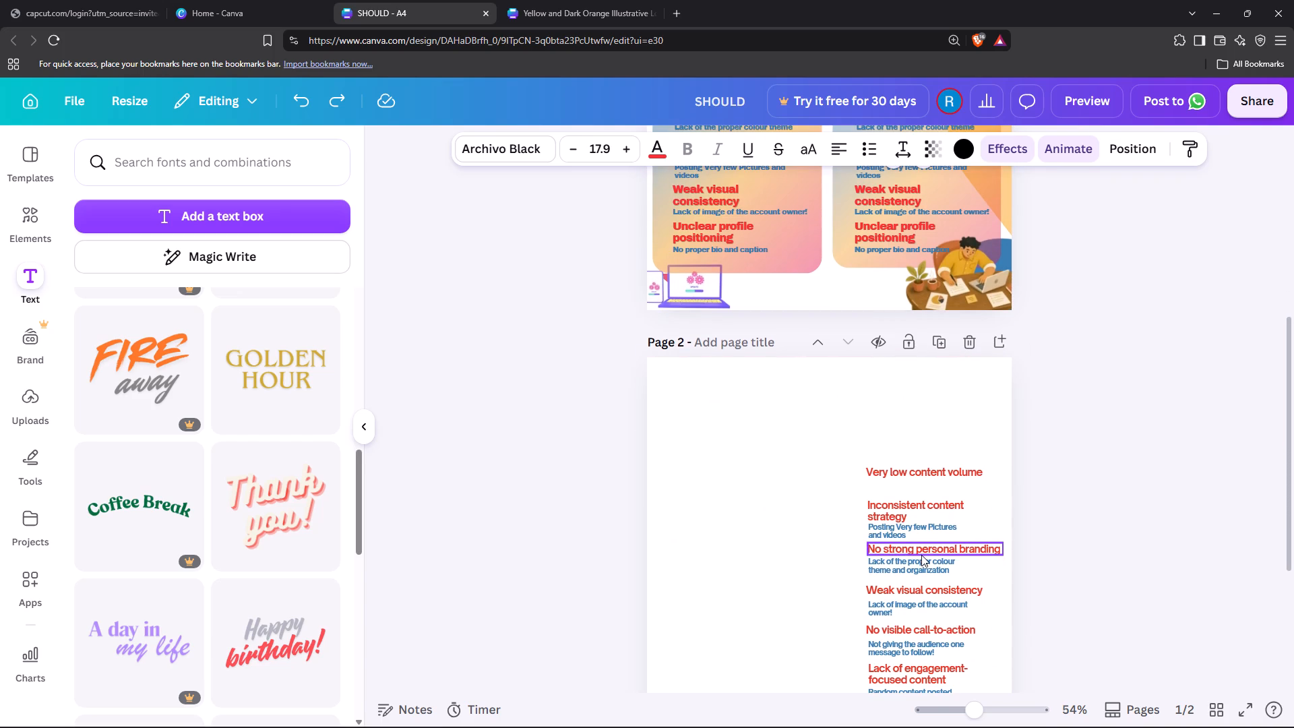
{"action": "scroll", "coordinate": [928, 549], "scroll_direction": "up", "scroll_amount": 1}
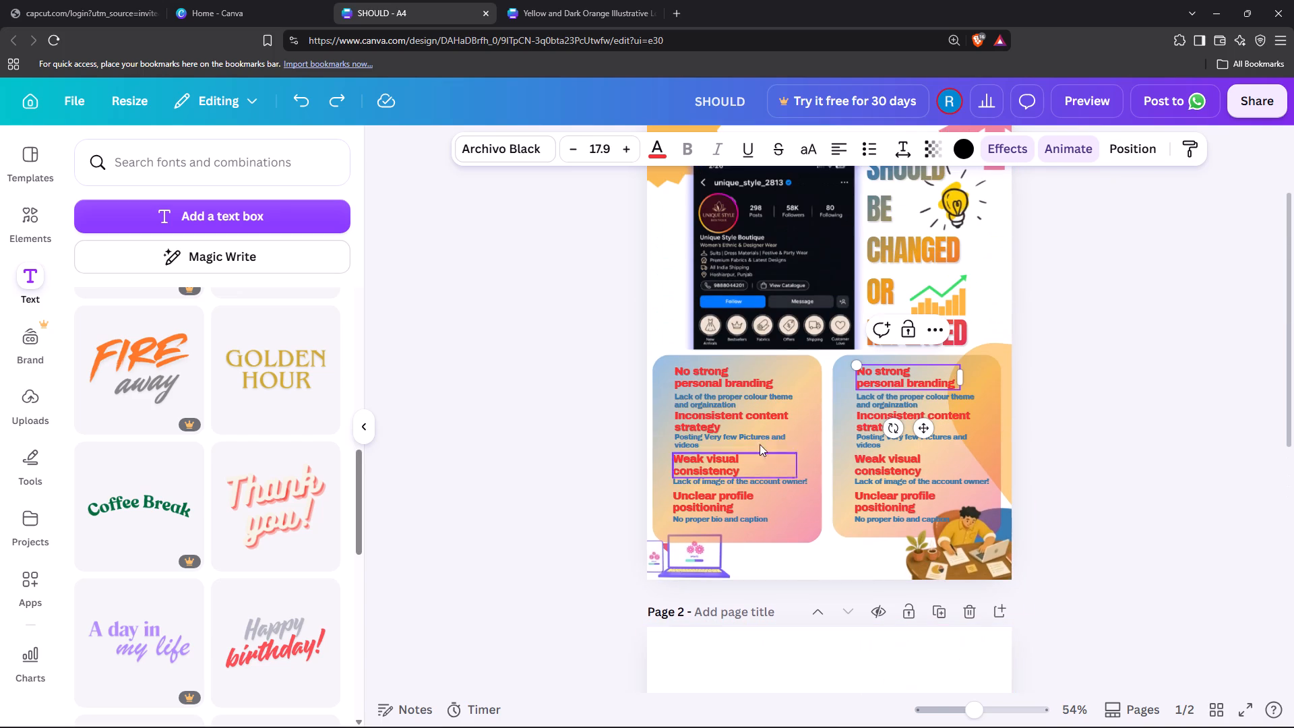
{"action": "scroll", "coordinate": [784, 463], "scroll_direction": "down", "scroll_amount": 2}
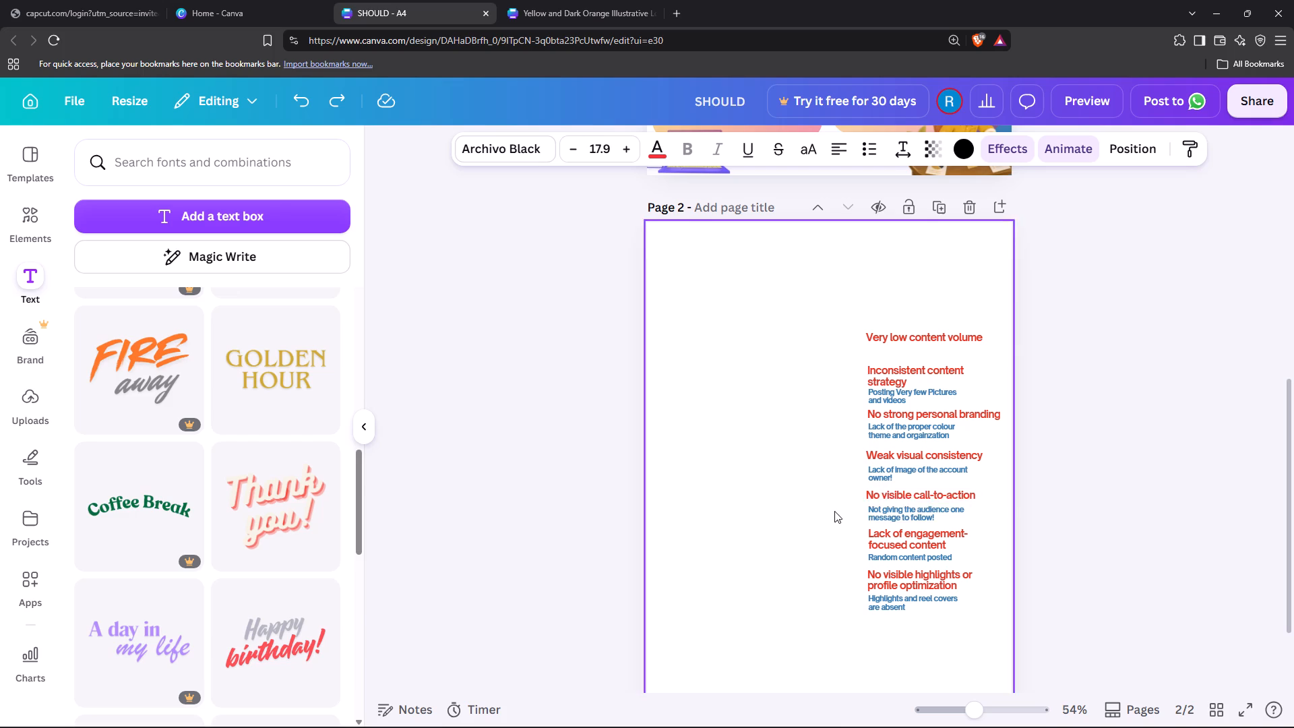
{"action": "scroll", "coordinate": [832, 508], "scroll_direction": "up", "scroll_amount": 2}
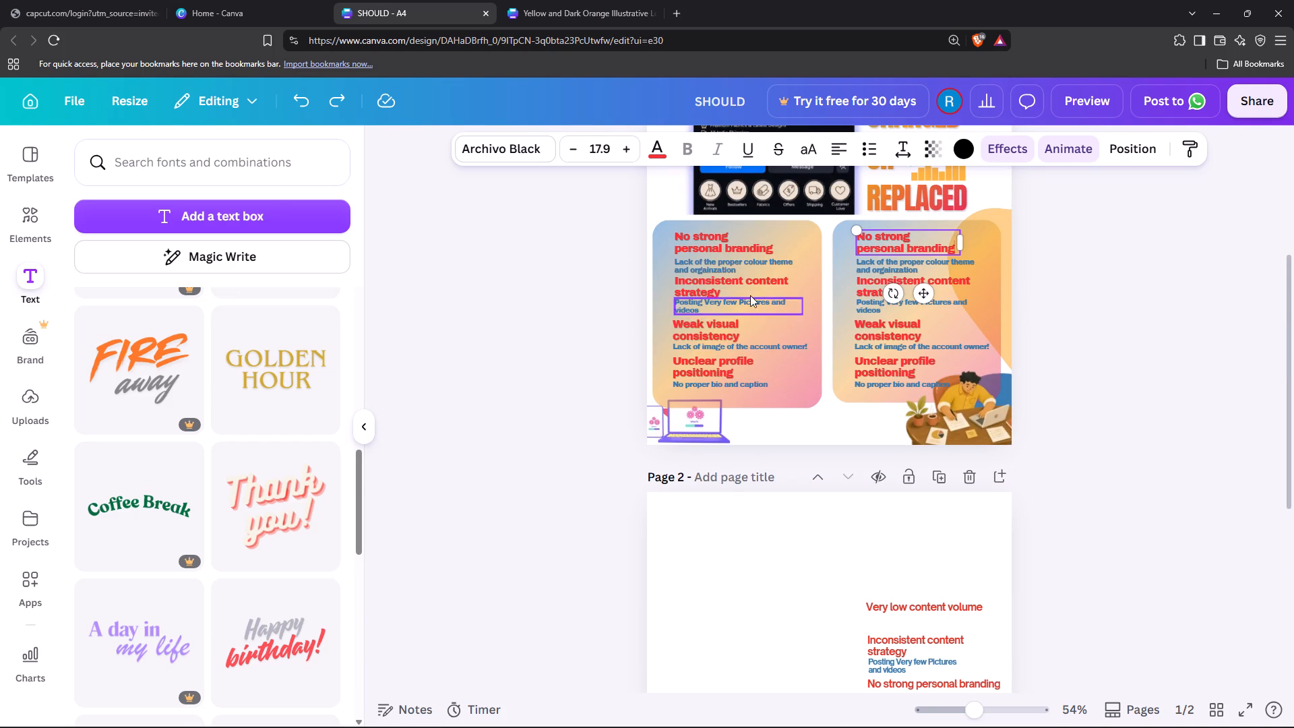
{"action": "scroll", "coordinate": [900, 502], "scroll_direction": "down", "scroll_amount": 1}
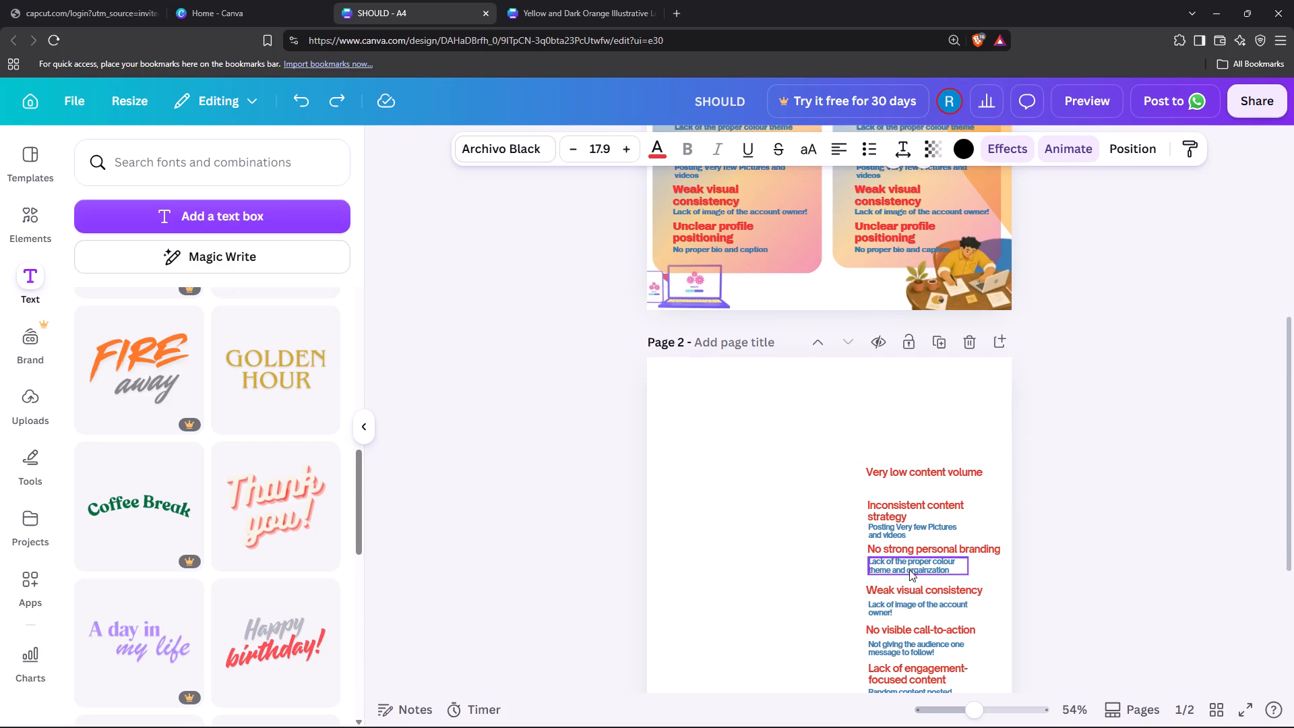
Replace the second square's first heading with "No visible call-to-action" copied from page 2.
{"action": "double_click", "coordinate": [923, 632]}
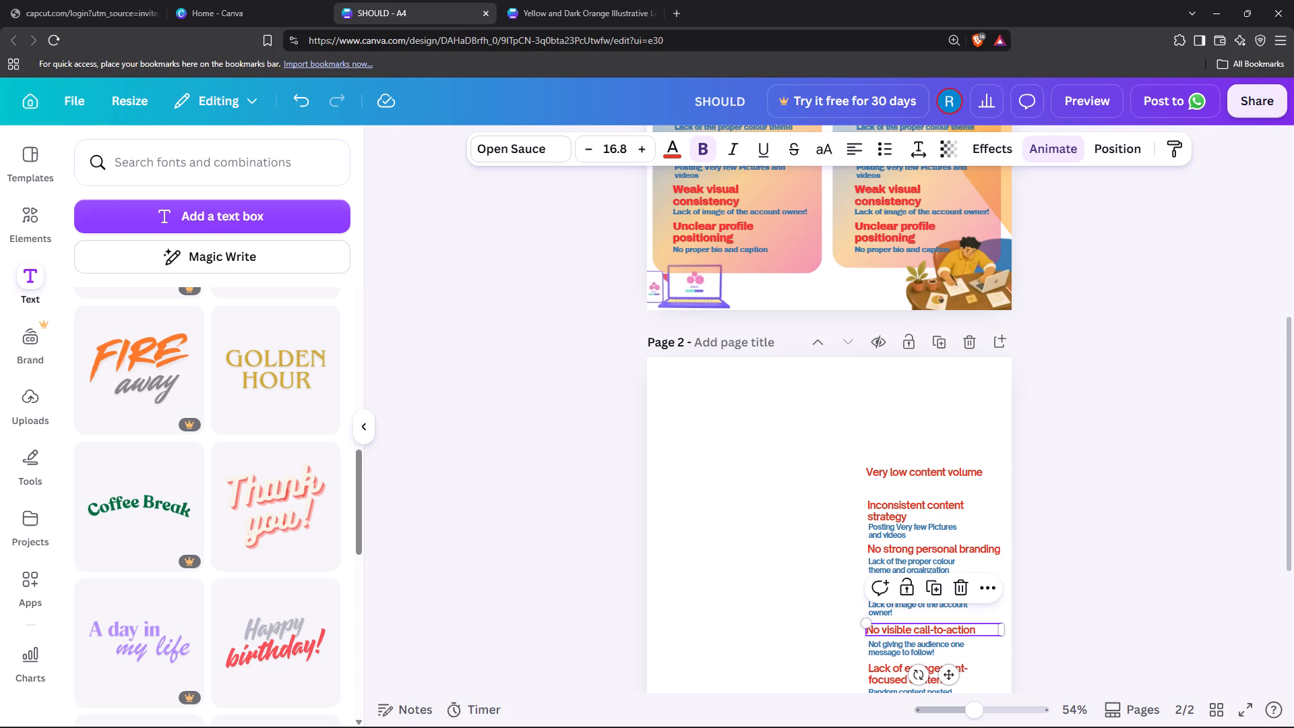
{"action": "key", "text": "ctrl+c"}
{"action": "key", "text": "ctrl+c"}
{"action": "scroll", "coordinate": [906, 582], "scroll_direction": "up", "scroll_amount": 2}
{"action": "double_click", "coordinate": [898, 380]}
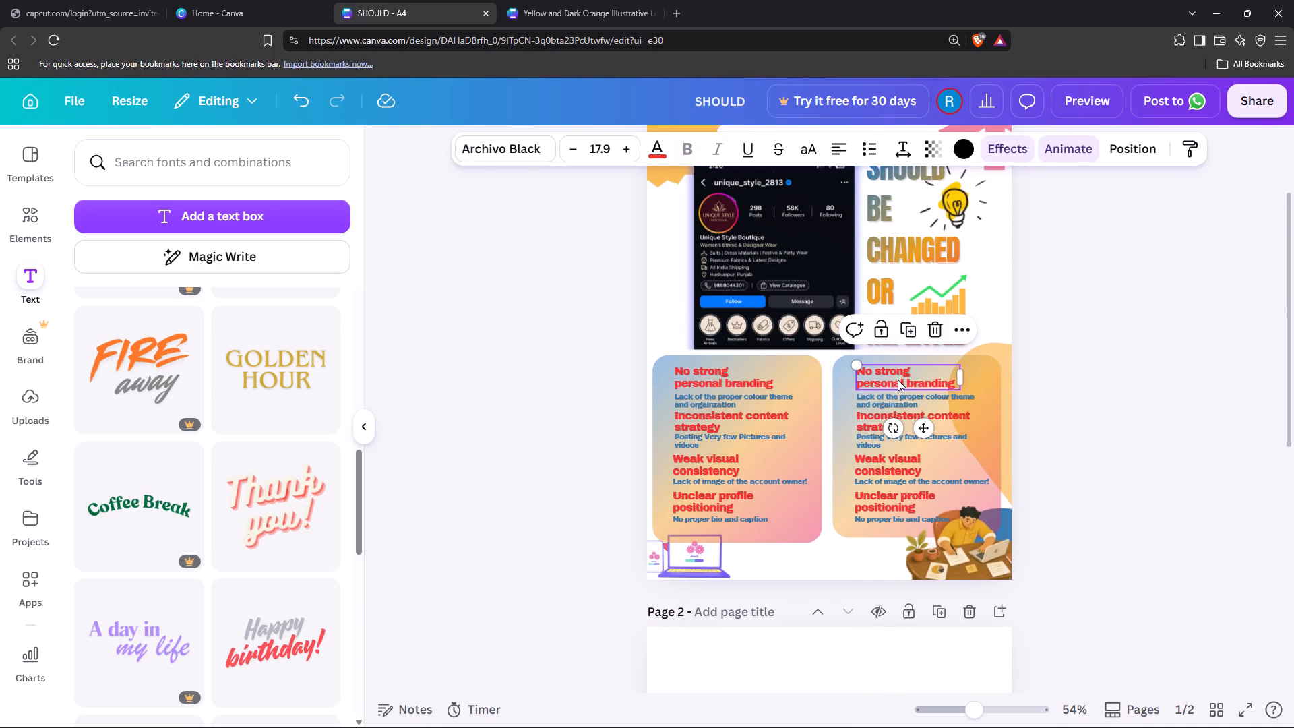
{"action": "key", "text": "ctrl+v"}
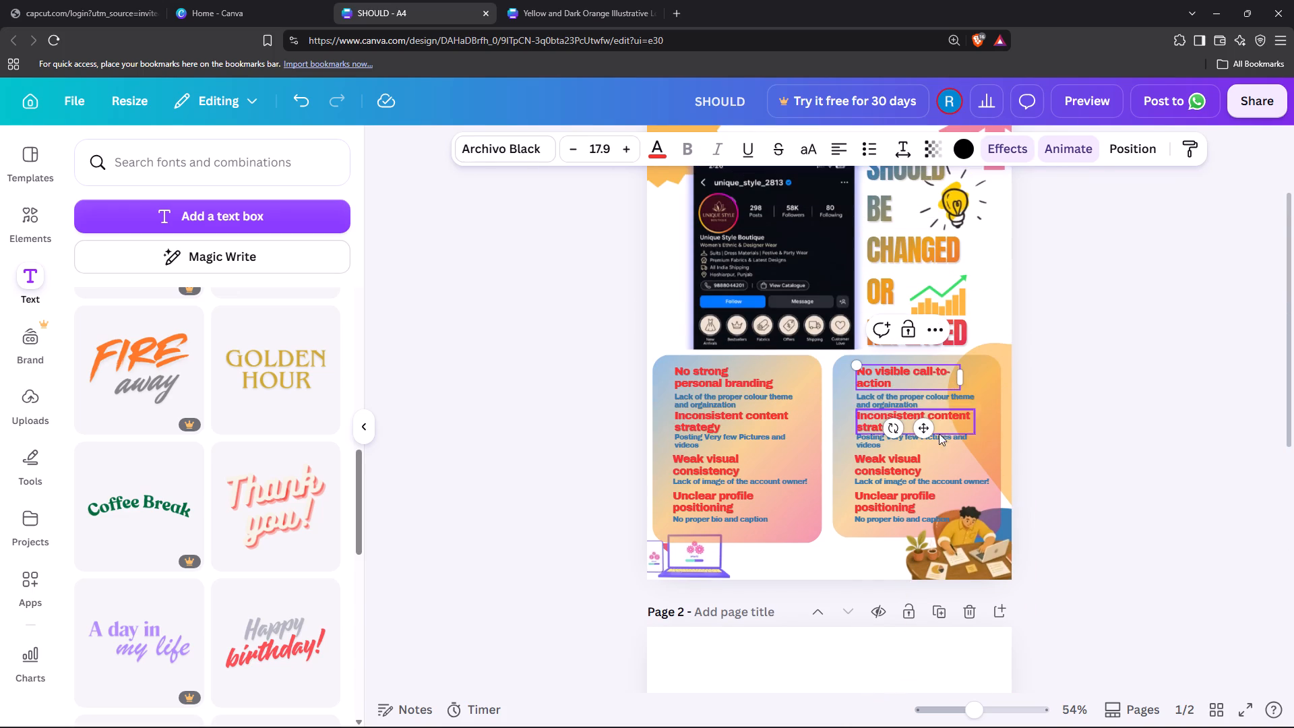
Replace the description under the second square's first heading with "Not giving the audience one message to follow!" from page 2.
{"action": "scroll", "coordinate": [979, 554], "scroll_direction": "down", "scroll_amount": 2}
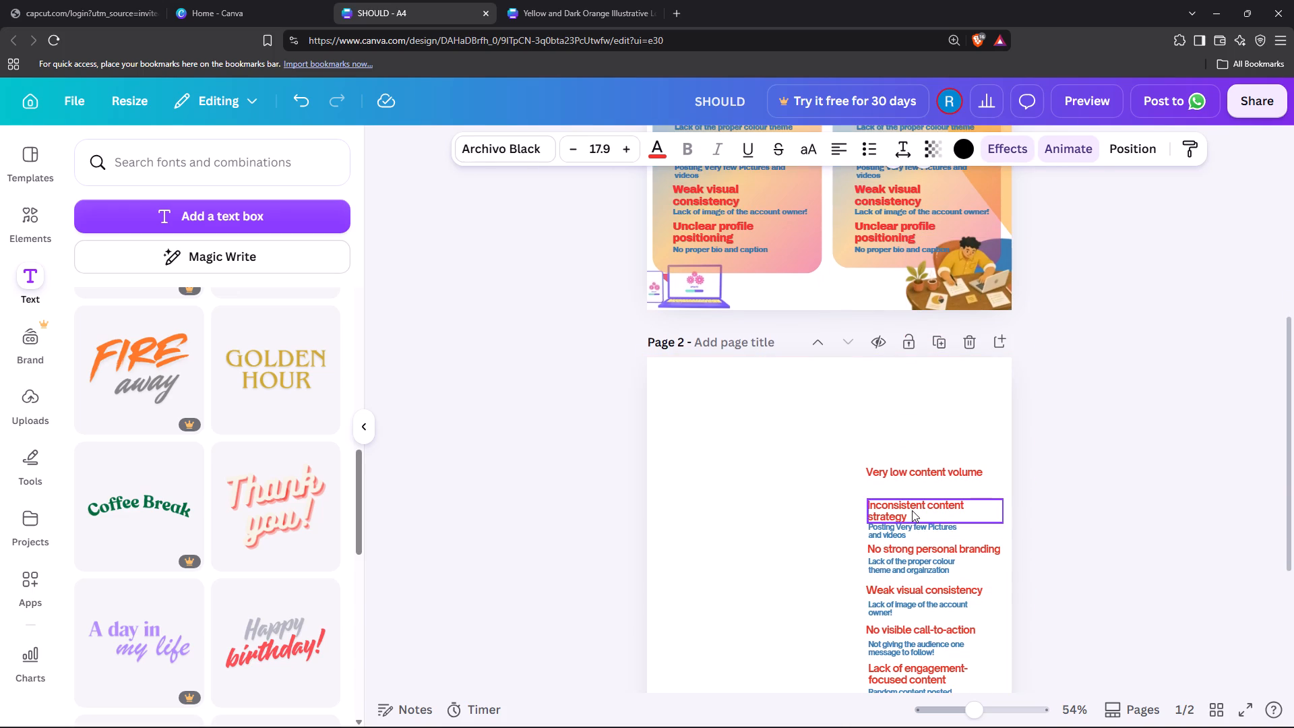
{"action": "double_click", "coordinate": [909, 644]}
{"action": "key", "text": "ctrl+c"}
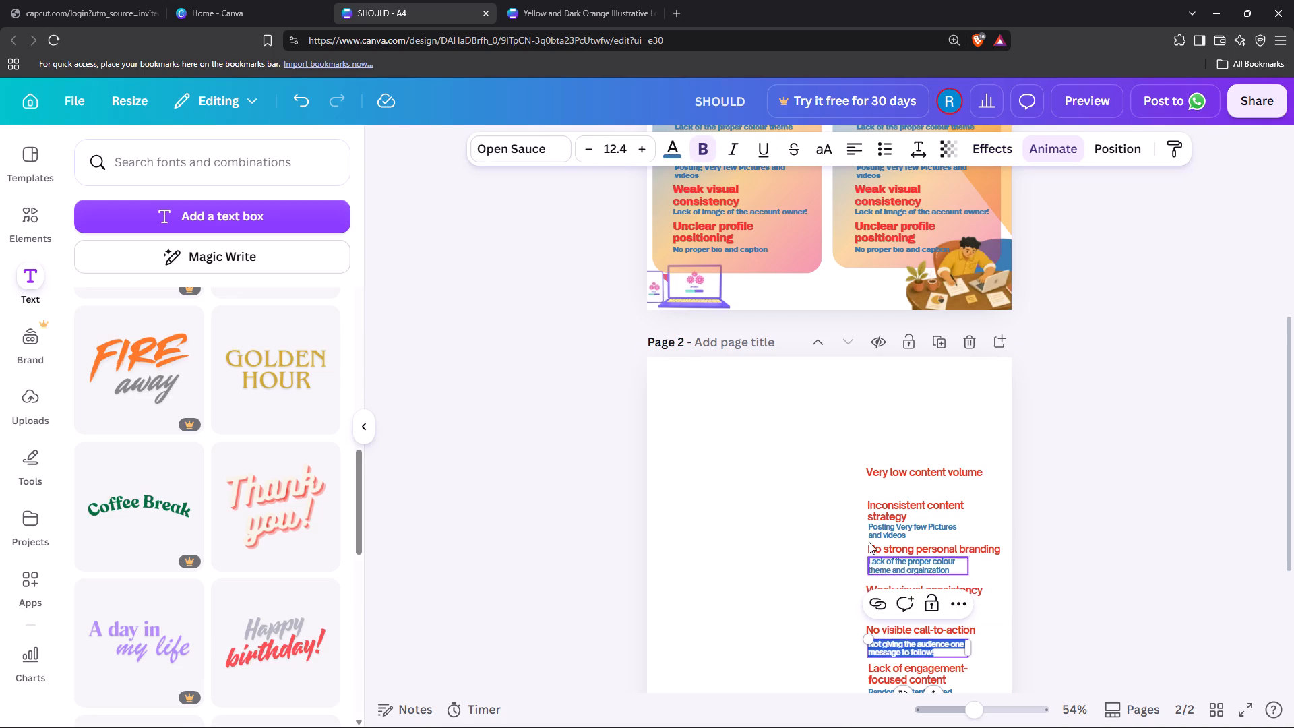
{"action": "scroll", "coordinate": [868, 536], "scroll_direction": "up", "scroll_amount": 1}
{"action": "double_click", "coordinate": [884, 264]}
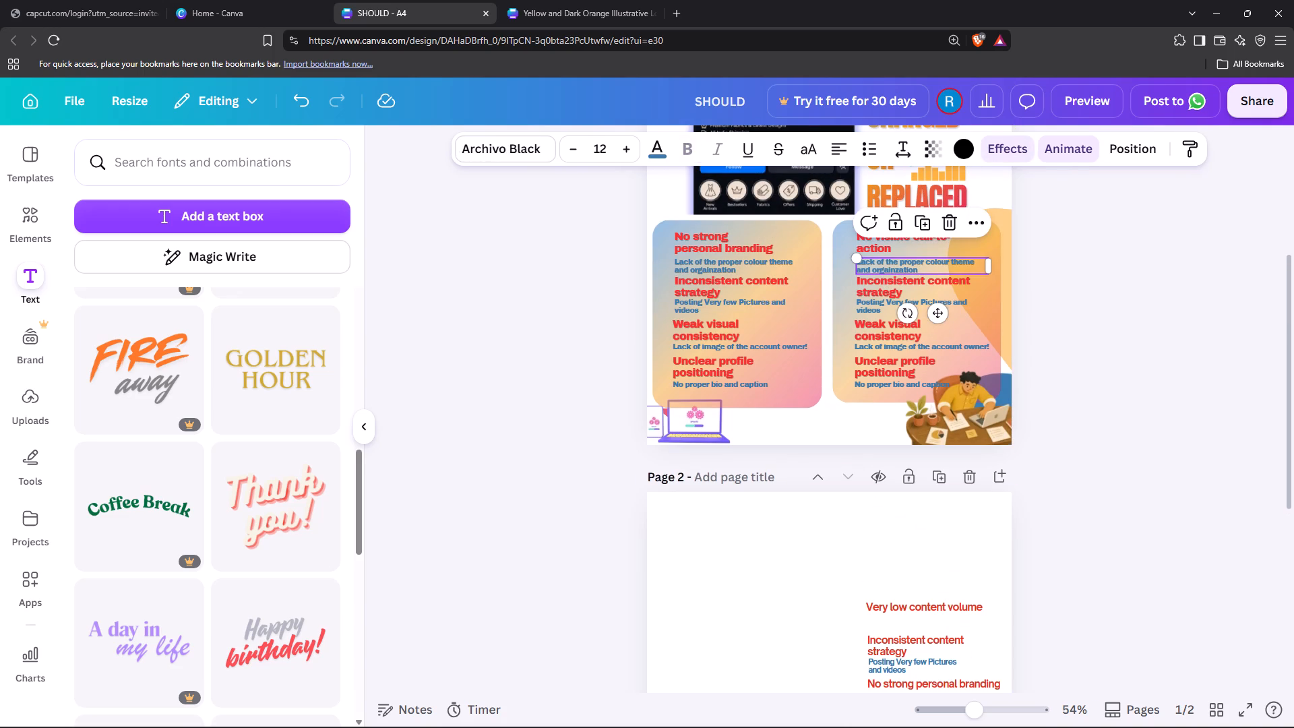
{"action": "key", "text": "ctrl+v"}
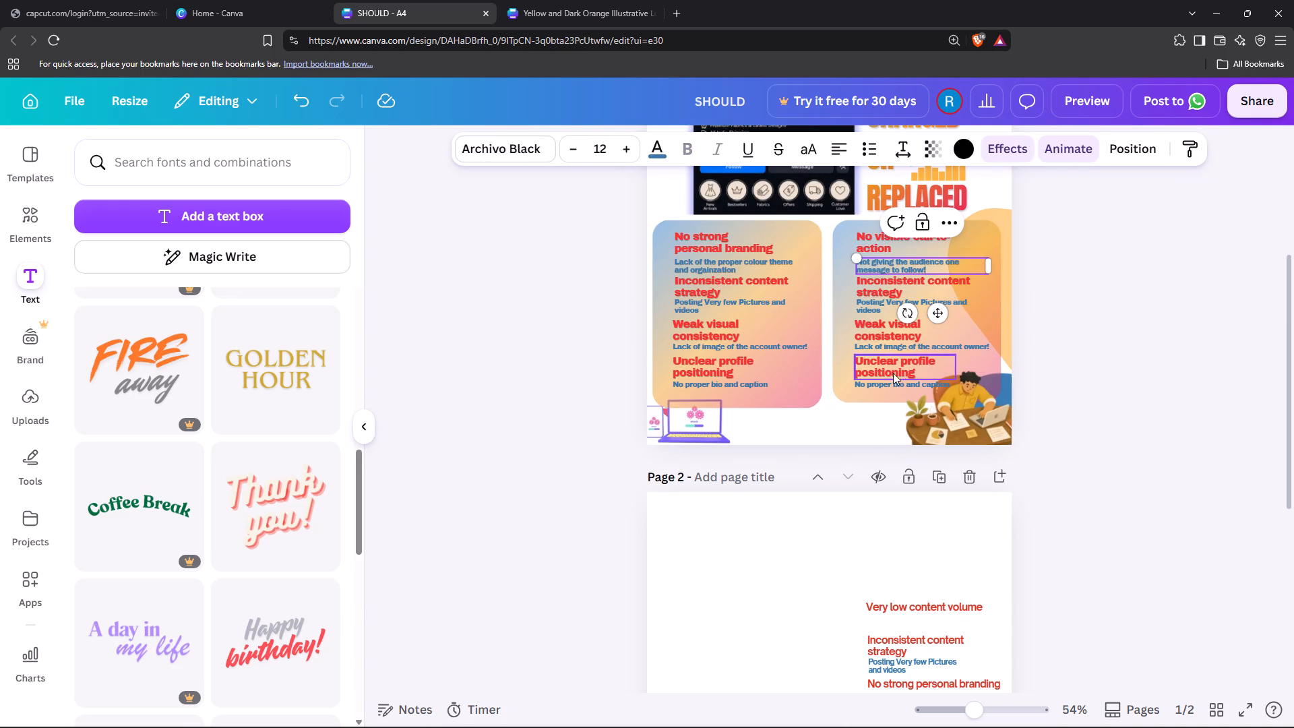
Replace the second square's "Inconsistent content strategy" heading with "Lack of engagement-focused content" copied from page 2.
{"action": "scroll", "coordinate": [897, 485], "scroll_direction": "down", "scroll_amount": 1}
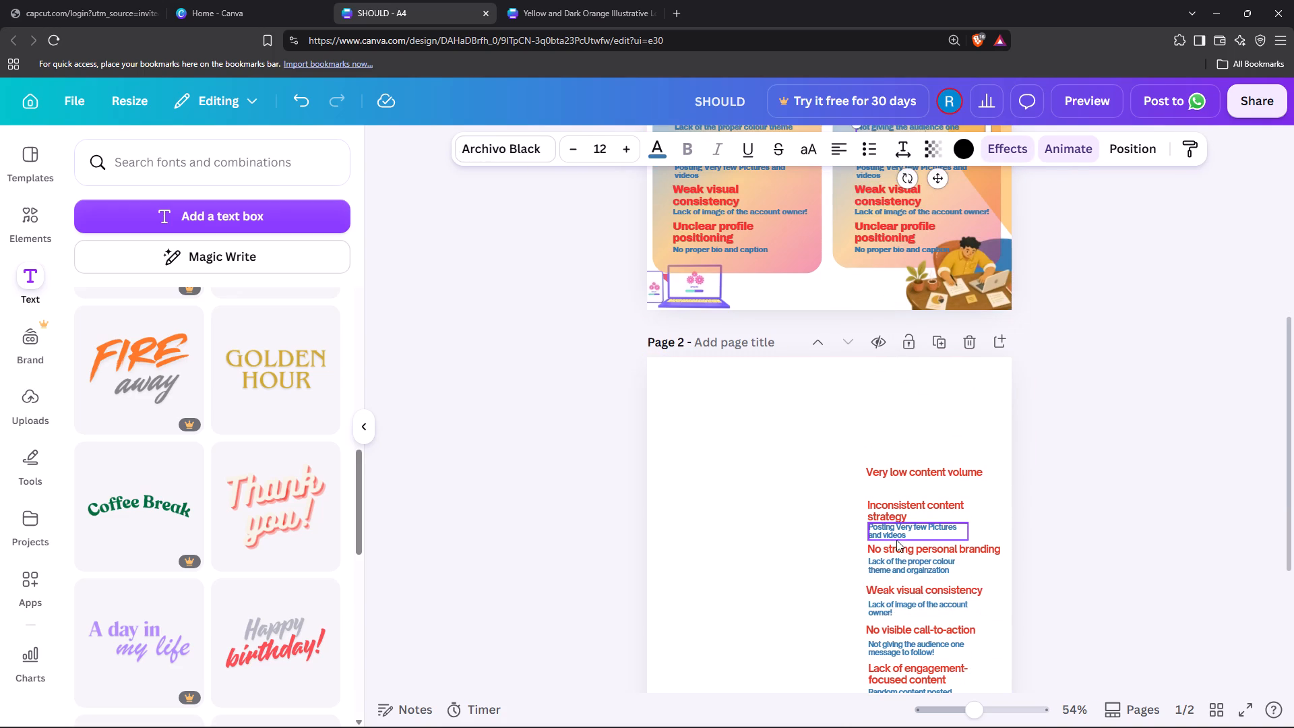
{"action": "scroll", "coordinate": [896, 537], "scroll_direction": "down", "scroll_amount": 1}
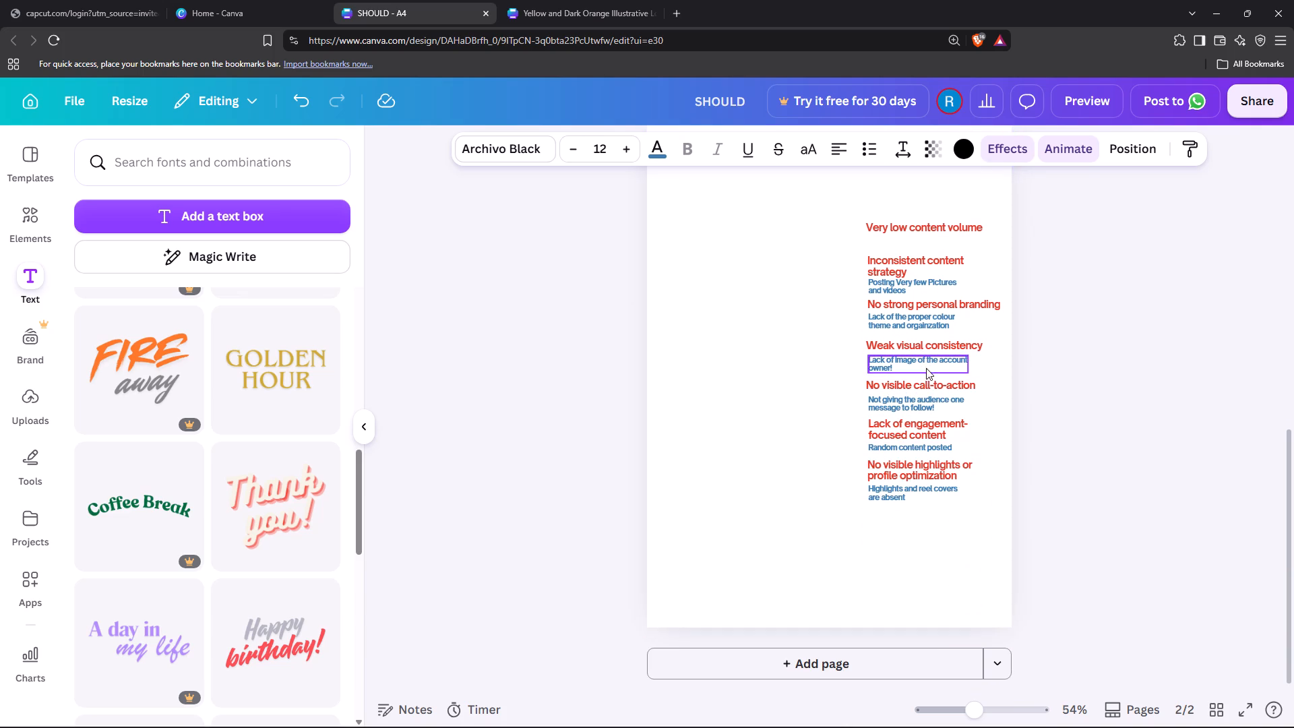
{"action": "scroll", "coordinate": [869, 398], "scroll_direction": "up", "scroll_amount": 2}
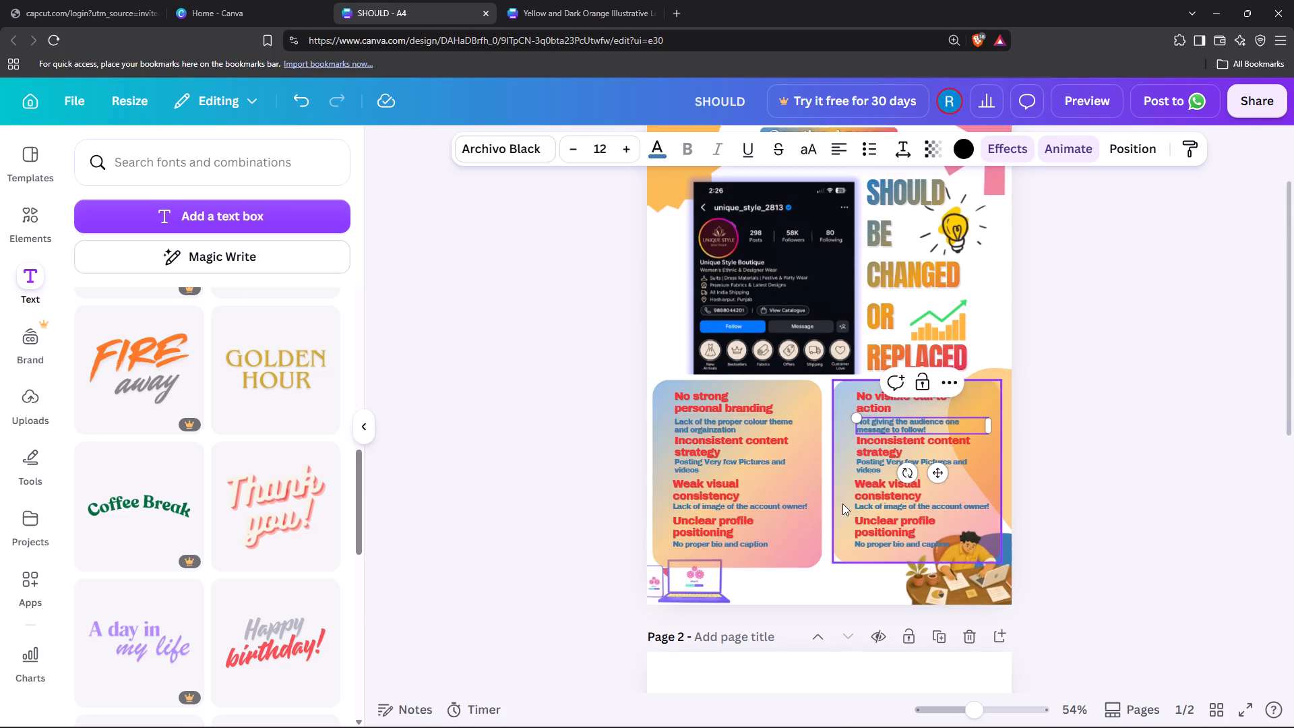
{"action": "scroll", "coordinate": [865, 517], "scroll_direction": "down", "scroll_amount": 2}
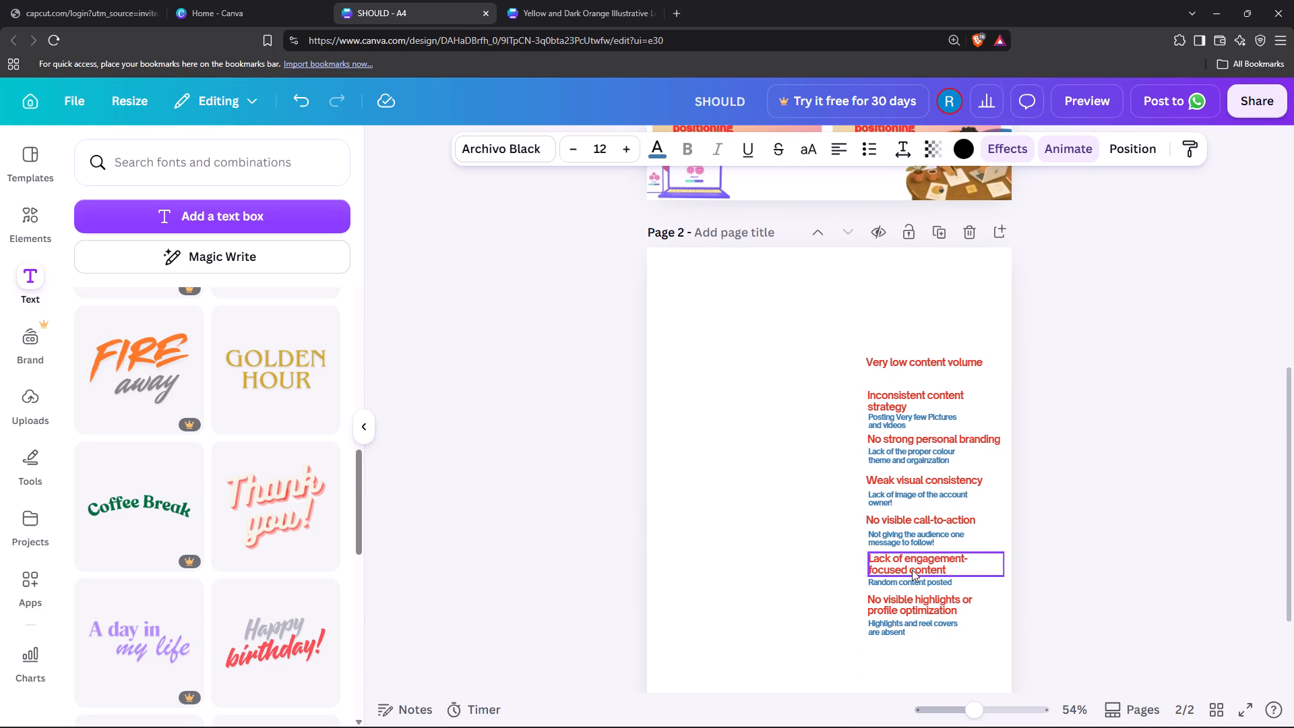
{"action": "double_click", "coordinate": [912, 570]}
{"action": "key", "text": "ctrl+c"}
{"action": "key", "text": "ctrl+c"}
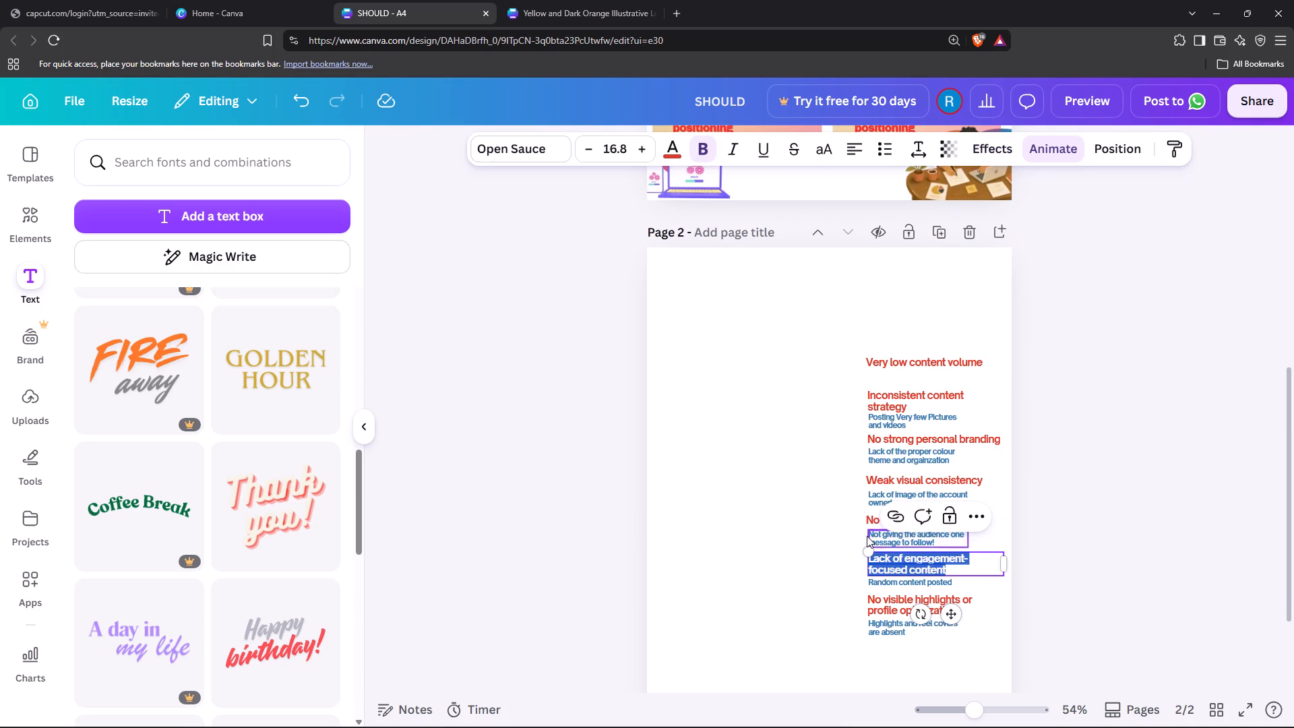
{"action": "scroll", "coordinate": [867, 536], "scroll_direction": "up", "scroll_amount": 2}
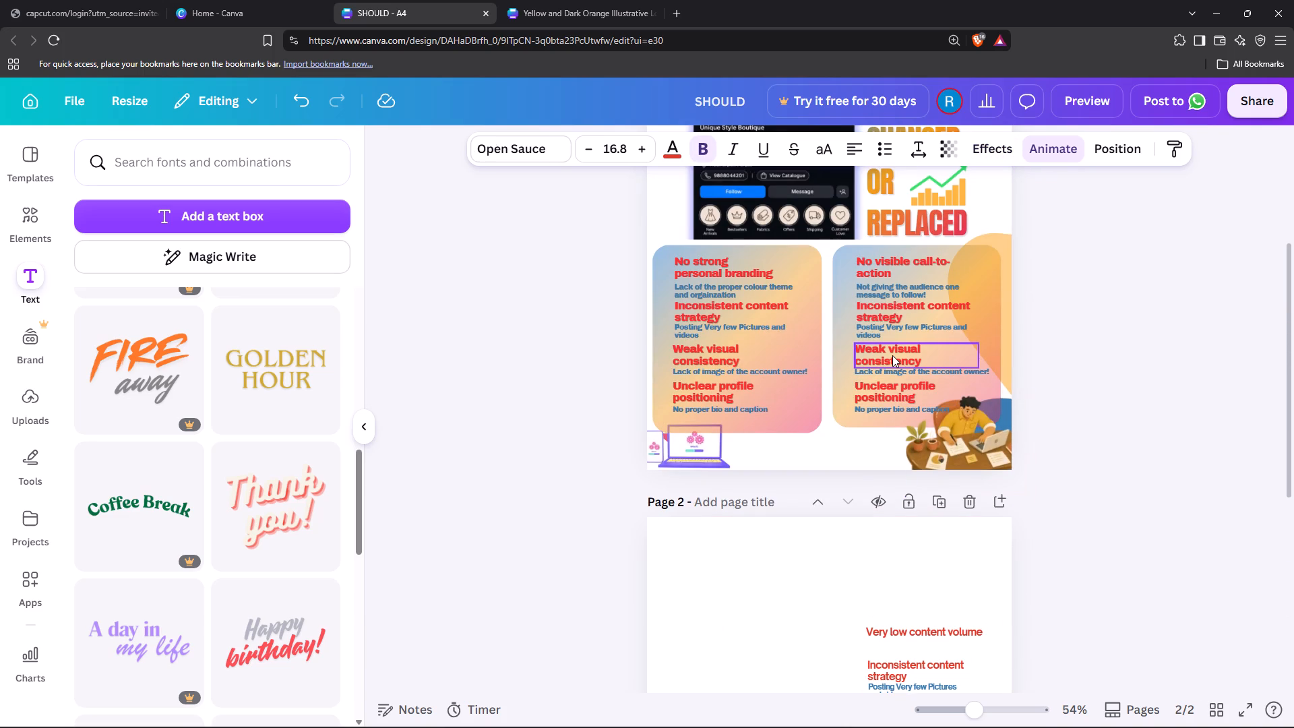
{"action": "double_click", "coordinate": [893, 310]}
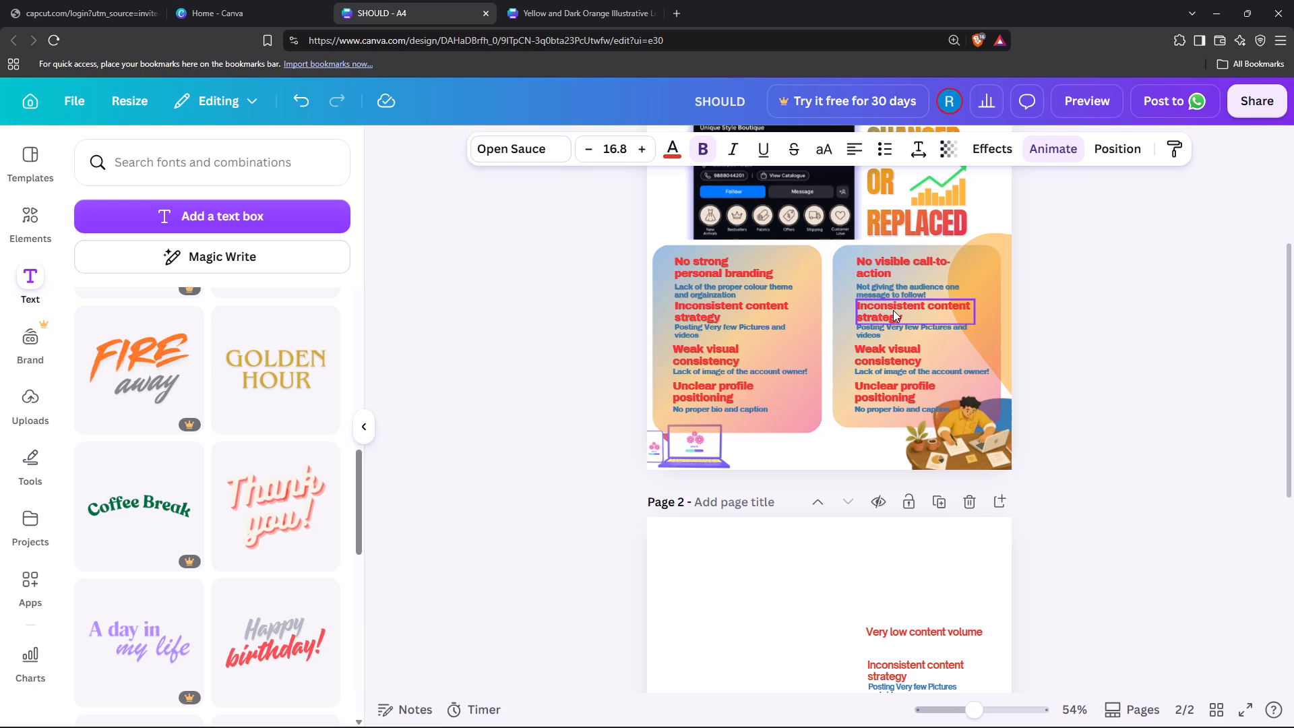
{"action": "key", "text": "ctrl+v"}
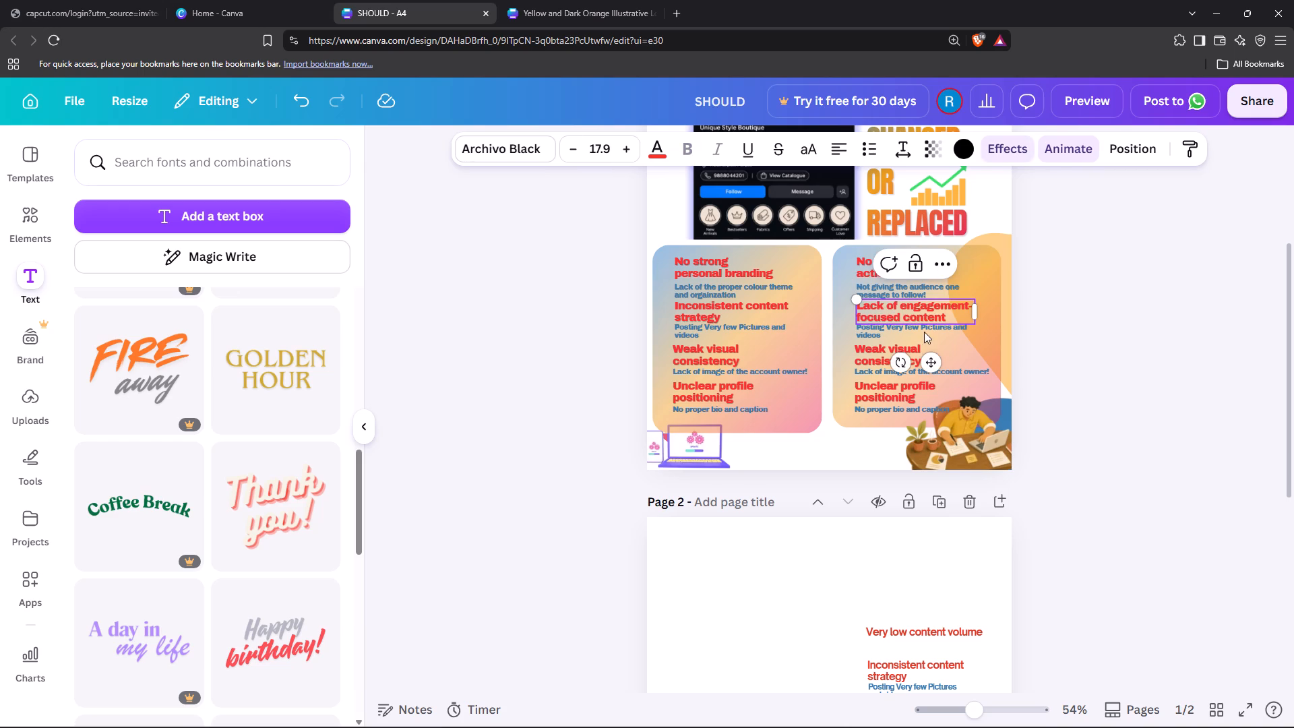
Replace the description under the second square's second heading with "Random content posted" copied from page 2.
{"action": "scroll", "coordinate": [960, 446], "scroll_direction": "down", "scroll_amount": 3}
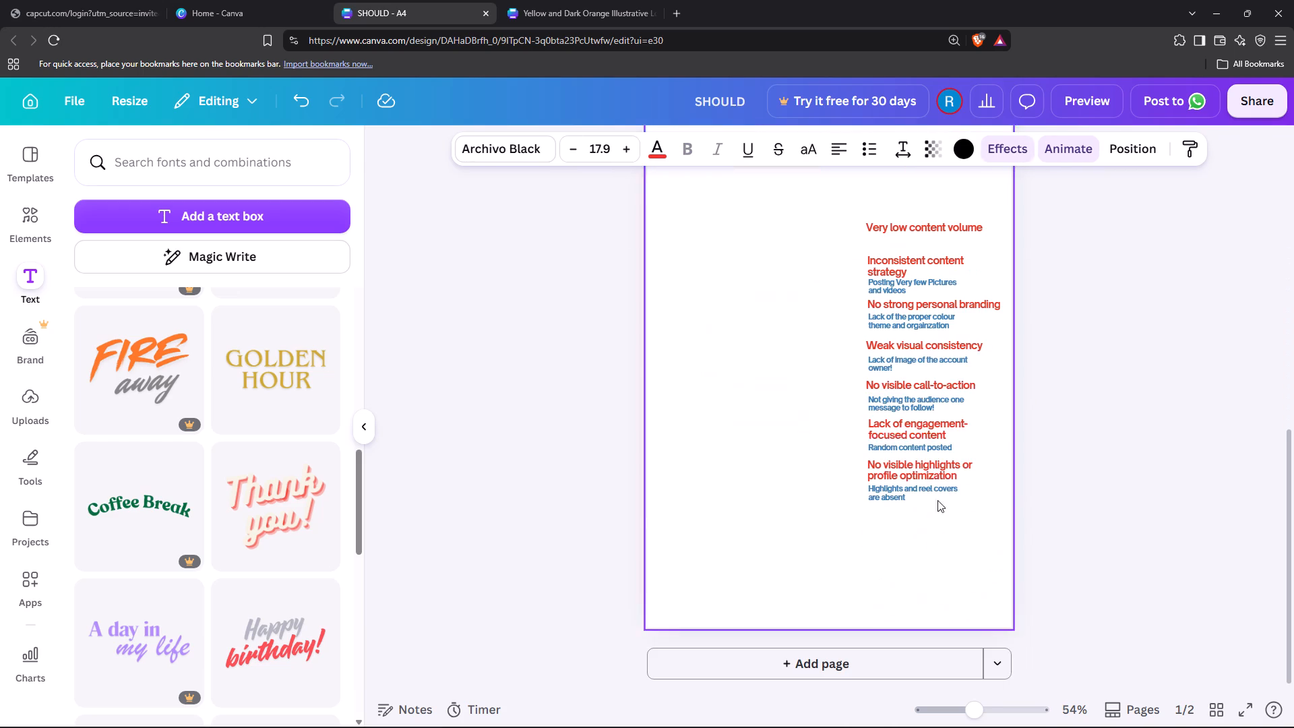
{"action": "double_click", "coordinate": [917, 450]}
{"action": "key", "text": "ctrl+c"}
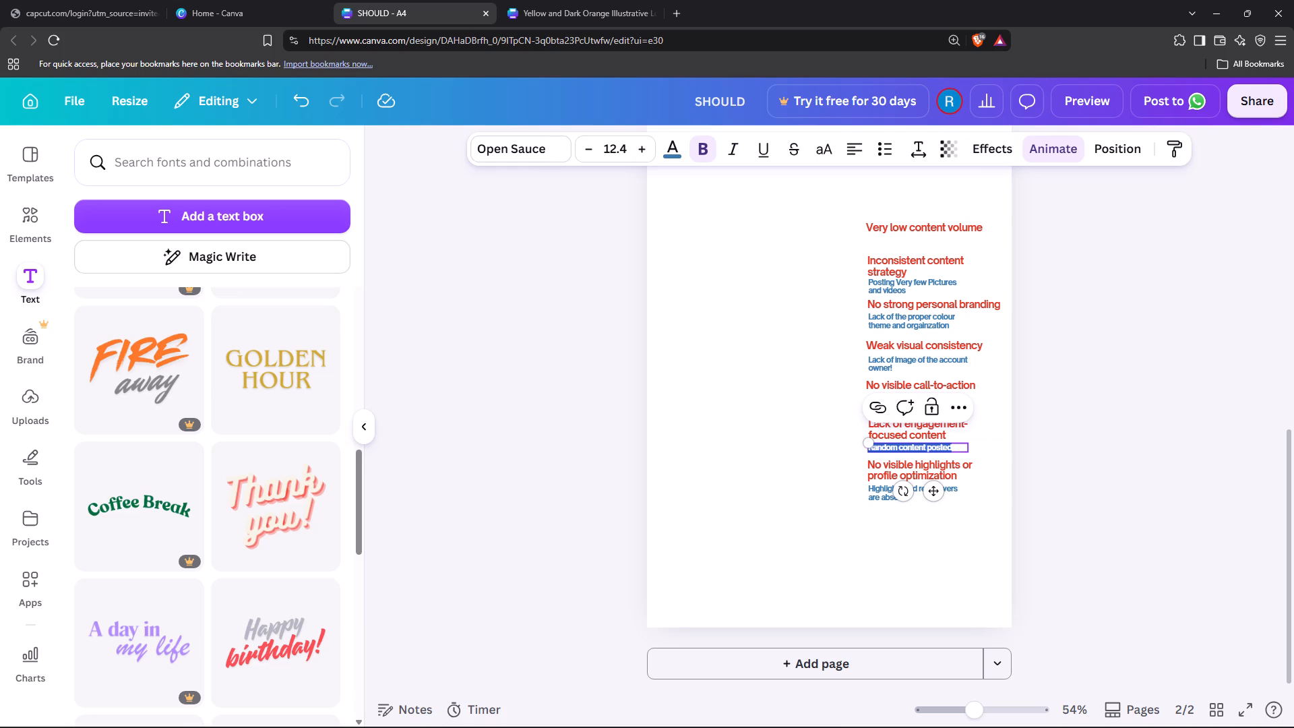
{"action": "key", "text": "ctrl+c"}
{"action": "scroll", "coordinate": [898, 421], "scroll_direction": "up", "scroll_amount": 3}
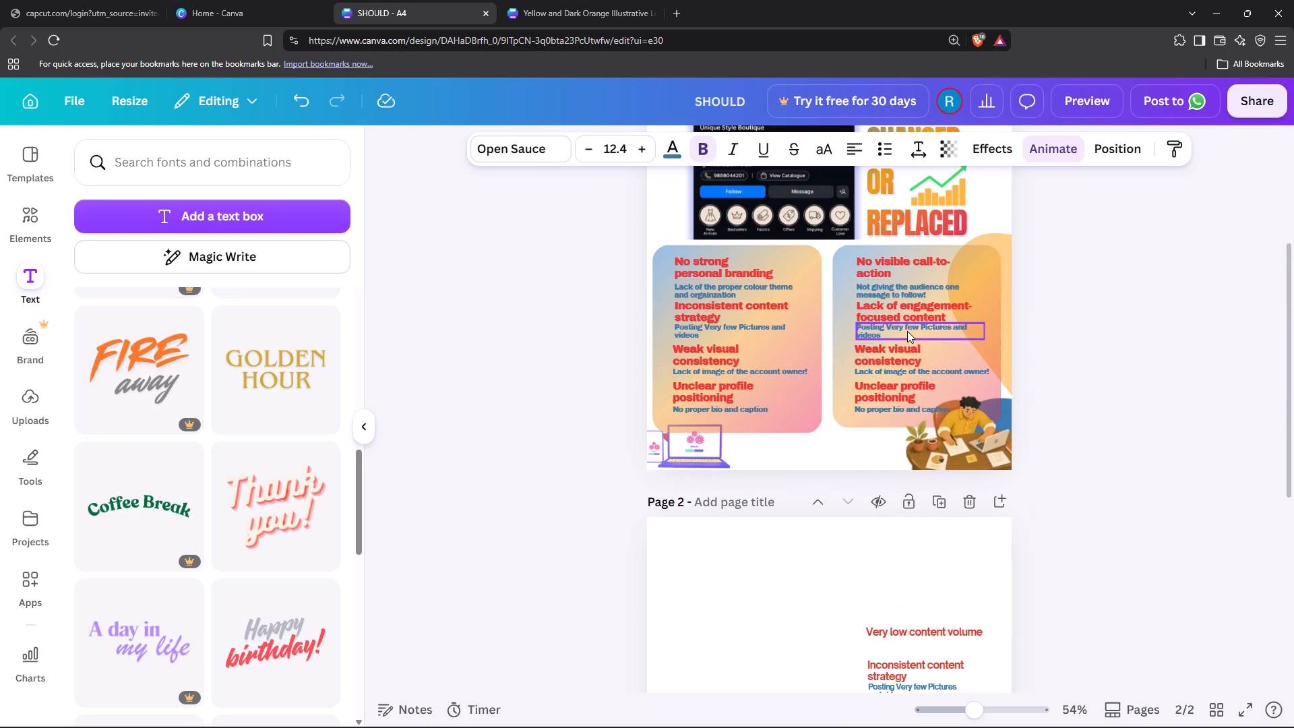
{"action": "double_click", "coordinate": [907, 331]}
{"action": "key", "text": "ctrl+v"}
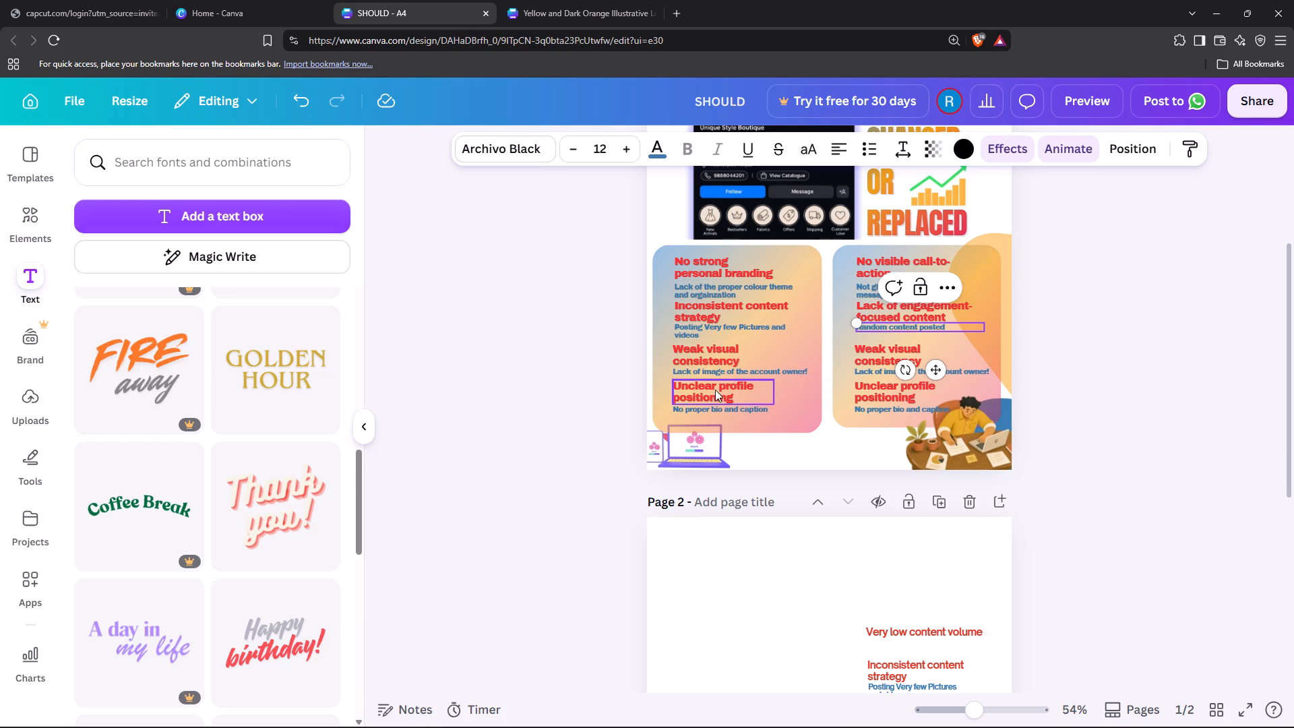
Replace the second square's "Weak visual consistency" heading with "No visible highlights or profile optimization" copied from page 2.
{"action": "scroll", "coordinate": [890, 409], "scroll_direction": "down", "scroll_amount": 2}
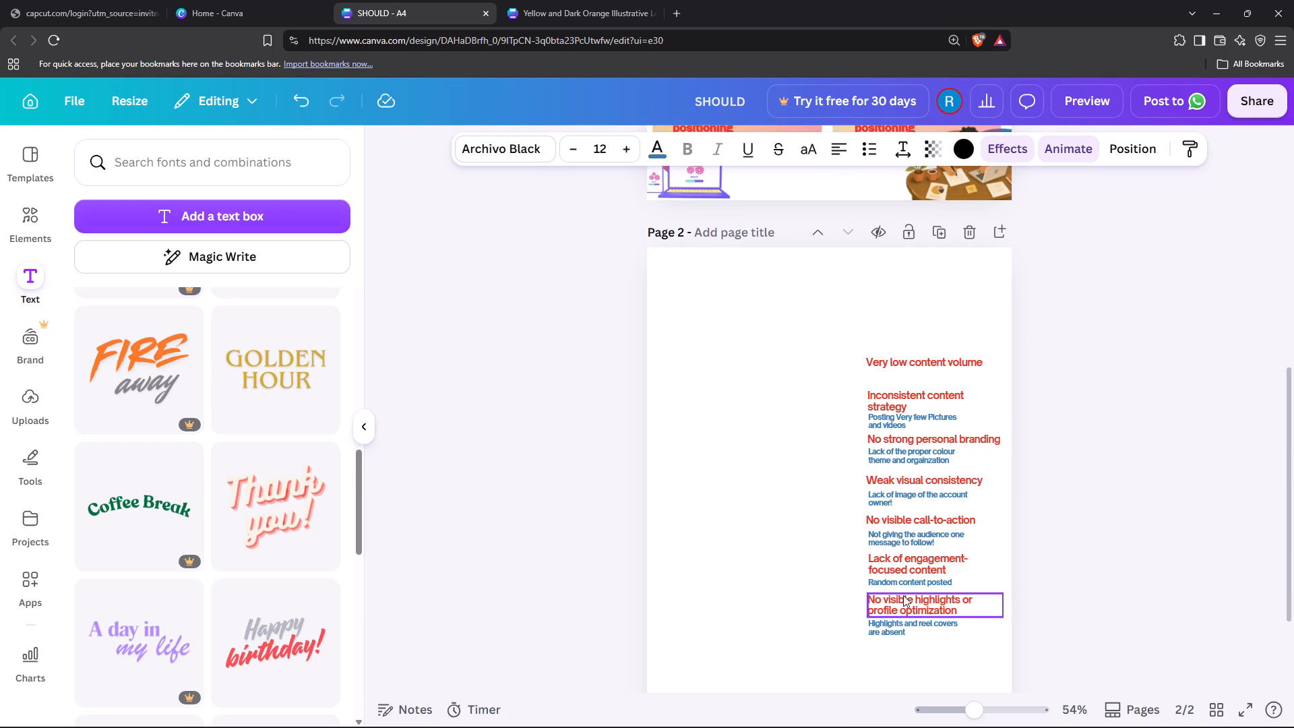
{"action": "scroll", "coordinate": [900, 572], "scroll_direction": "up", "scroll_amount": 1}
{"action": "scroll", "coordinate": [850, 492], "scroll_direction": "up", "scroll_amount": 1}
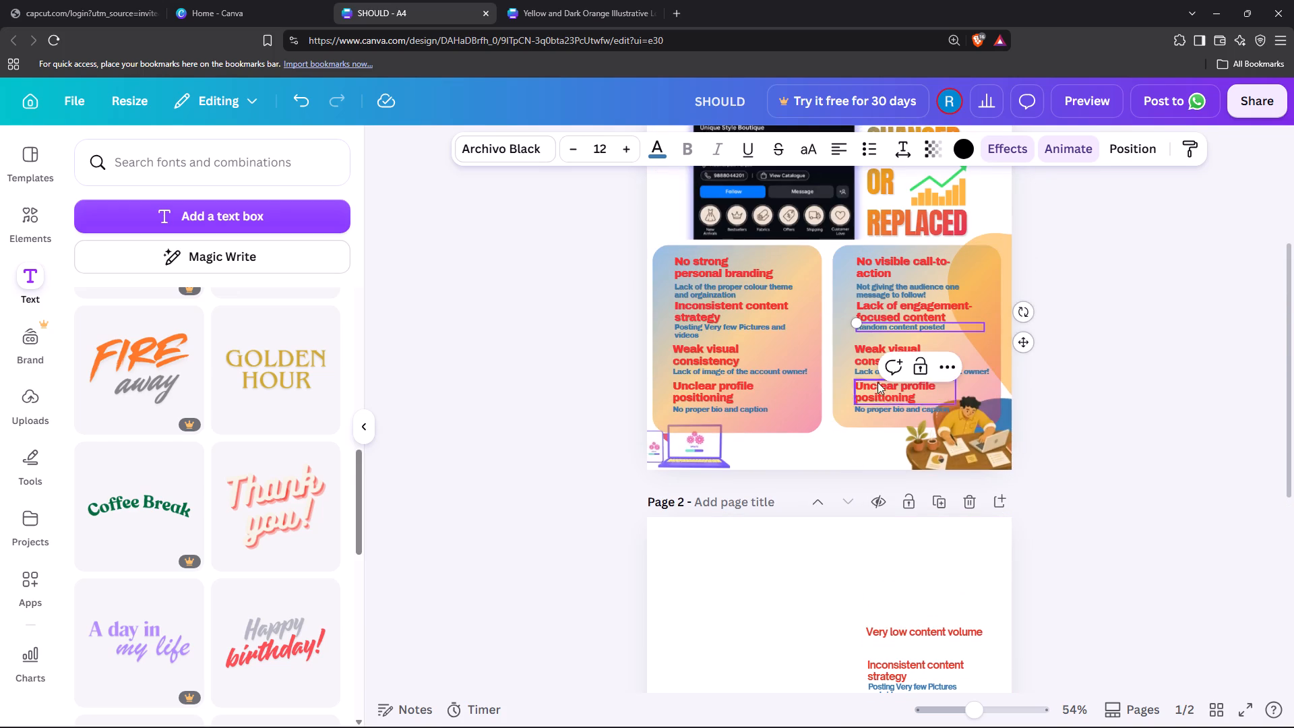
{"action": "scroll", "coordinate": [896, 527], "scroll_direction": "down", "scroll_amount": 1}
{"action": "scroll", "coordinate": [931, 628], "scroll_direction": "down", "scroll_amount": 1}
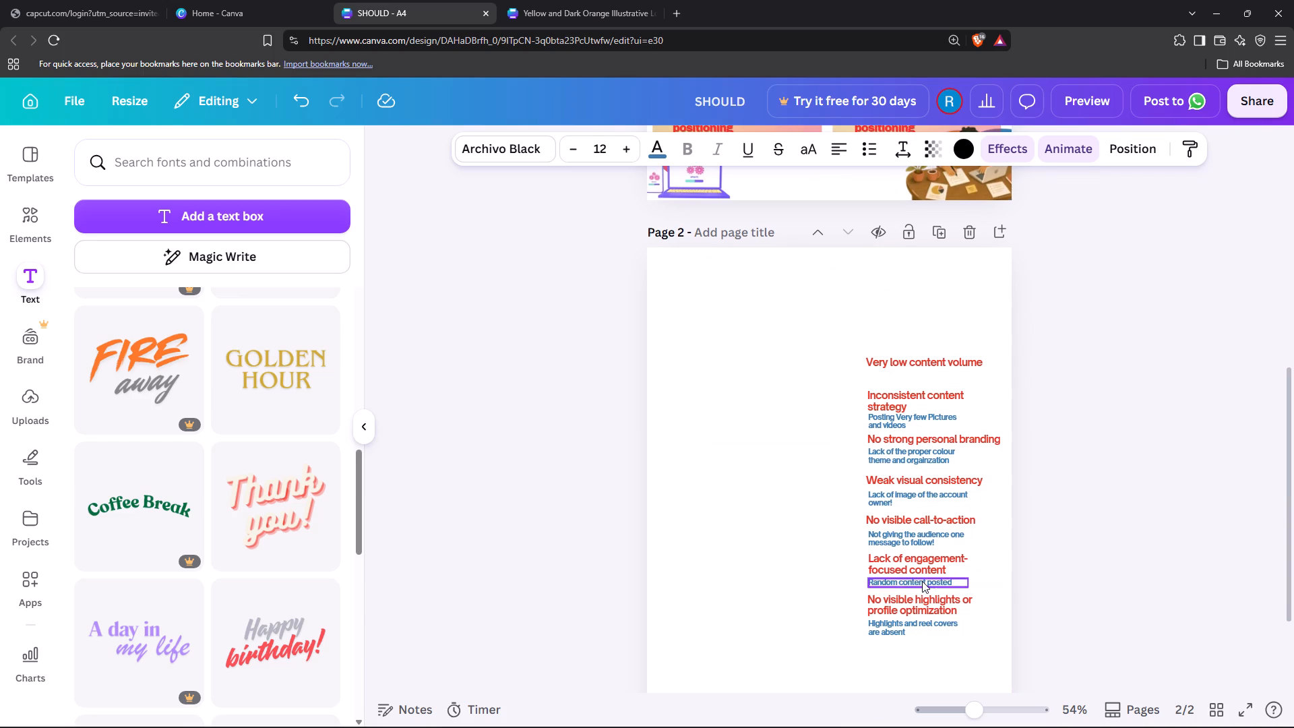
{"action": "double_click", "coordinate": [923, 600]}
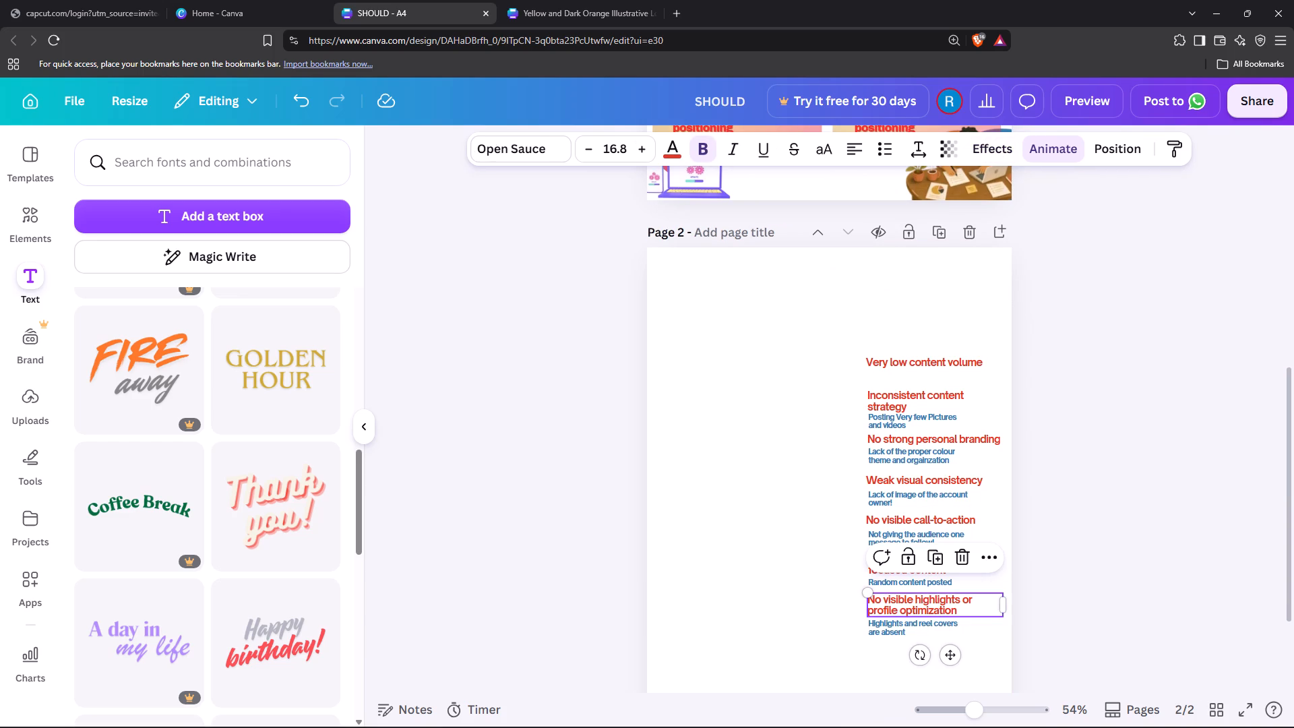
{"action": "key", "text": "ctrl+c"}
{"action": "scroll", "coordinate": [855, 512], "scroll_direction": "up", "scroll_amount": 2}
{"action": "double_click", "coordinate": [886, 354]}
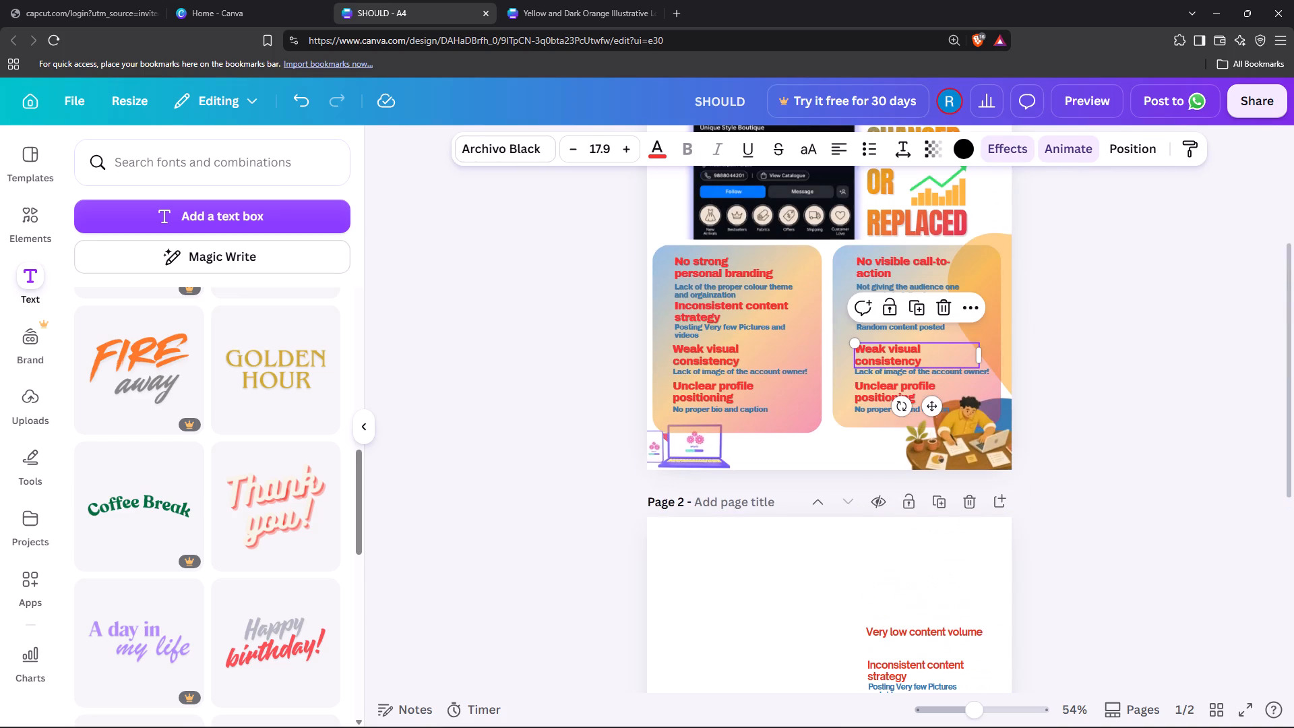
{"action": "key", "text": "ctrl+v"}
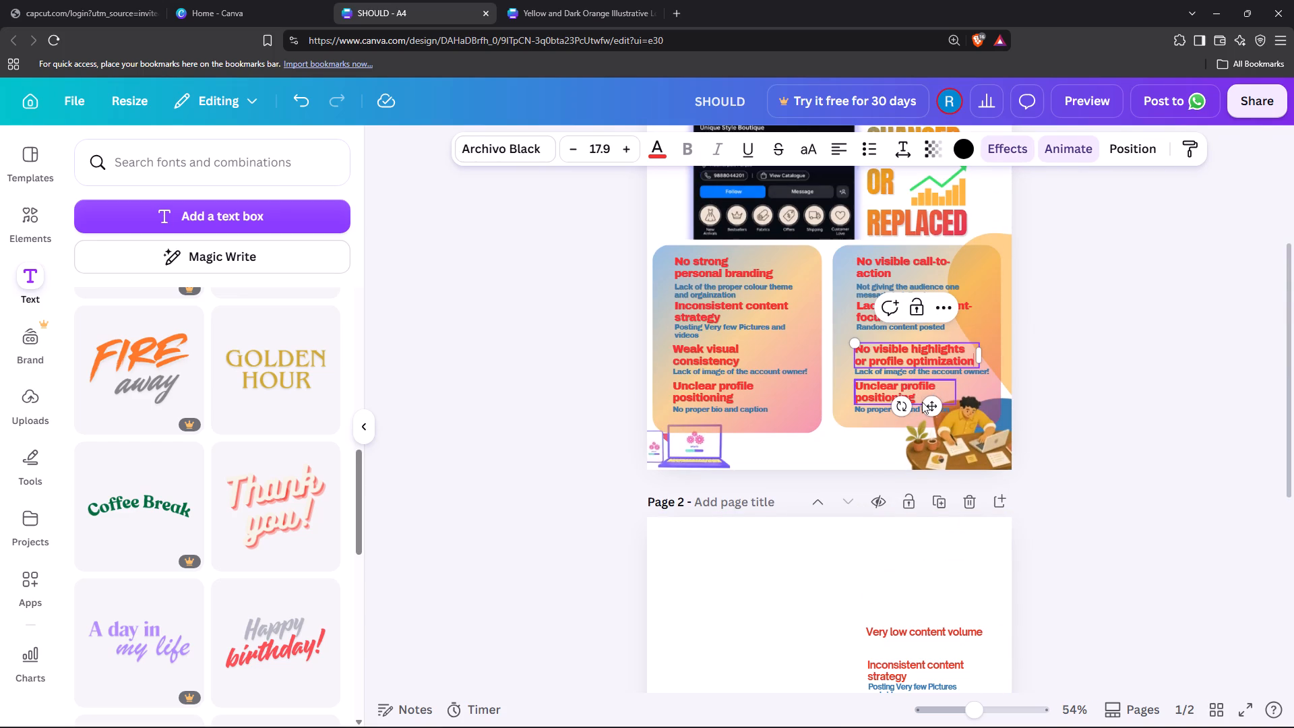
Replace the description under the second square's third heading with "Highlights and reel covers are absent" copied from page 2.
{"action": "scroll", "coordinate": [951, 473], "scroll_direction": "down", "scroll_amount": 2}
{"action": "left_click", "coordinate": [919, 621]}
{"action": "left_click", "coordinate": [919, 621]}
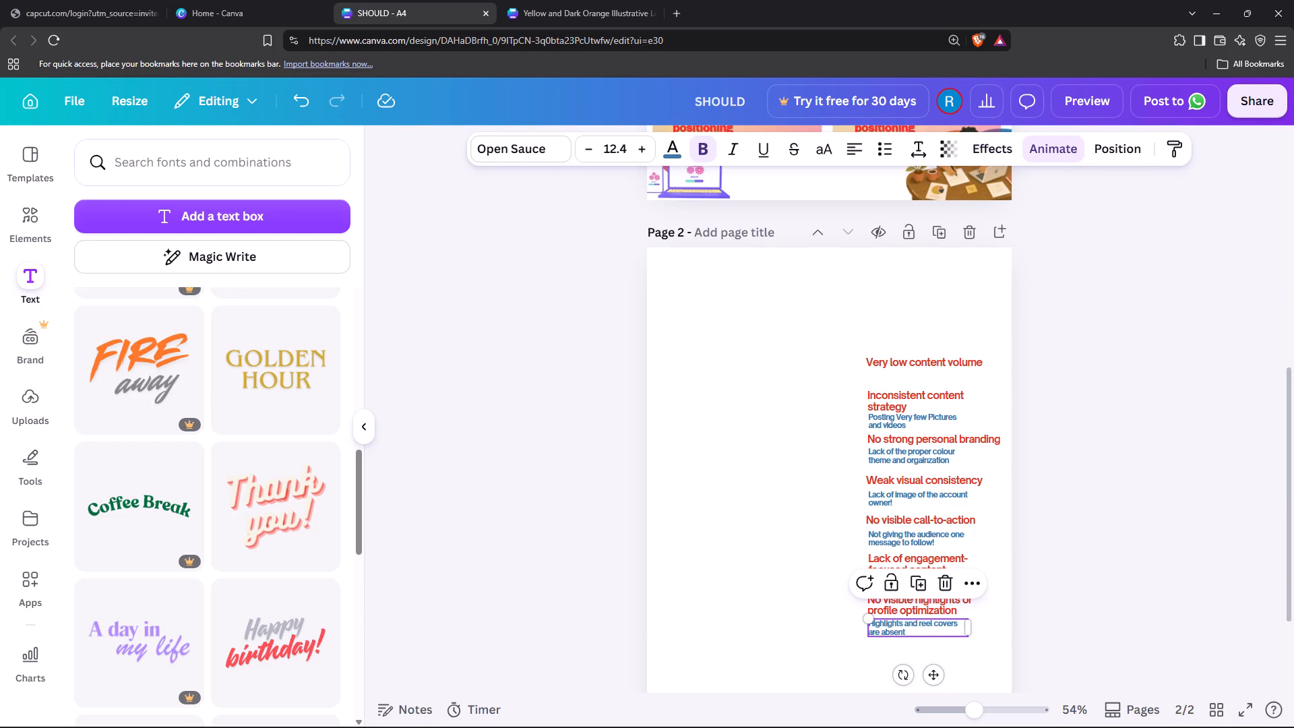
{"action": "key", "text": "ctrl+c"}
{"action": "scroll", "coordinate": [904, 539], "scroll_direction": "up", "scroll_amount": 2}
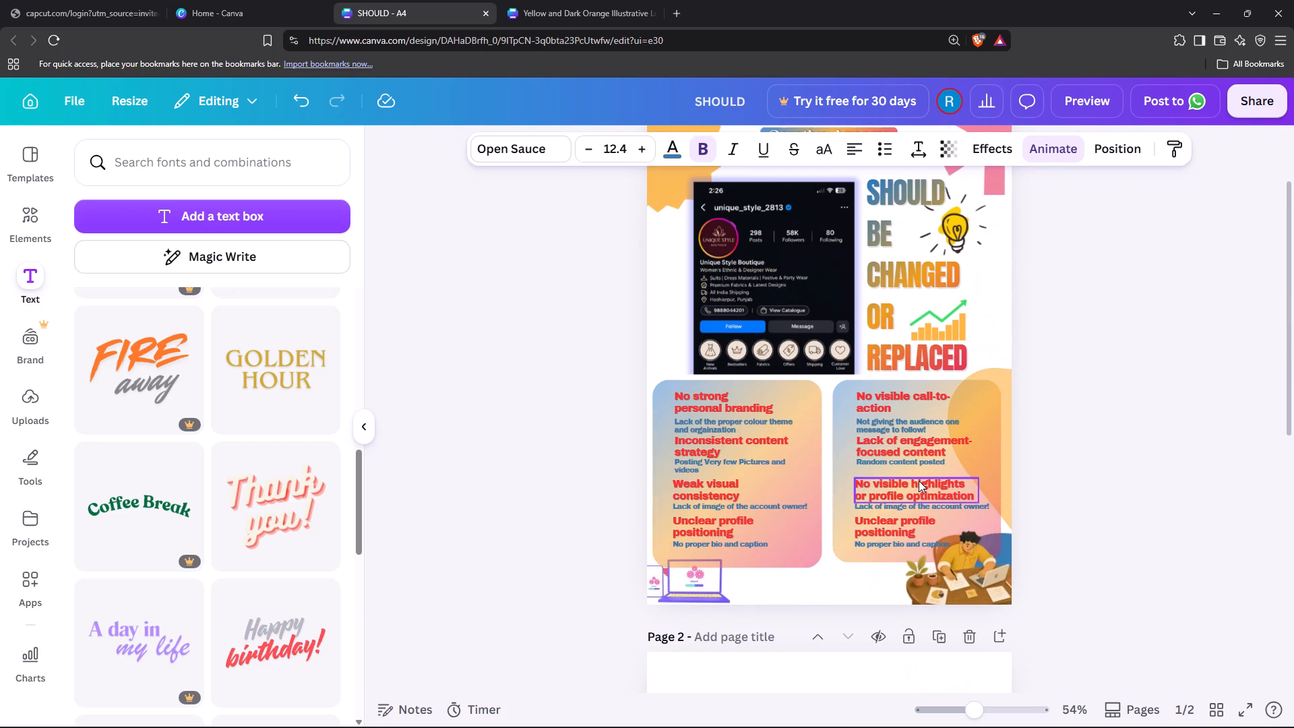
{"action": "left_click", "coordinate": [907, 510]}
{"action": "double_click", "coordinate": [907, 510]}
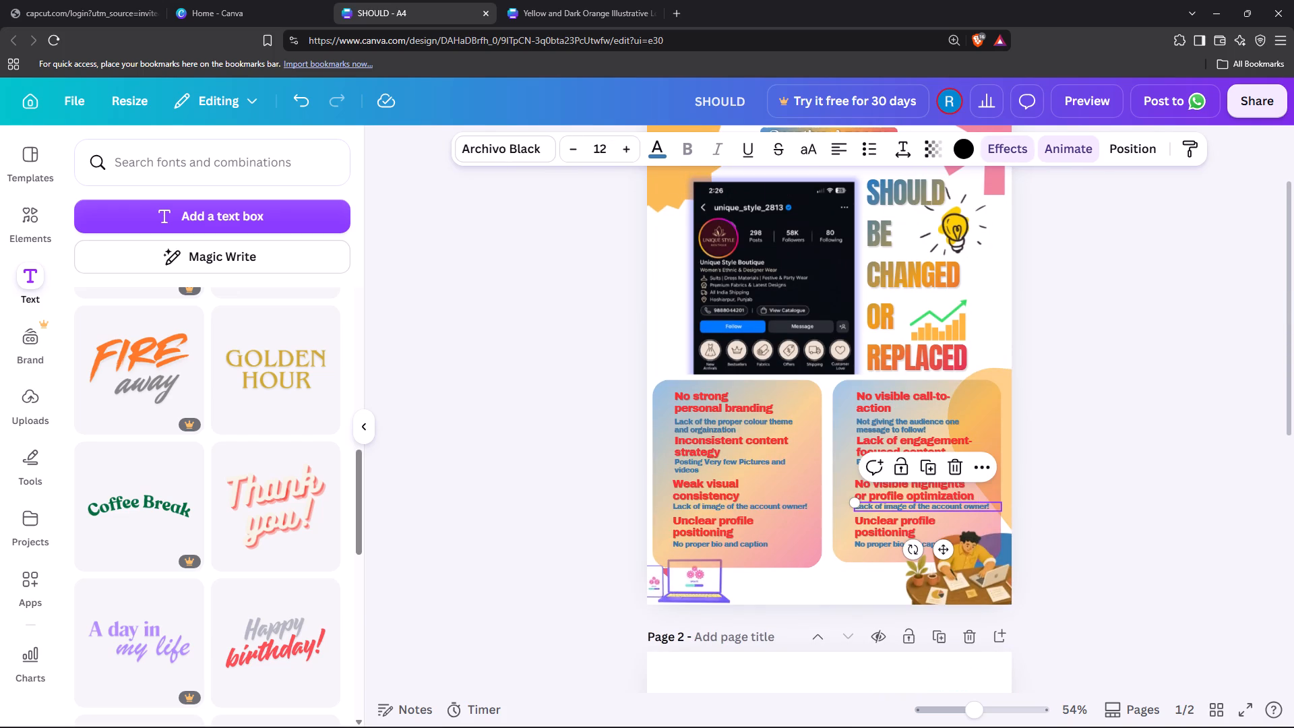
{"action": "key", "text": "ctrl+v"}
Nudge the second square's third heading and its description into place, and narrow the description box to about 8.3 wide.
{"action": "left_click", "coordinate": [890, 490]}
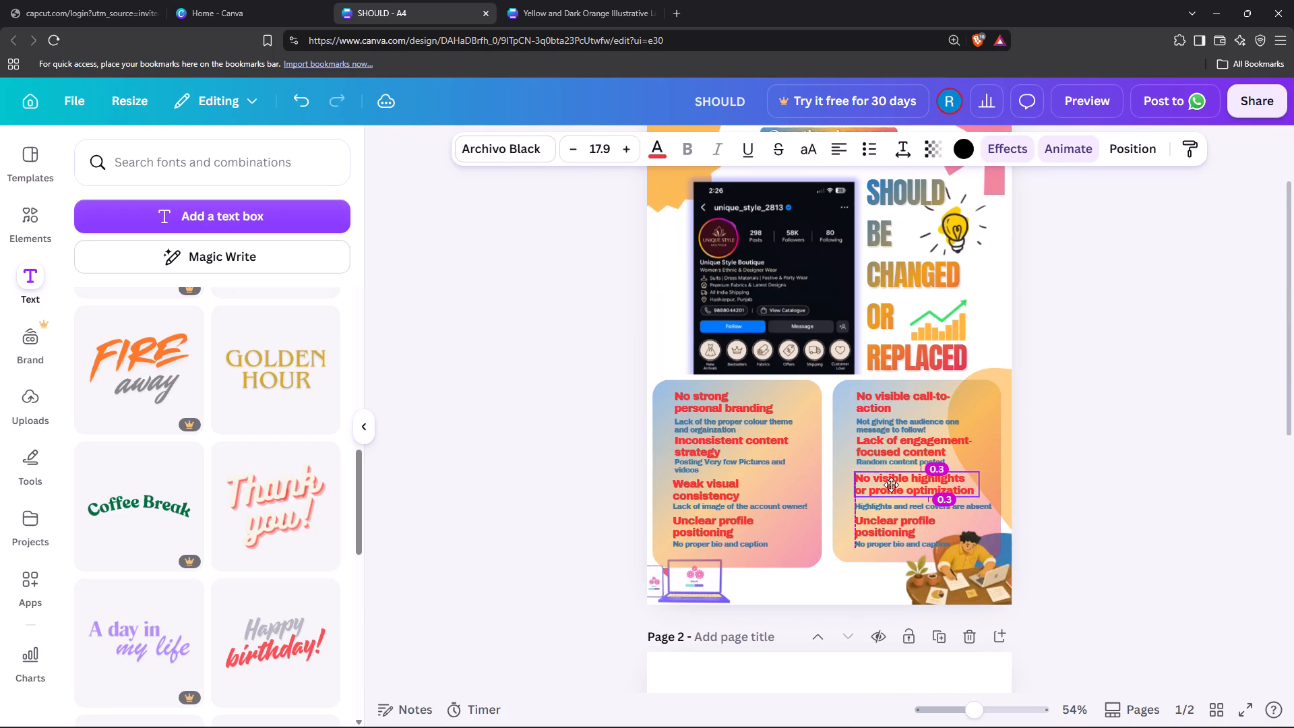
{"action": "left_click", "coordinate": [896, 504]}
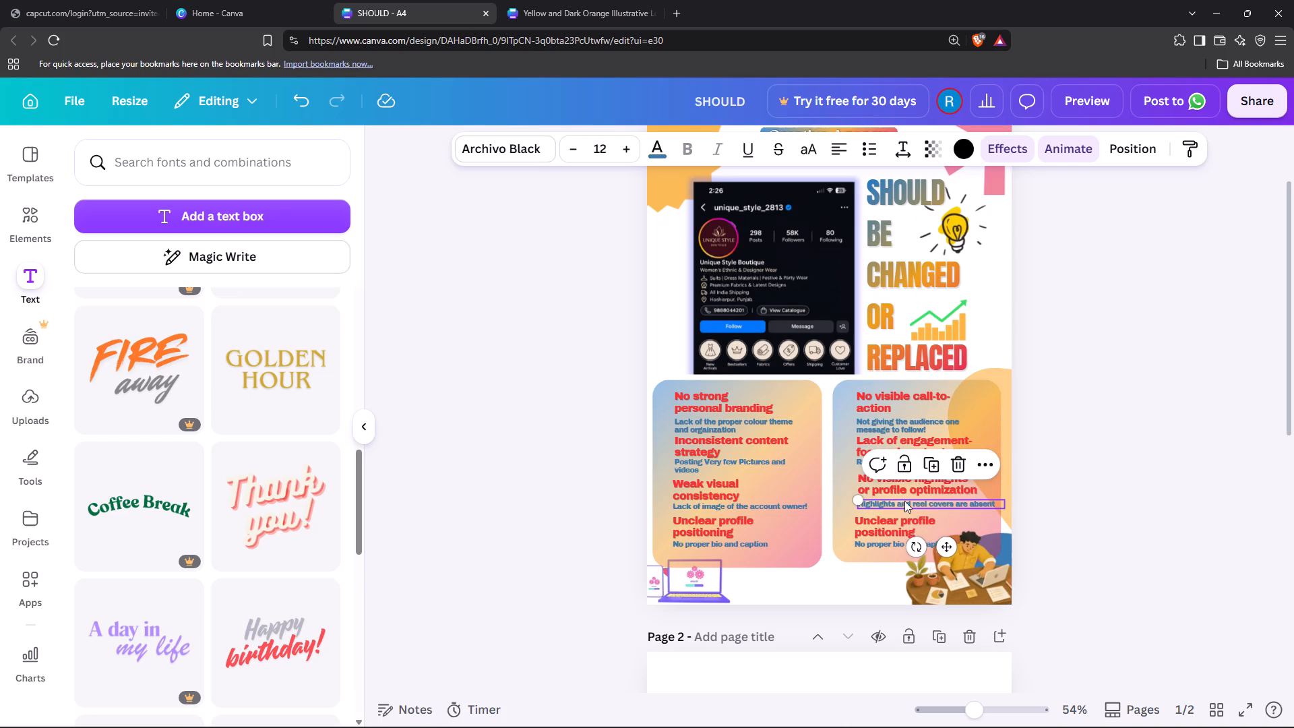
{"action": "left_click", "coordinate": [1006, 506]}
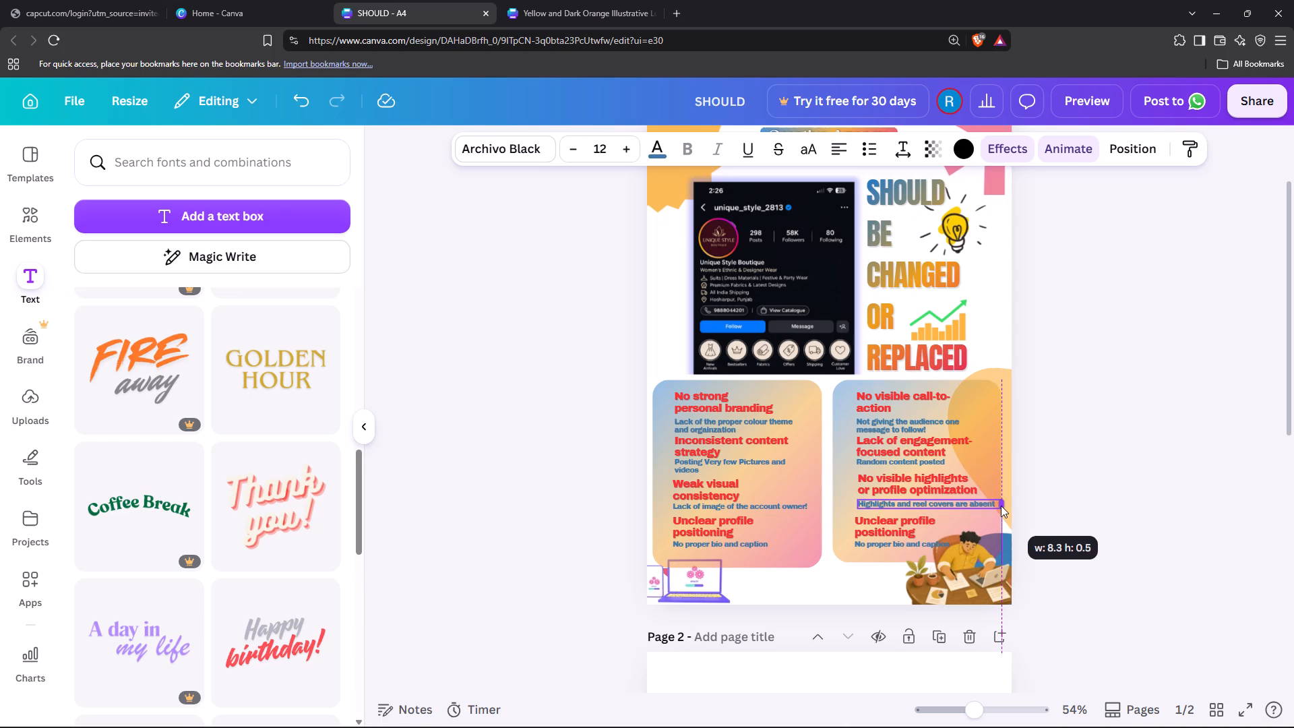
{"action": "left_click", "coordinate": [1092, 524]}
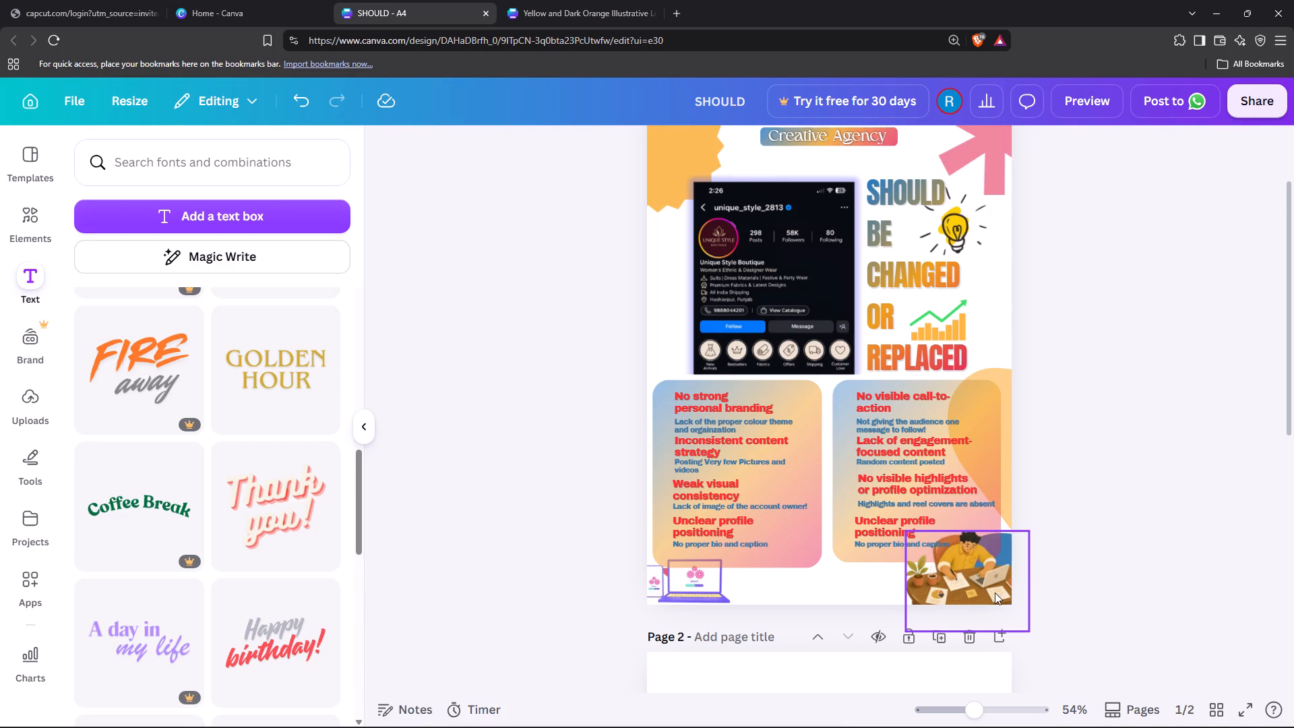
Replace the second square's "Unclear profile positioning" heading with "Very low content volume" copied from page 2.
{"action": "scroll", "coordinate": [1005, 603], "scroll_direction": "down", "scroll_amount": 1}
{"action": "scroll", "coordinate": [948, 644], "scroll_direction": "down", "scroll_amount": 1}
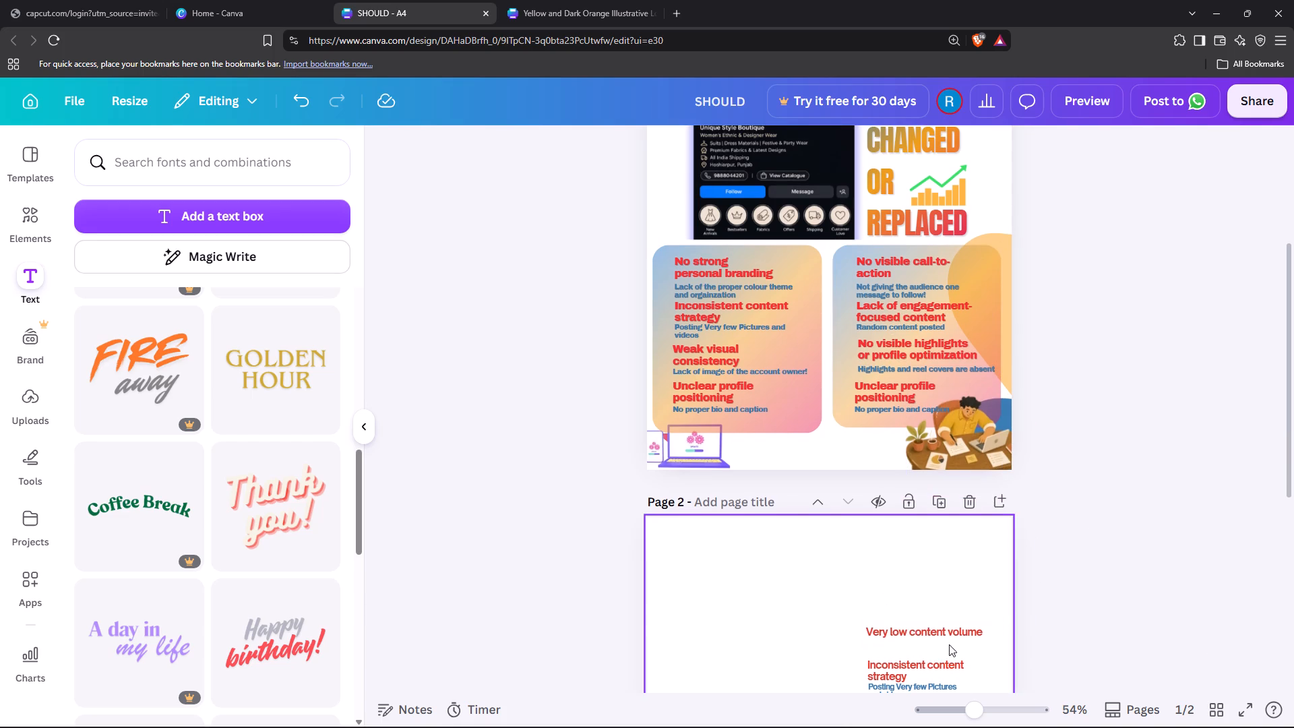
{"action": "scroll", "coordinate": [949, 644], "scroll_direction": "down", "scroll_amount": 1}
{"action": "scroll", "coordinate": [911, 524], "scroll_direction": "up", "scroll_amount": 1}
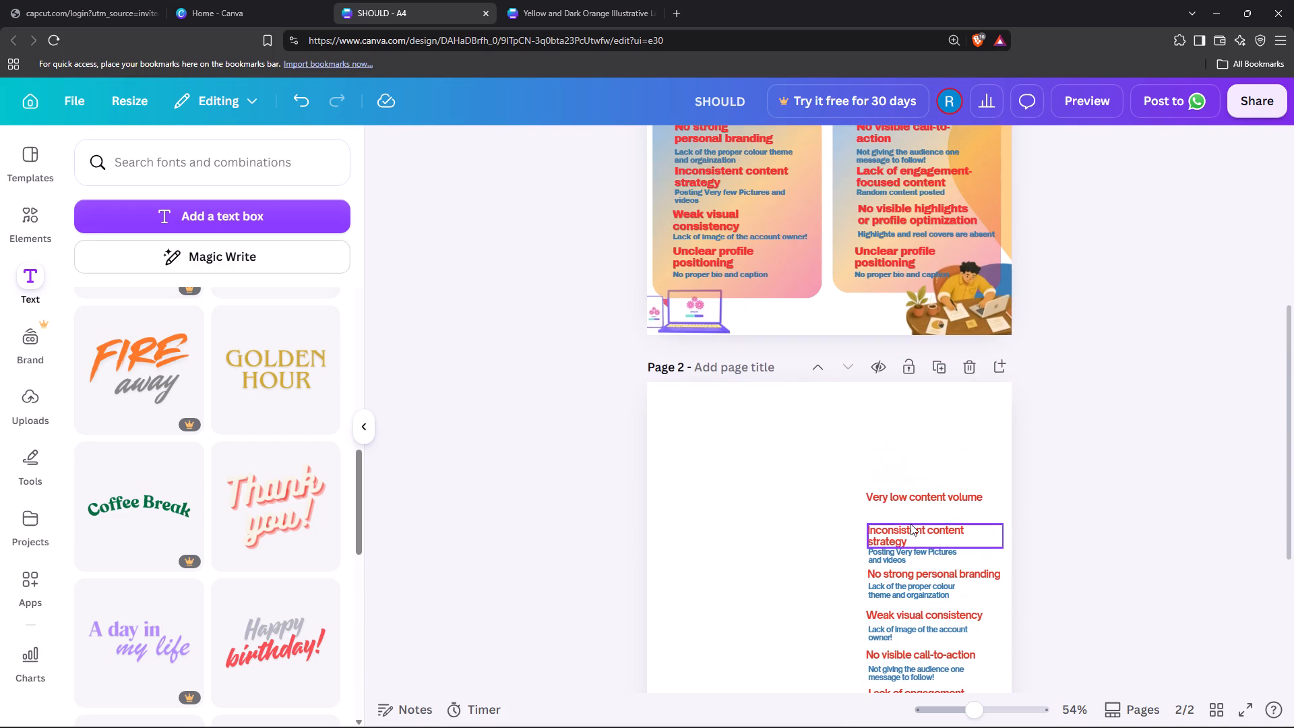
{"action": "scroll", "coordinate": [924, 525], "scroll_direction": "down", "scroll_amount": 1}
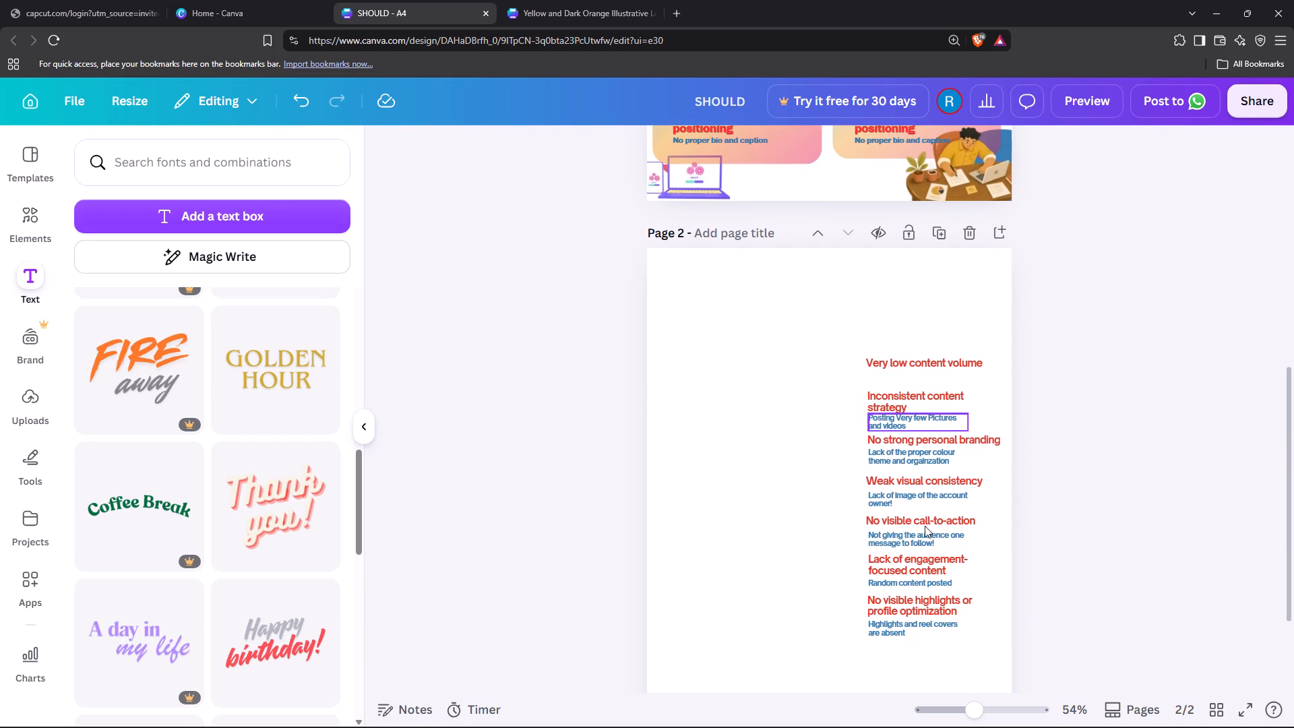
{"action": "scroll", "coordinate": [899, 513], "scroll_direction": "up", "scroll_amount": 1}
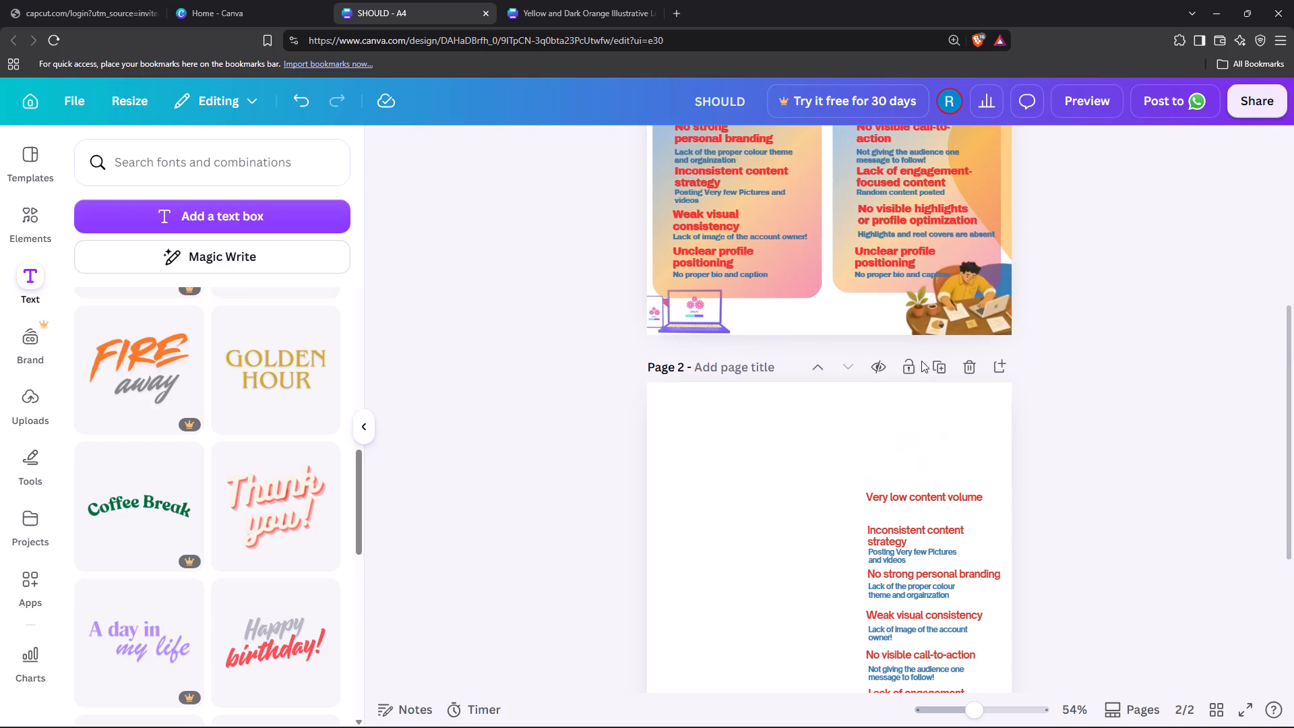
{"action": "left_click", "coordinate": [888, 278]}
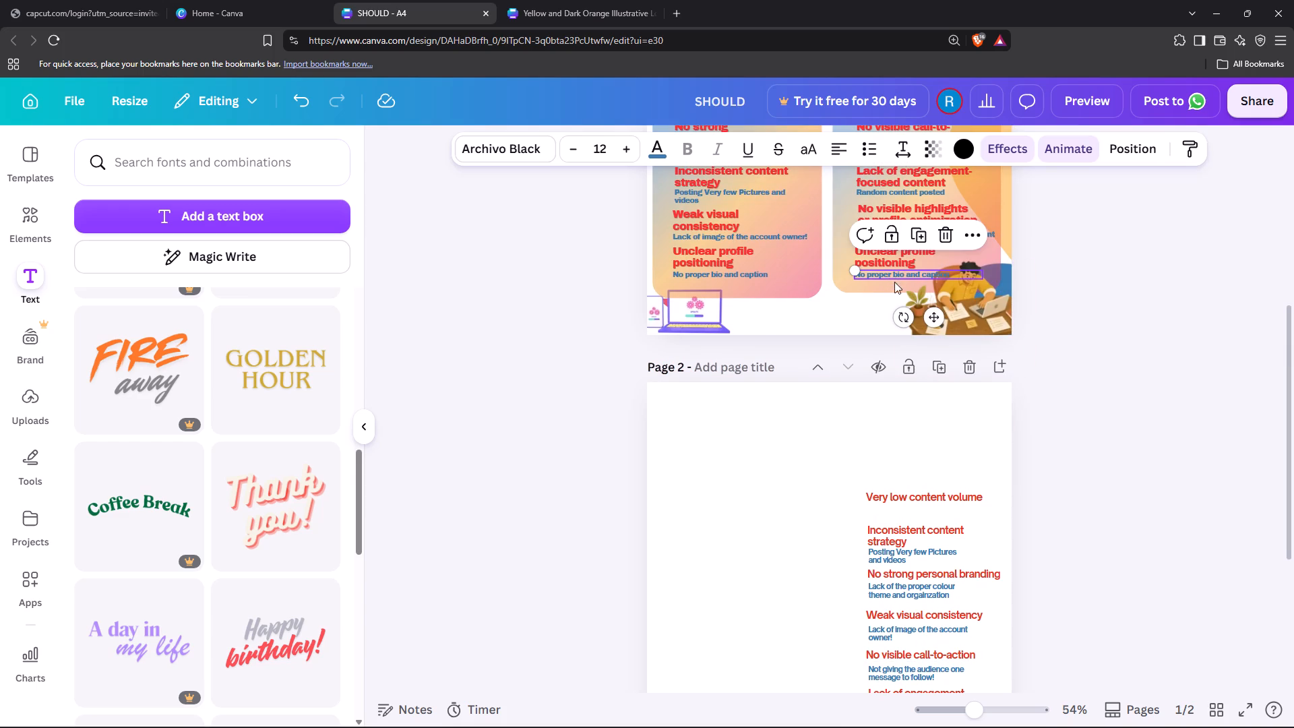
{"action": "left_click", "coordinate": [913, 489]}
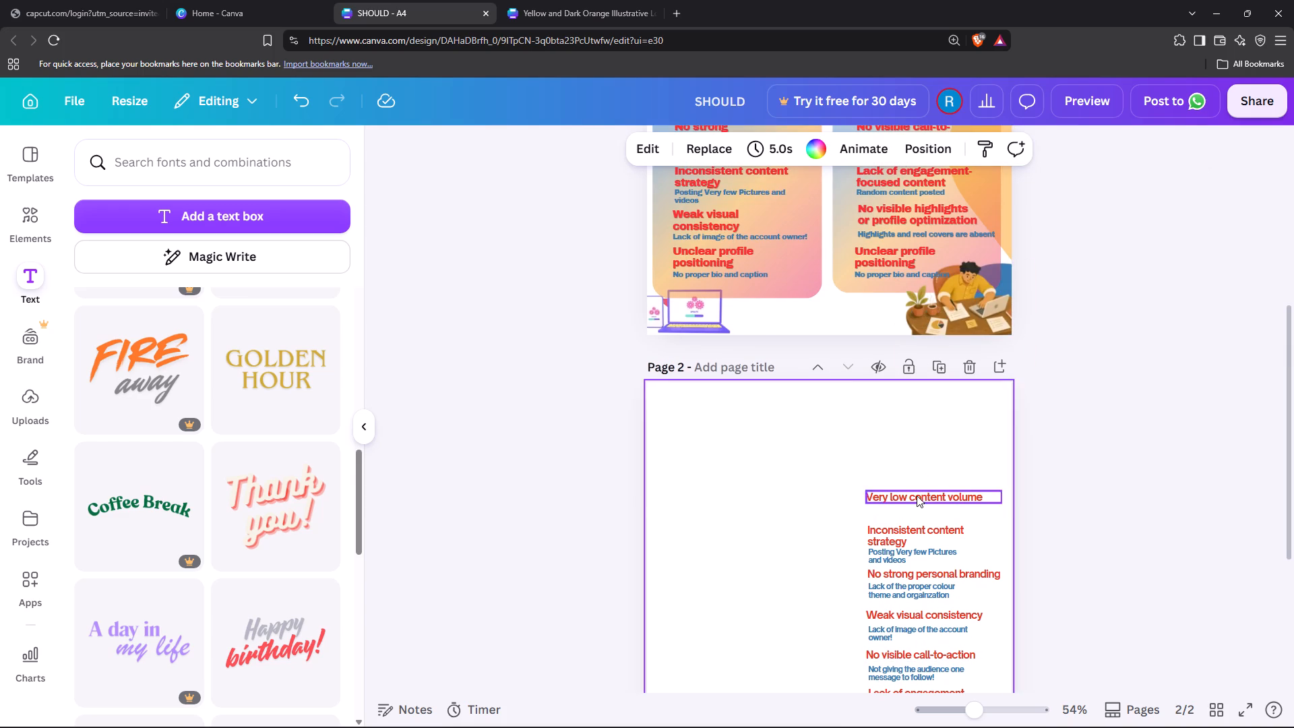
{"action": "double_click", "coordinate": [917, 497]}
{"action": "key", "text": "ctrl+c"}
{"action": "scroll", "coordinate": [908, 473], "scroll_direction": "up", "scroll_amount": 2}
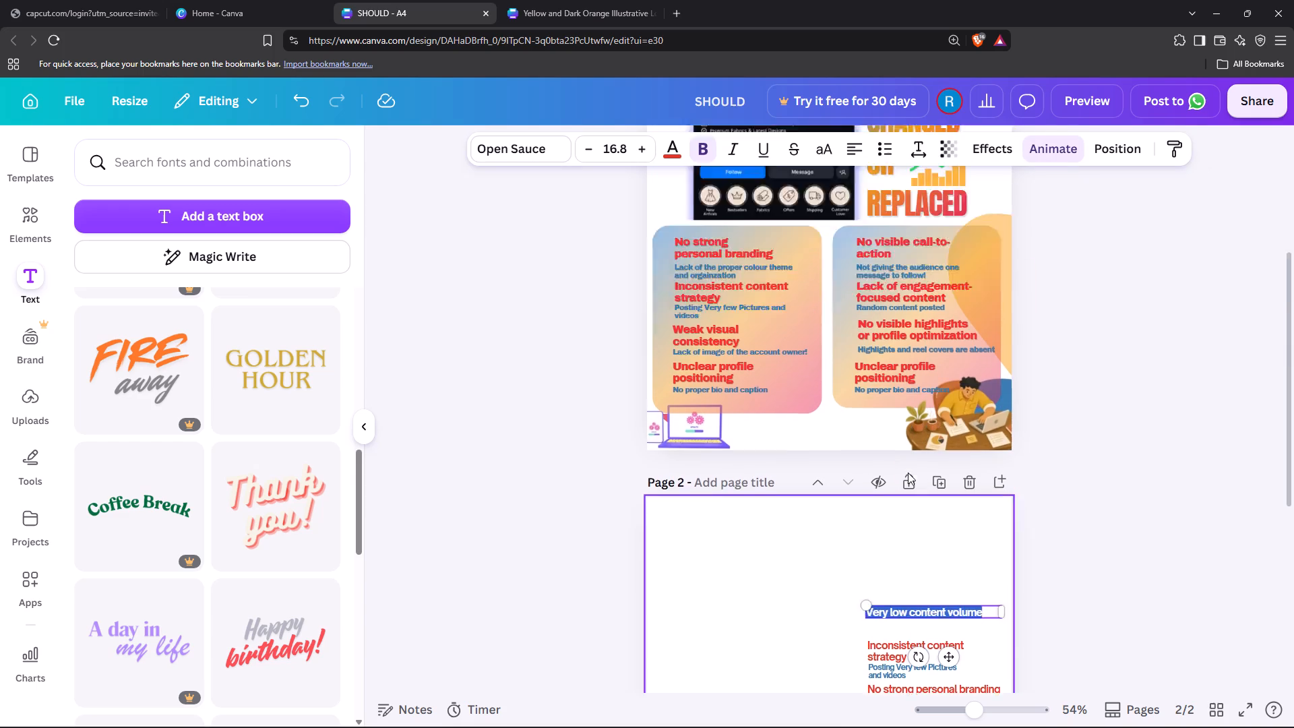
{"action": "double_click", "coordinate": [890, 516]}
{"action": "key", "text": "ctrl+v"}
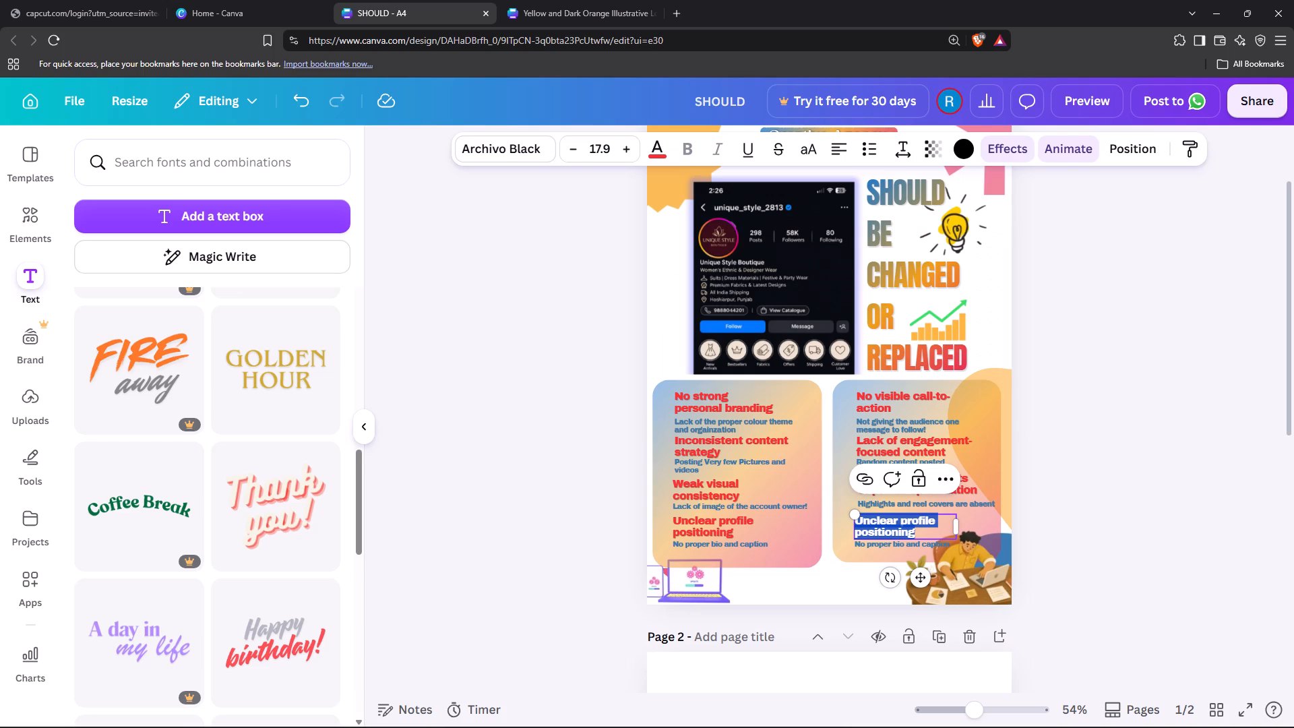
Delete the "No proper bio and caption" description under the second square's last heading.
{"action": "left_click", "coordinate": [898, 546]}
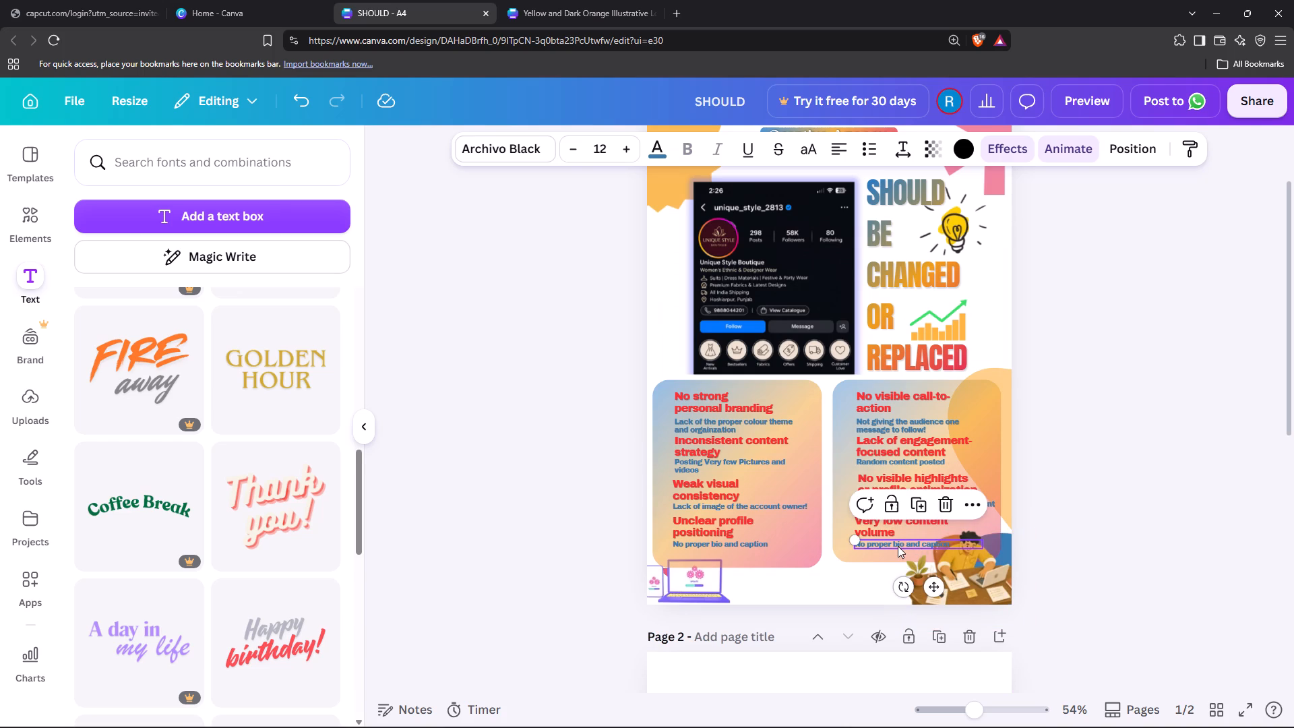
{"action": "left_click", "coordinate": [945, 506]}
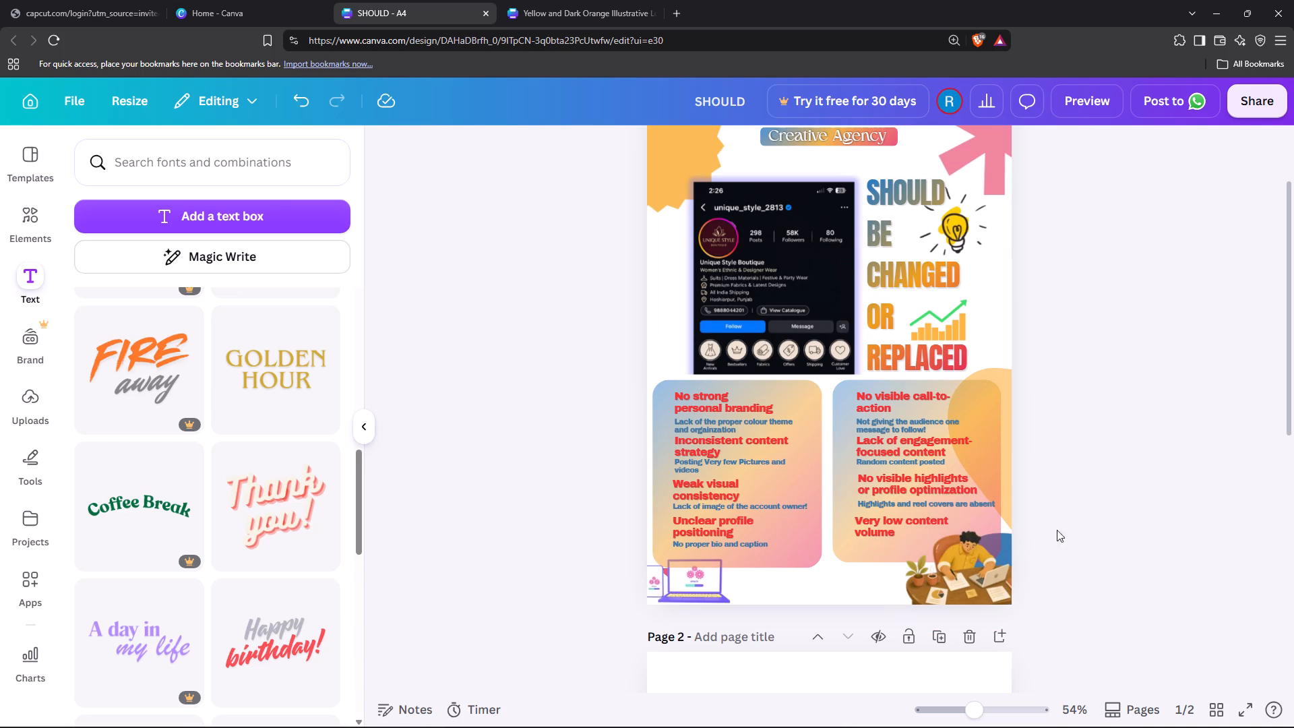
{"action": "left_click", "coordinate": [1078, 508]}
Delete all the leftover headings and descriptions from page 2, leaving the page blank.
{"action": "scroll", "coordinate": [1103, 540], "scroll_direction": "down", "scroll_amount": 2}
{"action": "scroll", "coordinate": [1103, 523], "scroll_direction": "up", "scroll_amount": 2}
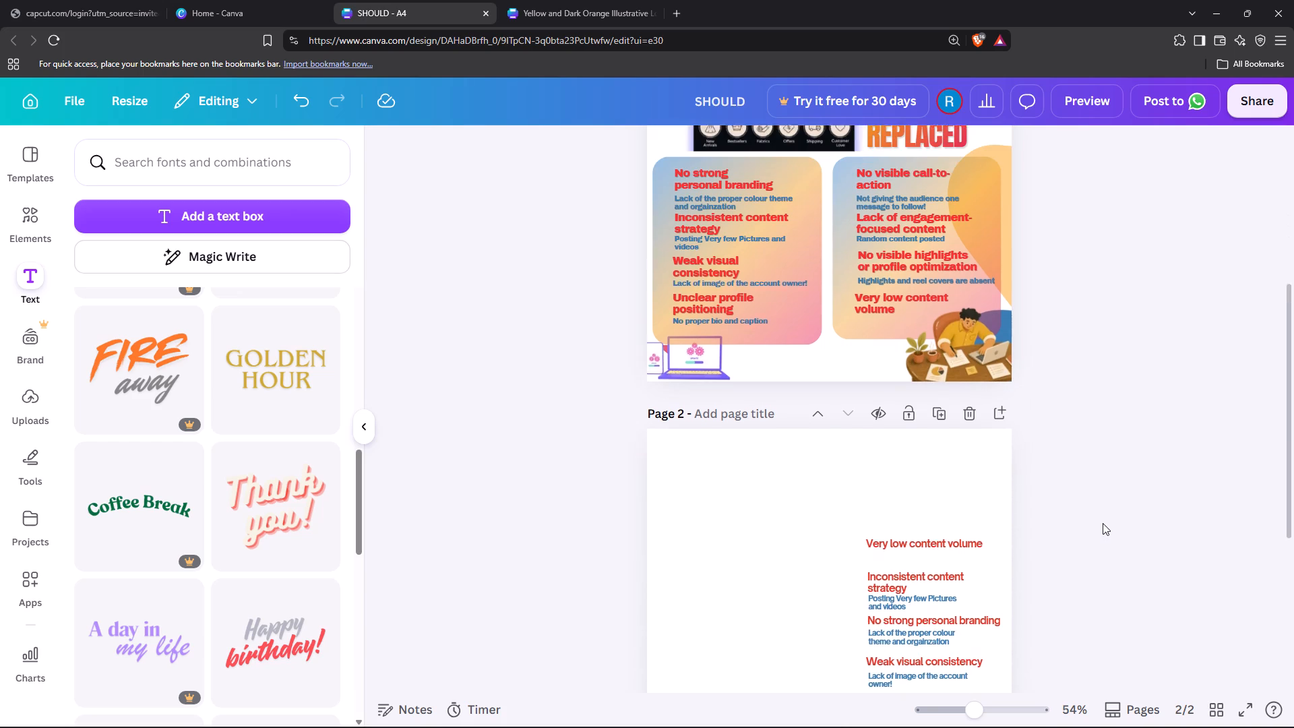
{"action": "scroll", "coordinate": [1101, 509], "scroll_direction": "up", "scroll_amount": 1}
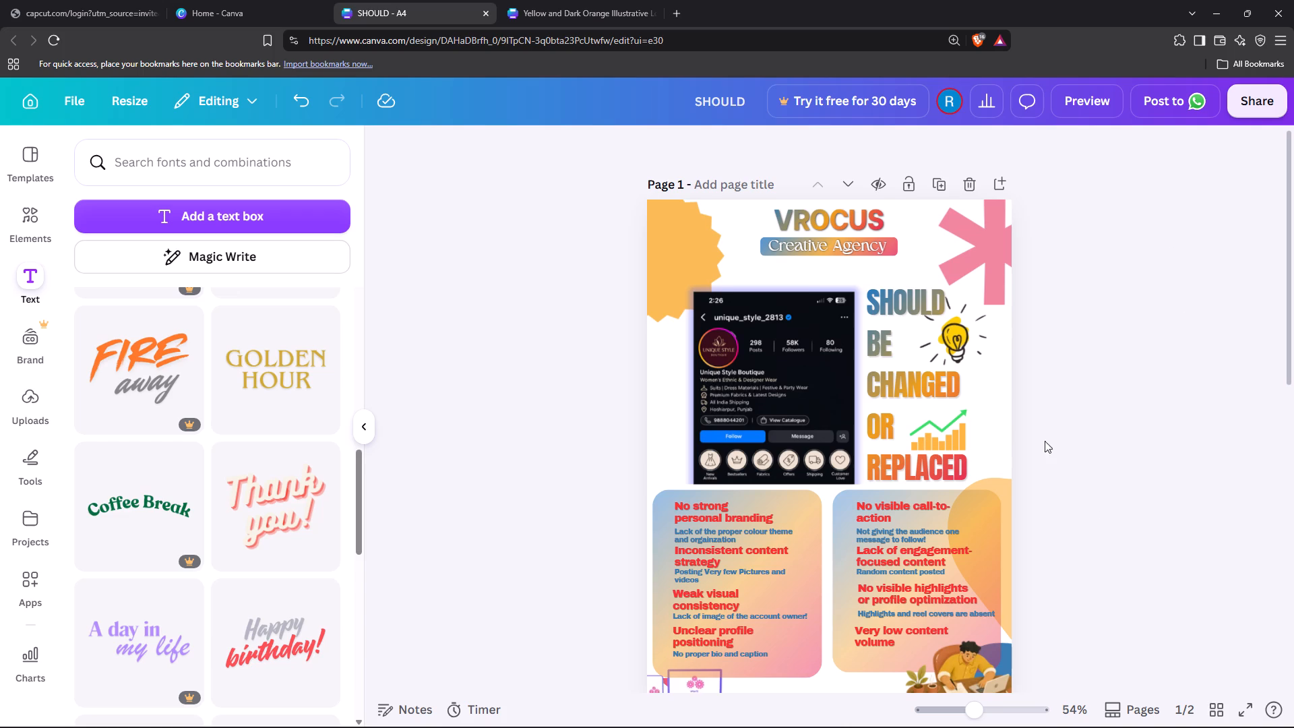
{"action": "scroll", "coordinate": [1016, 459], "scroll_direction": "down", "scroll_amount": 4}
{"action": "left_click_drag", "start_coordinate": [809, 305], "coordinate": [996, 573]}
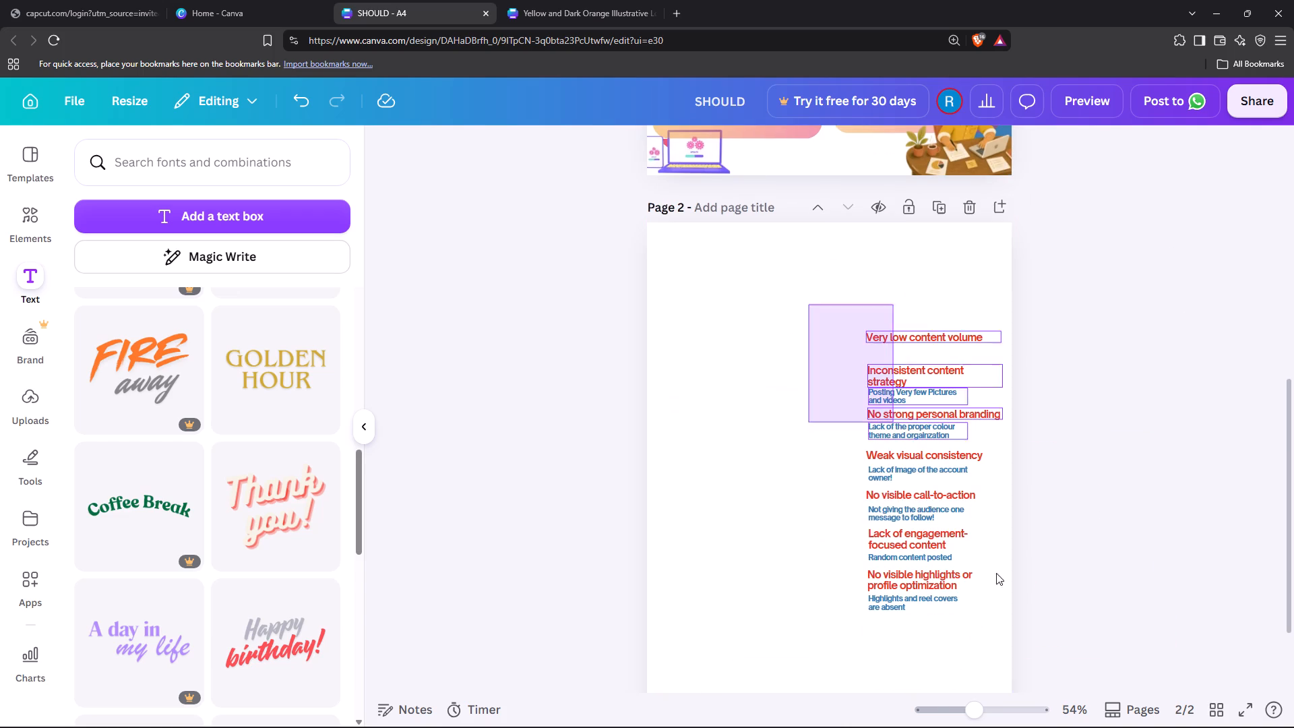
{"action": "left_click_drag", "start_coordinate": [996, 573], "coordinate": [1057, 670]}
{"action": "key", "text": "Delete"}
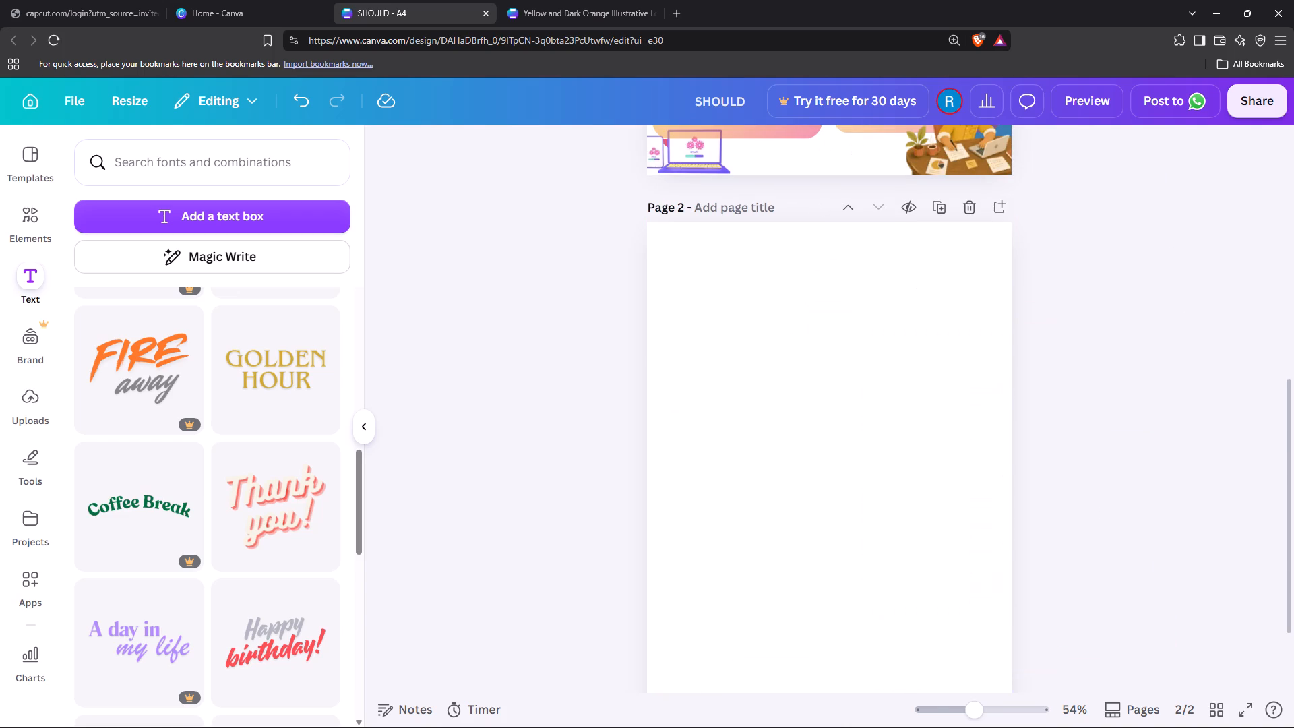
Check the finished first page, then look through the pages of the Yellow and Dark Orange reference design for the following page's content.
{"action": "scroll", "coordinate": [629, 446], "scroll_direction": "up", "scroll_amount": 6}
{"action": "scroll", "coordinate": [623, 413], "scroll_direction": "down", "scroll_amount": 3}
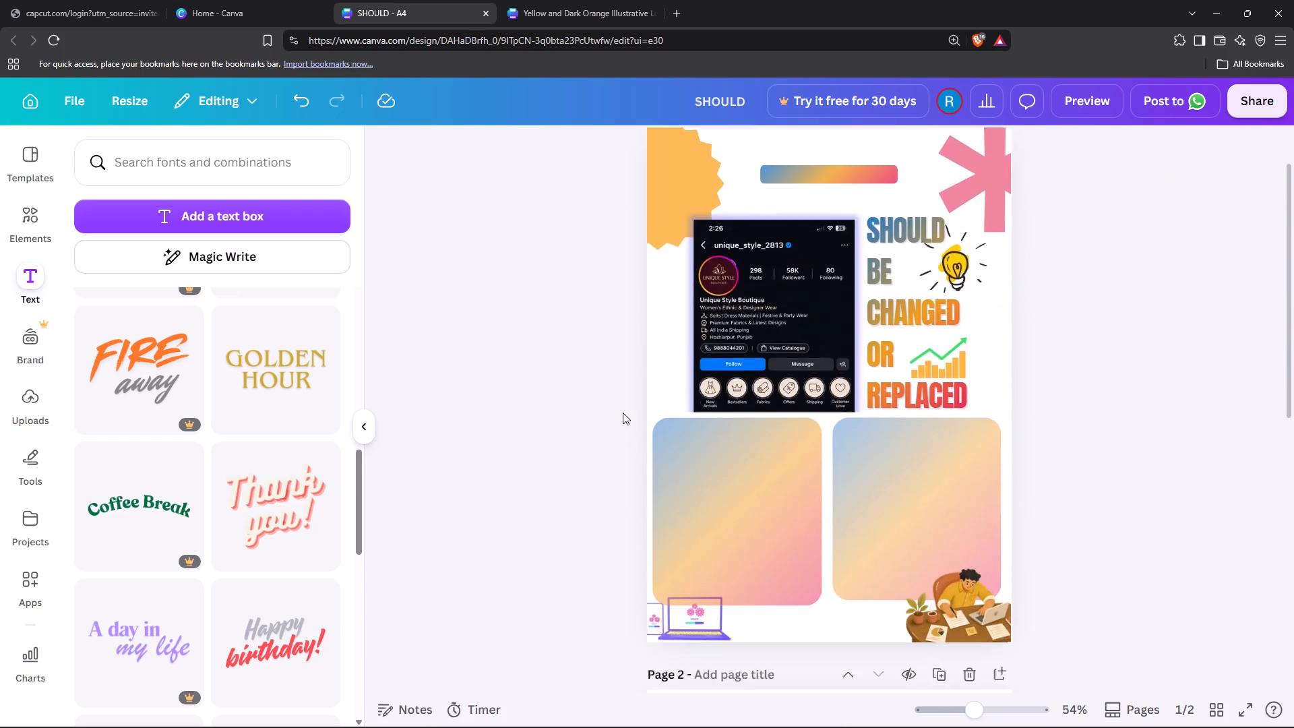
{"action": "scroll", "coordinate": [1135, 340], "scroll_direction": "up", "scroll_amount": 2}
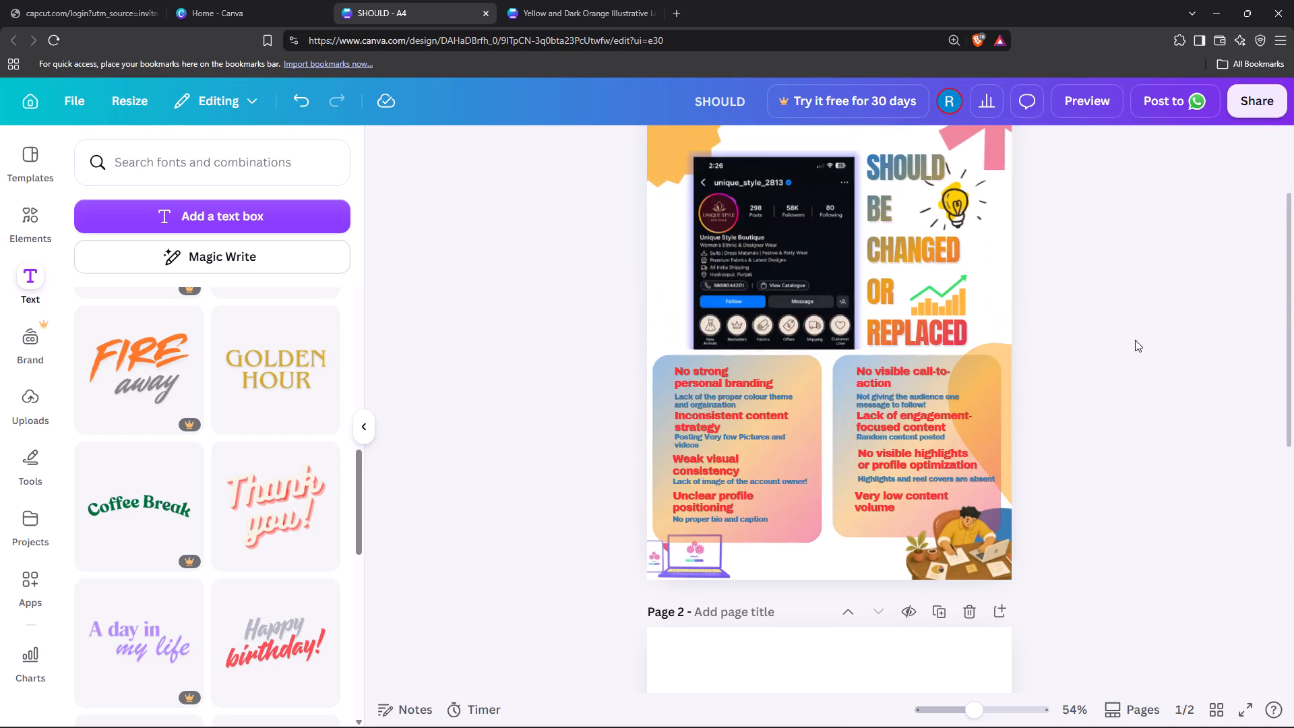
{"action": "scroll", "coordinate": [1135, 340], "scroll_direction": "up", "scroll_amount": 1}
{"action": "left_click", "coordinate": [572, 3]}
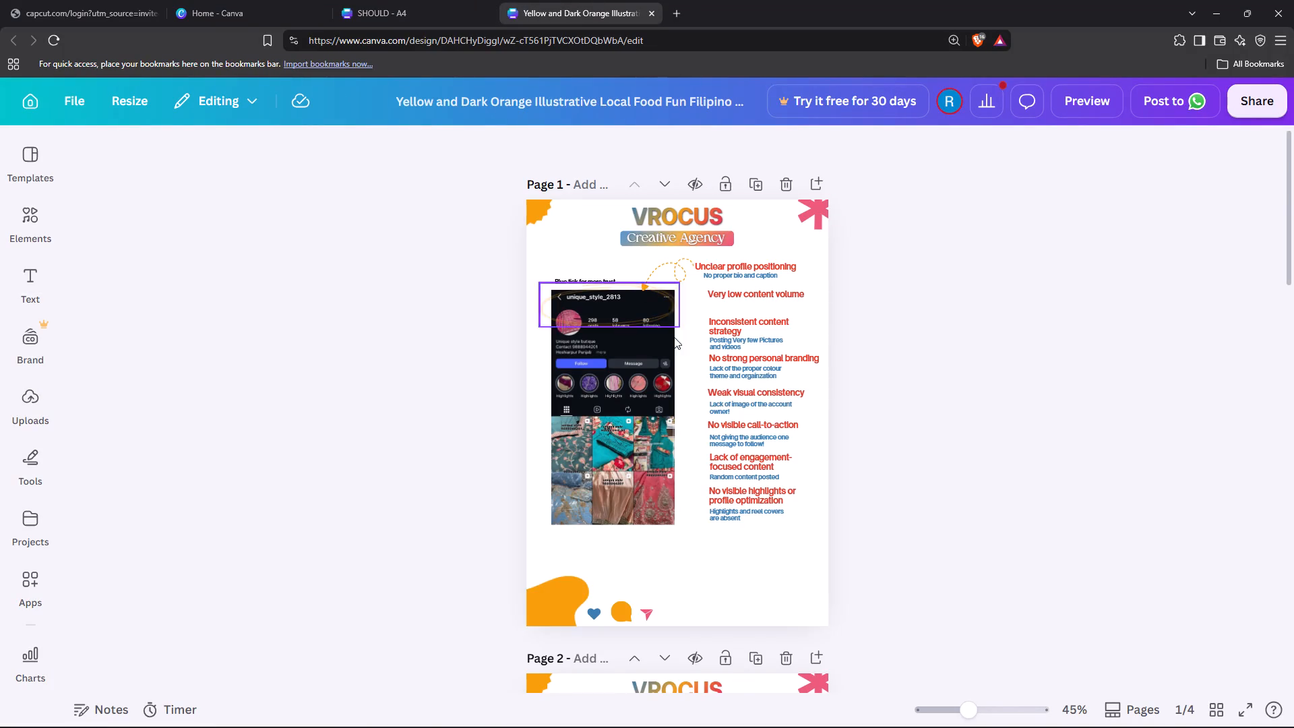
{"action": "scroll", "coordinate": [706, 383], "scroll_direction": "down", "scroll_amount": 2}
{"action": "scroll", "coordinate": [621, 497], "scroll_direction": "down", "scroll_amount": 2}
{"action": "scroll", "coordinate": [702, 530], "scroll_direction": "down", "scroll_amount": 1}
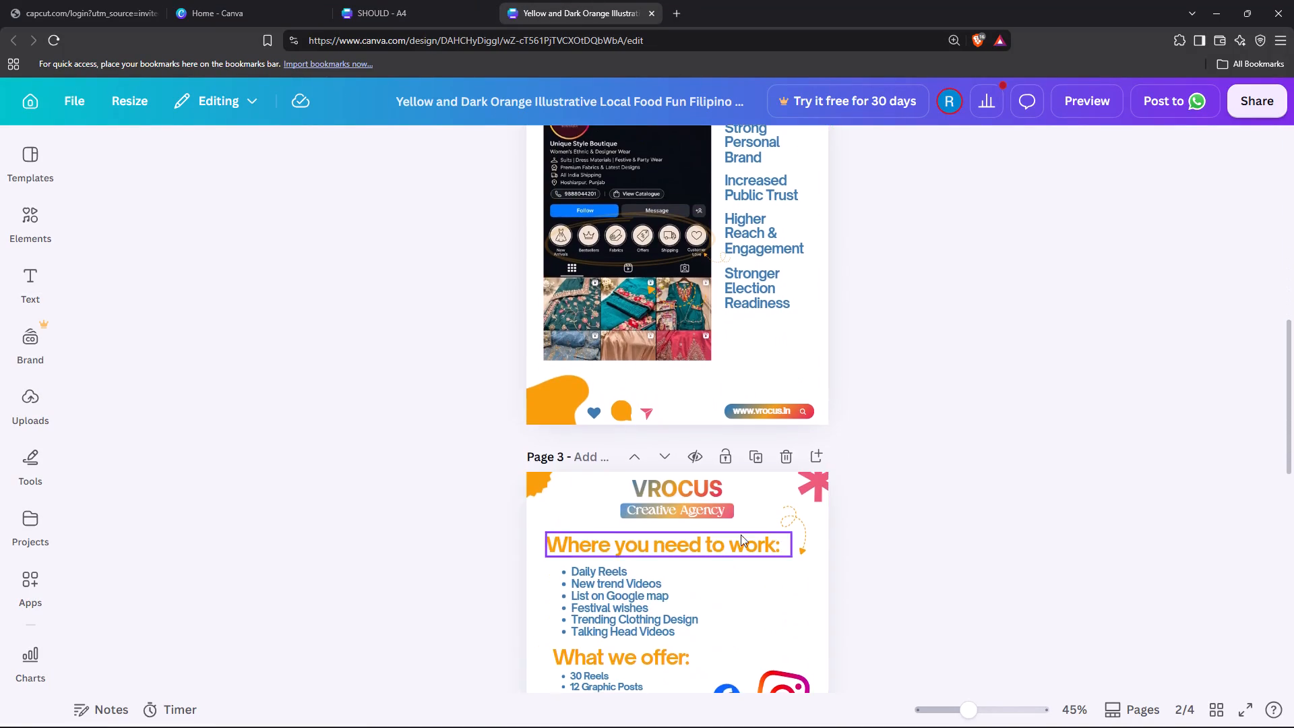
{"action": "scroll", "coordinate": [751, 520], "scroll_direction": "down", "scroll_amount": 4}
{"action": "scroll", "coordinate": [450, 458], "scroll_direction": "up", "scroll_amount": 3}
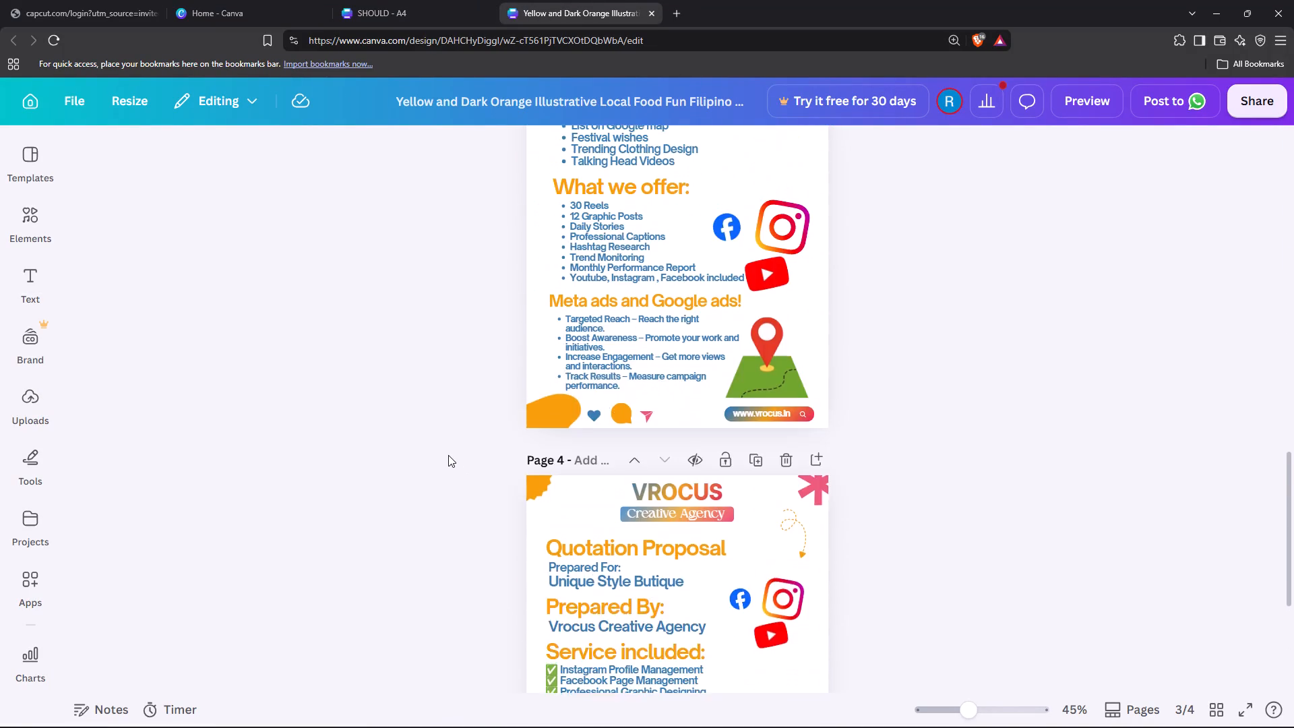
{"action": "scroll", "coordinate": [448, 455], "scroll_direction": "up", "scroll_amount": 1}
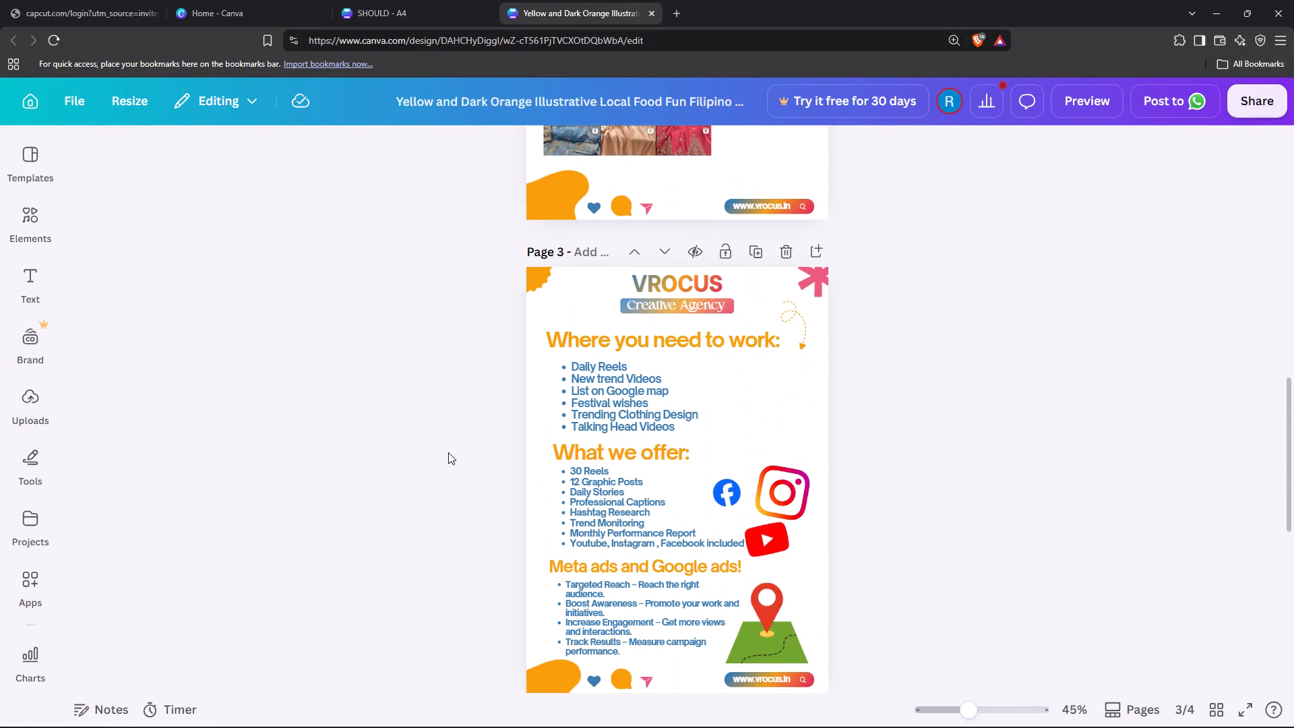
{"action": "scroll", "coordinate": [453, 438], "scroll_direction": "up", "scroll_amount": 3}
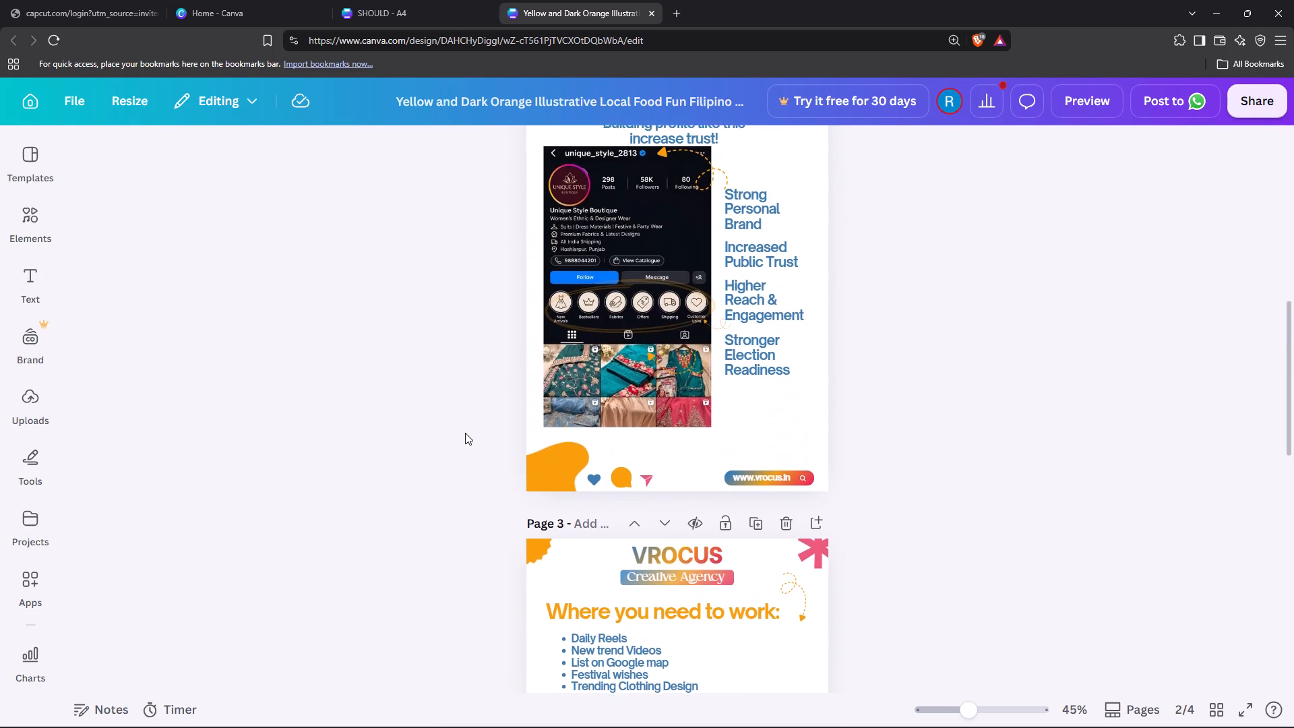
{"action": "scroll", "coordinate": [465, 433], "scroll_direction": "up", "scroll_amount": 4}
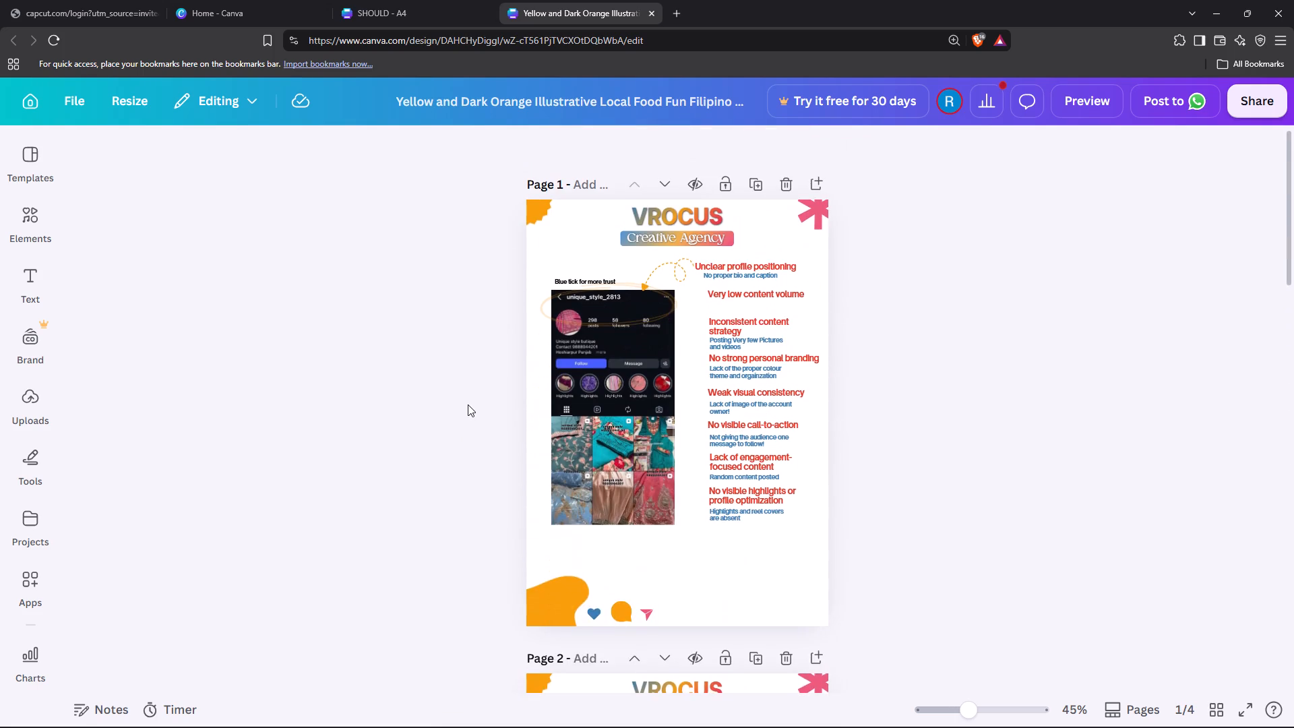
{"action": "scroll", "coordinate": [468, 404], "scroll_direction": "down", "scroll_amount": 3}
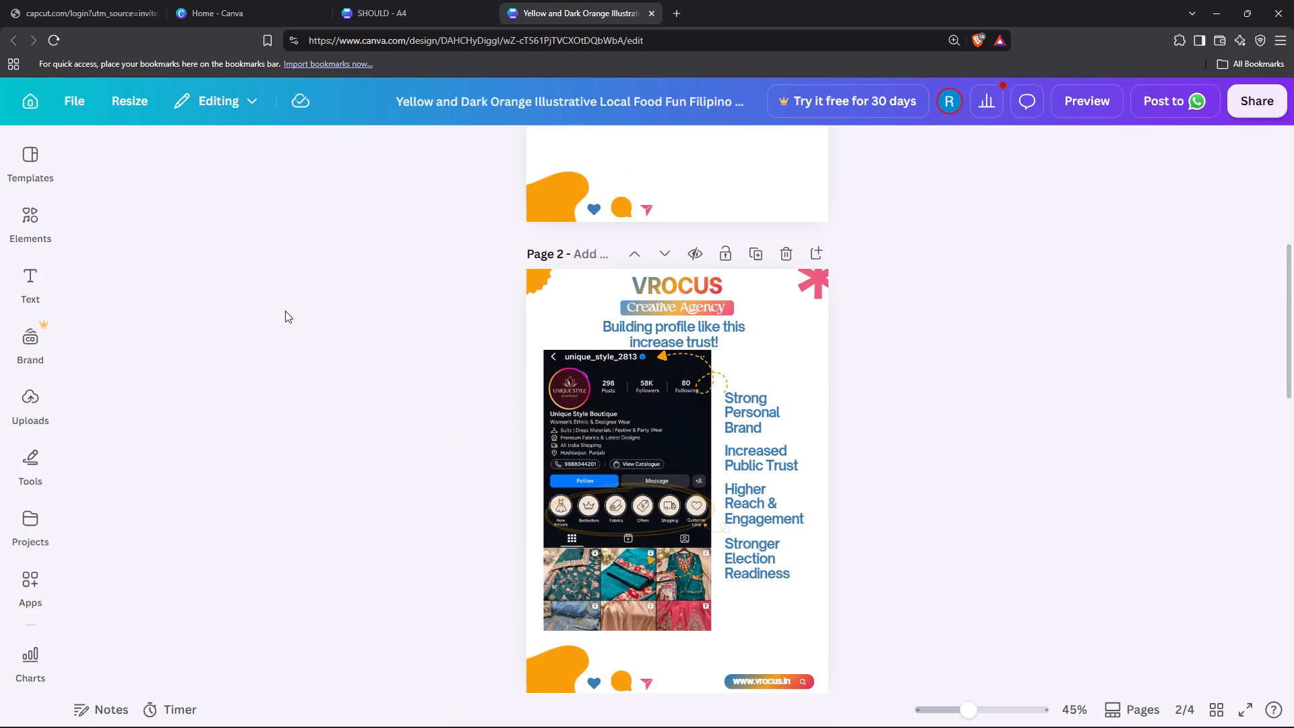
Return to the SHOULD design and look over the finished first page, the blank second page and the uploaded images.
{"action": "left_click", "coordinate": [414, 15]}
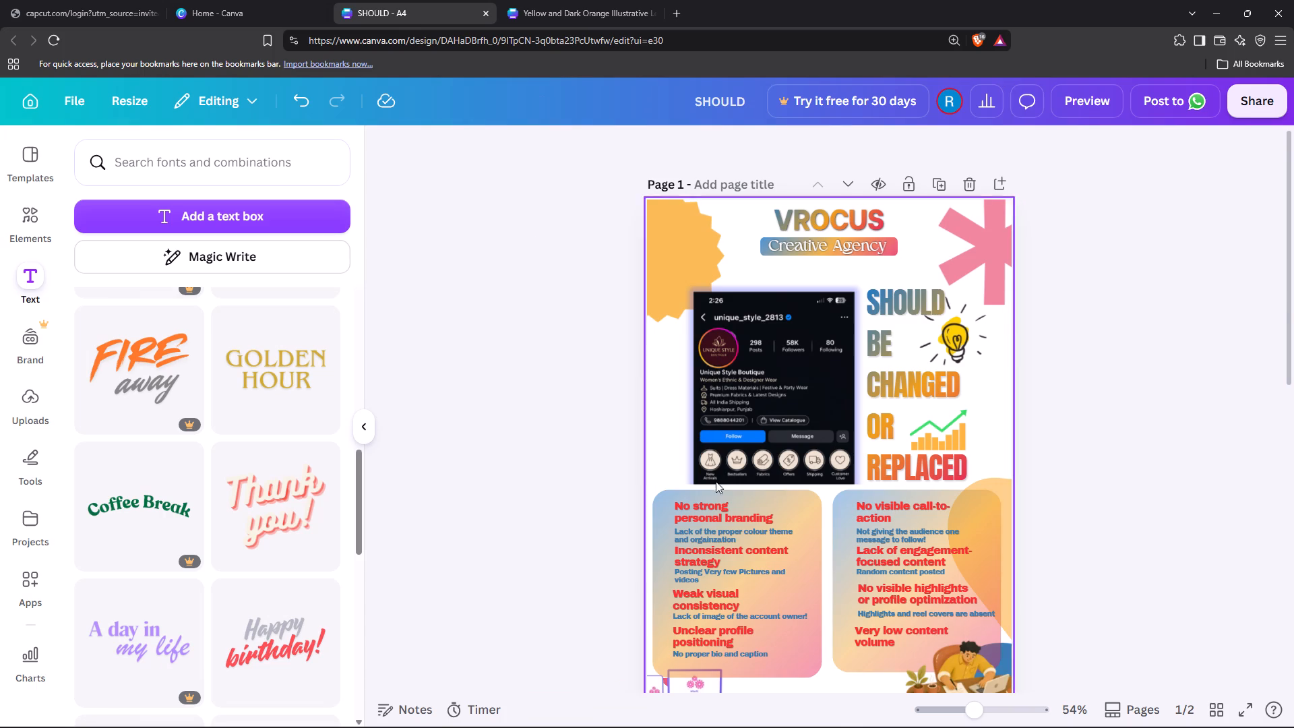
{"action": "scroll", "coordinate": [780, 477], "scroll_direction": "down", "scroll_amount": 3}
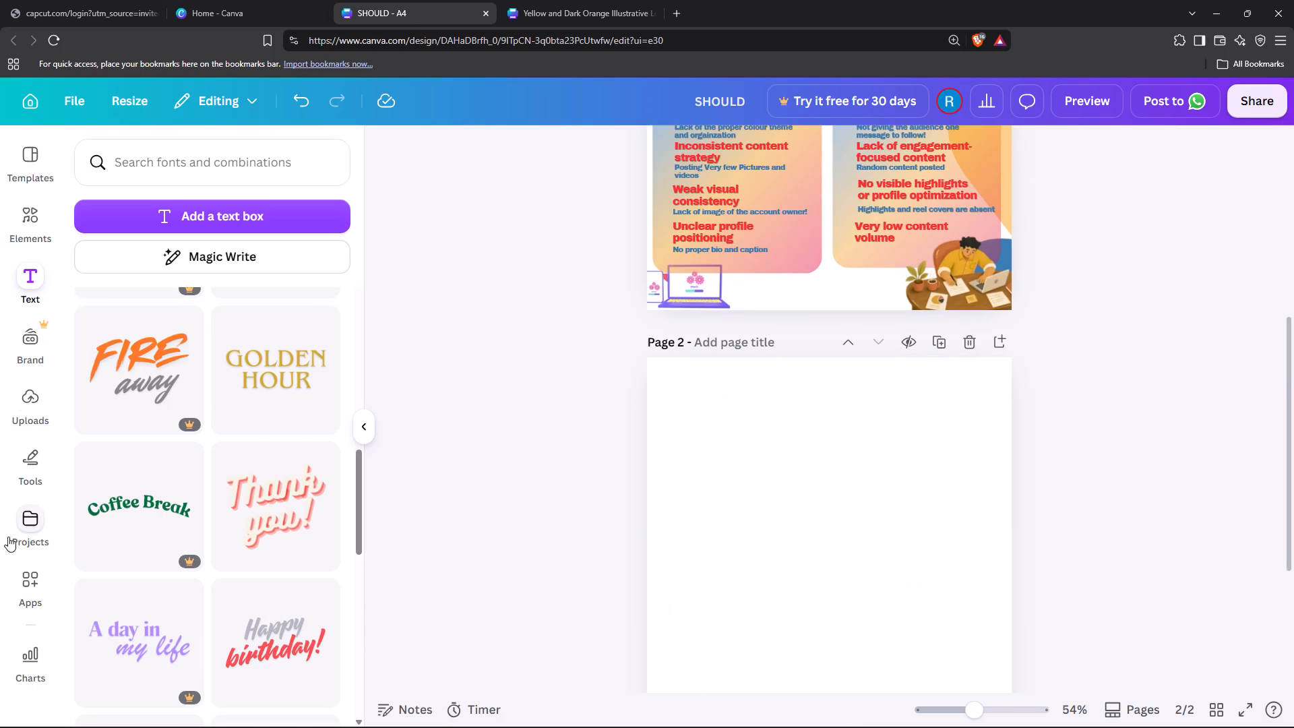
{"action": "left_click", "coordinate": [31, 402]}
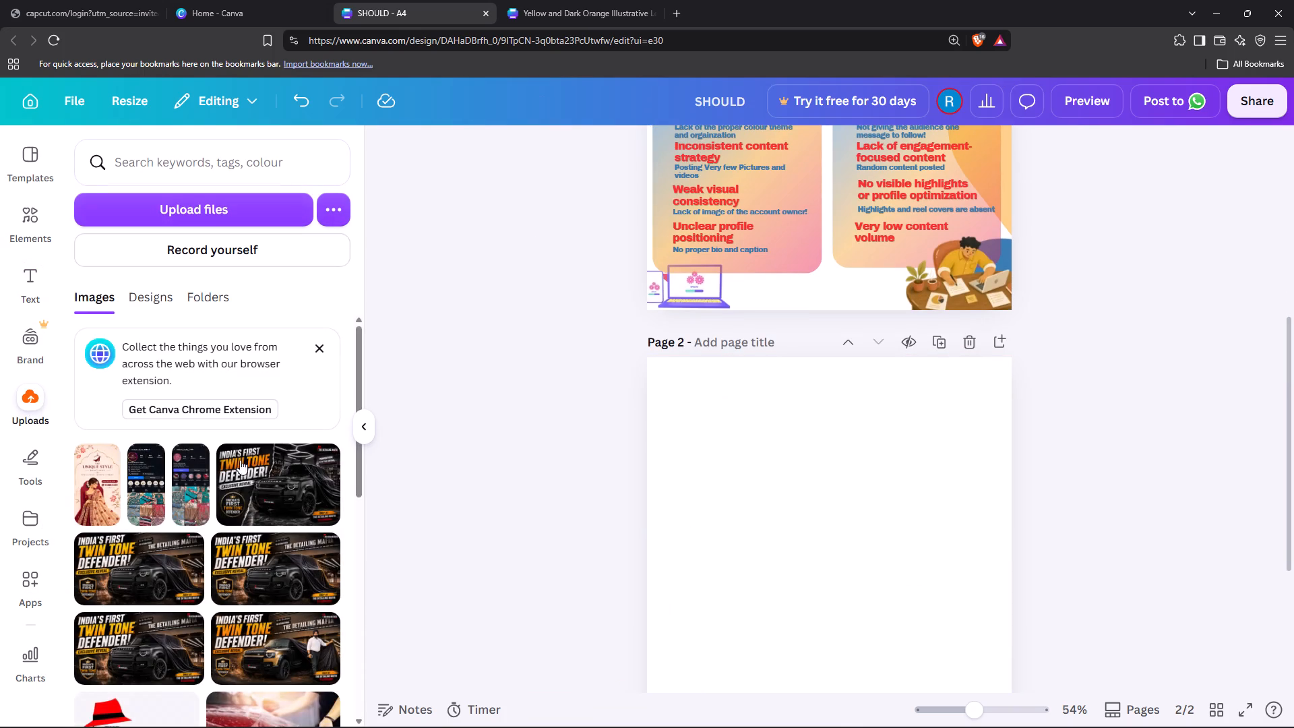
{"action": "scroll", "coordinate": [257, 483], "scroll_direction": "down", "scroll_amount": 1}
{"action": "scroll", "coordinate": [494, 479], "scroll_direction": "up", "scroll_amount": 5}
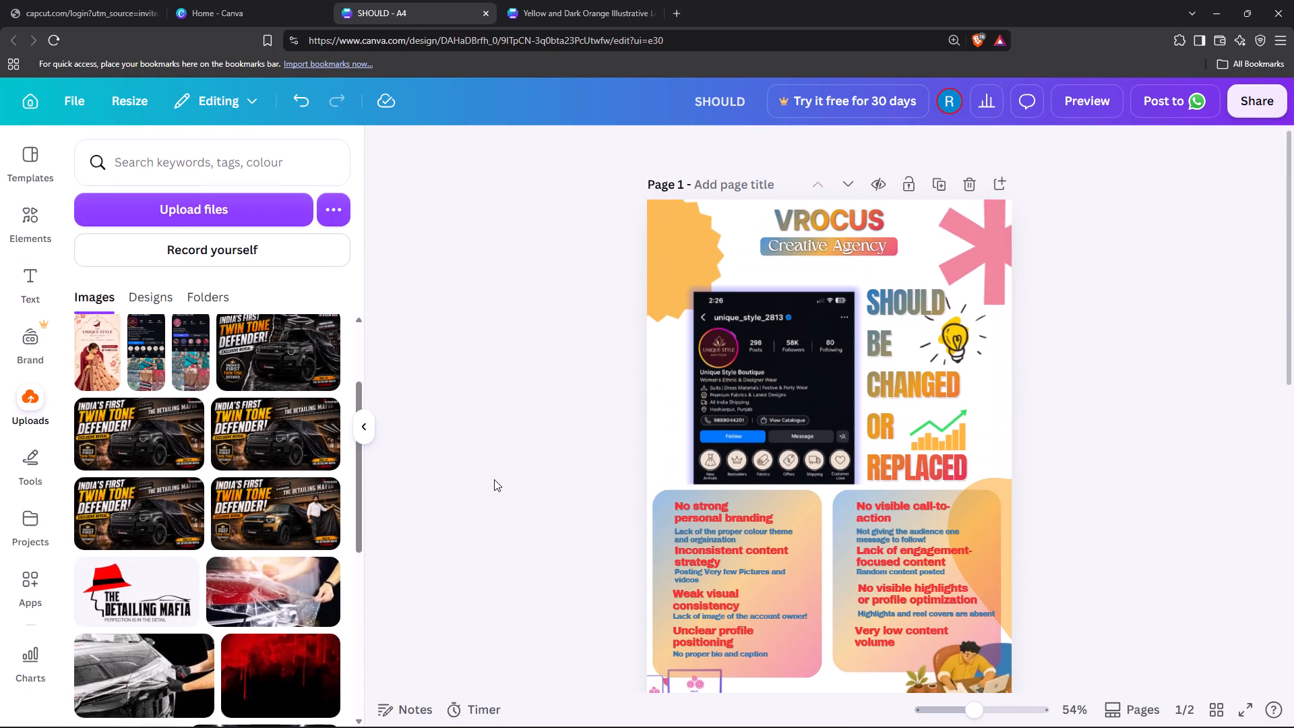
{"action": "scroll", "coordinate": [495, 479], "scroll_direction": "down", "scroll_amount": 3}
{"action": "scroll", "coordinate": [498, 475], "scroll_direction": "up", "scroll_amount": 3}
{"action": "scroll", "coordinate": [500, 476], "scroll_direction": "down", "scroll_amount": 1}
{"action": "scroll", "coordinate": [507, 477], "scroll_direction": "up", "scroll_amount": 1}
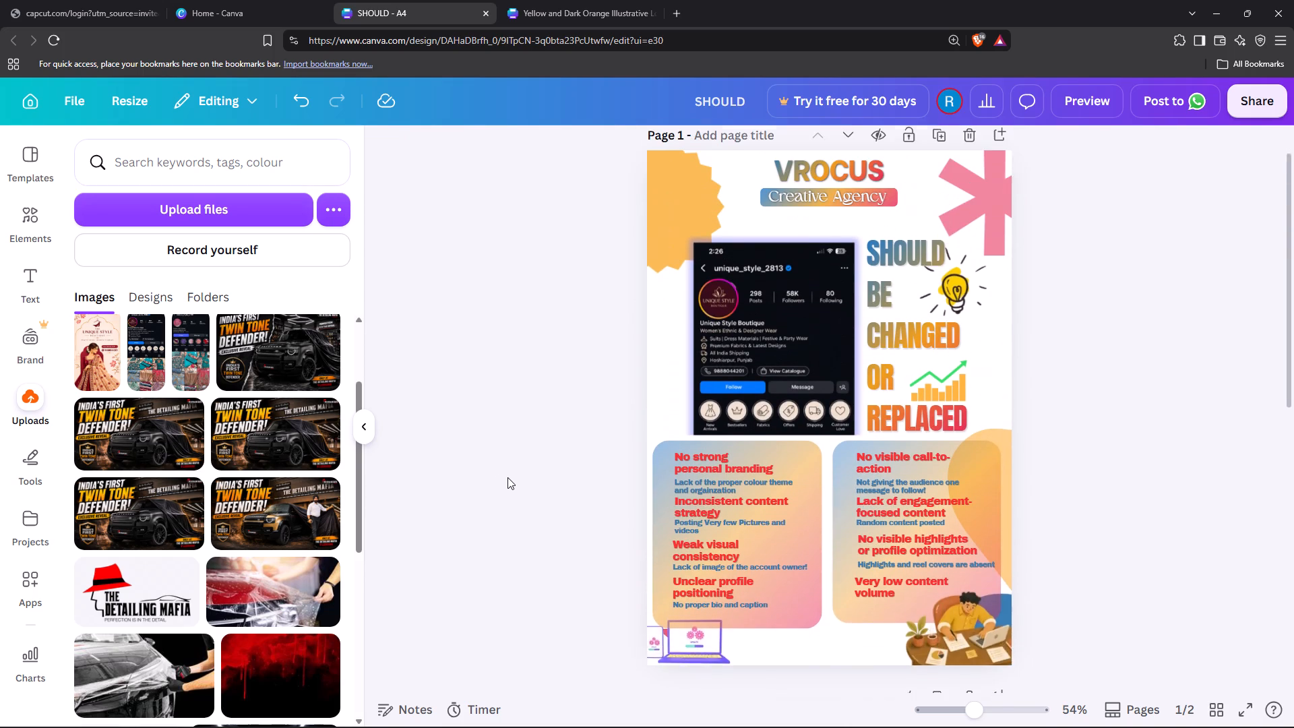
{"action": "scroll", "coordinate": [1008, 610], "scroll_direction": "down", "scroll_amount": 1}
{"action": "left_click_drag", "start_coordinate": [1082, 609], "coordinate": [932, 572]}
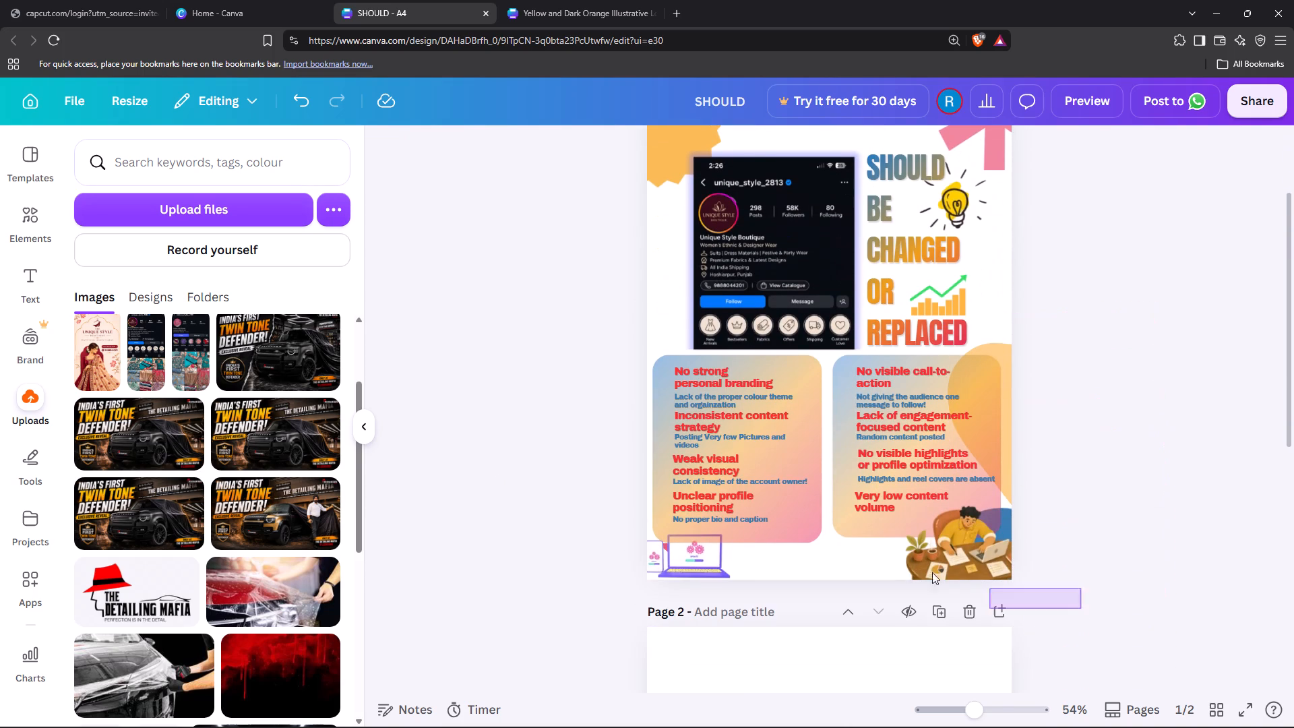
{"action": "left_click_drag", "start_coordinate": [932, 572], "coordinate": [584, 242]}
{"action": "left_click", "coordinate": [1229, 625]}
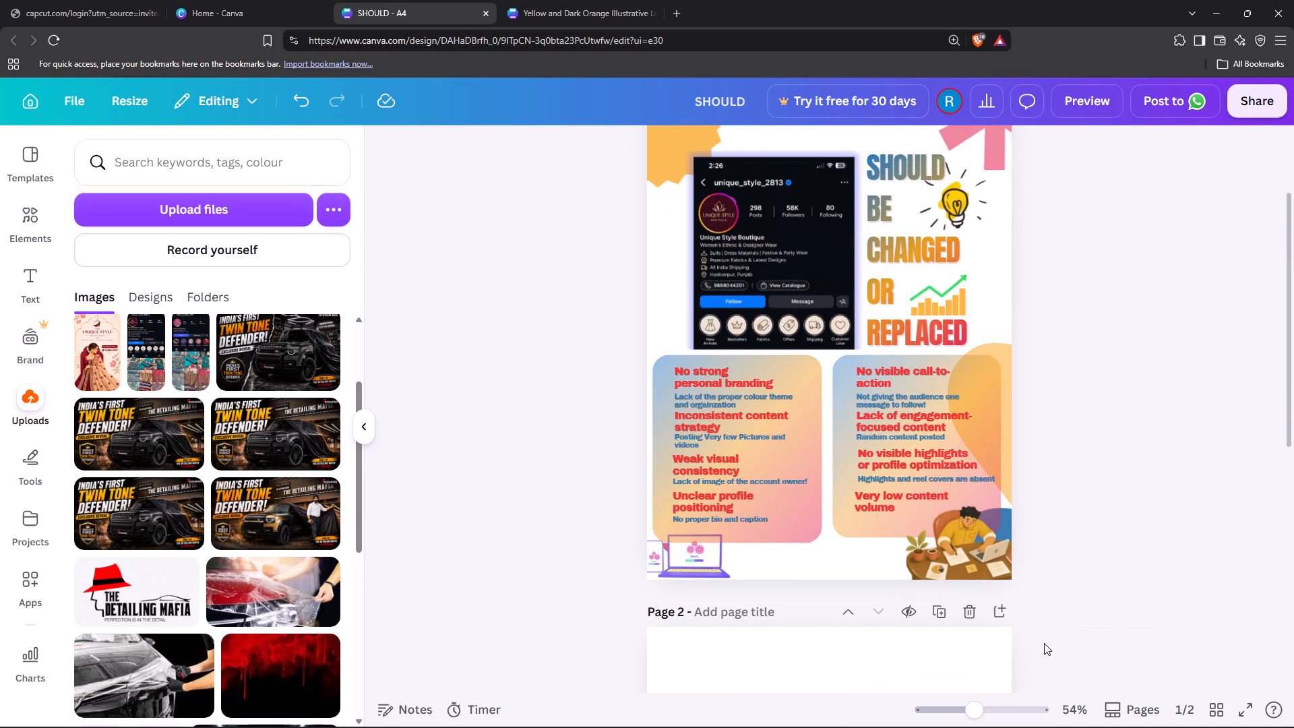
Duplicate the finished first page as a base for the next page.
{"action": "scroll", "coordinate": [1016, 635], "scroll_direction": "down", "scroll_amount": 1}
{"action": "scroll", "coordinate": [999, 549], "scroll_direction": "up", "scroll_amount": 3}
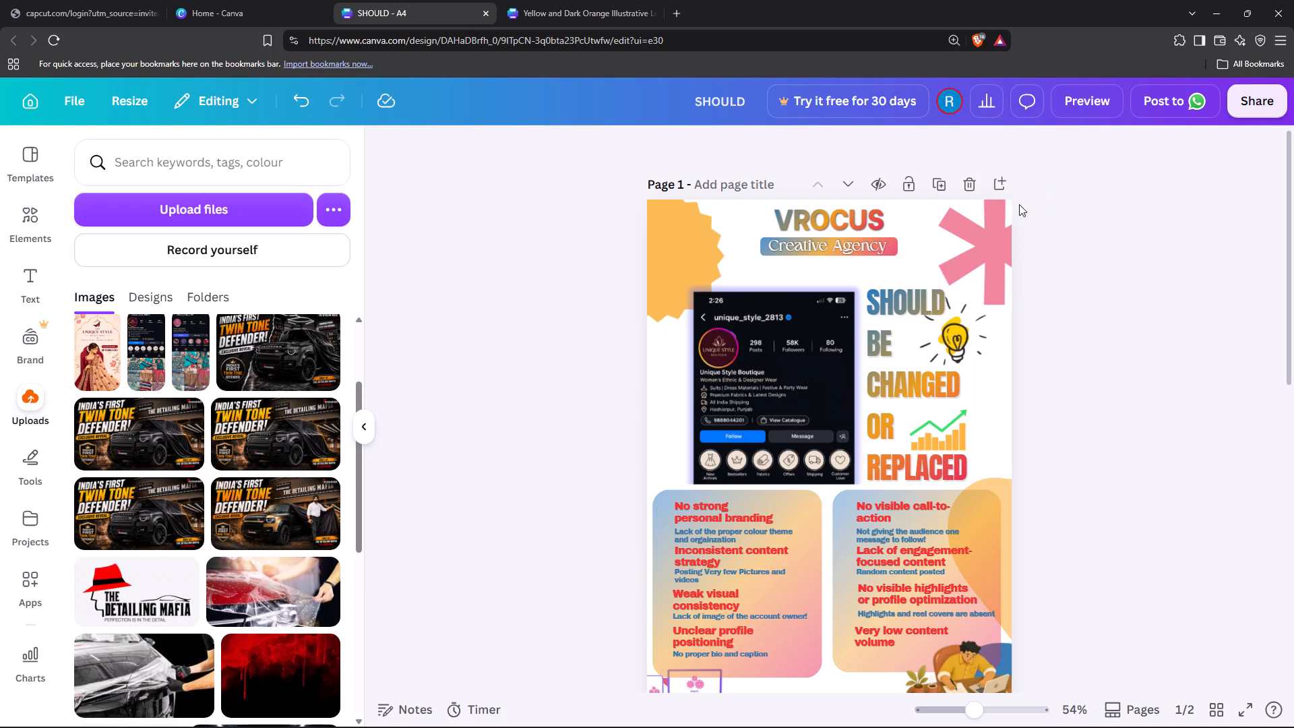
{"action": "left_click", "coordinate": [940, 189]}
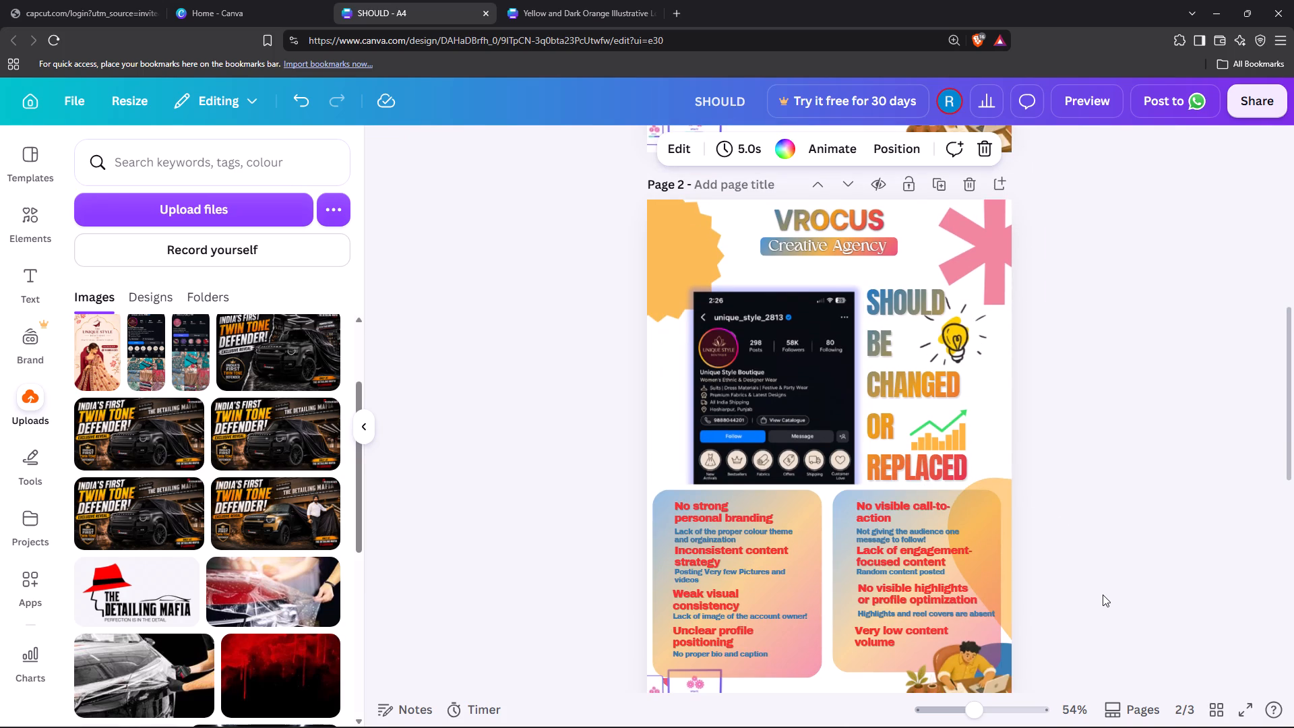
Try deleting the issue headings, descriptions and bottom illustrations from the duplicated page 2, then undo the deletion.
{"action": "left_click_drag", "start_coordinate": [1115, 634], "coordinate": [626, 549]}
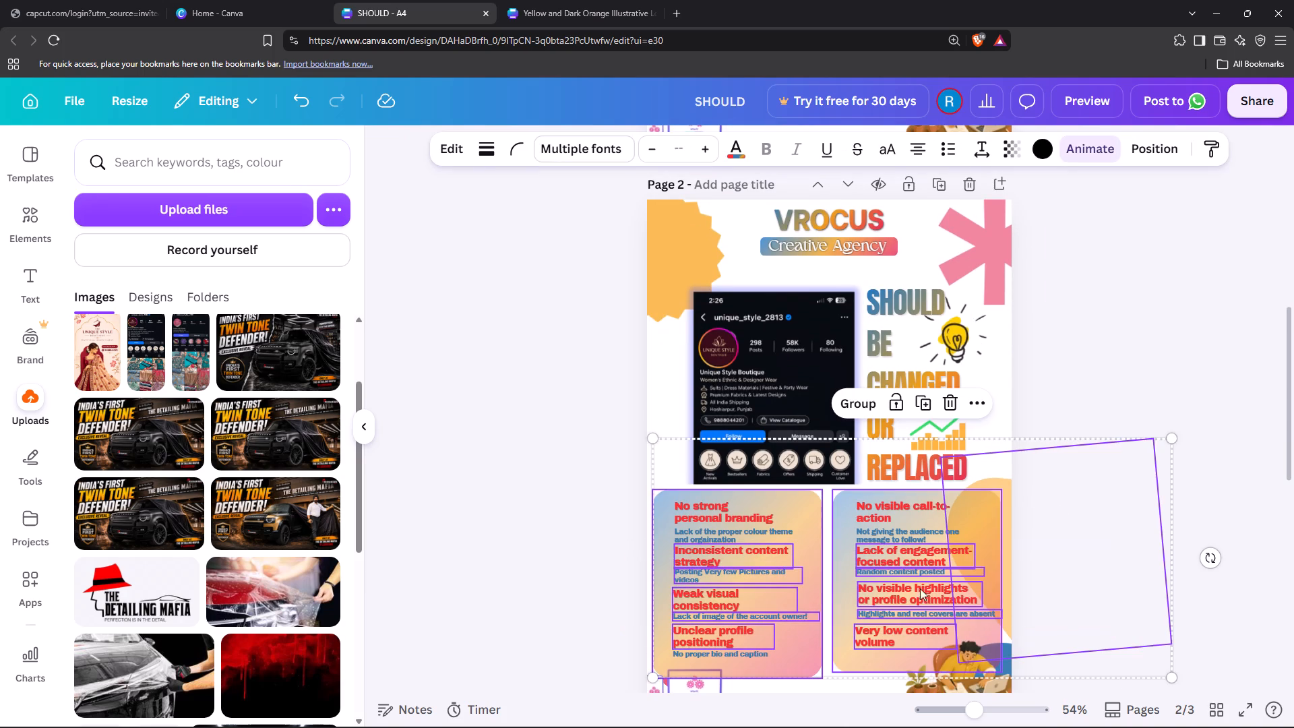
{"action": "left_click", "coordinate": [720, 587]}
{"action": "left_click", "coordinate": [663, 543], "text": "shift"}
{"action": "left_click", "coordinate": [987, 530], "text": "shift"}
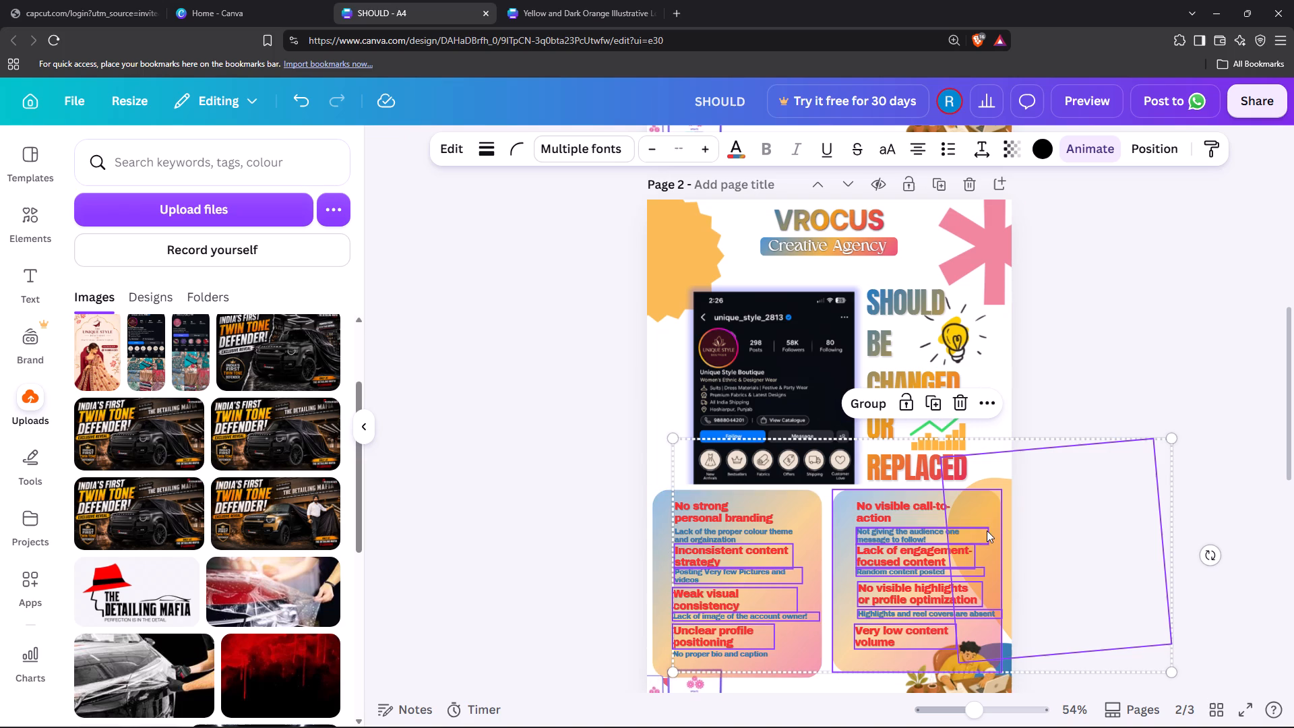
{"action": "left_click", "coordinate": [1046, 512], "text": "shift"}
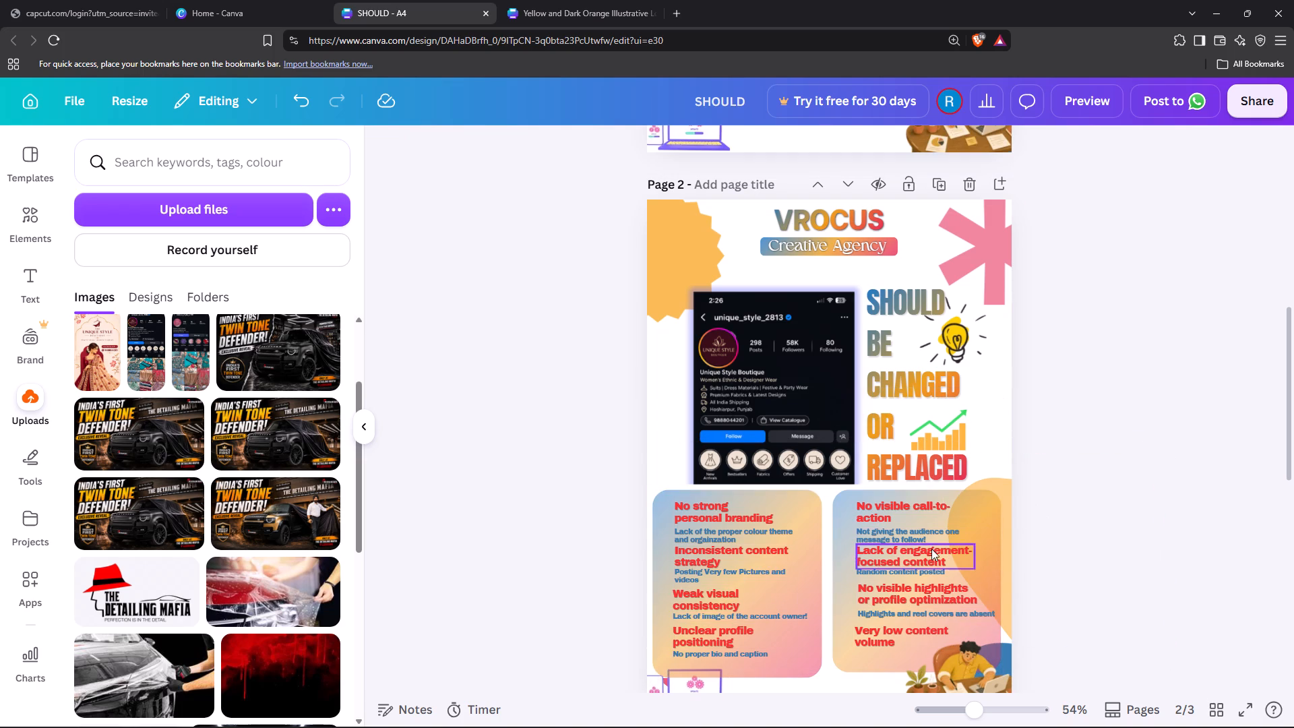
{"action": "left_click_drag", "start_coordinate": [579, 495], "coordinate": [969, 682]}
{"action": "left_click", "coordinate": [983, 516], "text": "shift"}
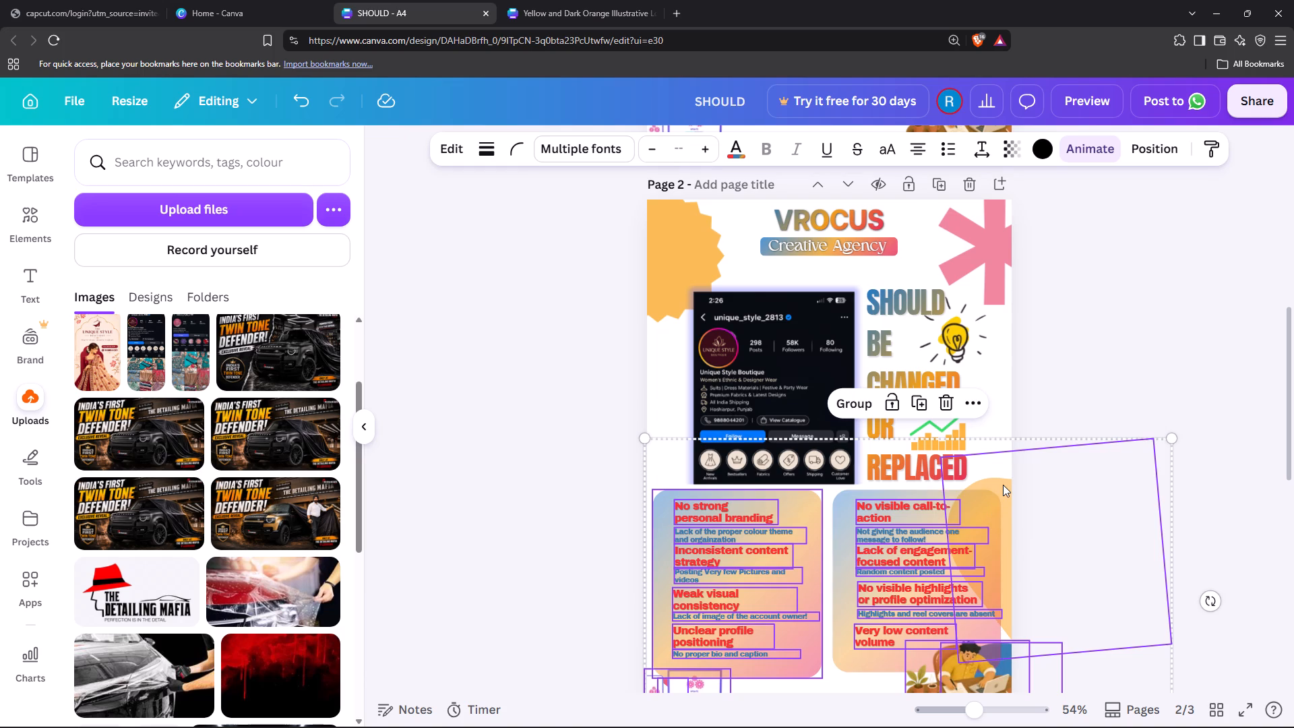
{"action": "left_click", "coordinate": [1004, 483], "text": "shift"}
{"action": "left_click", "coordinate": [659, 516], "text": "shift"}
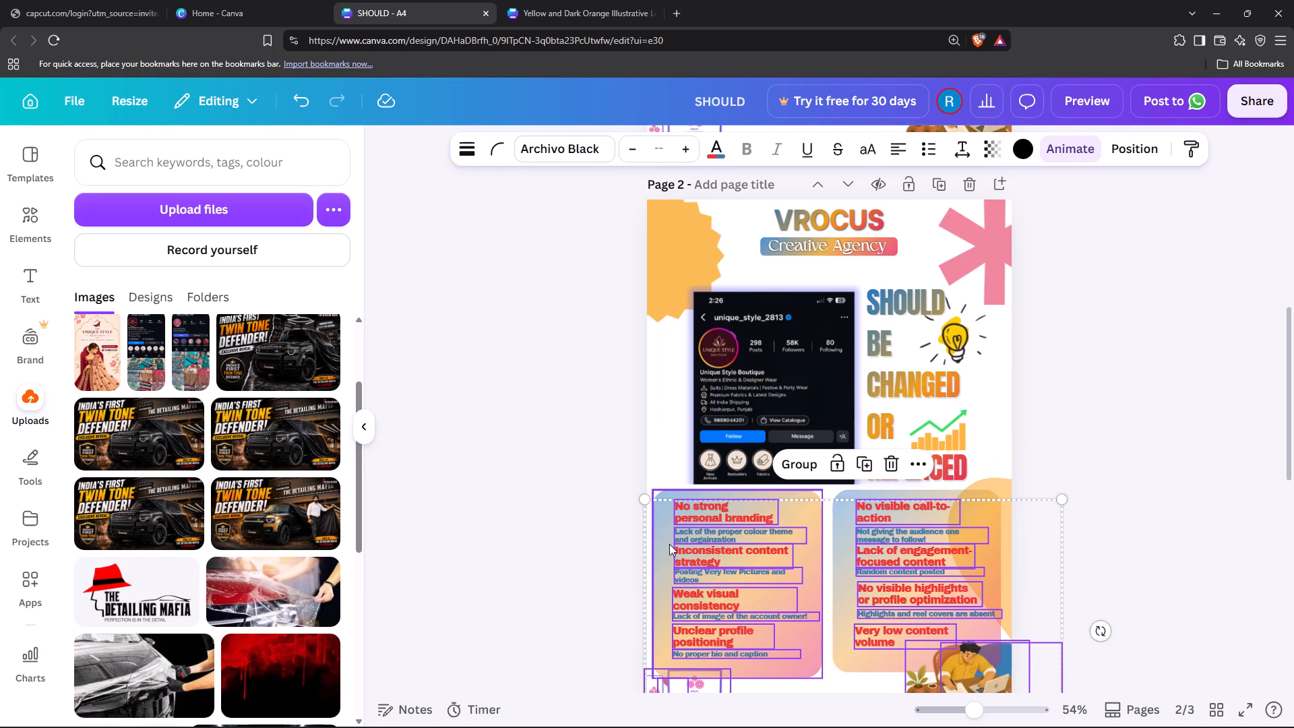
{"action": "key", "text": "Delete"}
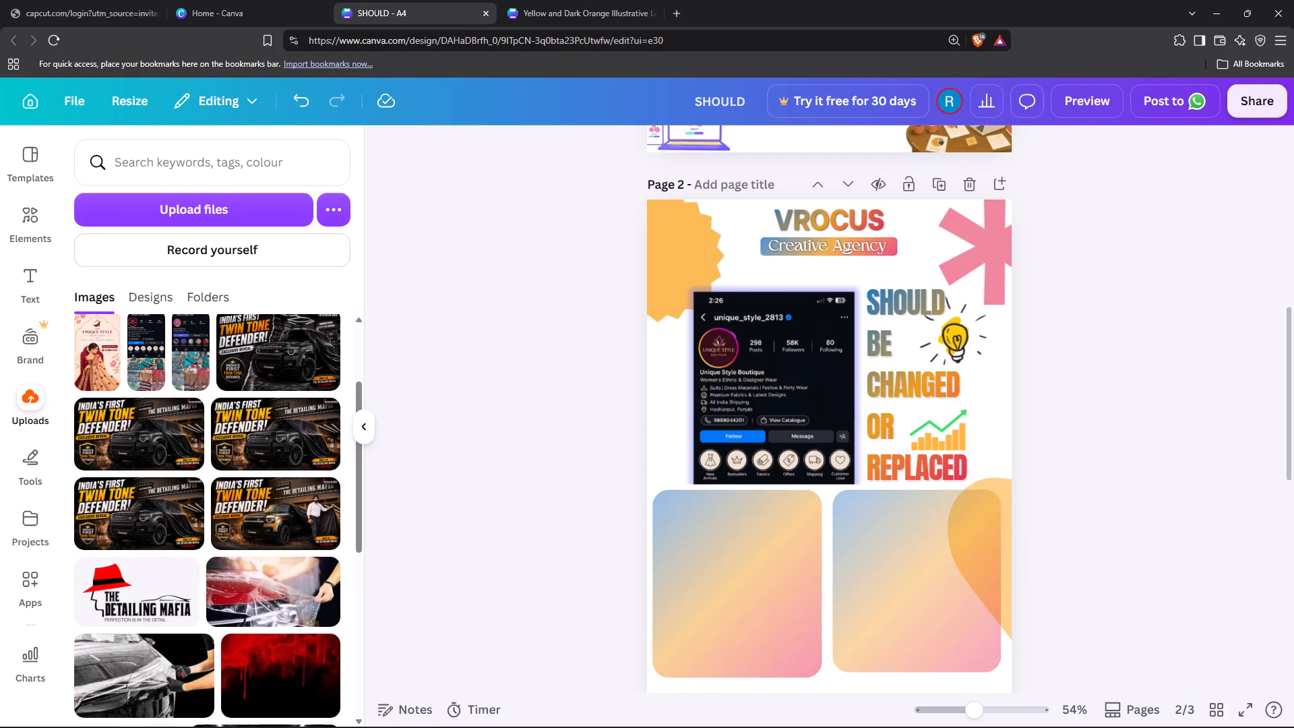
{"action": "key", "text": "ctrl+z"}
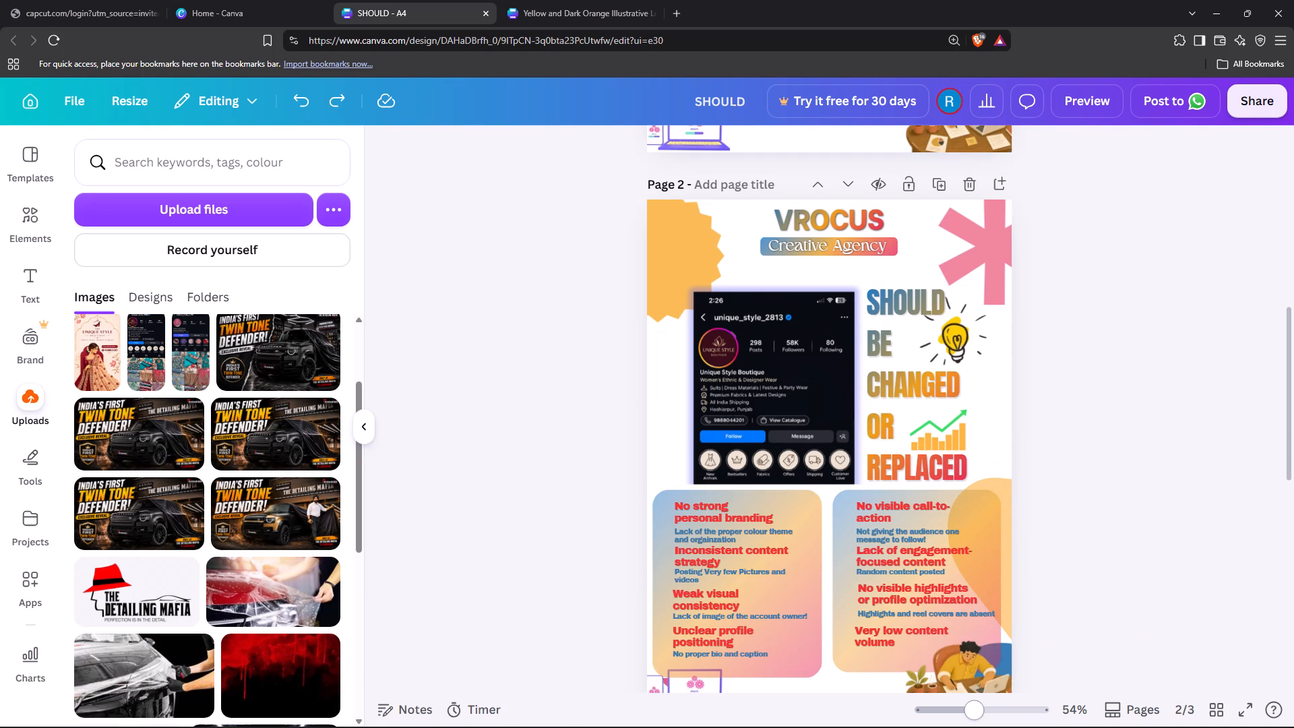
Clear the issue headings and descriptions from page 2's two gradient squares, keeping the squares themselves.
{"action": "left_click_drag", "start_coordinate": [592, 488], "coordinate": [856, 625]}
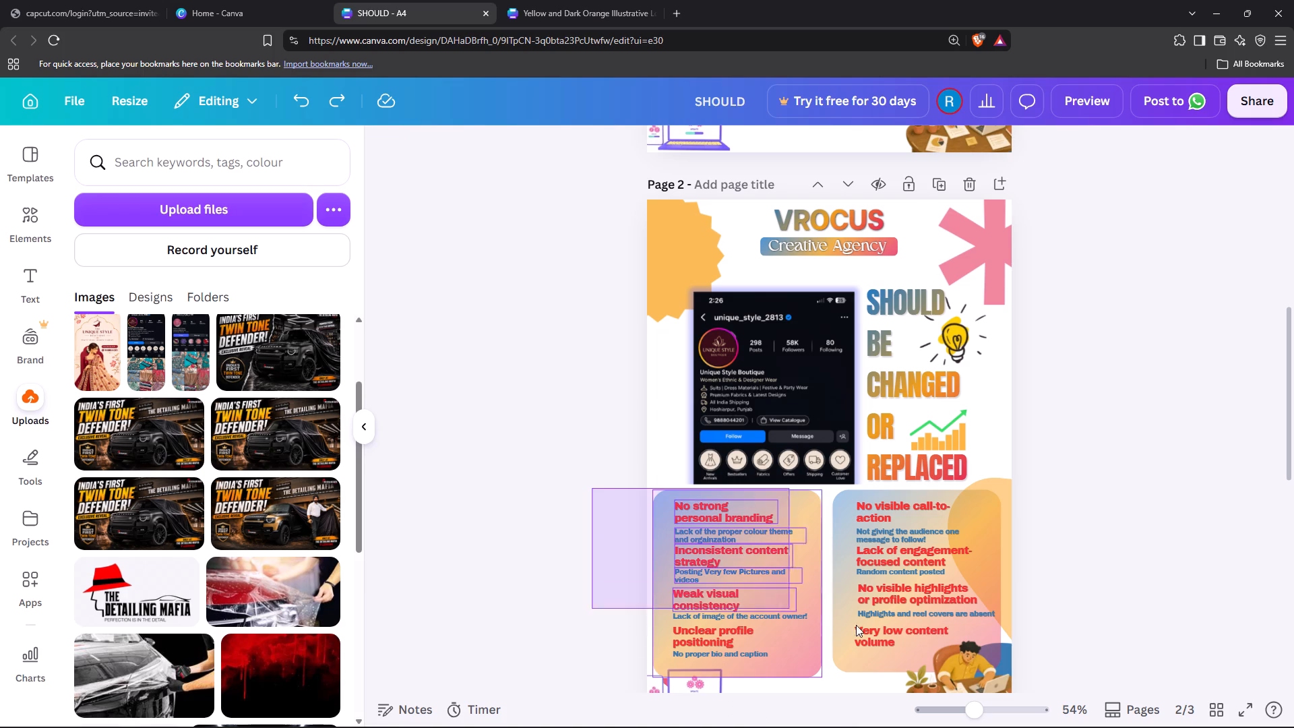
{"action": "left_click_drag", "start_coordinate": [856, 625], "coordinate": [1020, 640]}
{"action": "left_click", "coordinate": [990, 518], "text": "shift"}
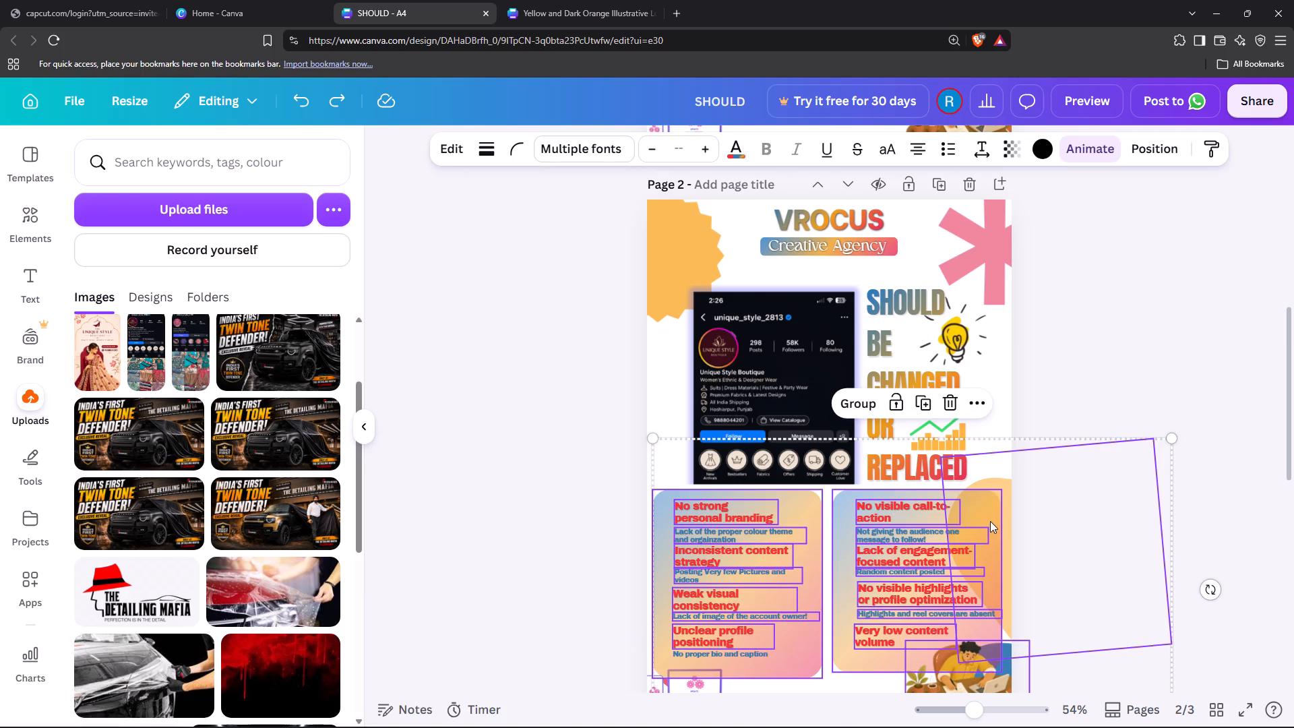
Delete all issue headings and descriptions from page 2's gradient squares, including "No proper bio and caption", along with the laptop illustration.
{"action": "left_click", "coordinate": [1004, 495], "text": "shift"}
{"action": "left_click", "coordinate": [662, 525], "text": "shift"}
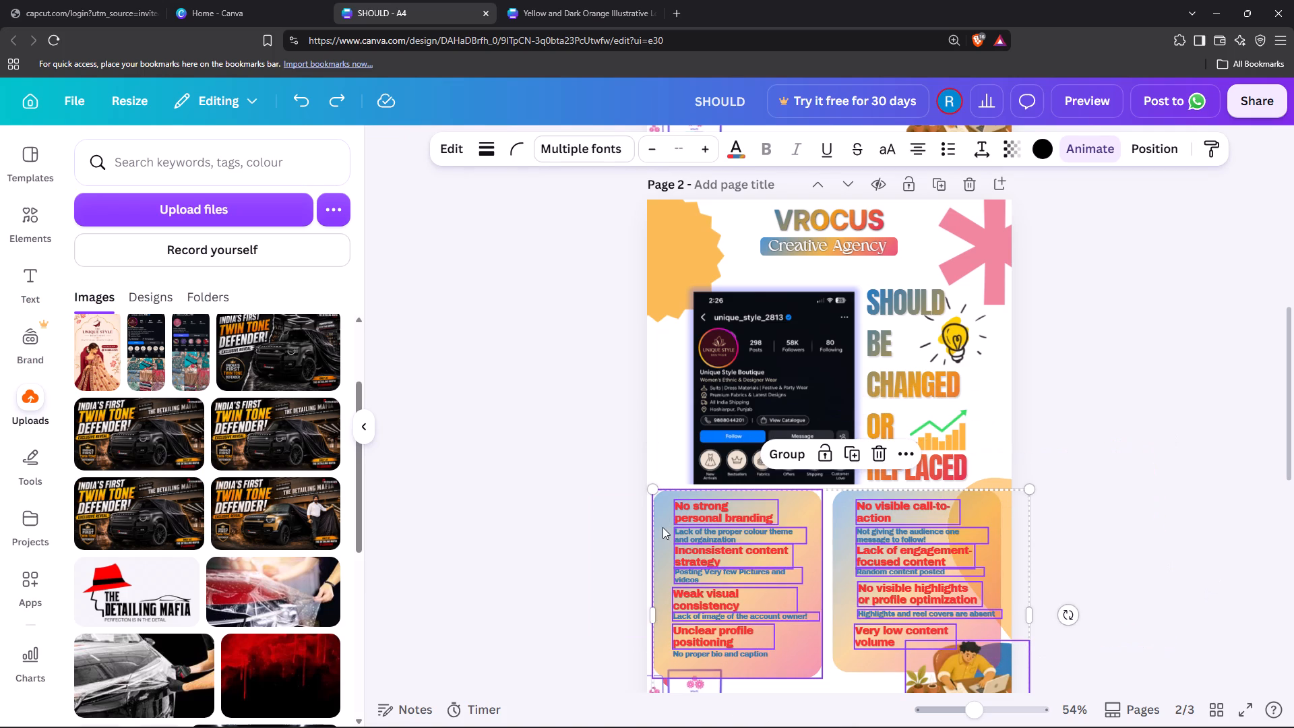
{"action": "scroll", "coordinate": [858, 607], "scroll_direction": "down", "scroll_amount": 1}
{"action": "left_click", "coordinate": [983, 563], "text": "shift"}
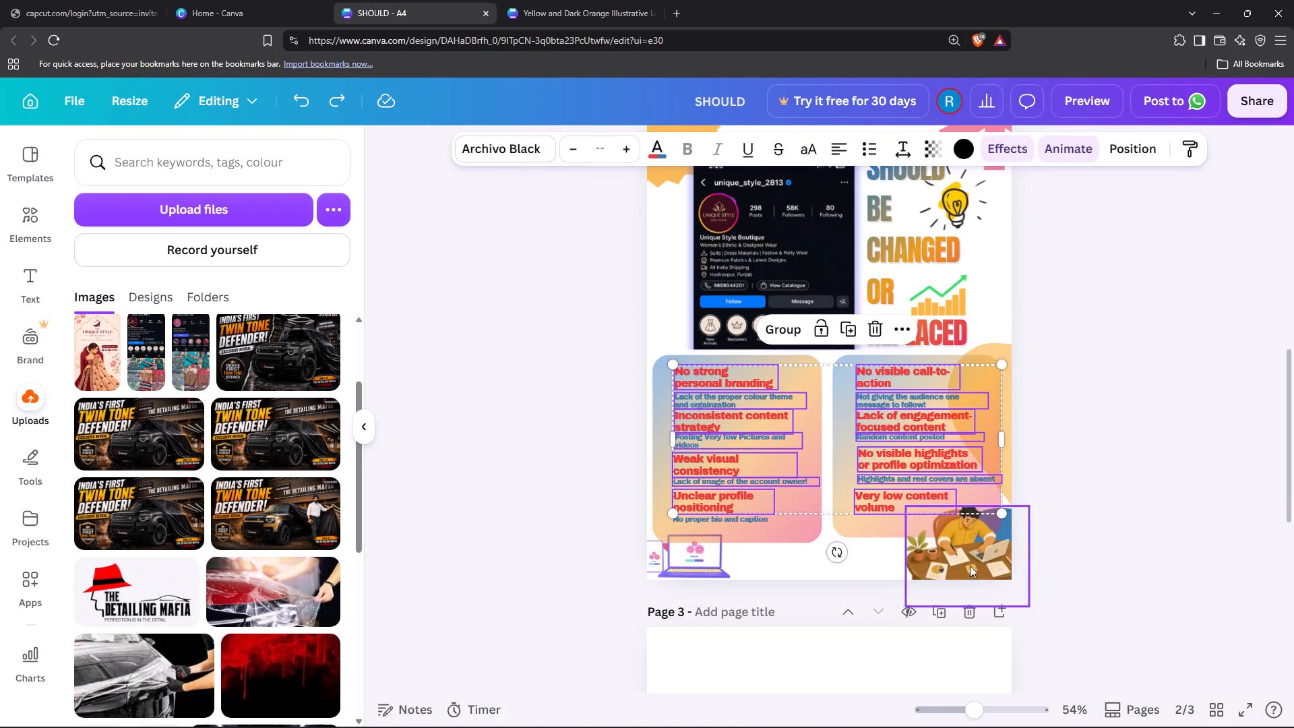
{"action": "left_click", "coordinate": [703, 566], "text": "shift"}
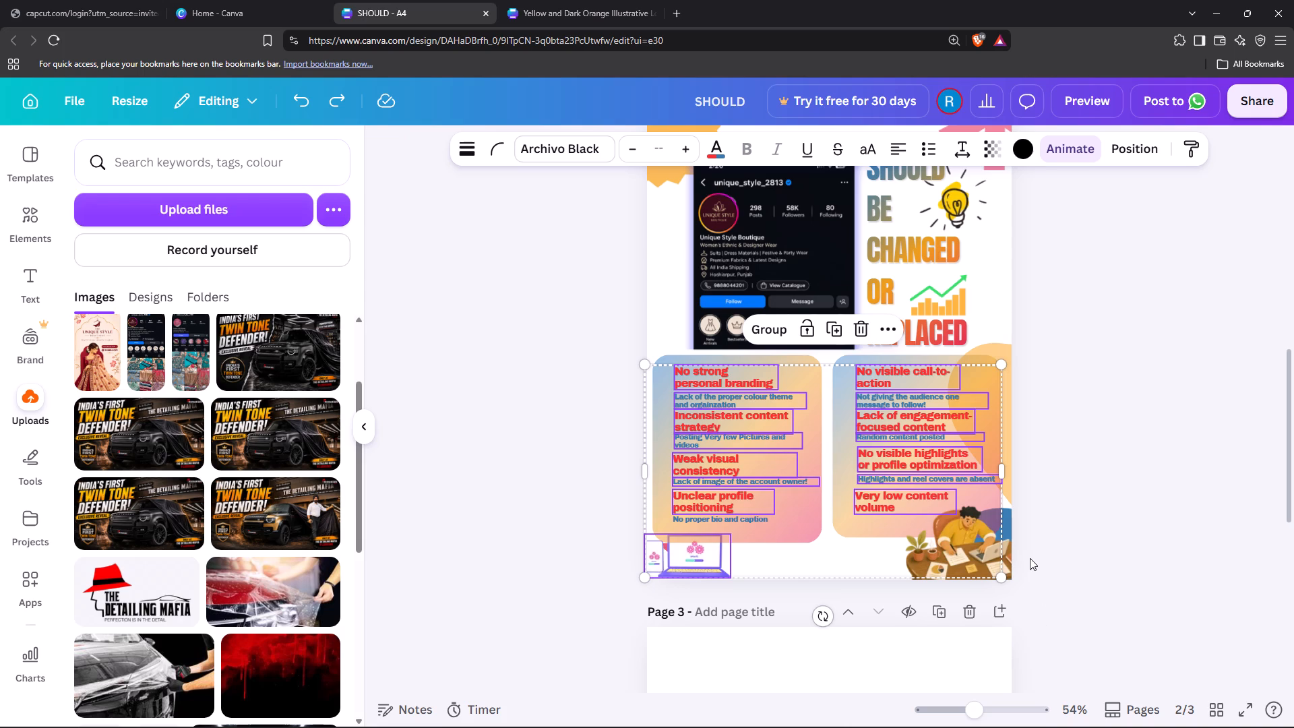
{"action": "key", "text": "Delete"}
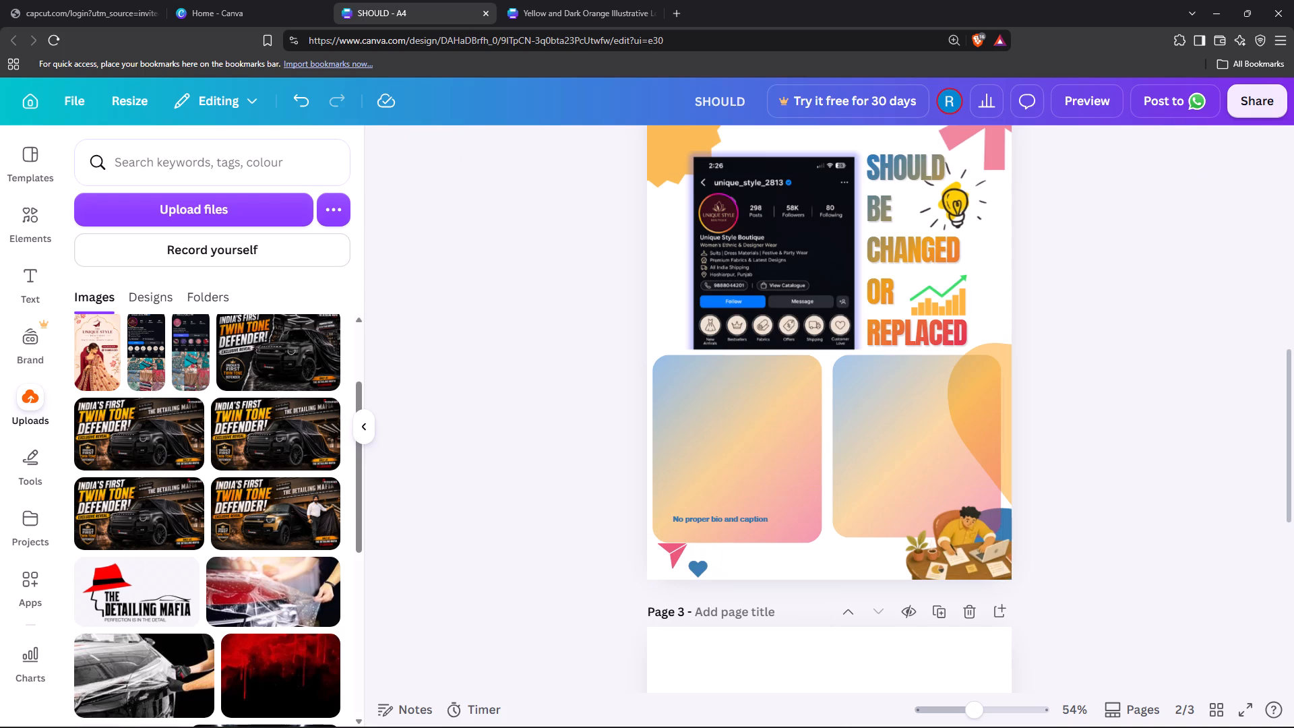
{"action": "left_click", "coordinate": [762, 524]}
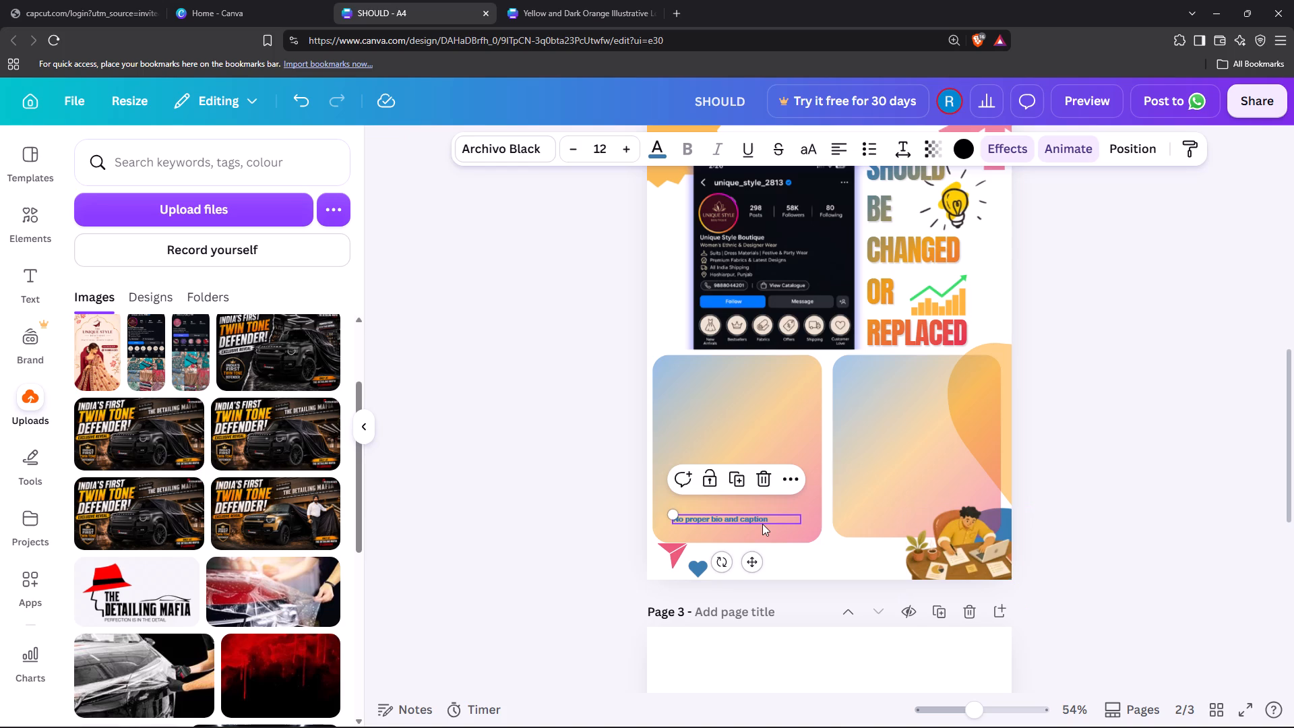
{"action": "key", "text": "Delete"}
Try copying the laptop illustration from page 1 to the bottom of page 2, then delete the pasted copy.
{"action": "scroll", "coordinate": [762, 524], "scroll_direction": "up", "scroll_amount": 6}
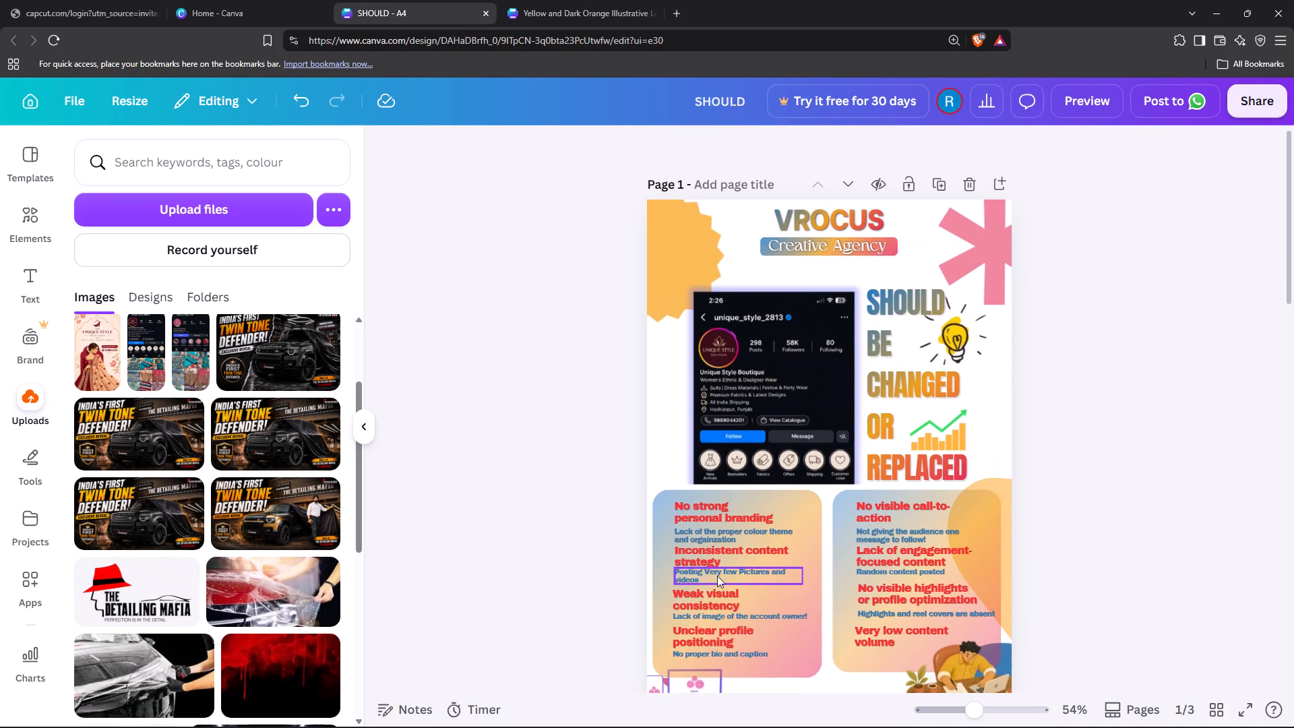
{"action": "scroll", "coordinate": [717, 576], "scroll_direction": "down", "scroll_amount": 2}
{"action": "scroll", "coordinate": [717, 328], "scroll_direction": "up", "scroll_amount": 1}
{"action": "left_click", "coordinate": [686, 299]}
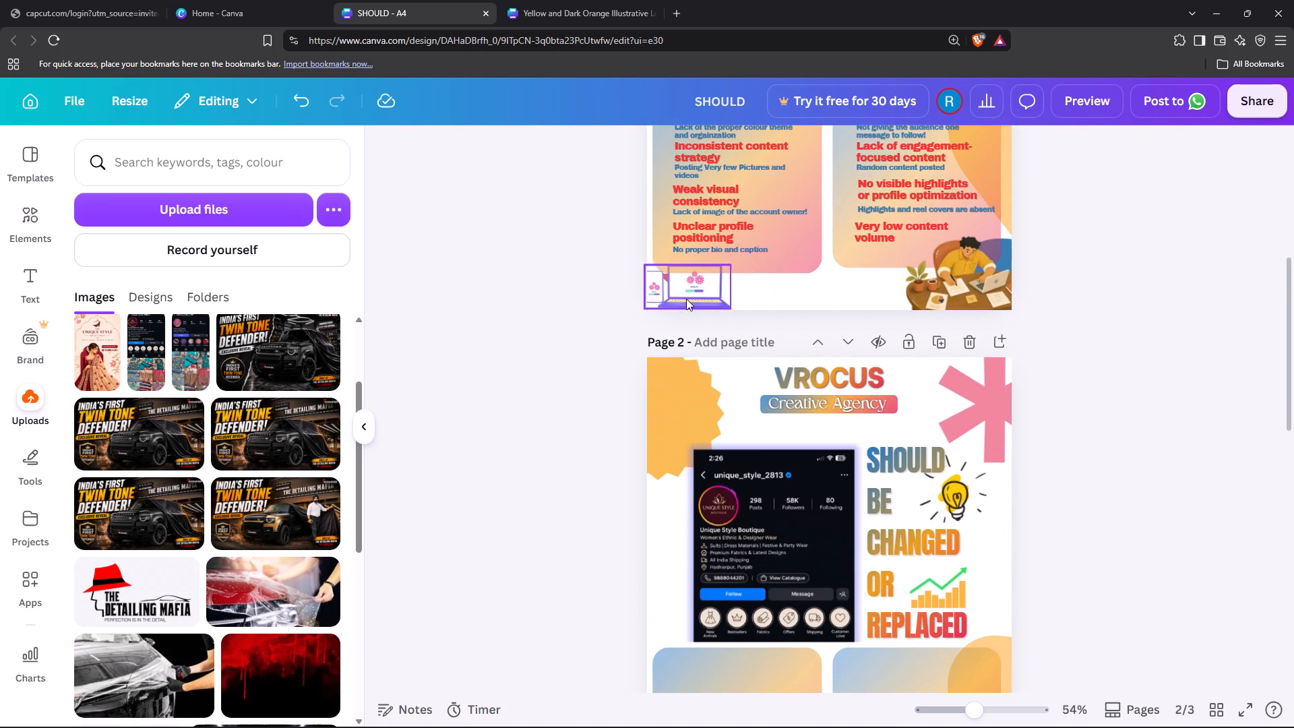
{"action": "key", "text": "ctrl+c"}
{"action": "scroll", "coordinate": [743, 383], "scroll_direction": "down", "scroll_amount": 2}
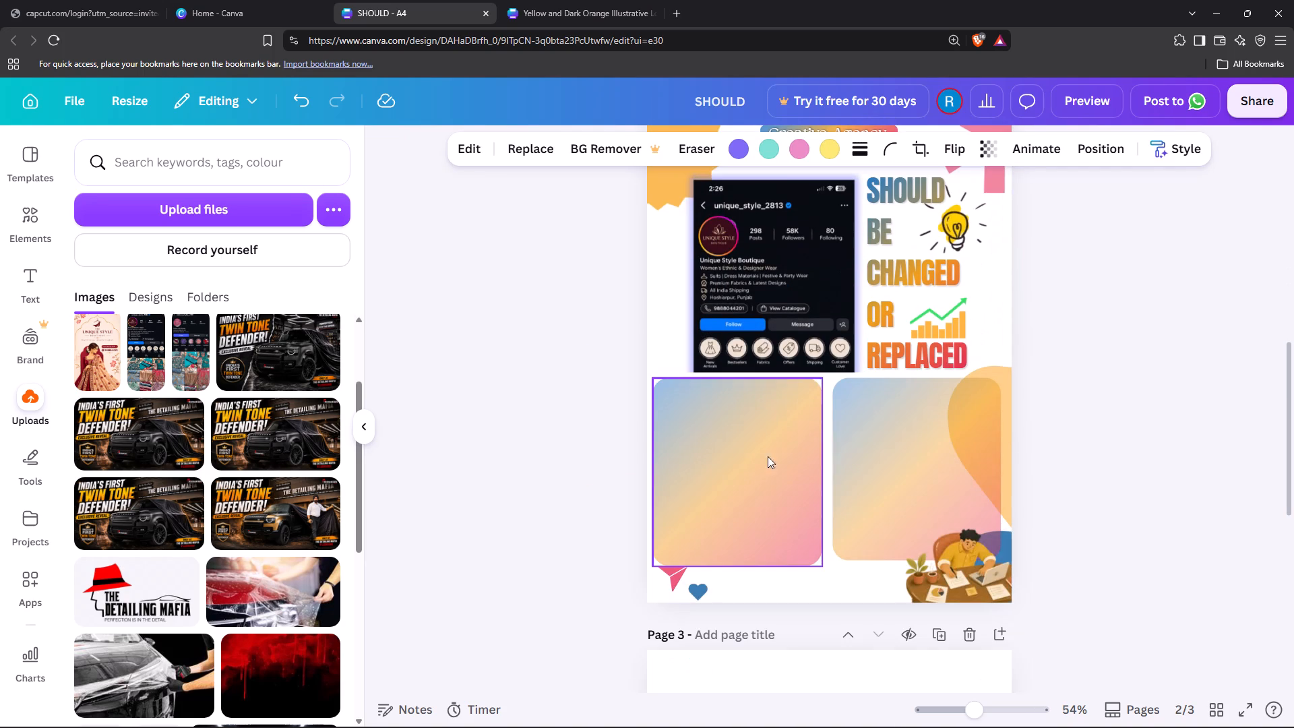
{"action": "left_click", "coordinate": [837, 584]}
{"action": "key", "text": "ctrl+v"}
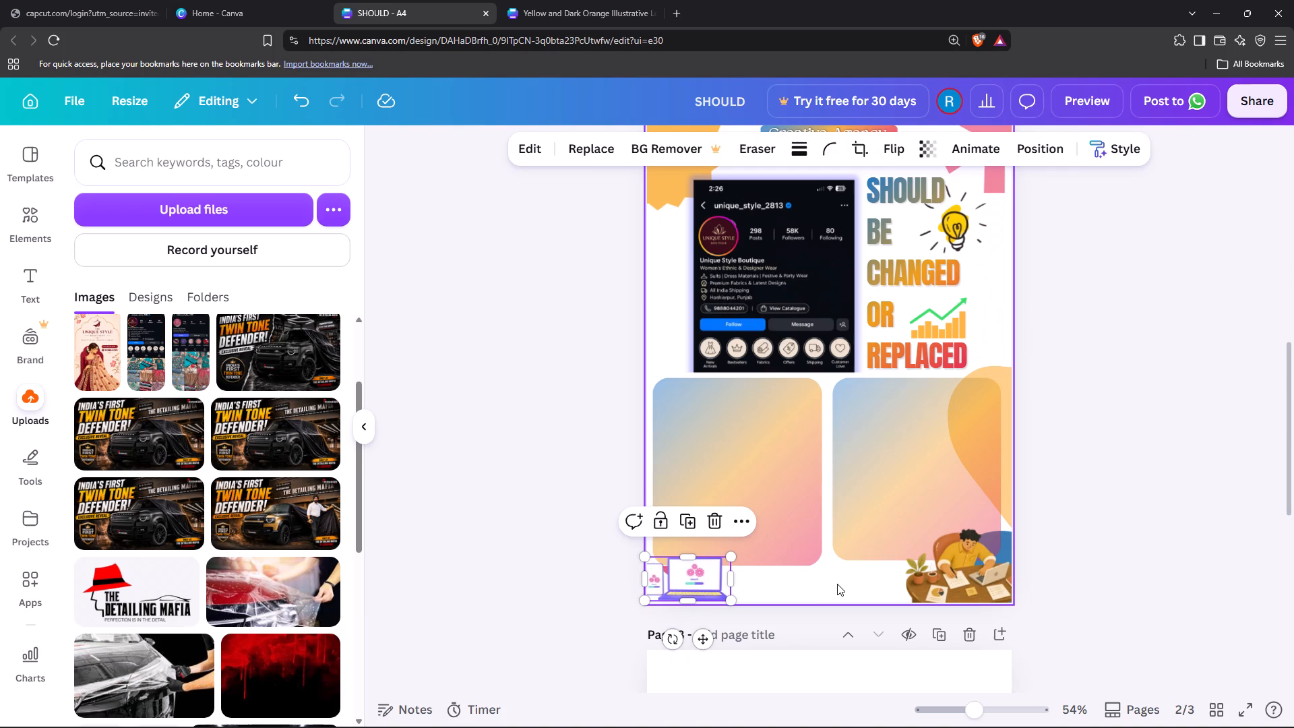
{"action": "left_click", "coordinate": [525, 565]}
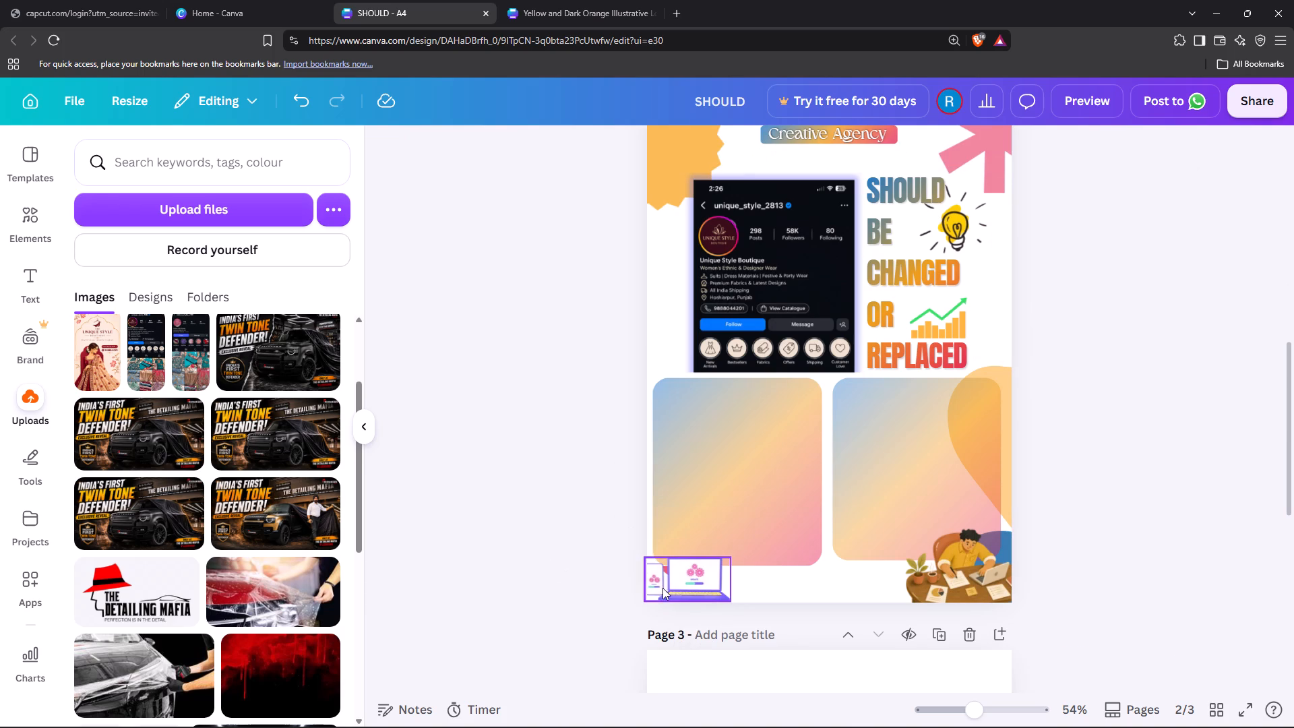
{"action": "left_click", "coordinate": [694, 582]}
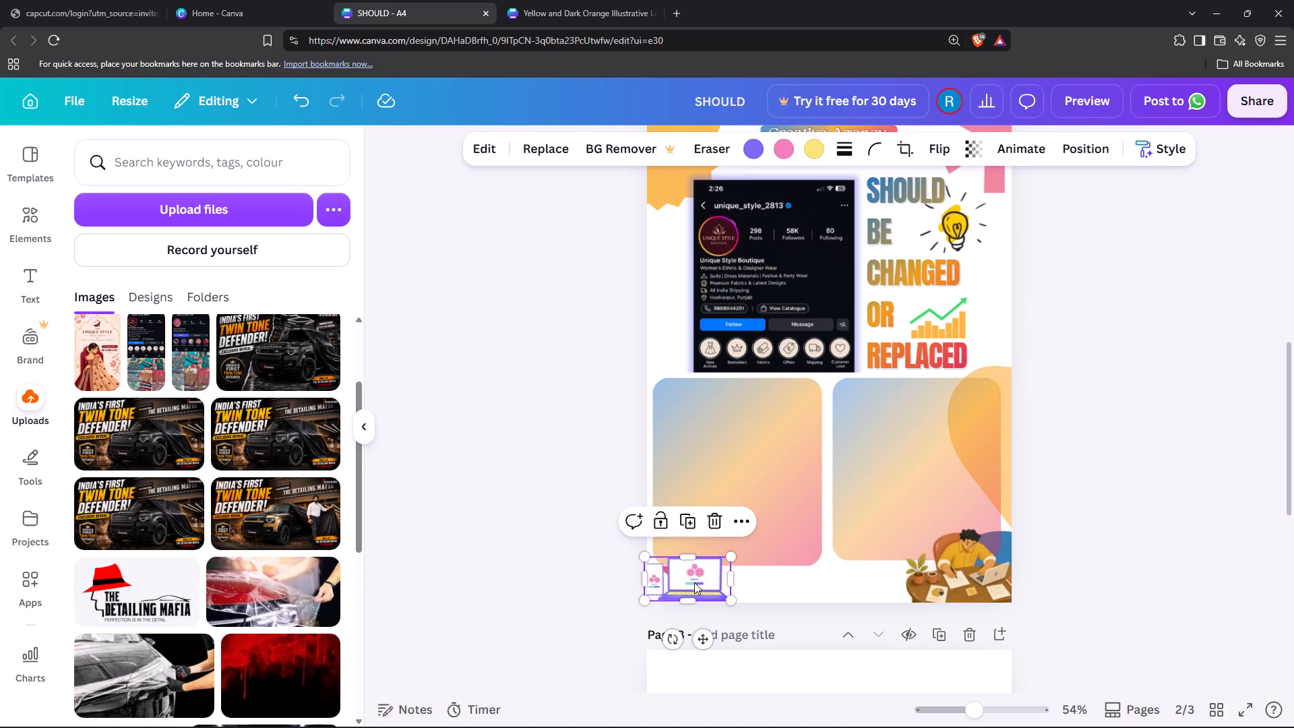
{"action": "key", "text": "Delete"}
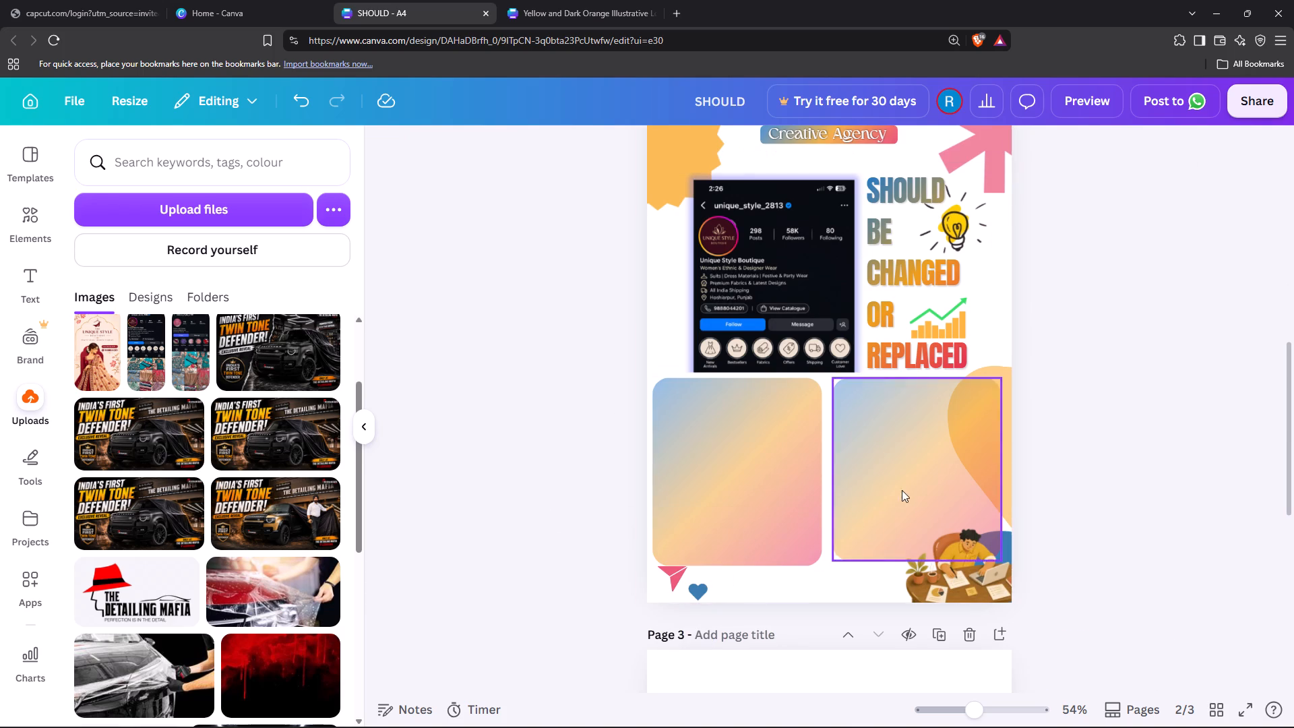
Move page 2's Instagram profile screenshot down to the page's right edge, overlapping the second gradient square.
{"action": "left_click", "coordinate": [738, 276]}
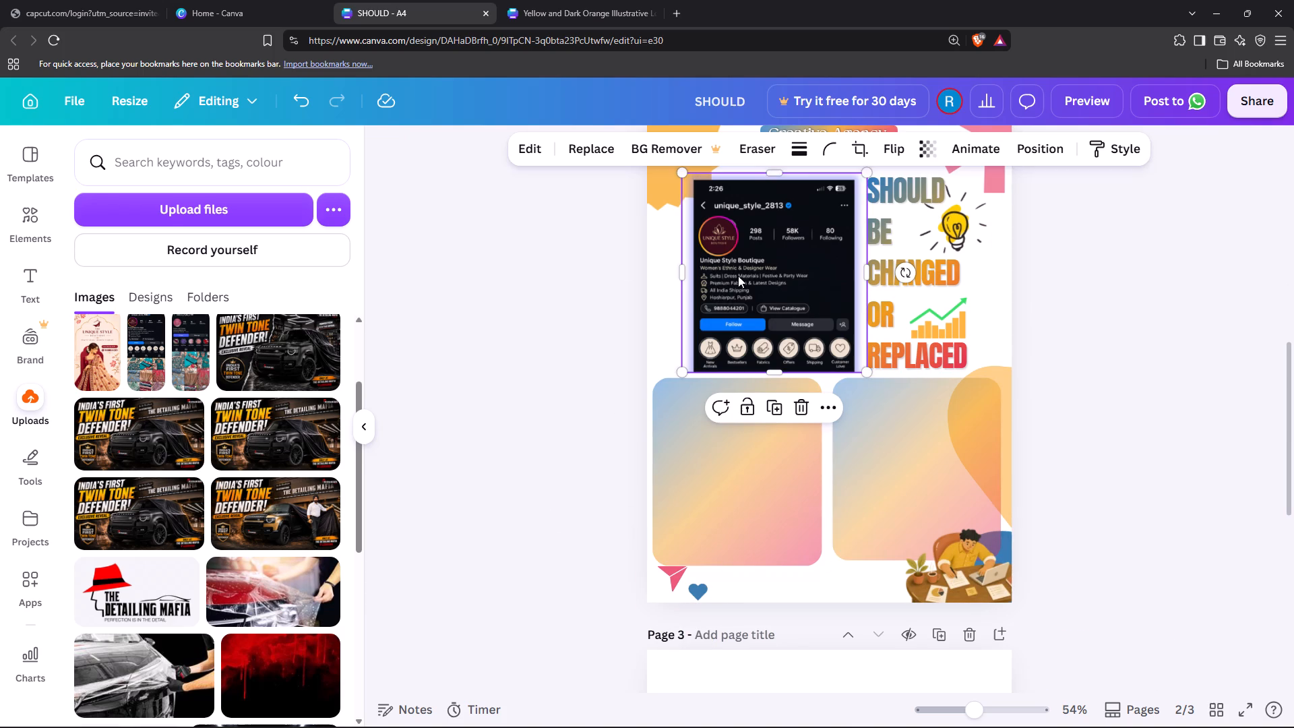
{"action": "left_click_drag", "start_coordinate": [739, 276], "coordinate": [712, 464]}
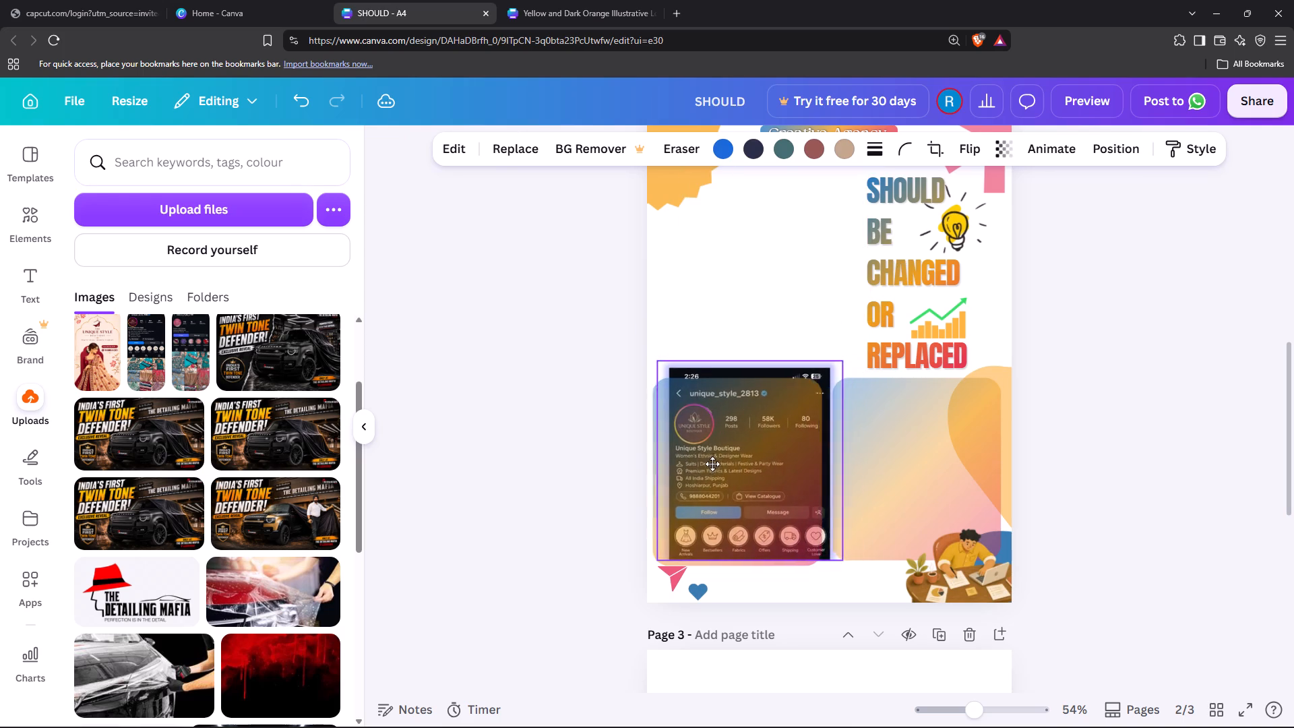
{"action": "left_click_drag", "start_coordinate": [712, 464], "coordinate": [992, 493]}
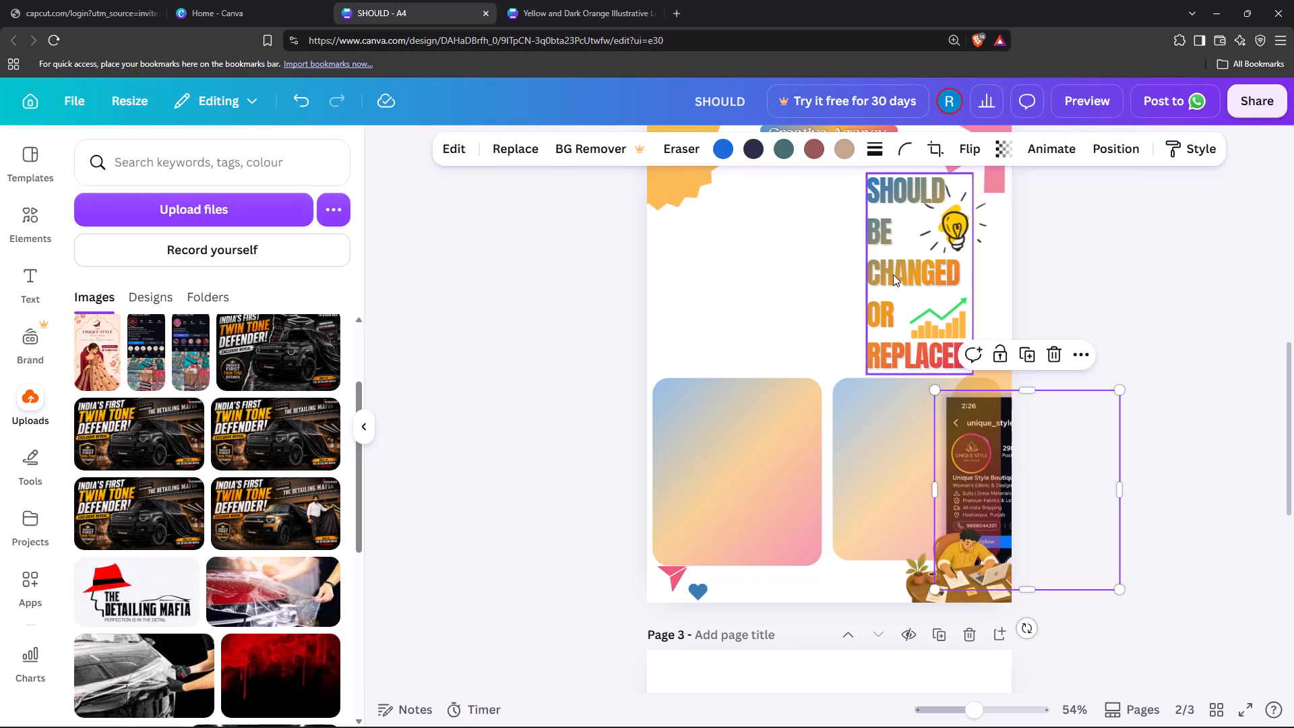
Move page 2's "SHOULD BE CHANGED OR REPLACED" heading to the page's left side and widen its text box to about double.
{"action": "left_click_drag", "start_coordinate": [893, 274], "coordinate": [743, 286]}
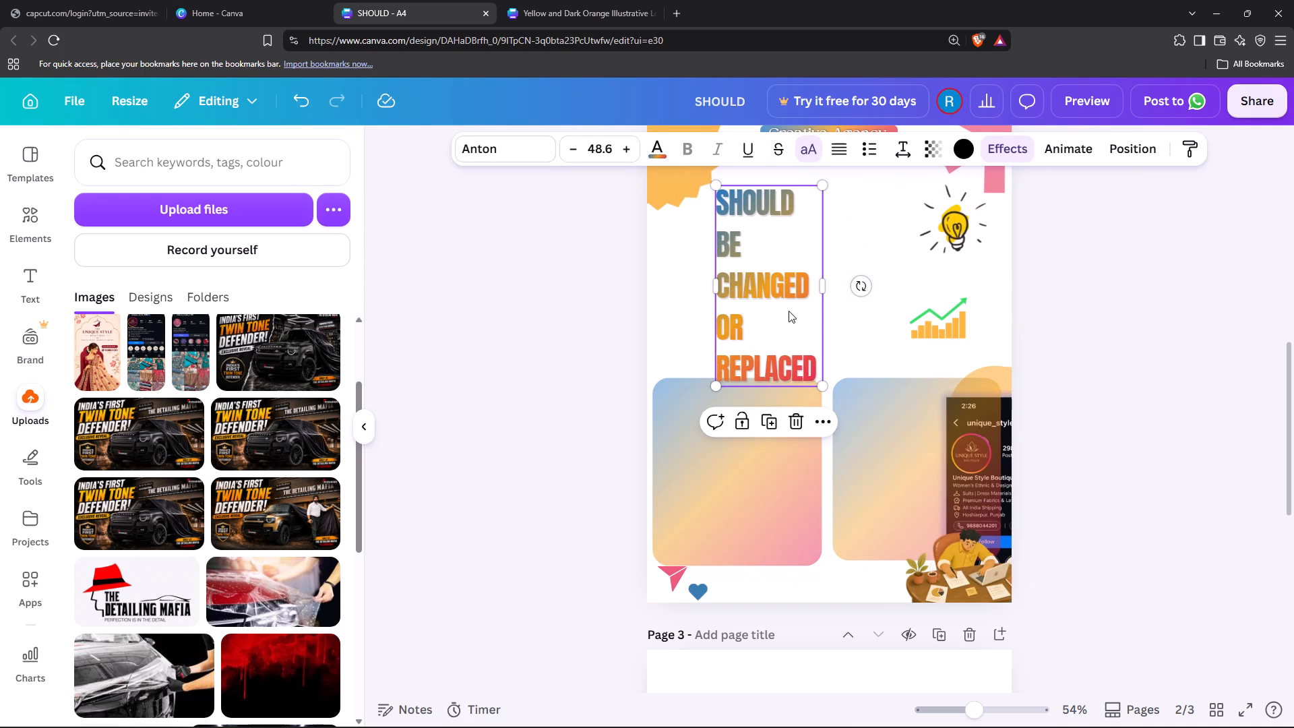
{"action": "left_click_drag", "start_coordinate": [826, 291], "coordinate": [868, 295]}
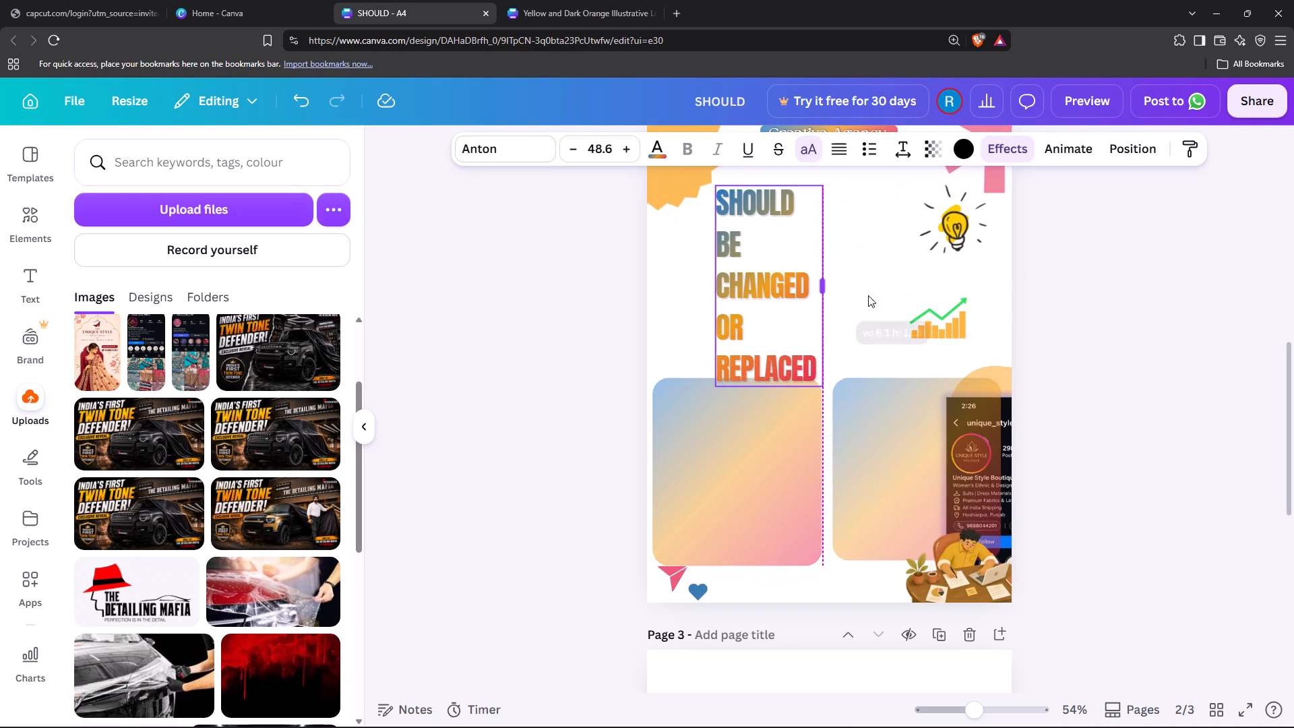
{"action": "left_click_drag", "start_coordinate": [868, 295], "coordinate": [925, 294]}
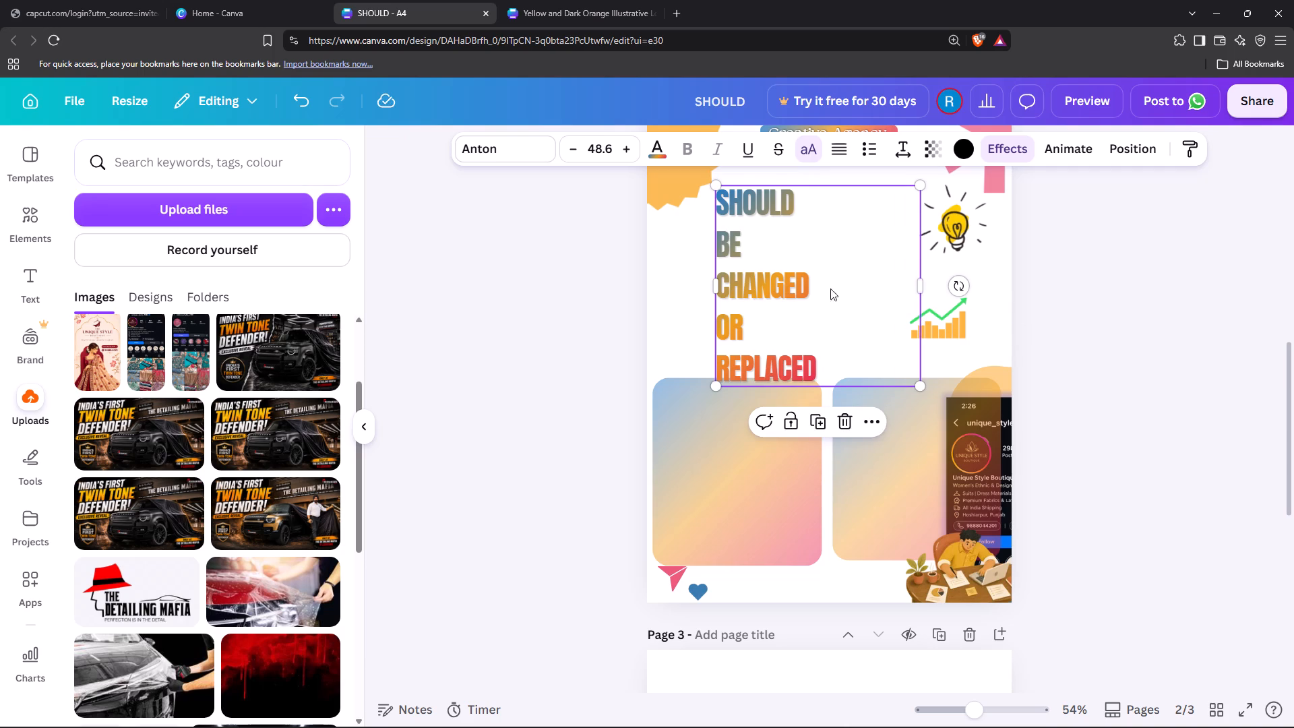
{"action": "left_click_drag", "start_coordinate": [776, 287], "coordinate": [720, 283]}
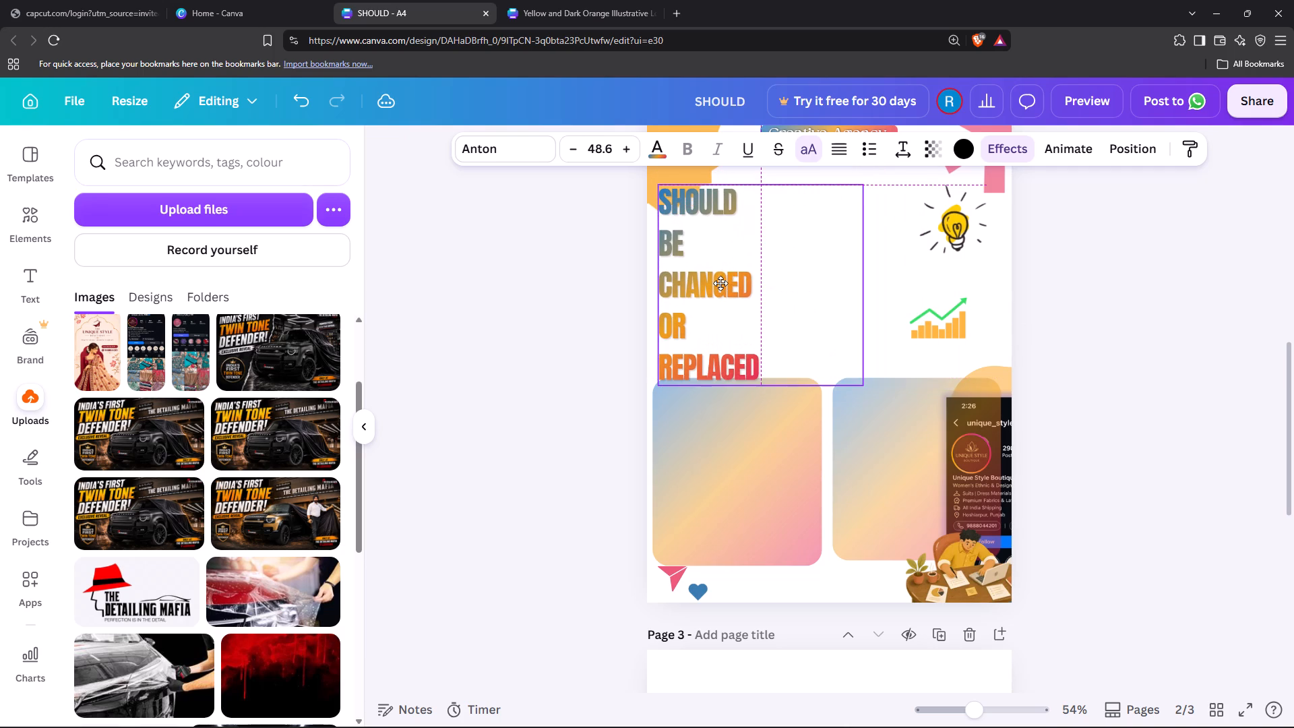
{"action": "left_click_drag", "start_coordinate": [720, 283], "coordinate": [735, 286]}
{"action": "scroll", "coordinate": [778, 334], "scroll_direction": "up", "scroll_amount": 2}
{"action": "scroll", "coordinate": [775, 423], "scroll_direction": "down", "scroll_amount": 1}
{"action": "scroll", "coordinate": [801, 474], "scroll_direction": "down", "scroll_amount": 2}
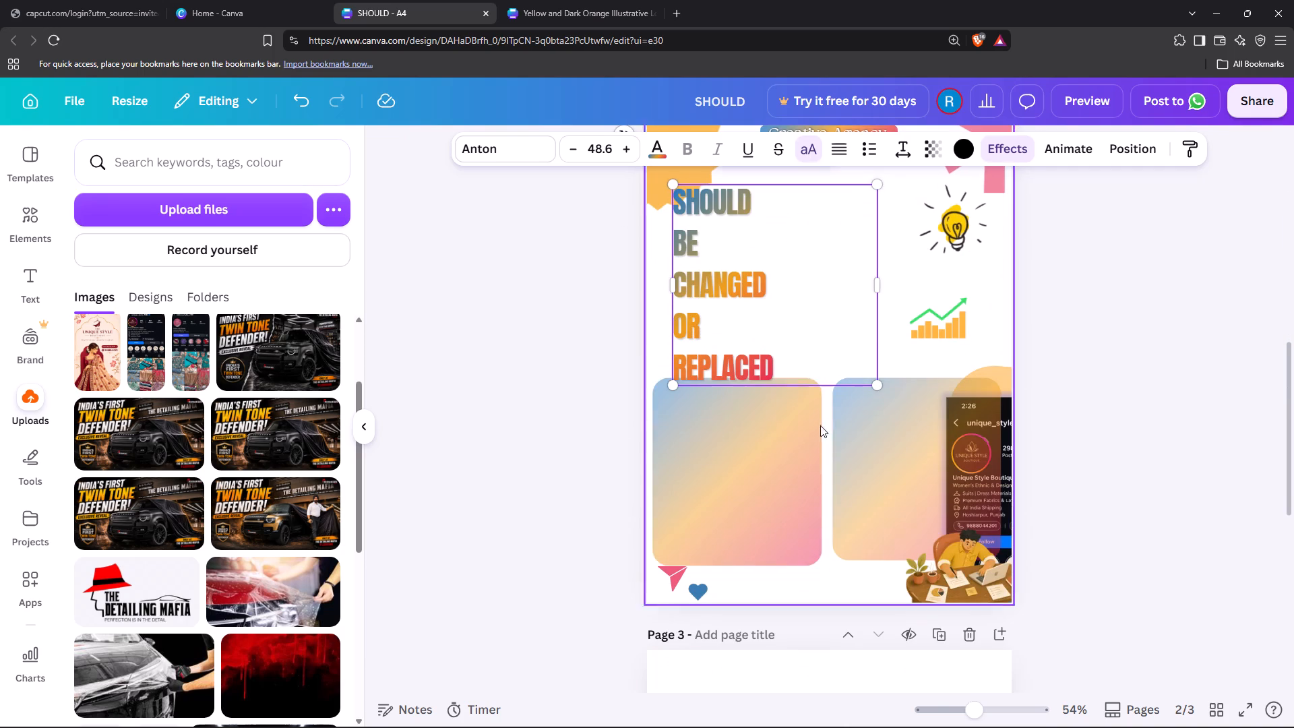
Delete the "BE CHANGED OR REPLACED" lines from page 2's main heading, keeping only "SHOULD".
{"action": "left_click", "coordinate": [705, 327]}
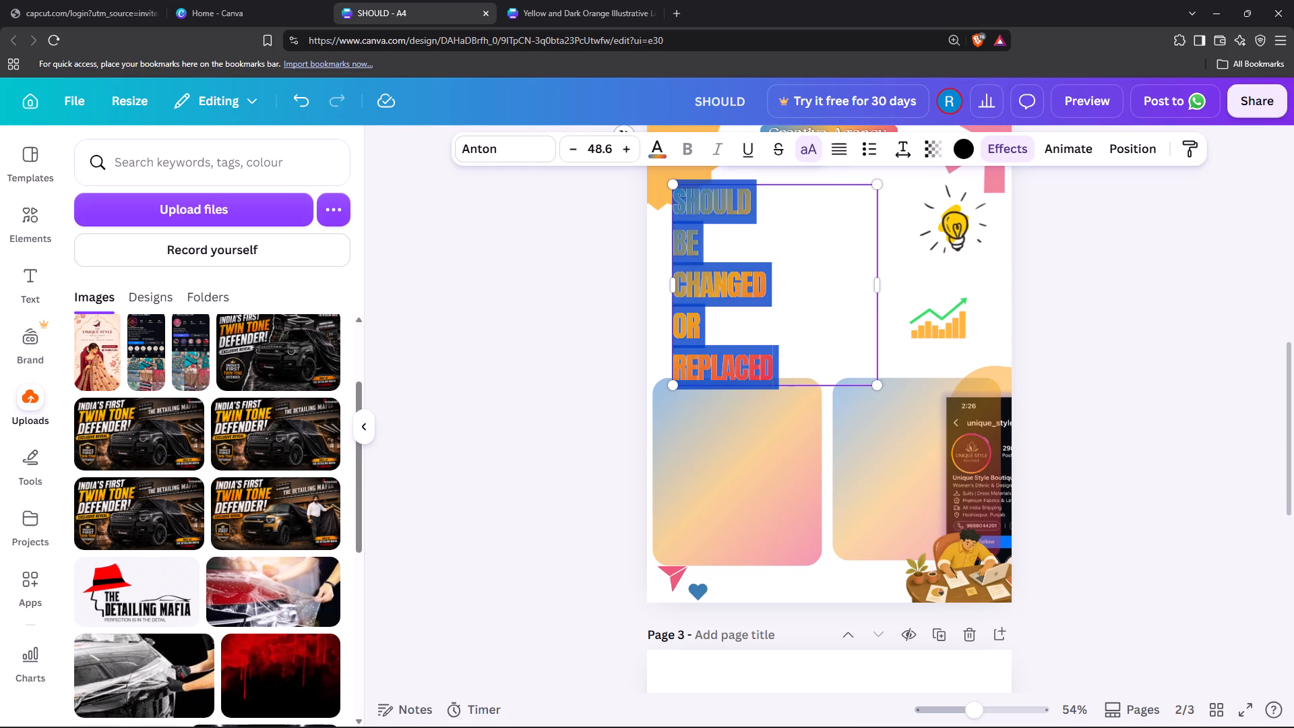
{"action": "left_click", "coordinate": [797, 351]}
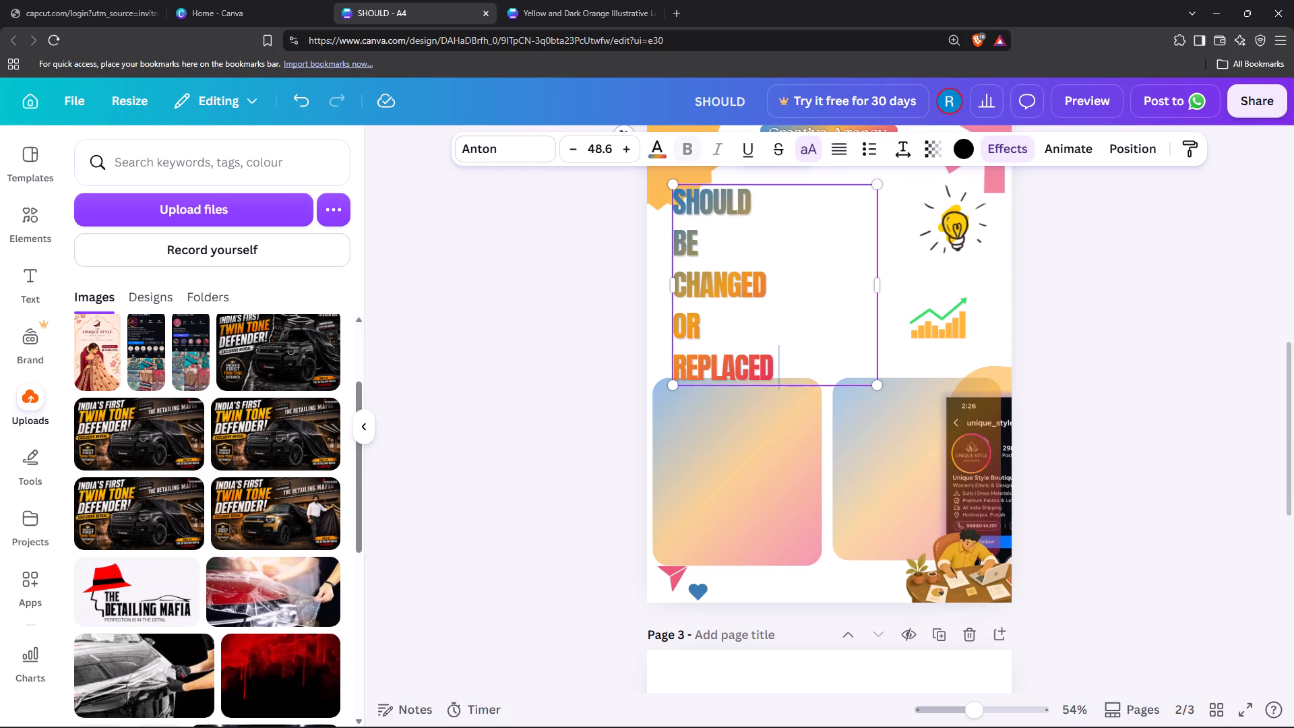
{"action": "left_click_drag", "start_coordinate": [809, 373], "coordinate": [687, 234]}
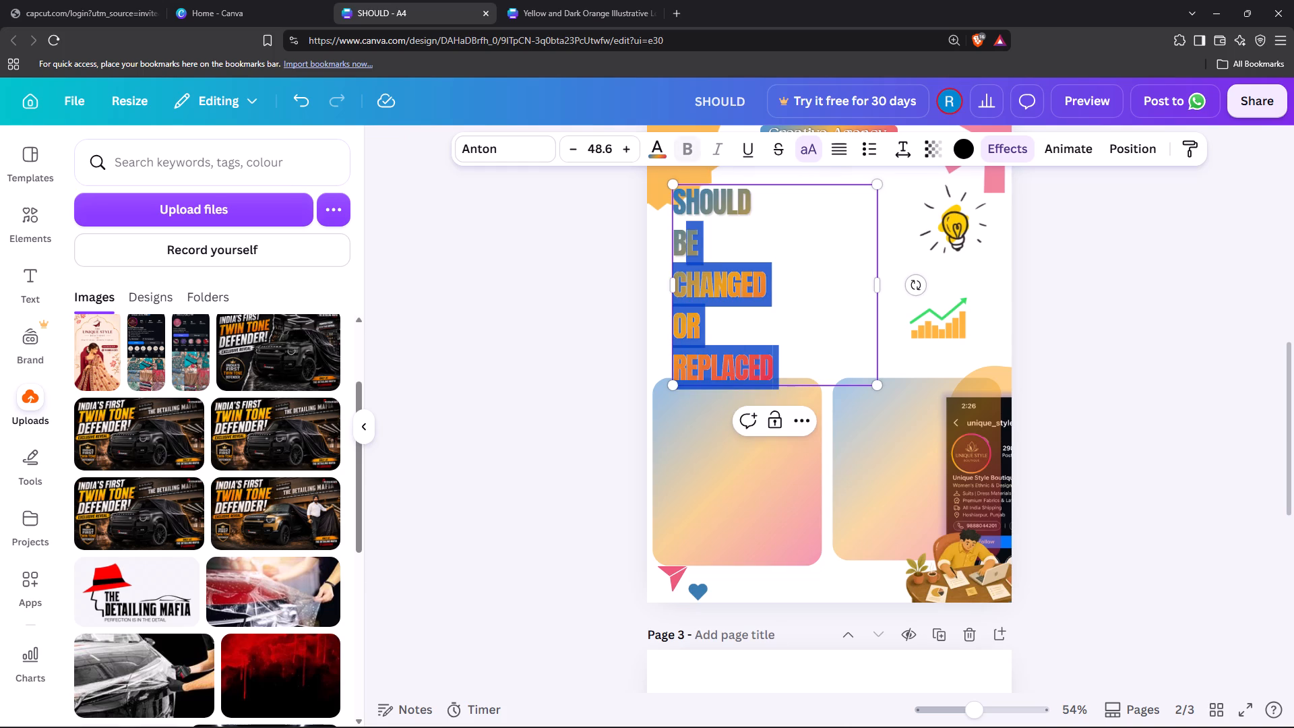
{"action": "left_click_drag", "start_coordinate": [687, 234], "coordinate": [676, 243]}
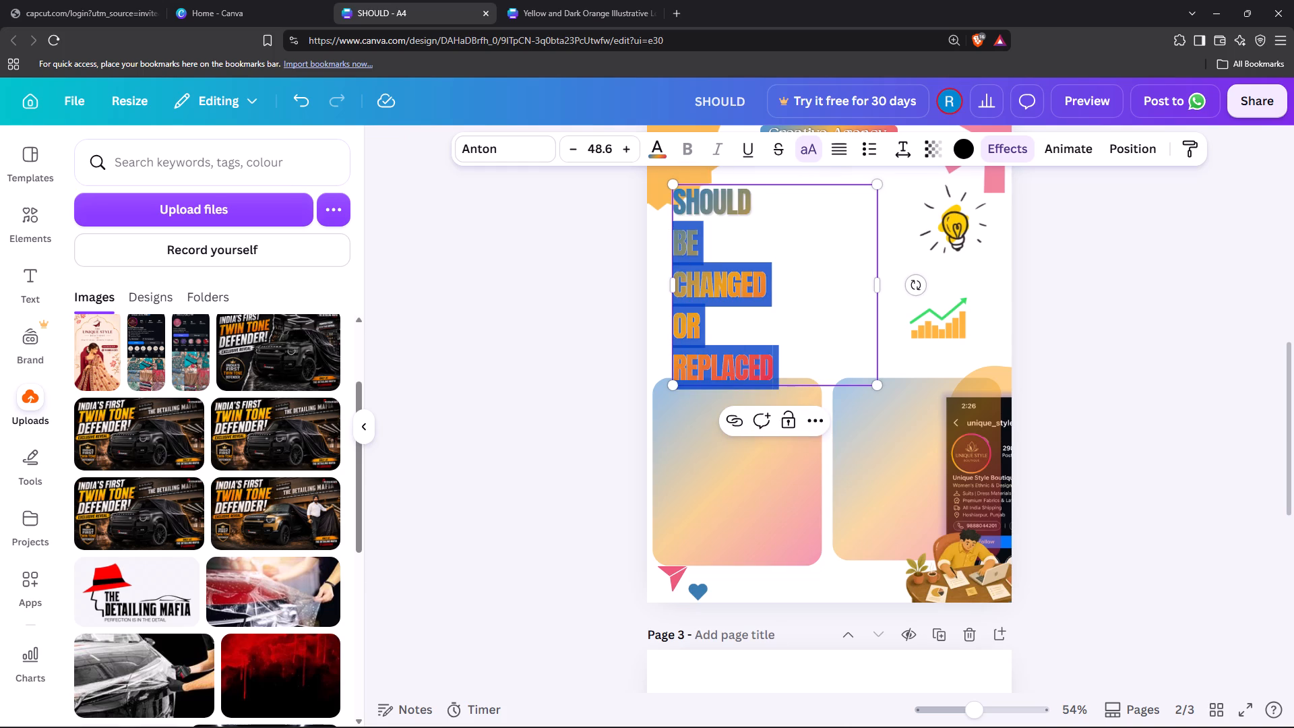
{"action": "key", "text": "BackSpace"}
{"action": "key", "text": "BackSpace"}
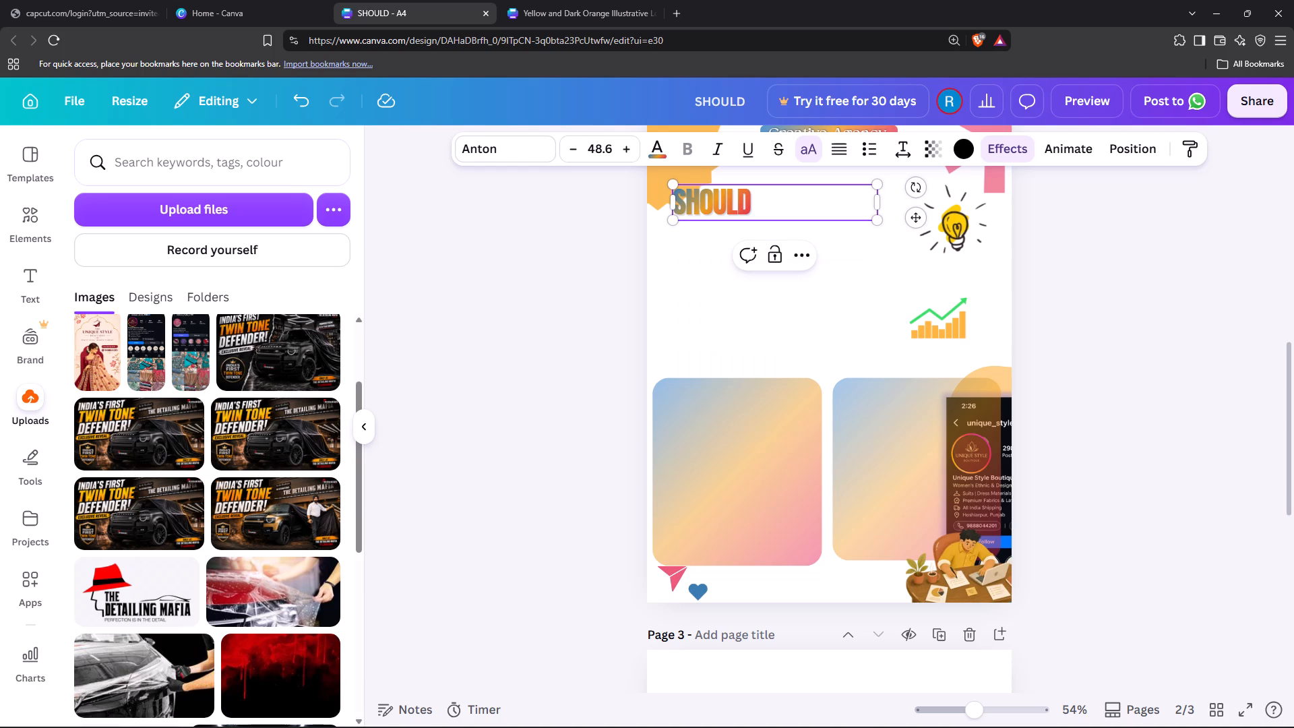
Extend page 2's main heading to read "SHOULD LOOK LIKE" on one line.
{"action": "scroll", "coordinate": [605, 306], "scroll_direction": "up", "scroll_amount": 2}
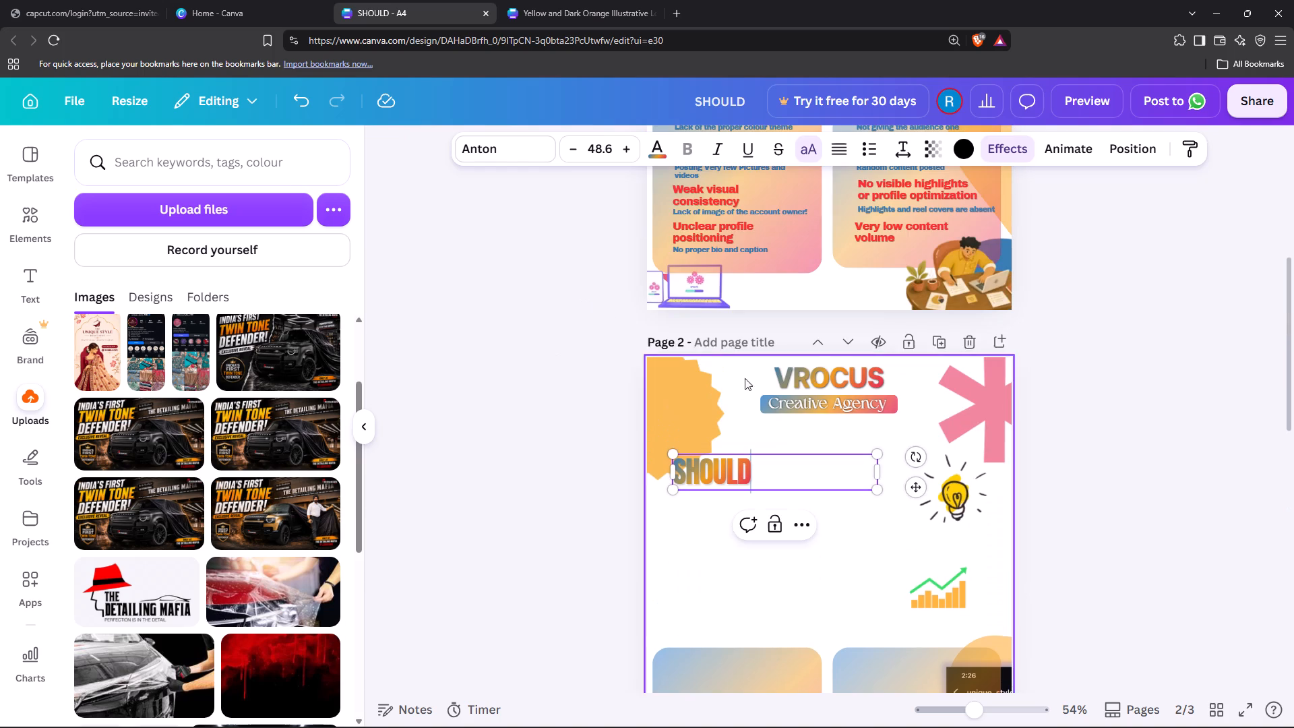
{"action": "key", "text": "space"}
{"action": "type", "text": "be"}
{"action": "key", "text": "space"}
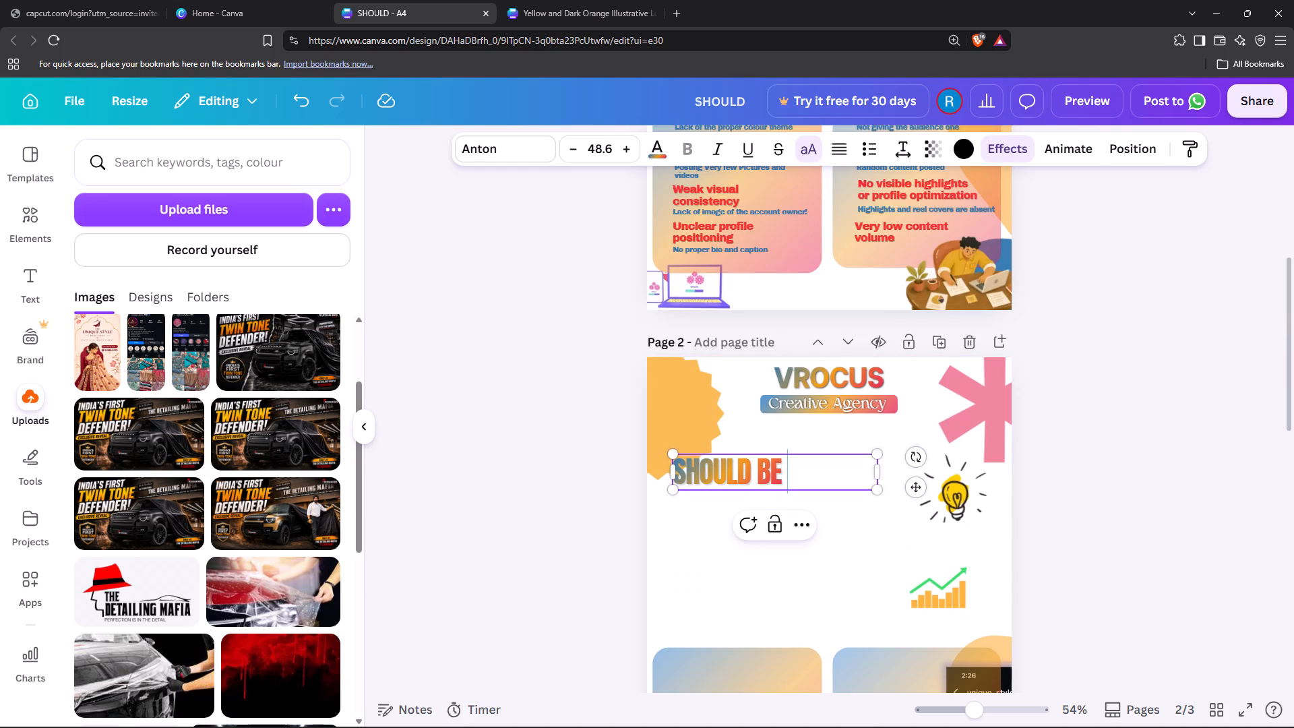
{"action": "type", "text": "look"}
{"action": "key", "text": "space"}
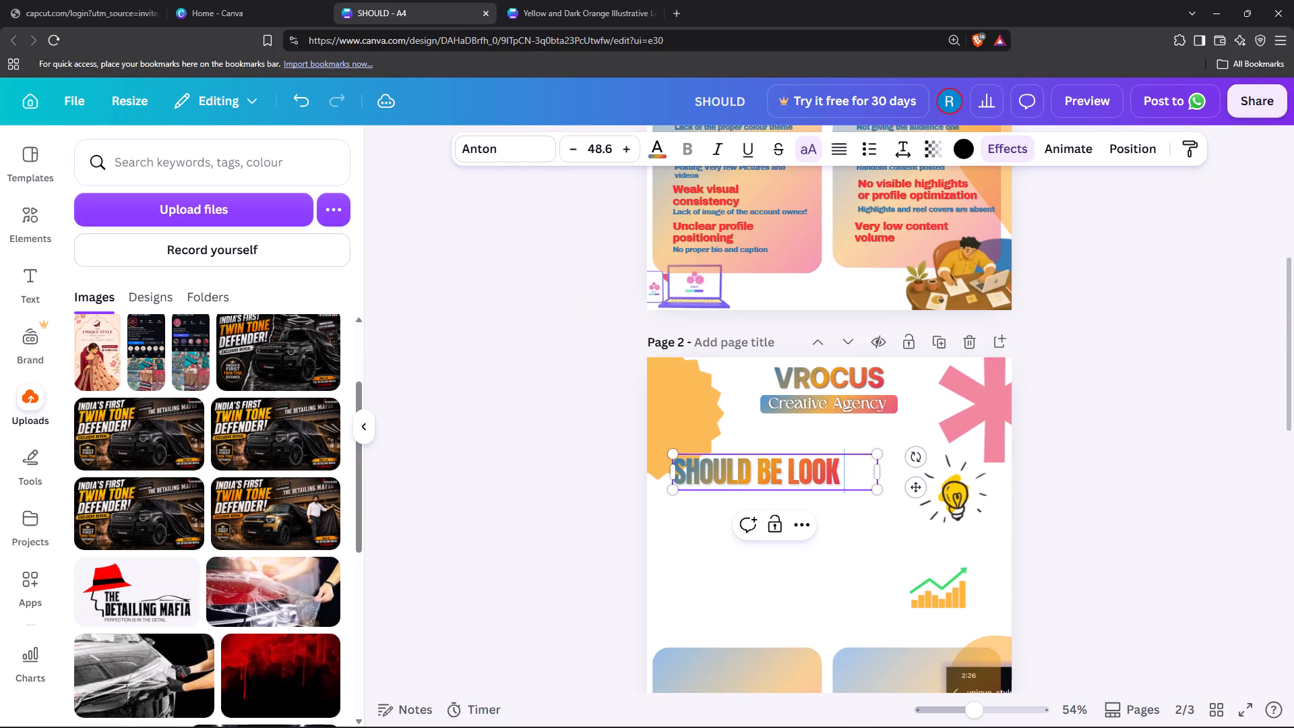
{"action": "type", "text": "like"}
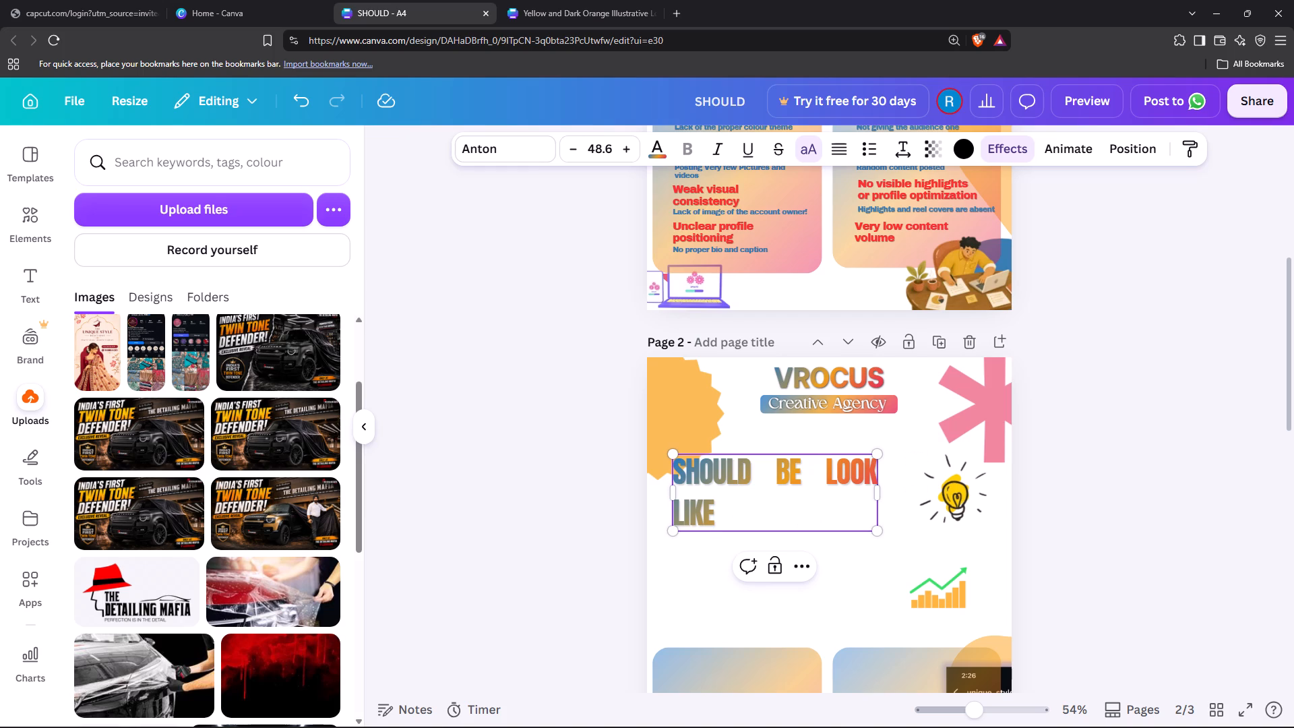
{"action": "left_click", "coordinate": [813, 479]}
{"action": "key", "text": "BackSpace"}
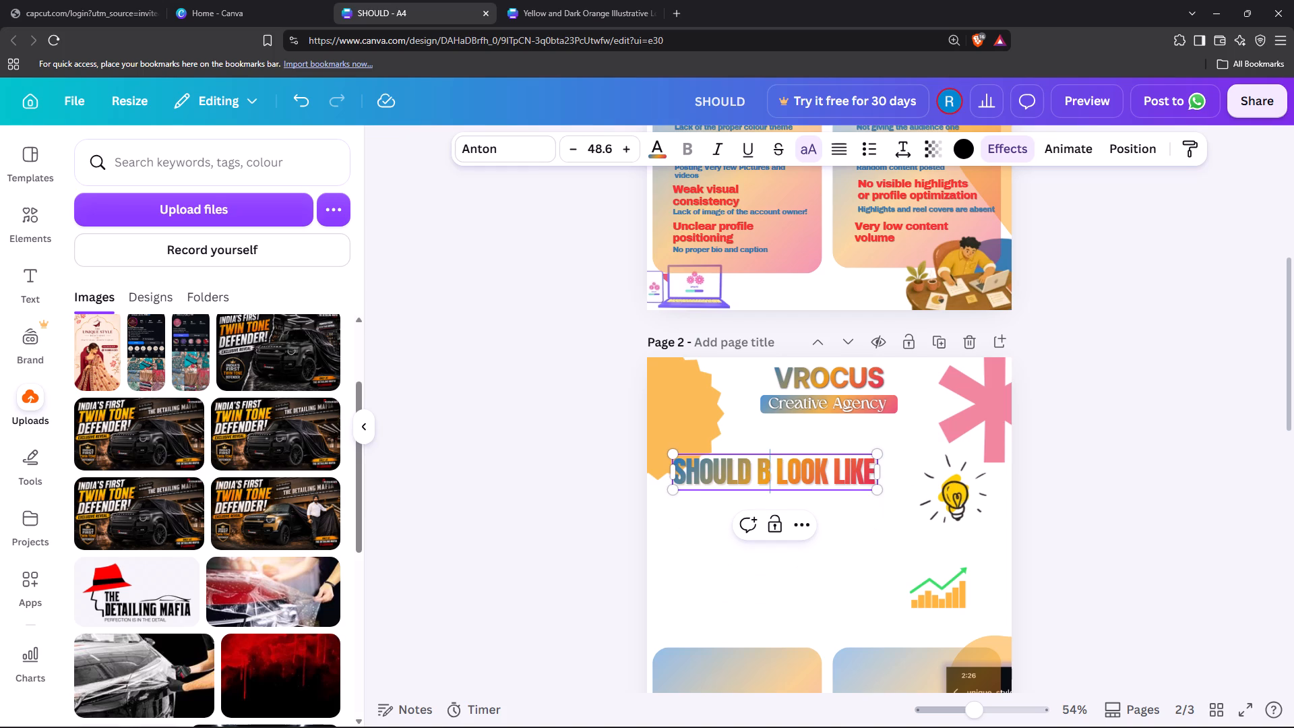
{"action": "key", "text": "BackSpace"}
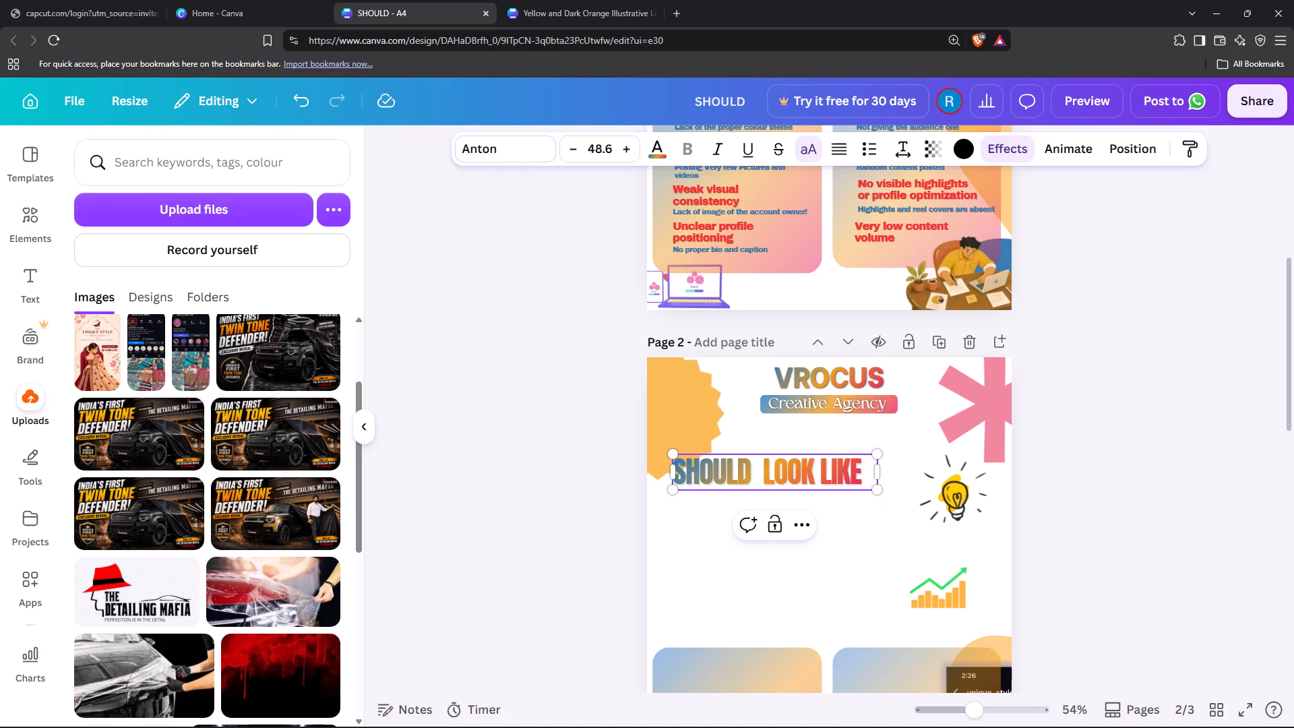
{"action": "key", "text": "BackSpace"}
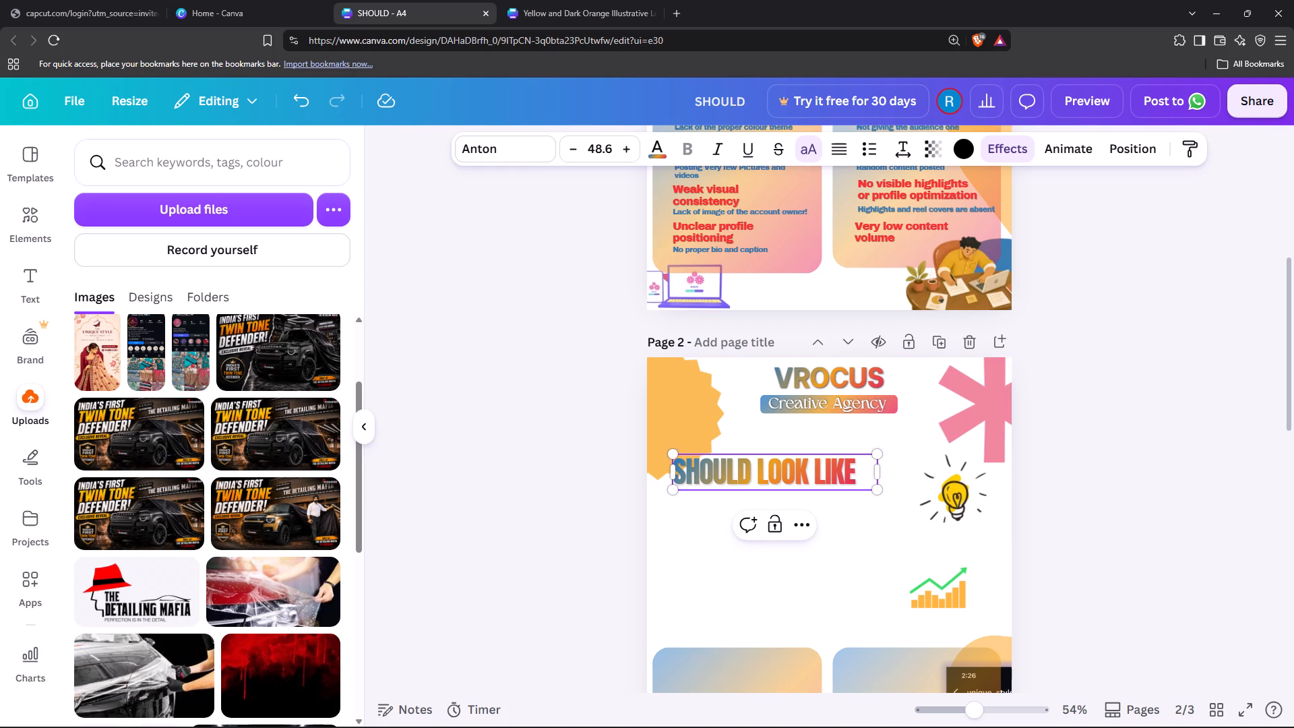
{"action": "left_click", "coordinate": [1189, 482]}
Move the "SHOULD LOOK LIKE" heading to just below the Creative Agency badge, roughly centred on page 2.
{"action": "left_click_drag", "start_coordinate": [808, 475], "coordinate": [873, 469]}
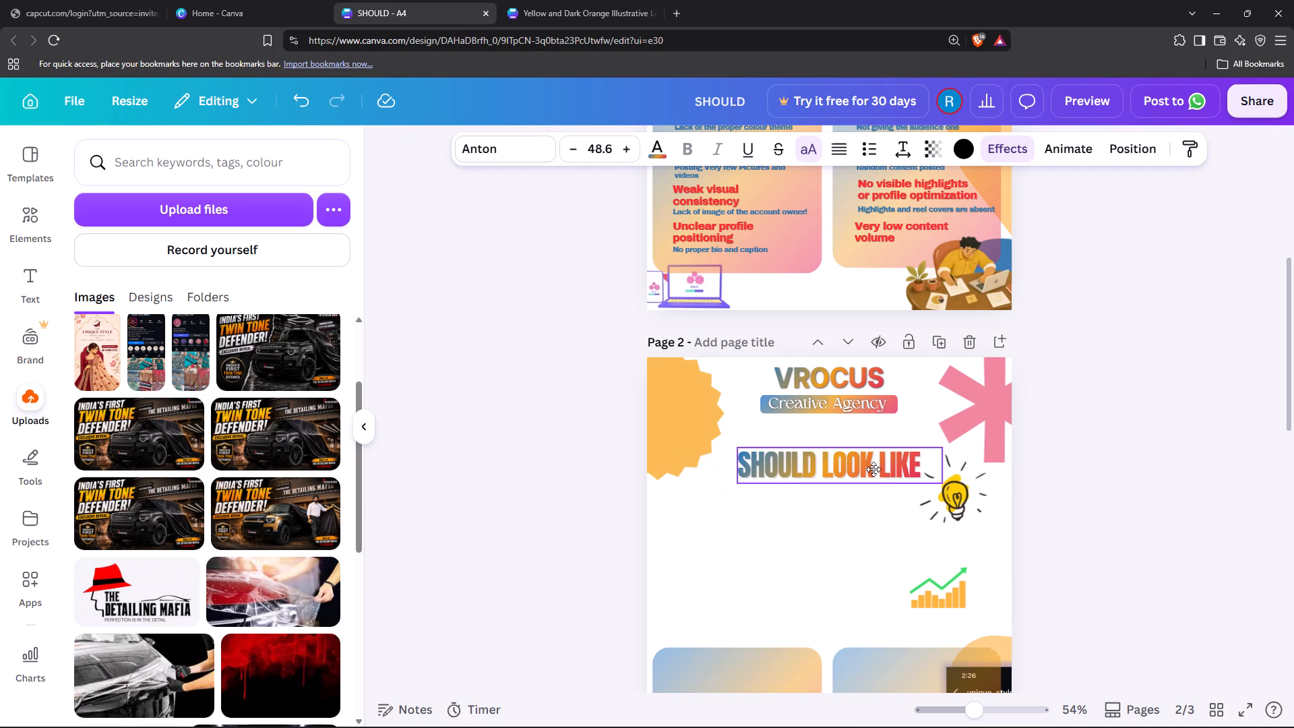
{"action": "left_click_drag", "start_coordinate": [873, 469], "coordinate": [863, 464]}
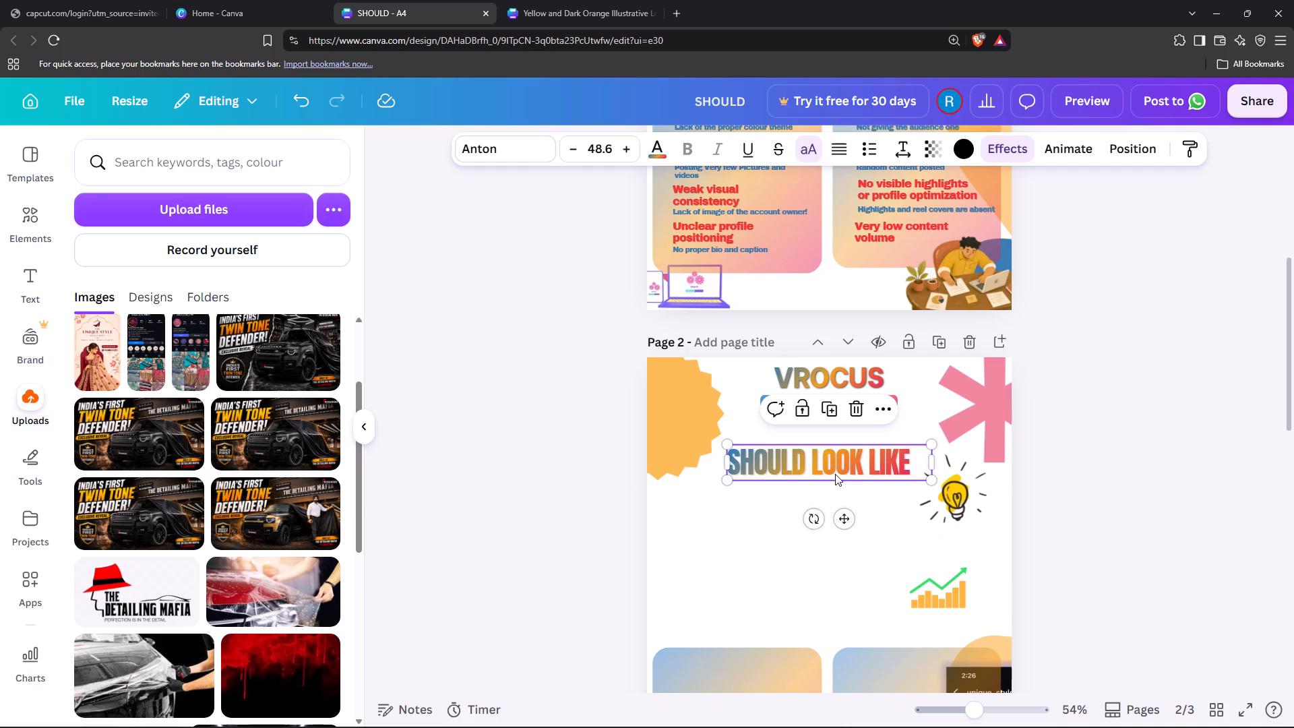
Place a copy of the "SHOULD LOOK LIKE" heading directly beneath the original on page 2.
{"action": "left_click_drag", "start_coordinate": [836, 468], "coordinate": [822, 530], "text": "alt"}
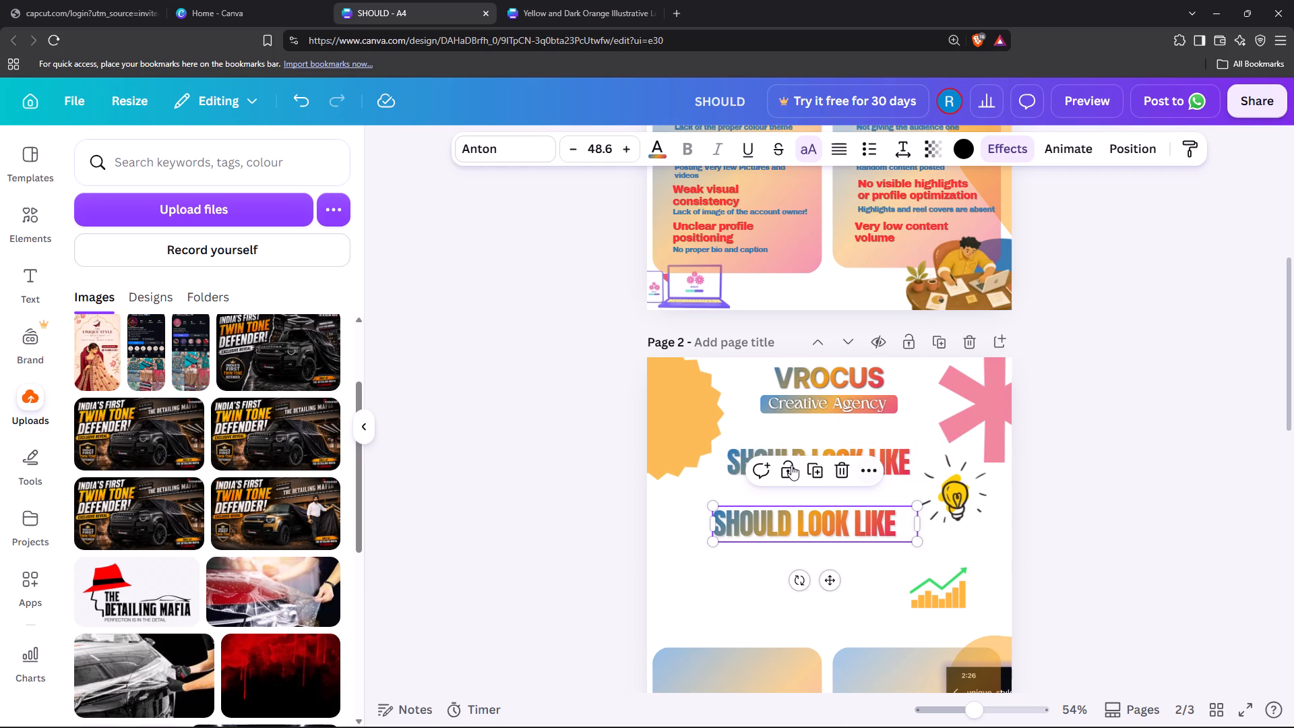
Delete "LOOK LIKE" from page 2's upper heading, keeping only "SHOULD".
{"action": "left_click", "coordinate": [846, 452]}
{"action": "left_click", "coordinate": [808, 461]}
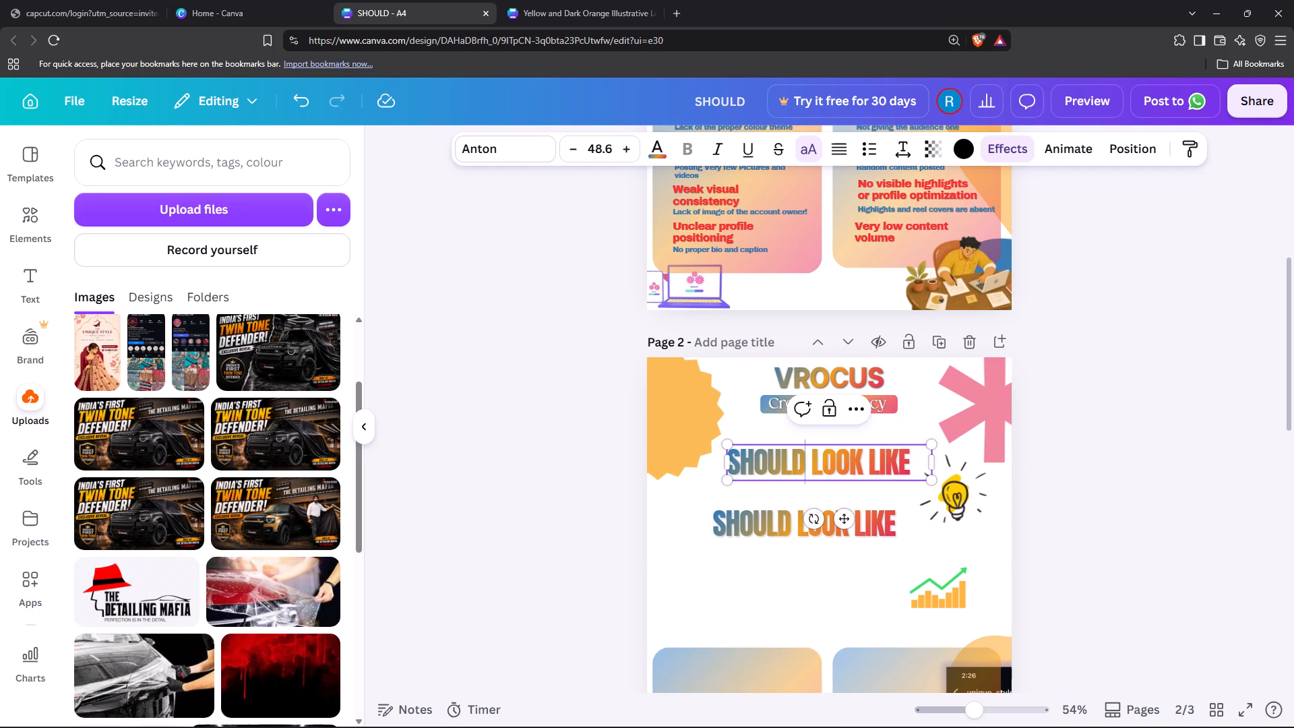
{"action": "key", "text": "Delete"}
{"action": "key", "text": "Delete"}
{"action": "key", "text": "Delete"}
{"action": "key", "text": "Delete"}
{"action": "key", "text": "Delete"}
{"action": "key", "text": "Delete"}
{"action": "key", "text": "Delete"}
{"action": "key", "text": "Delete"}
{"action": "key", "text": "Delete"}
{"action": "key", "text": "Delete"}
{"action": "key", "text": "Delete"}
{"action": "key", "text": "Delete"}
{"action": "key", "text": "Delete"}
{"action": "key", "text": "Delete"}
{"action": "key", "text": "Delete"}
{"action": "key", "text": "Delete"}
{"action": "key", "text": "Delete"}
{"action": "key", "text": "Delete"}
{"action": "key", "text": "Delete"}
{"action": "key", "text": "Delete"}
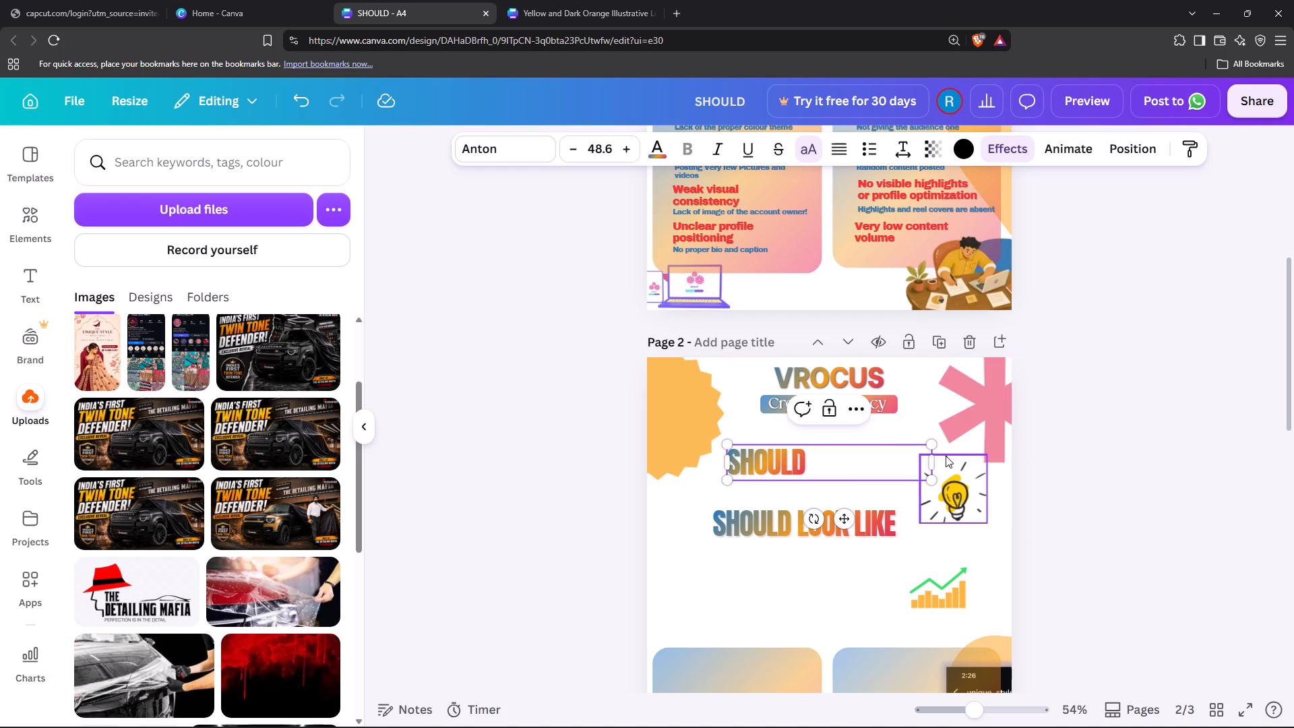
Fit the upper heading's text box to "SHOULD", enlarge it to about size 84.2 and align it beneath the Creative Agency badge.
{"action": "left_click_drag", "start_coordinate": [937, 462], "coordinate": [814, 473]}
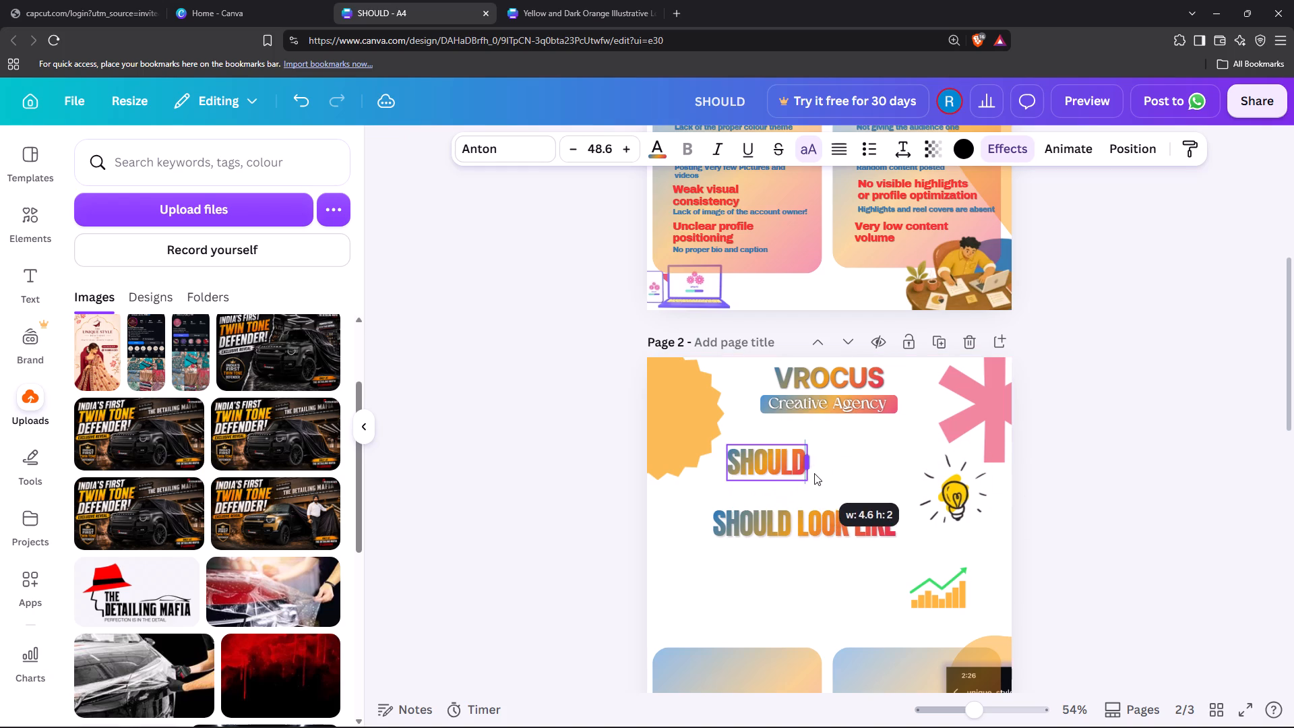
{"action": "left_click_drag", "start_coordinate": [814, 473], "coordinate": [819, 473]}
{"action": "left_click_drag", "start_coordinate": [818, 477], "coordinate": [880, 506]}
{"action": "left_click", "coordinate": [1247, 488]}
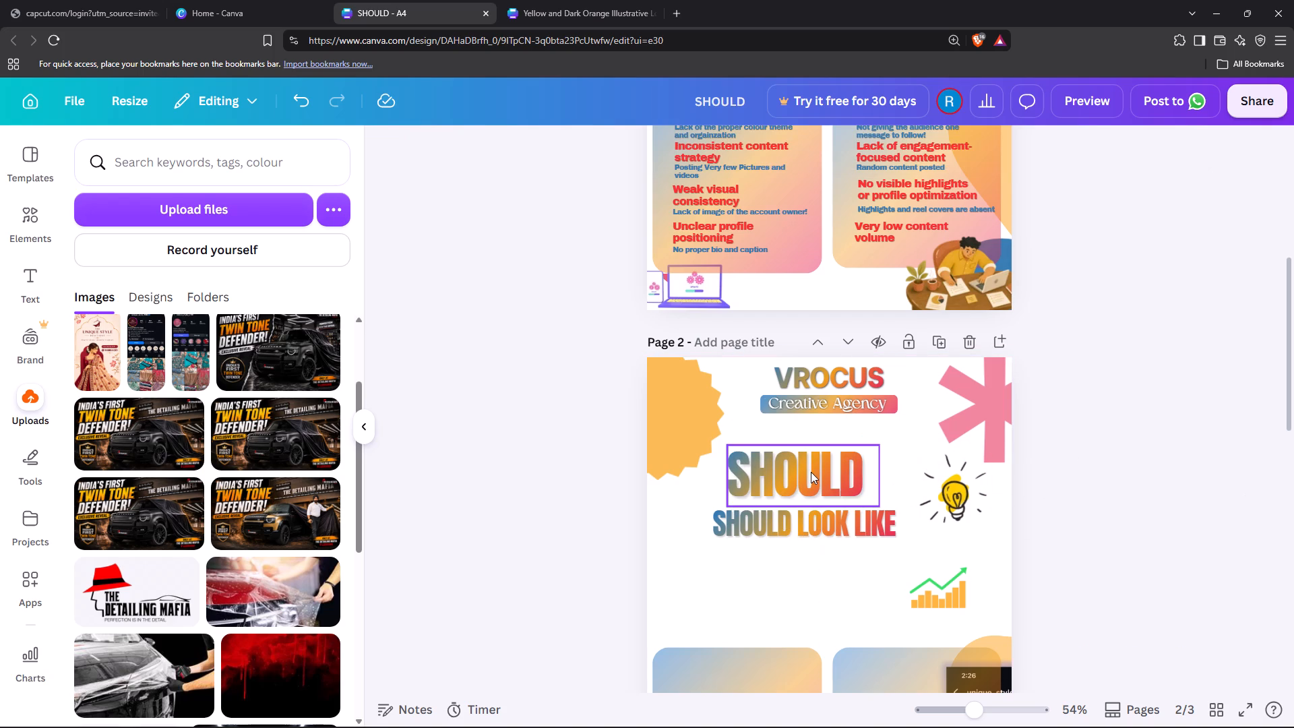
{"action": "left_click_drag", "start_coordinate": [809, 472], "coordinate": [829, 469]}
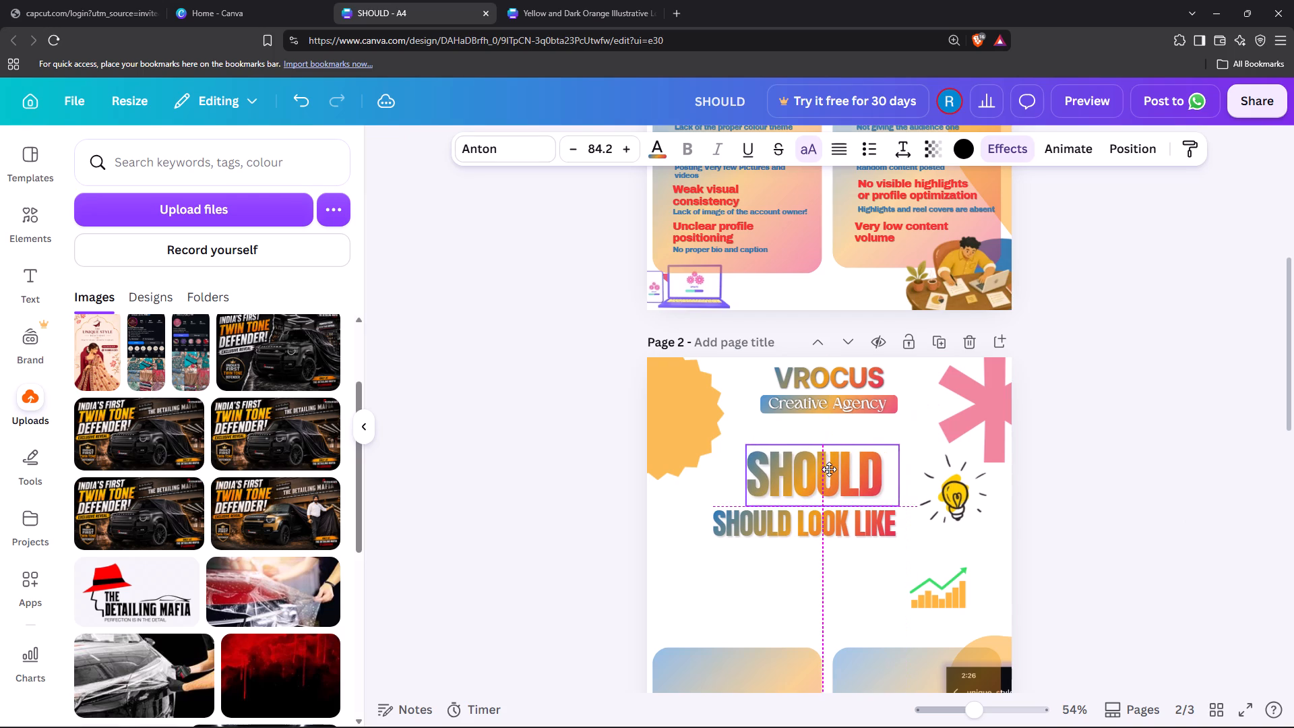
{"action": "left_click_drag", "start_coordinate": [829, 469], "coordinate": [842, 466]}
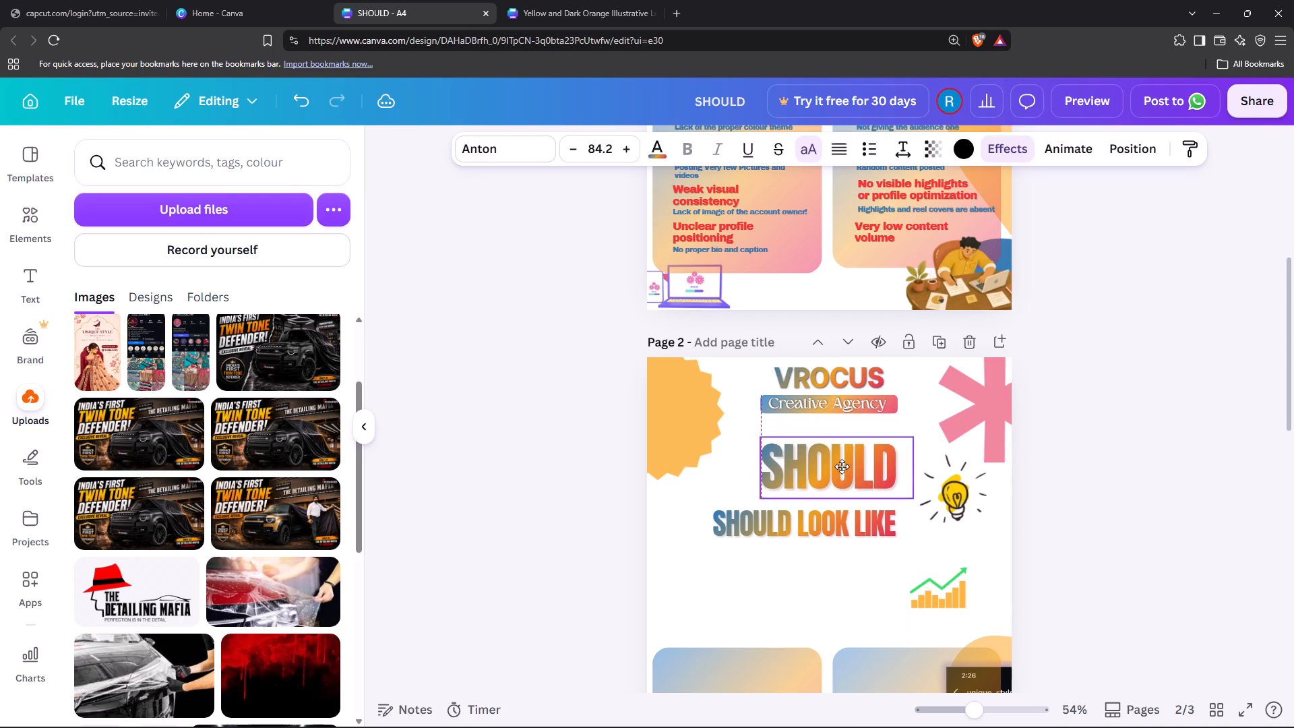
{"action": "left_click_drag", "start_coordinate": [842, 466], "coordinate": [841, 468]}
Move the smaller "SHOULD LOOK LIKE" line up directly beneath the large "SHOULD", roughly centred under it.
{"action": "left_click_drag", "start_coordinate": [848, 518], "coordinate": [873, 494]}
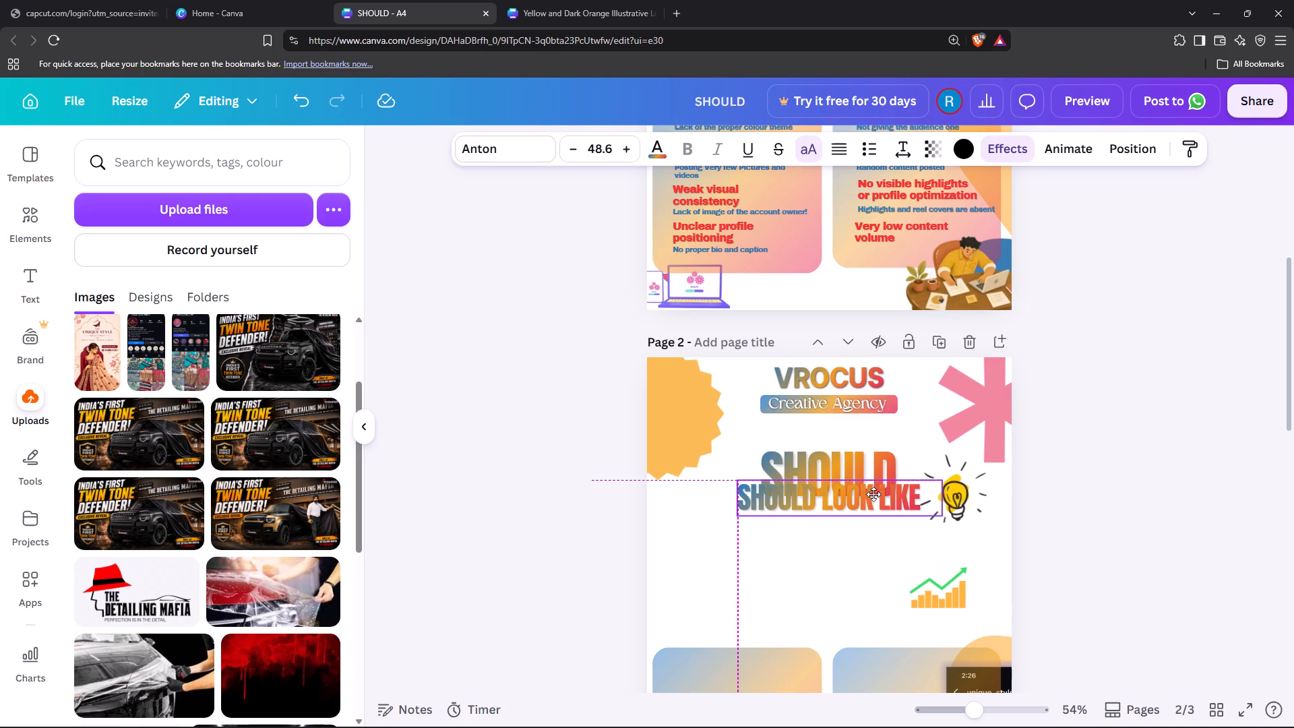
{"action": "left_click_drag", "start_coordinate": [873, 494], "coordinate": [874, 504]}
{"action": "left_click", "coordinate": [1087, 490]}
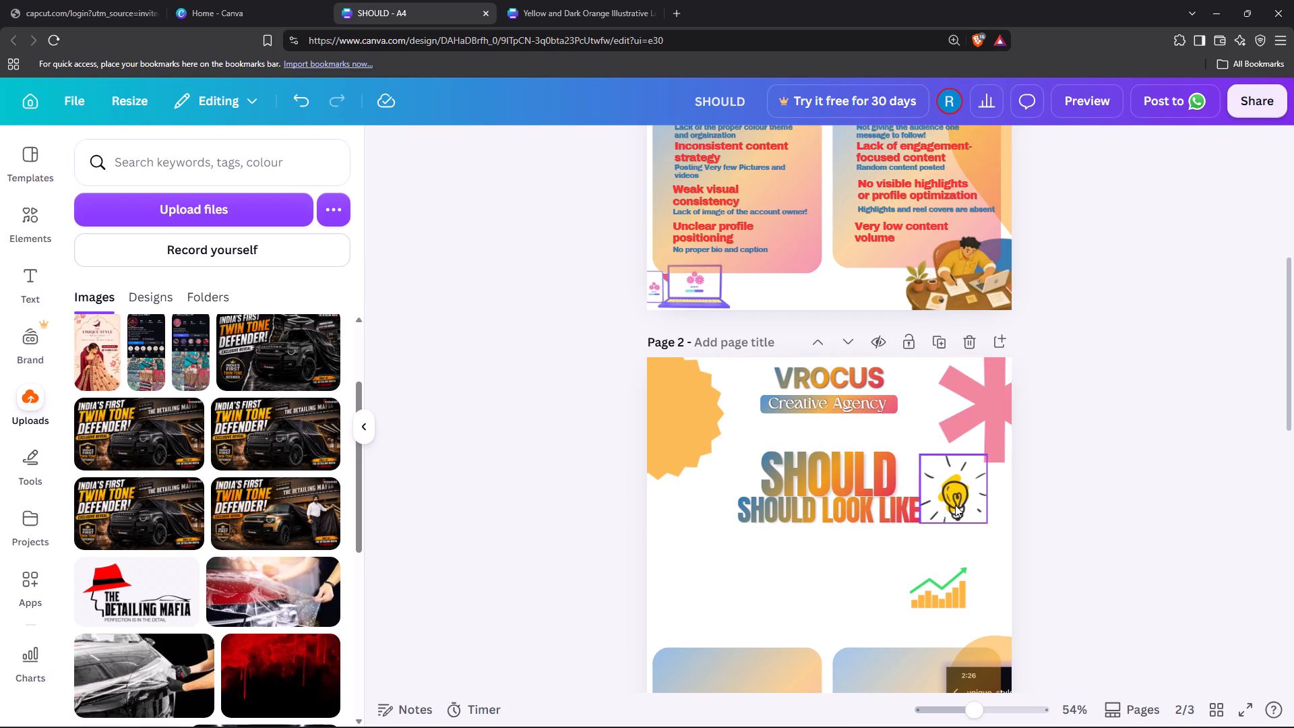
Delete the lightbulb graphic beside page 2's headings.
{"action": "left_click", "coordinate": [955, 505]}
{"action": "key", "text": "Delete"}
Move page 2's left gradient card up beneath the headings and widen it into a landscape panel.
{"action": "scroll", "coordinate": [1155, 506], "scroll_direction": "down", "scroll_amount": 1}
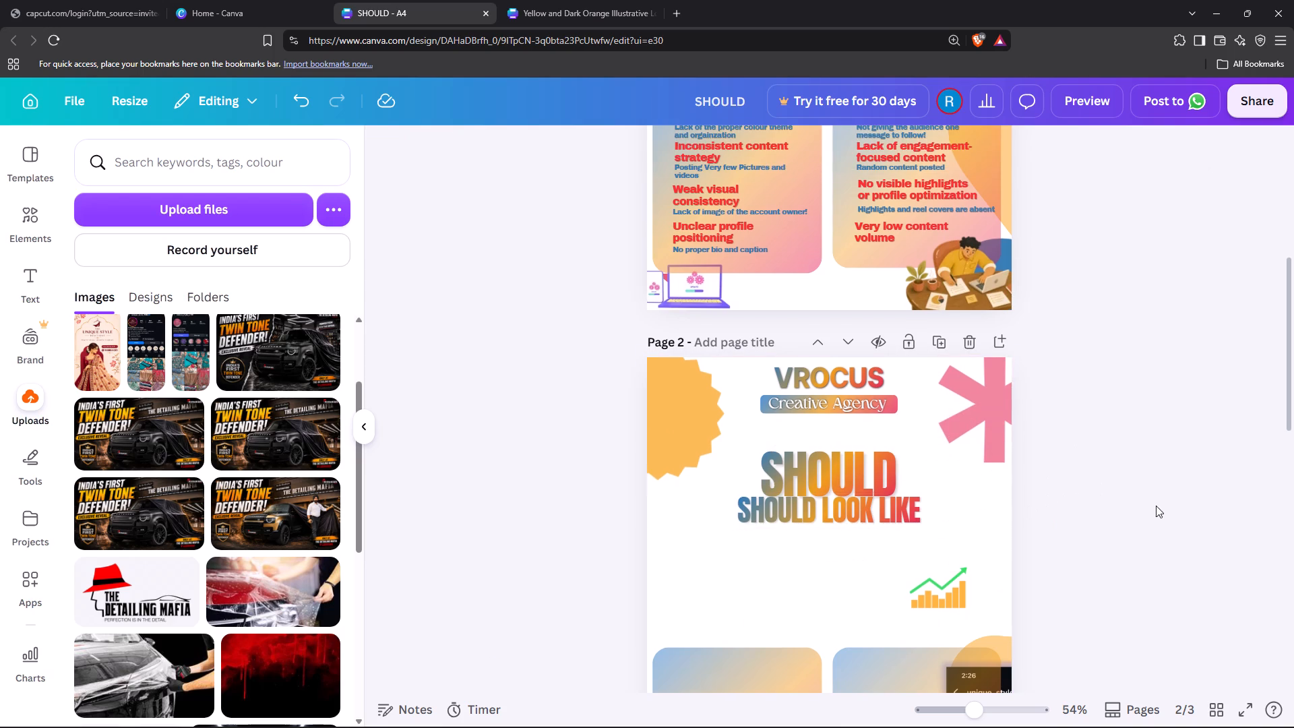
{"action": "scroll", "coordinate": [1156, 506], "scroll_direction": "down", "scroll_amount": 1}
{"action": "left_click_drag", "start_coordinate": [747, 460], "coordinate": [813, 356]}
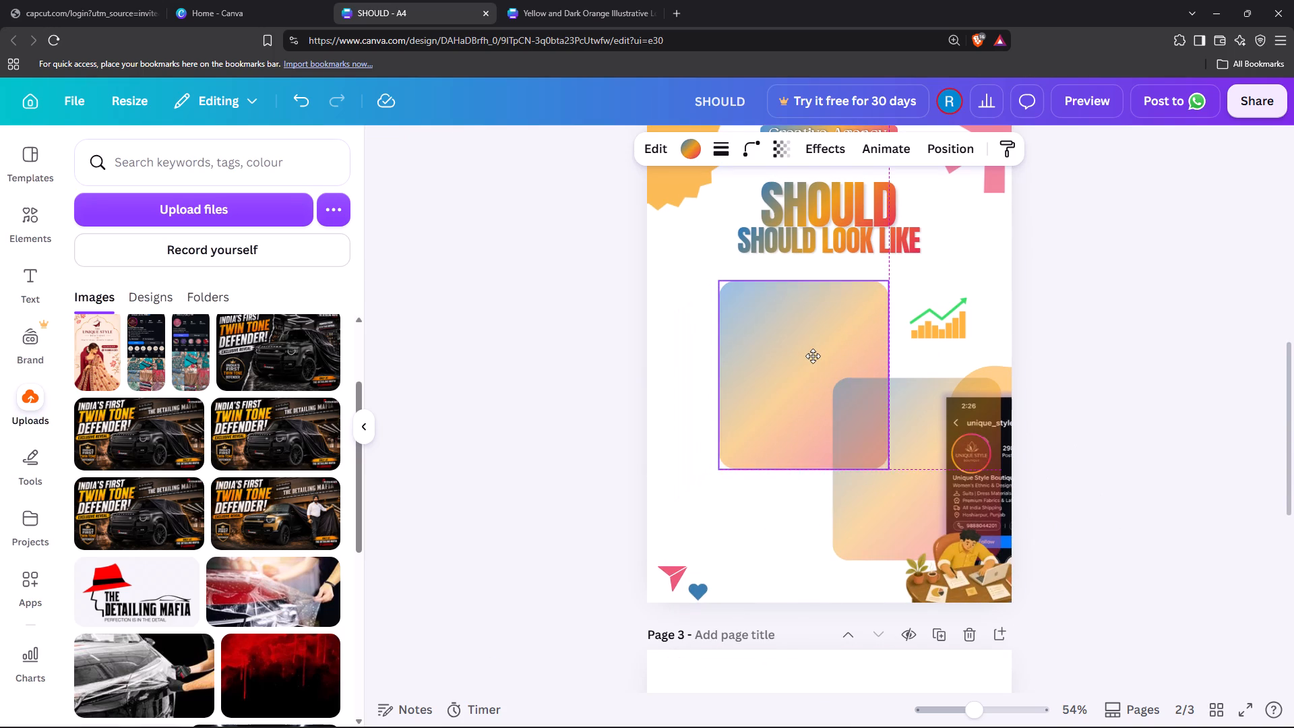
{"action": "left_click_drag", "start_coordinate": [813, 356], "coordinate": [789, 346]}
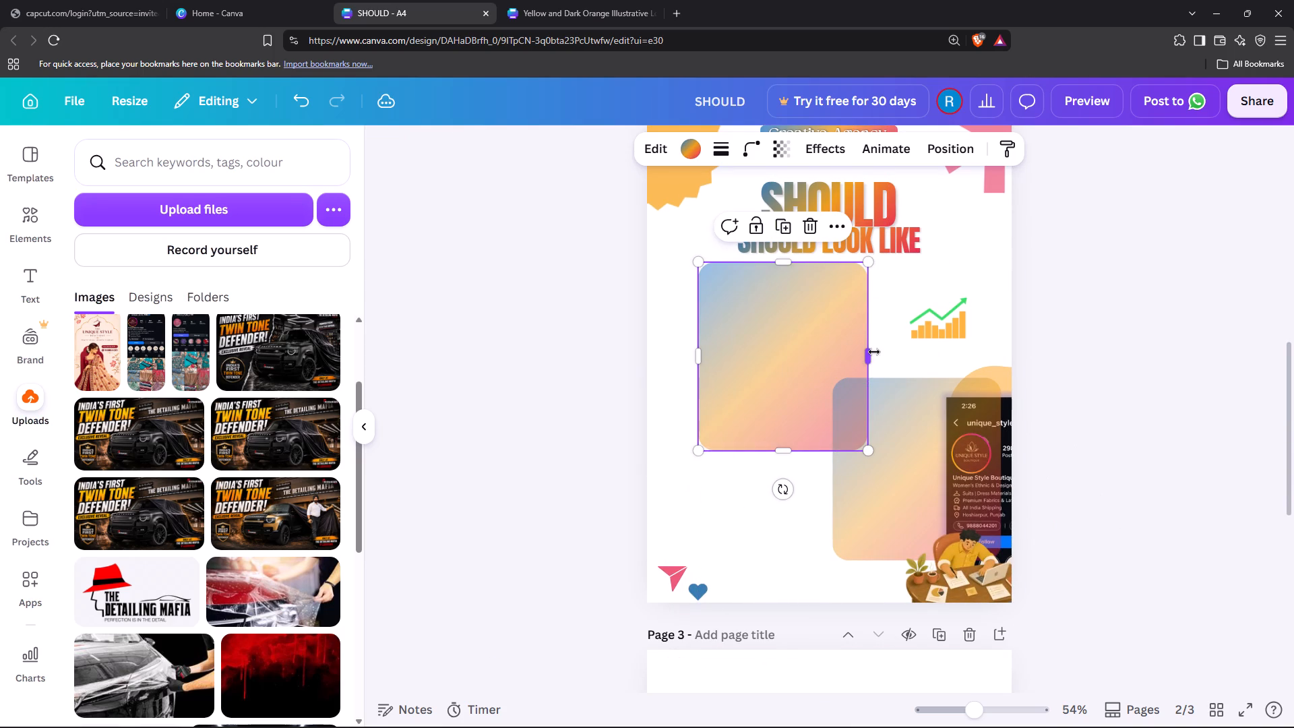
{"action": "left_click_drag", "start_coordinate": [874, 352], "coordinate": [969, 342]}
Shrink page 2's VROCUS logo together with its Creative Agency badge and place both, unrotated, in the page's top-left corner.
{"action": "scroll", "coordinate": [1051, 294], "scroll_direction": "up", "scroll_amount": 1}
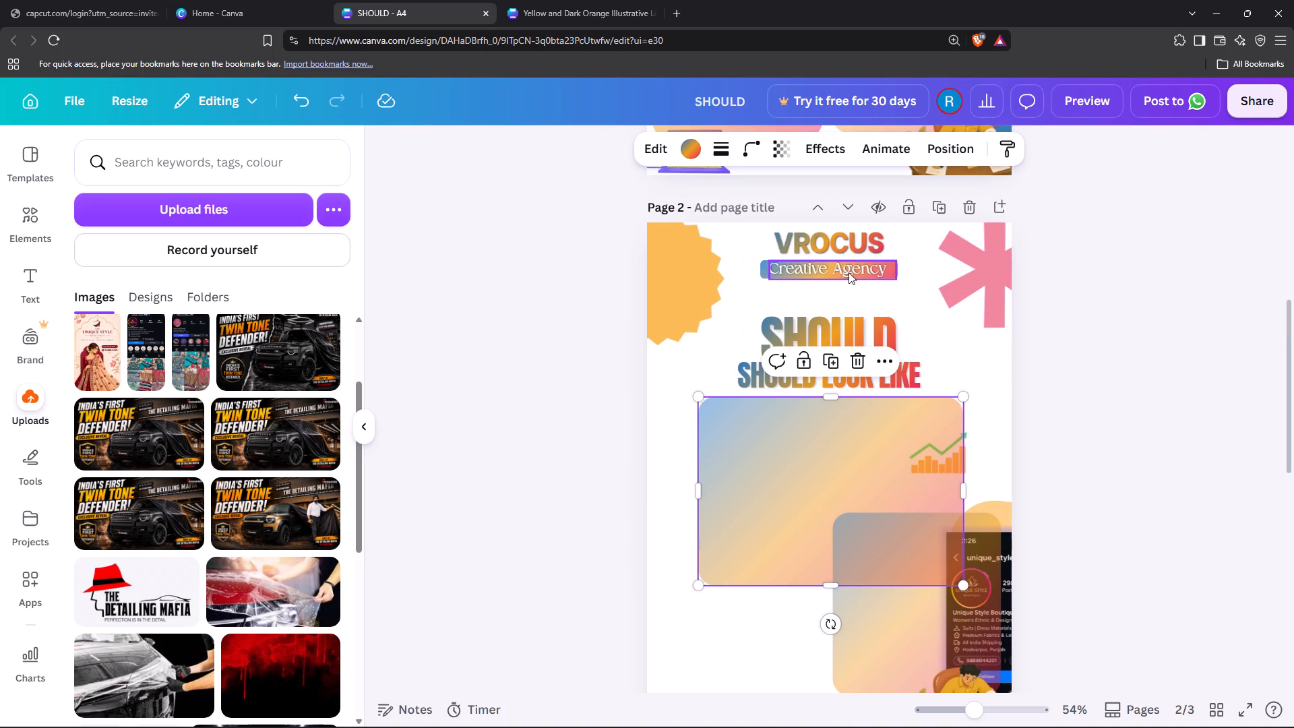
{"action": "left_click_drag", "start_coordinate": [903, 288], "coordinate": [814, 247]}
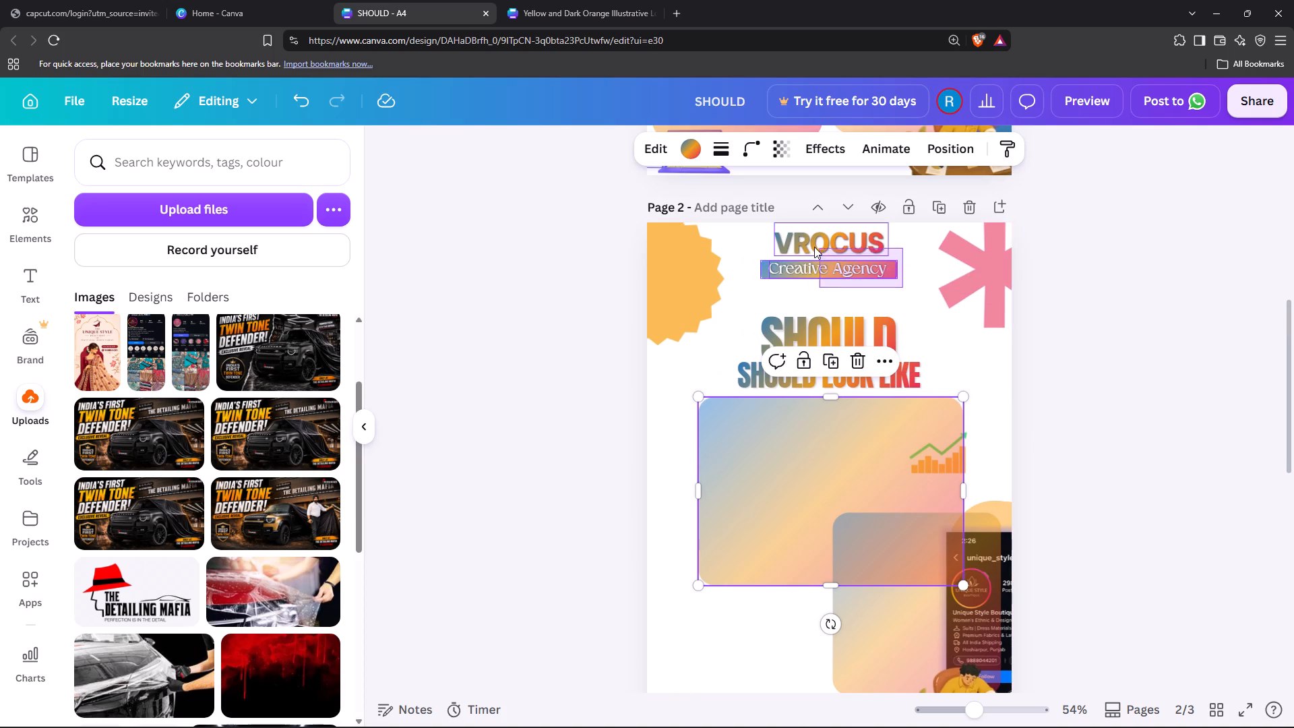
{"action": "left_click_drag", "start_coordinate": [814, 247], "coordinate": [807, 243]}
{"action": "left_click_drag", "start_coordinate": [898, 273], "coordinate": [871, 266]}
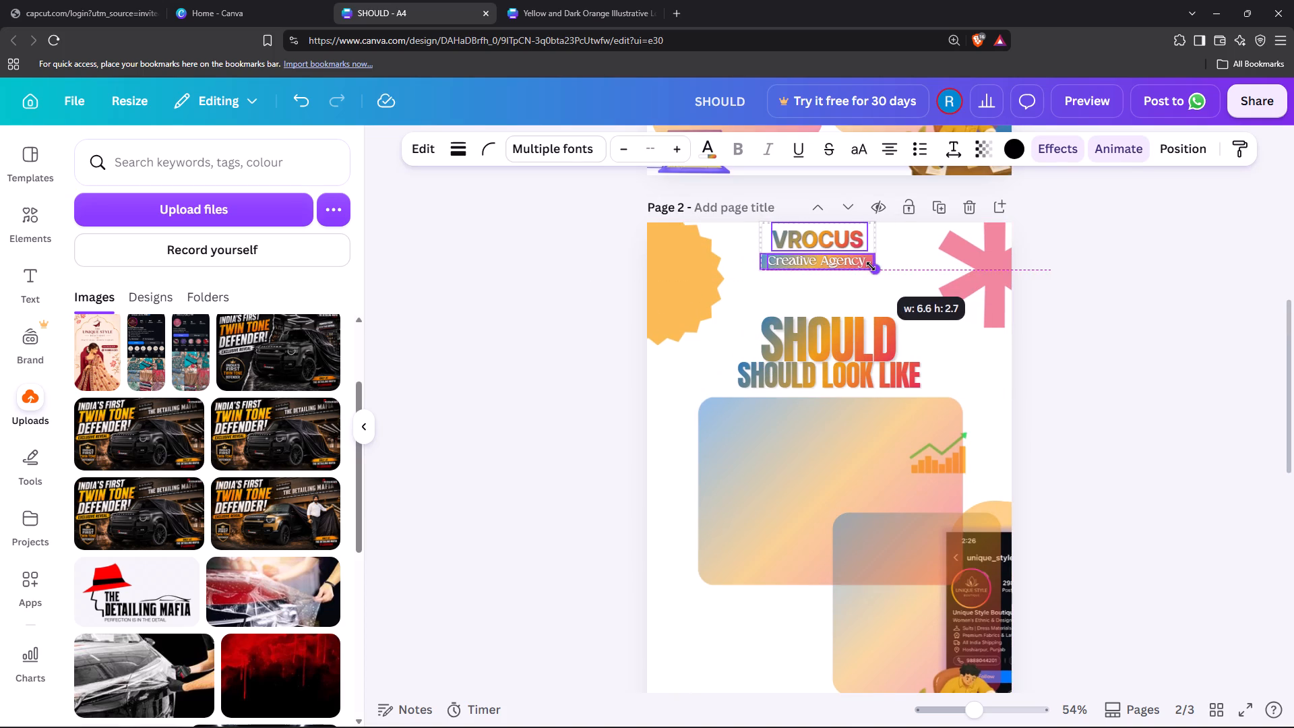
{"action": "left_click_drag", "start_coordinate": [871, 266], "coordinate": [857, 263]}
{"action": "left_click_drag", "start_coordinate": [843, 237], "coordinate": [765, 252]}
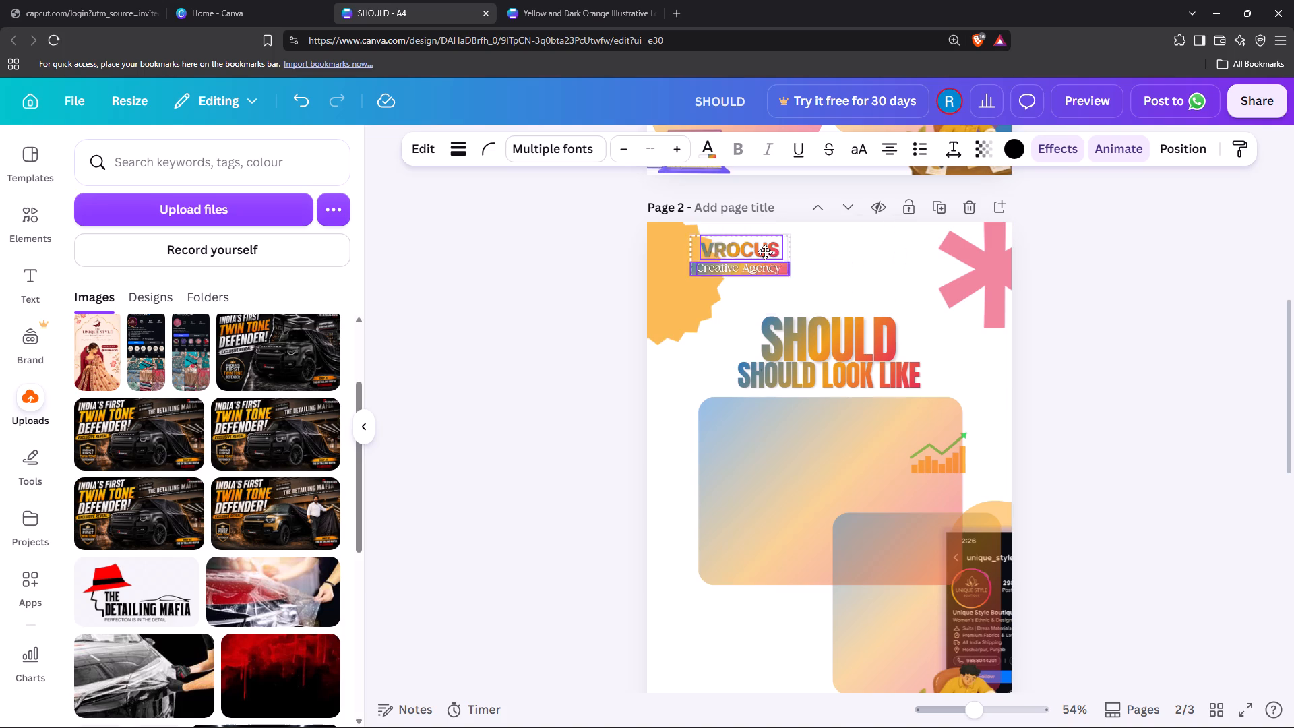
{"action": "left_click_drag", "start_coordinate": [765, 252], "coordinate": [738, 247]}
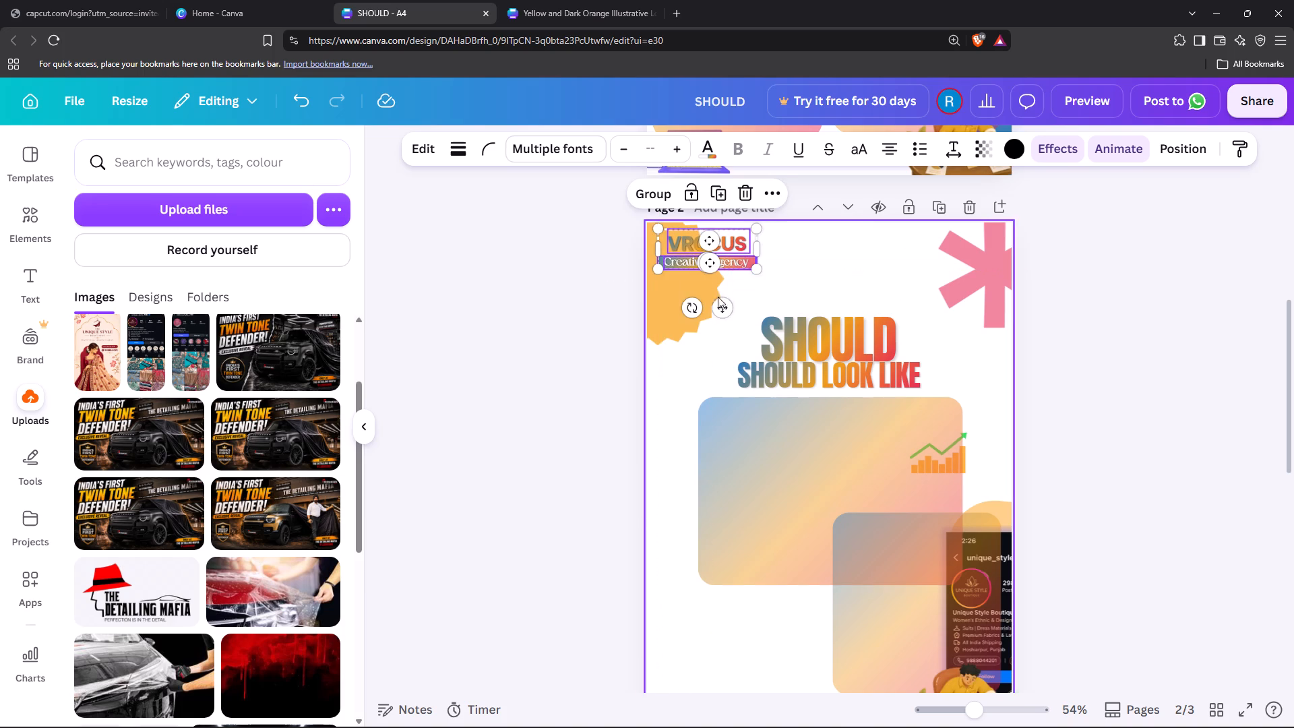
{"action": "left_click_drag", "start_coordinate": [691, 305], "coordinate": [687, 346]}
{"action": "key", "text": "ctrl+z"}
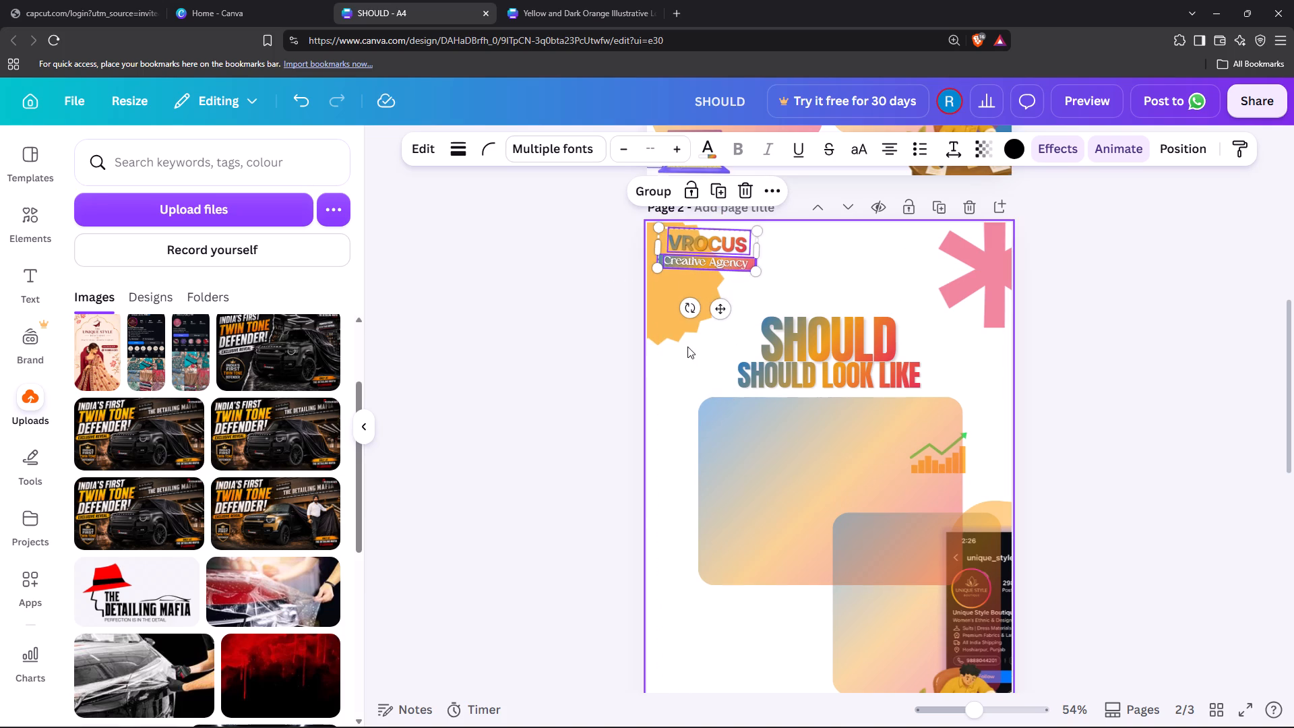
Move the orange starburst down page 2's left edge, clear of the VROCUS logo and partly off the page.
{"action": "left_click_drag", "start_coordinate": [671, 326], "coordinate": [657, 388]}
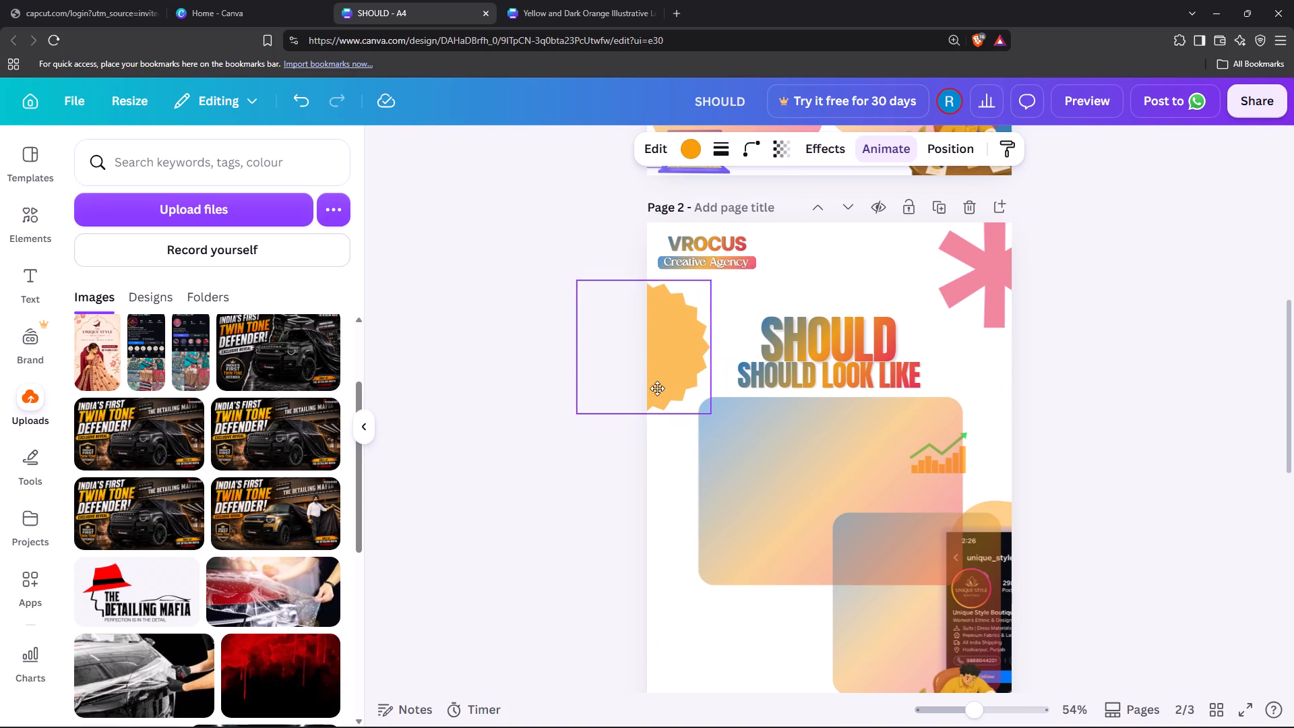
{"action": "left_click_drag", "start_coordinate": [657, 388], "coordinate": [638, 386]}
Move the "SHOULD" and "SHOULD LOOK LIKE" headings up together, close beneath the level of the logo.
{"action": "left_click_drag", "start_coordinate": [946, 375], "coordinate": [838, 337]}
{"action": "left_click_drag", "start_coordinate": [854, 348], "coordinate": [853, 303]}
Move the wide gradient card up against the headings and resize it to about 16.2 wide by 7 high.
{"action": "left_click_drag", "start_coordinate": [863, 464], "coordinate": [859, 410]}
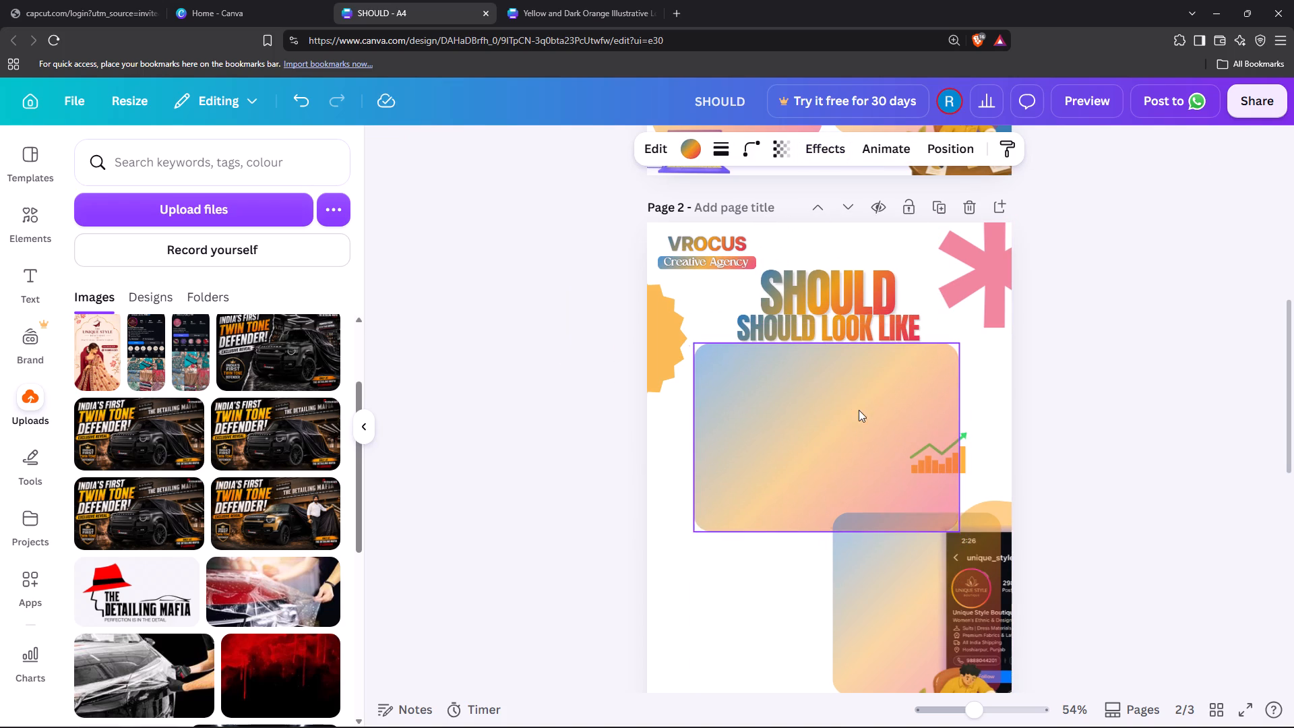
{"action": "left_click_drag", "start_coordinate": [959, 435], "coordinate": [976, 434]}
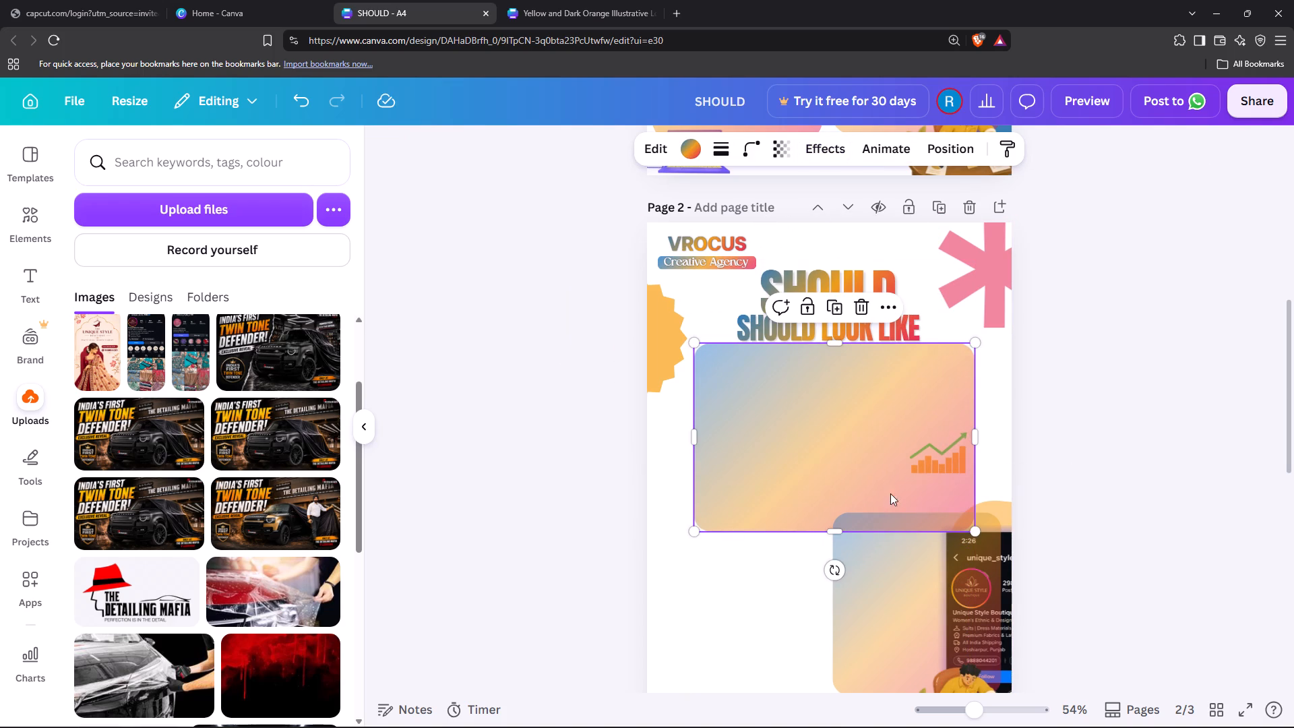
{"action": "left_click_drag", "start_coordinate": [839, 535], "coordinate": [851, 468]}
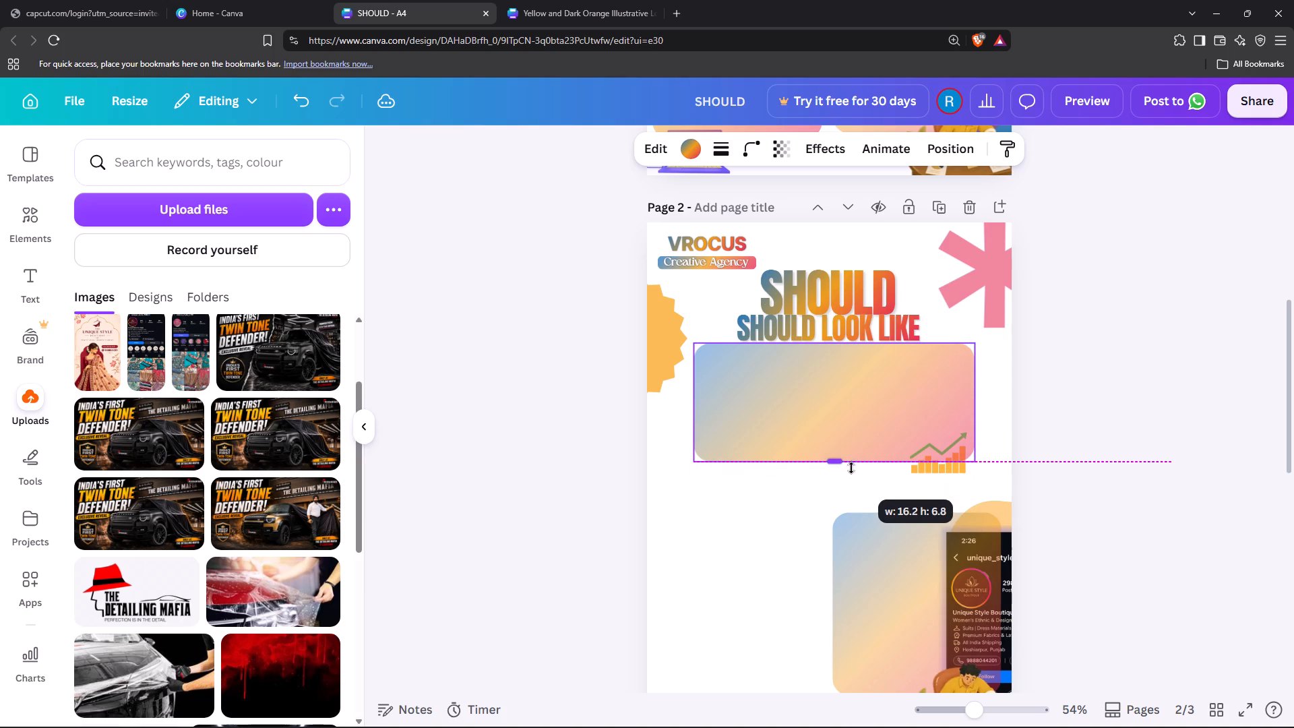
{"action": "left_click_drag", "start_coordinate": [851, 468], "coordinate": [853, 472]}
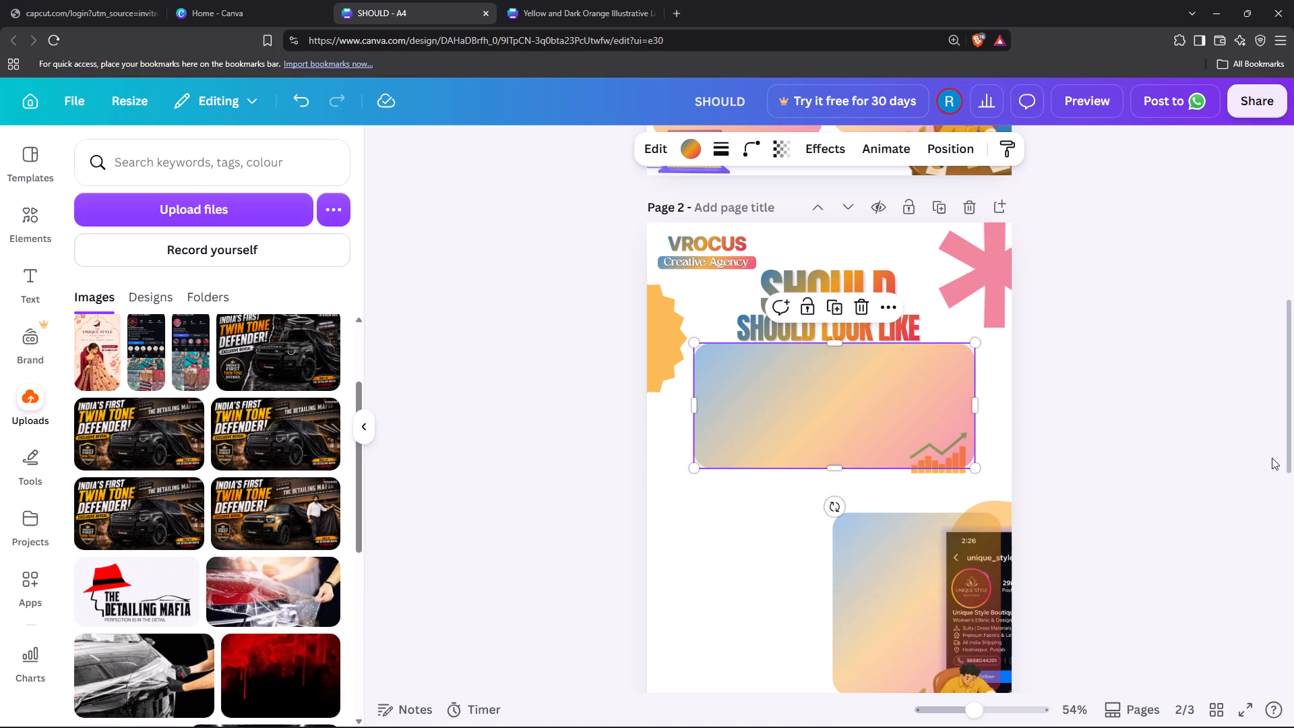
Delete the growth chart graphic that overlaps the wide gradient card on page 2.
{"action": "left_click", "coordinate": [1272, 458]}
{"action": "left_click_drag", "start_coordinate": [950, 473], "coordinate": [706, 528]}
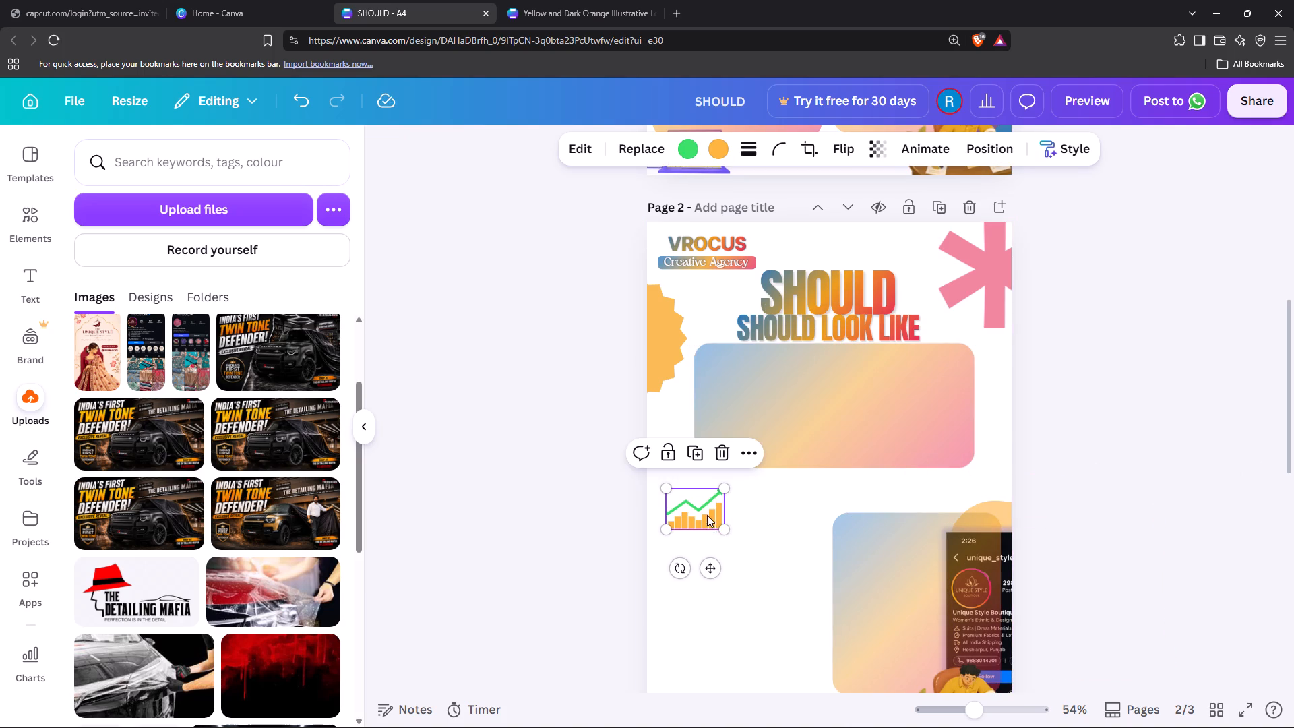
{"action": "left_click_drag", "start_coordinate": [707, 515], "coordinate": [701, 595]}
{"action": "key", "text": "Delete"}
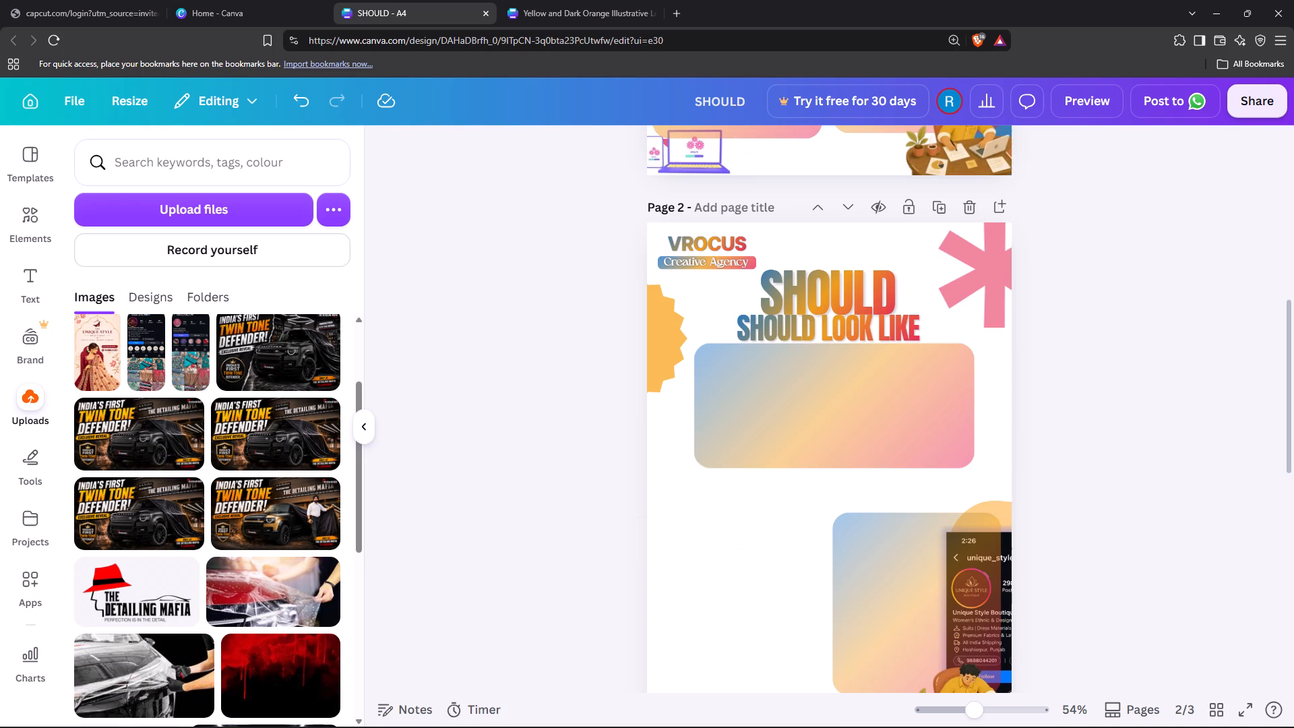
Copy the Unique Style Boutique Instagram profile screenshot from page 1 and paste it onto page 2.
{"action": "scroll", "coordinate": [797, 583], "scroll_direction": "up", "scroll_amount": 5}
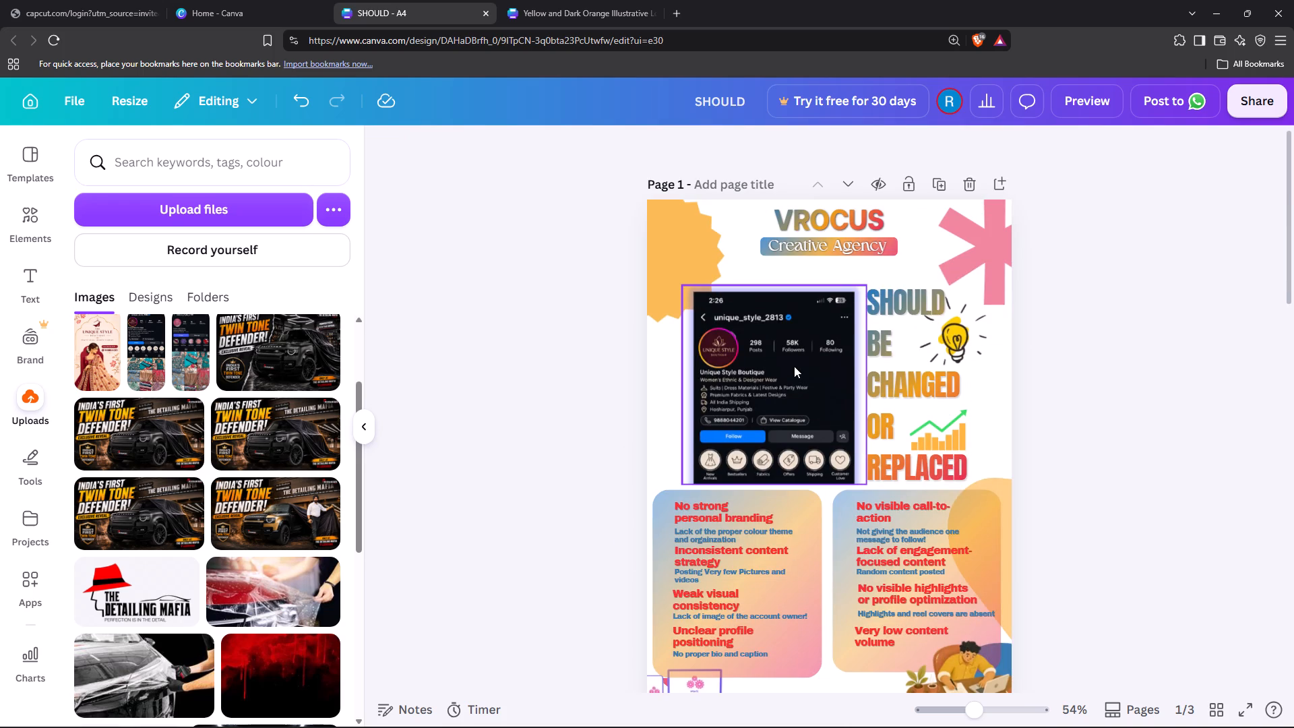
{"action": "left_click", "coordinate": [794, 366]}
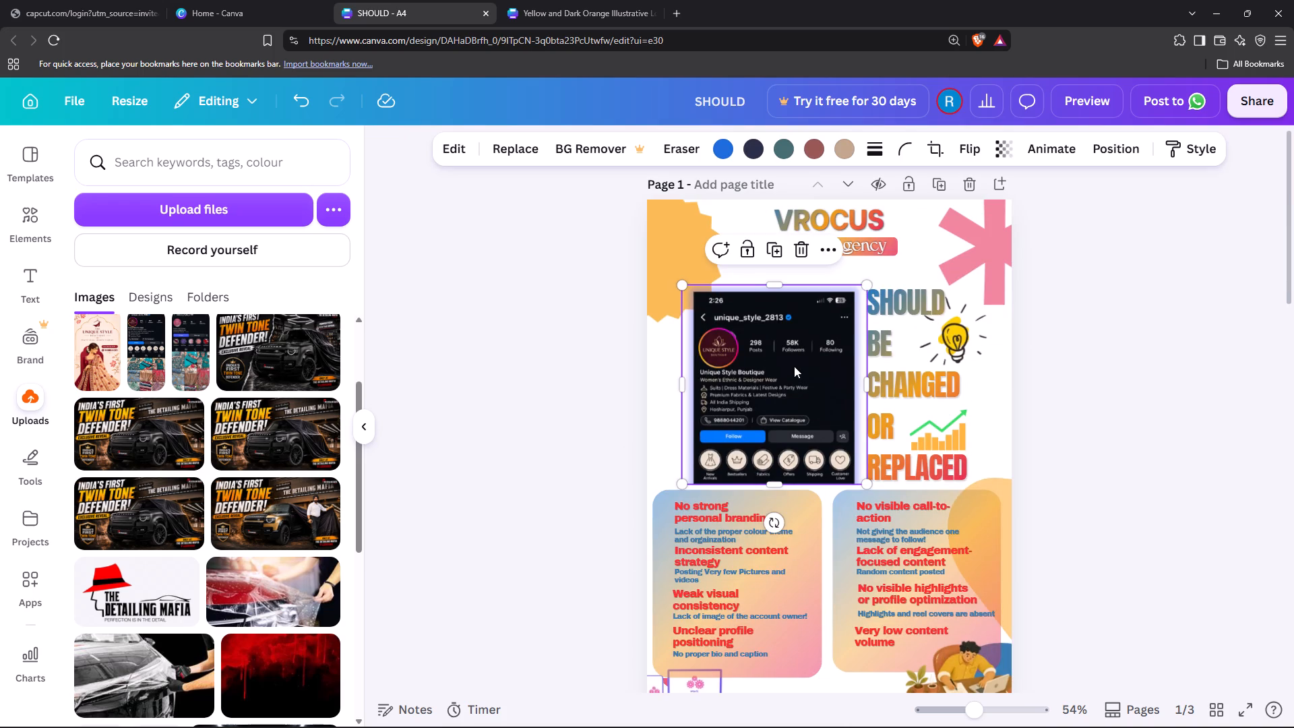
{"action": "key", "text": "ctrl+c"}
{"action": "scroll", "coordinate": [834, 367], "scroll_direction": "down", "scroll_amount": 3}
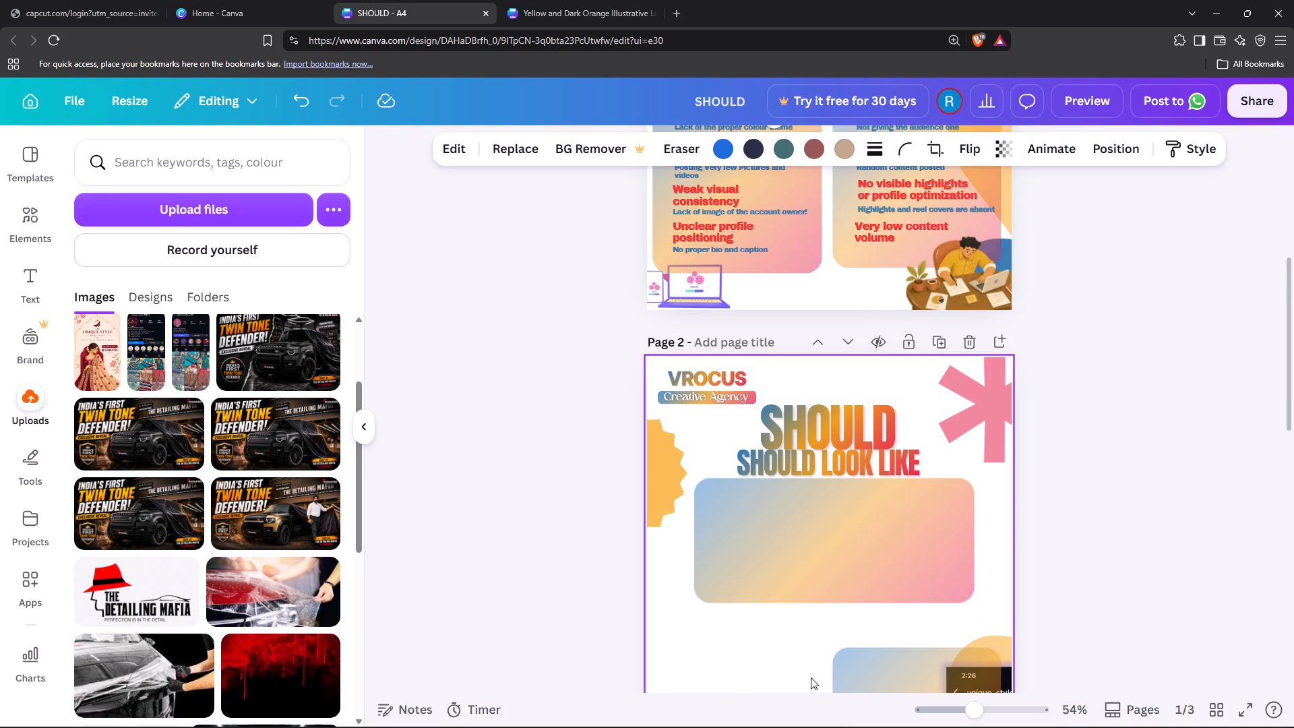
{"action": "left_click", "coordinate": [789, 657]}
{"action": "key", "text": "ctrl+v"}
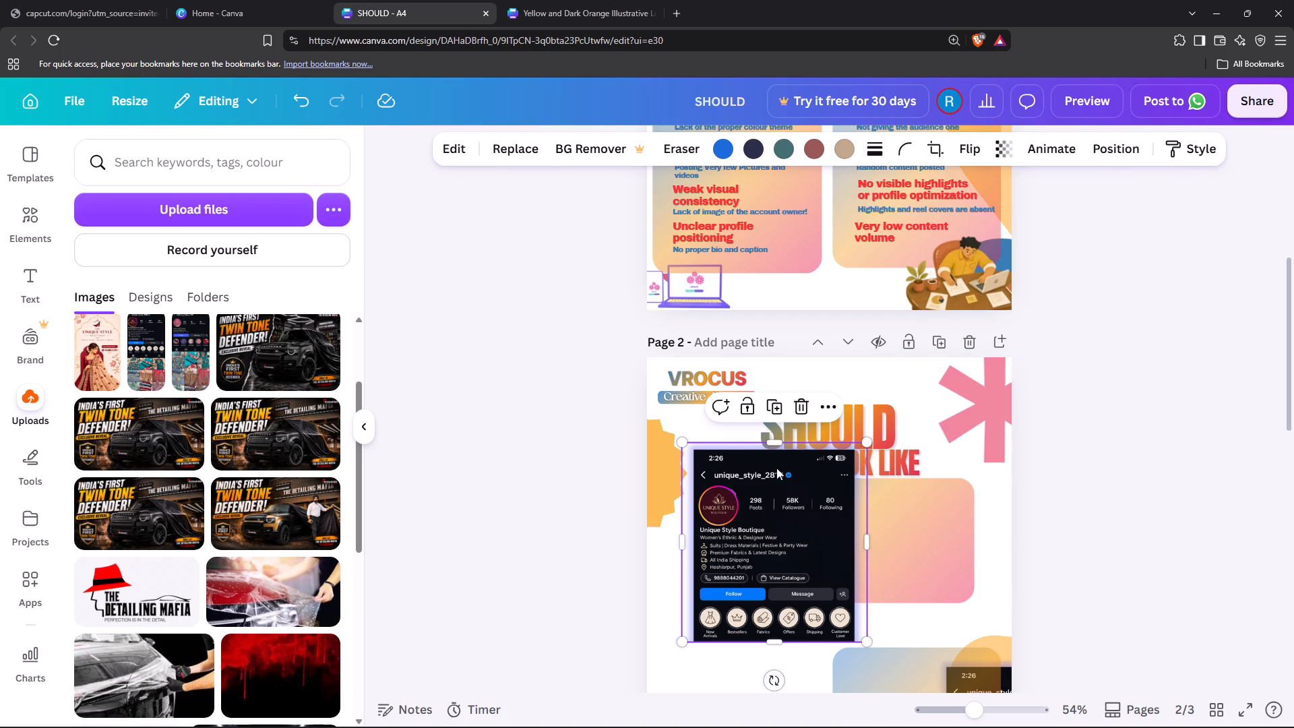
Enlarge the pasted screenshot to about 20.1 wide and crop it from the username row down to the phone and View Catalogue row.
{"action": "left_click_drag", "start_coordinate": [867, 444], "coordinate": [1072, 305]}
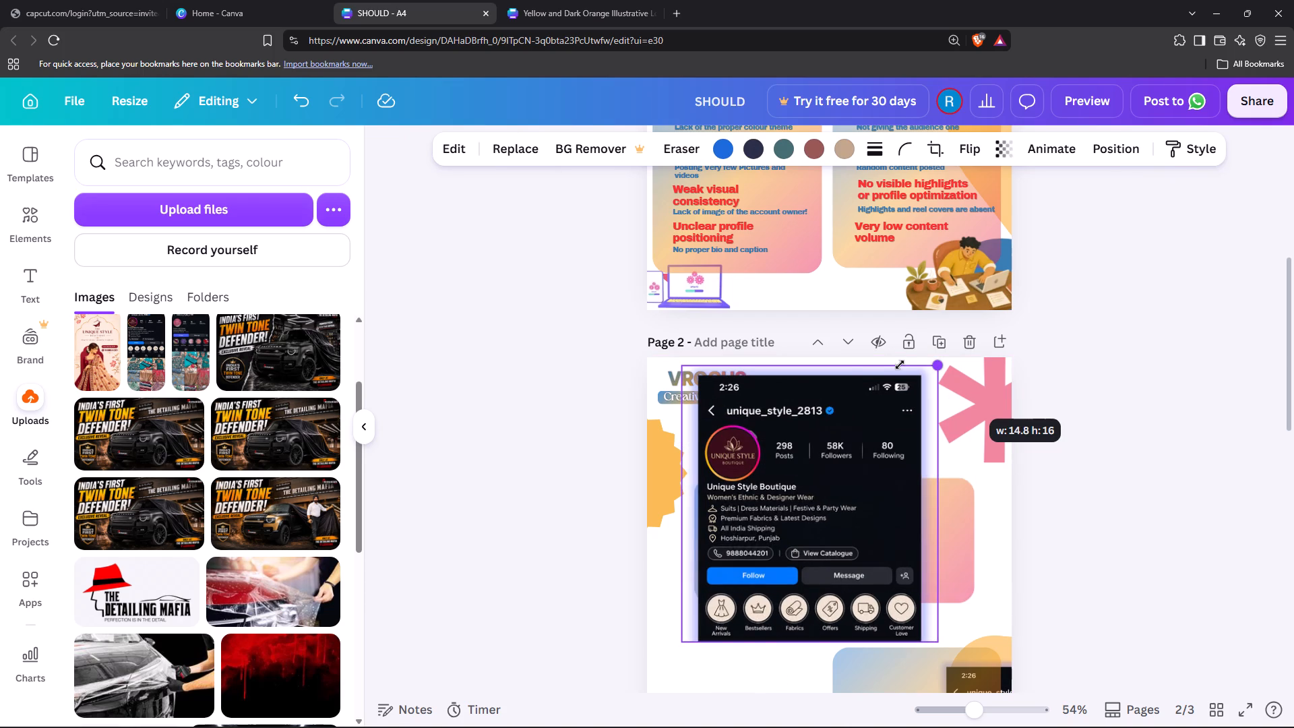
{"action": "left_click", "coordinate": [850, 473]}
{"action": "left_click", "coordinate": [1111, 541]}
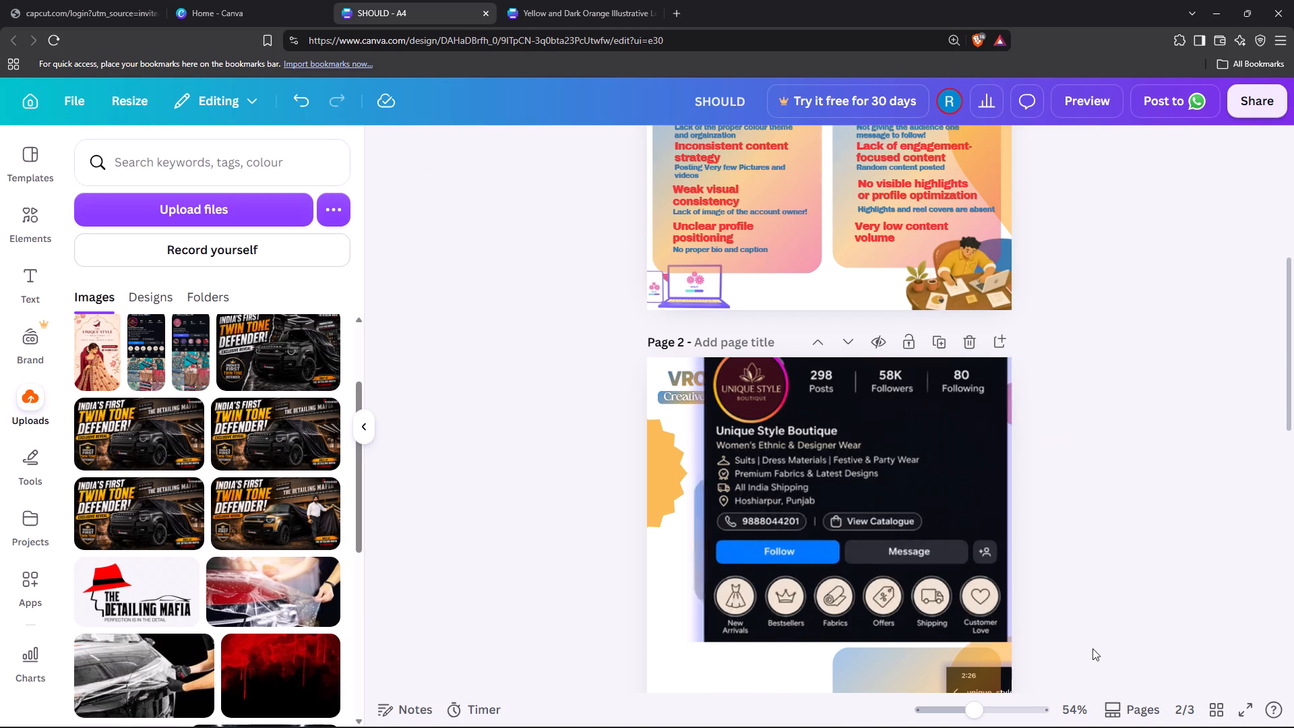
{"action": "left_click_drag", "start_coordinate": [886, 530], "coordinate": [835, 610]}
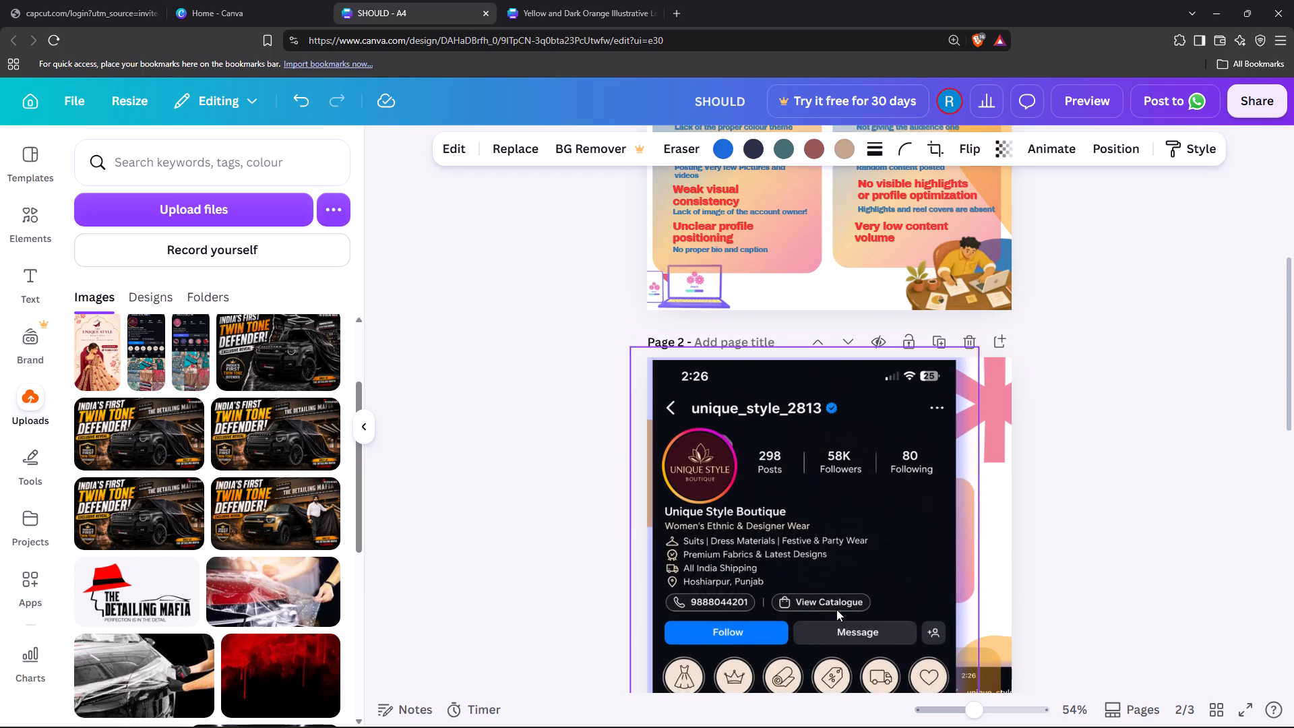
{"action": "left_click_drag", "start_coordinate": [805, 348], "coordinate": [798, 399]}
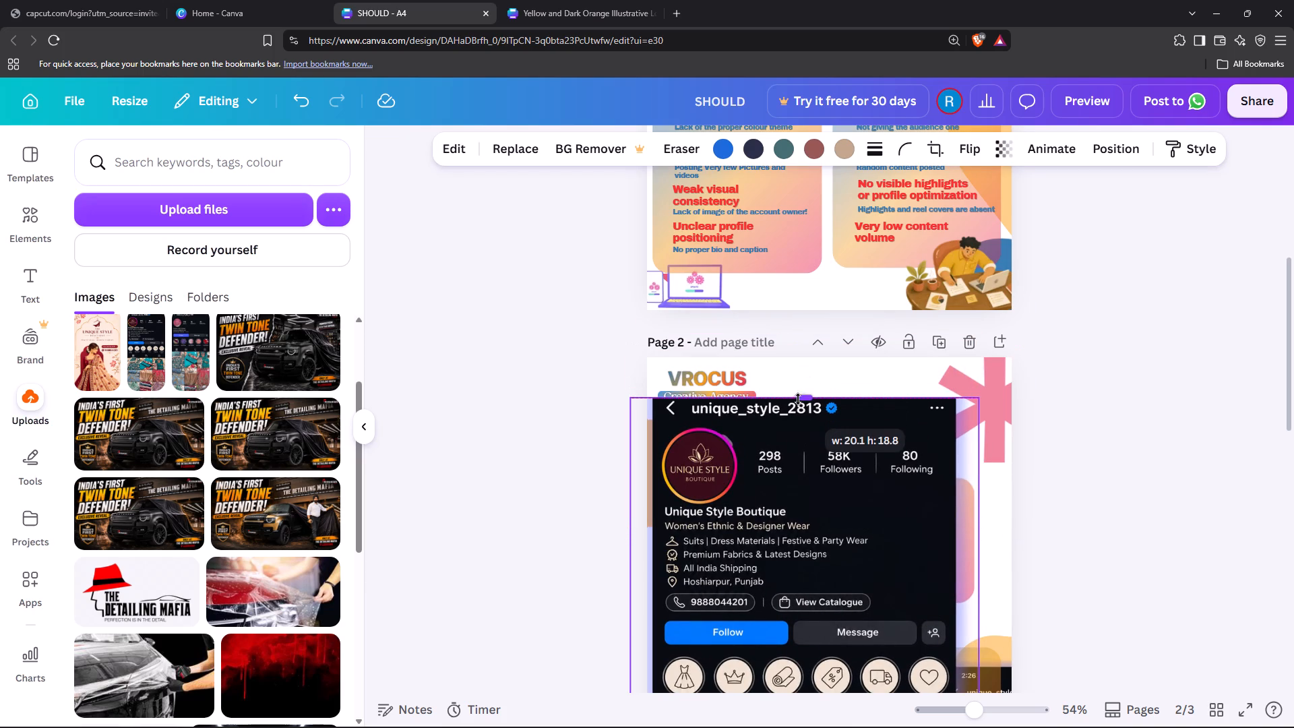
{"action": "left_click_drag", "start_coordinate": [798, 399], "coordinate": [805, 394]}
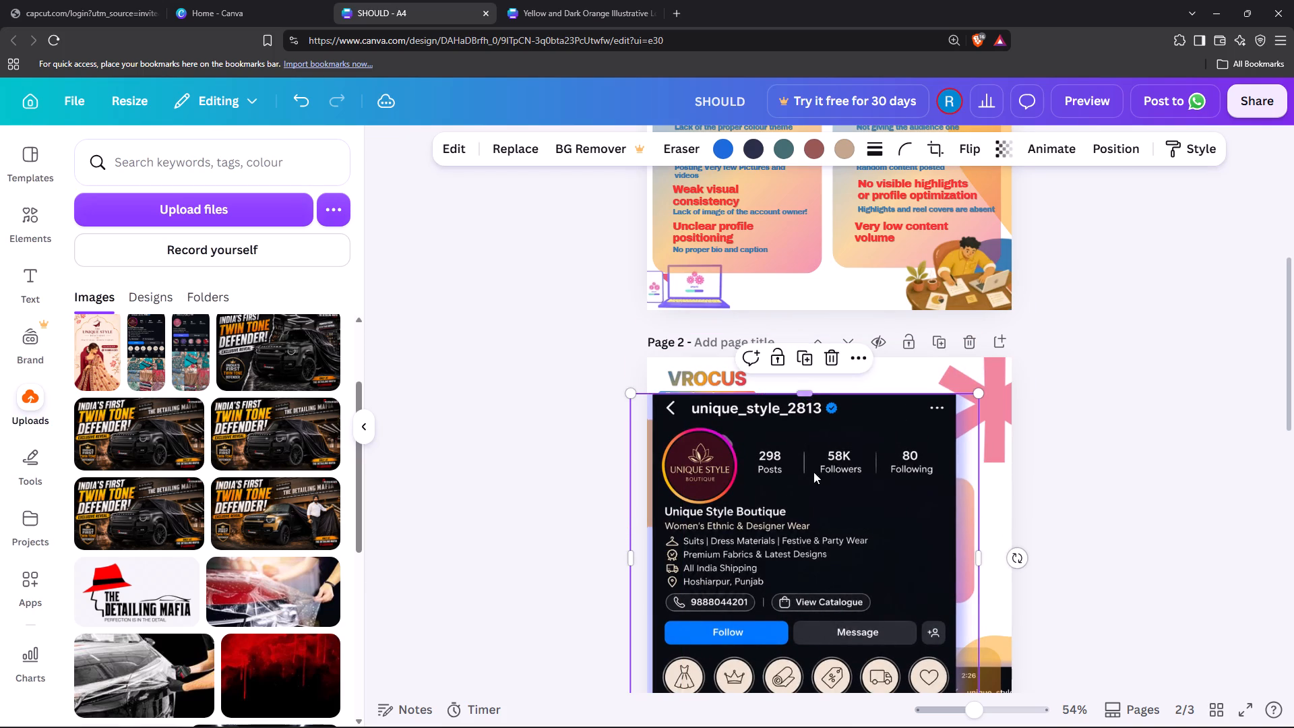
{"action": "scroll", "coordinate": [830, 504], "scroll_direction": "down", "scroll_amount": 3}
{"action": "left_click_drag", "start_coordinate": [804, 321], "coordinate": [804, 301]}
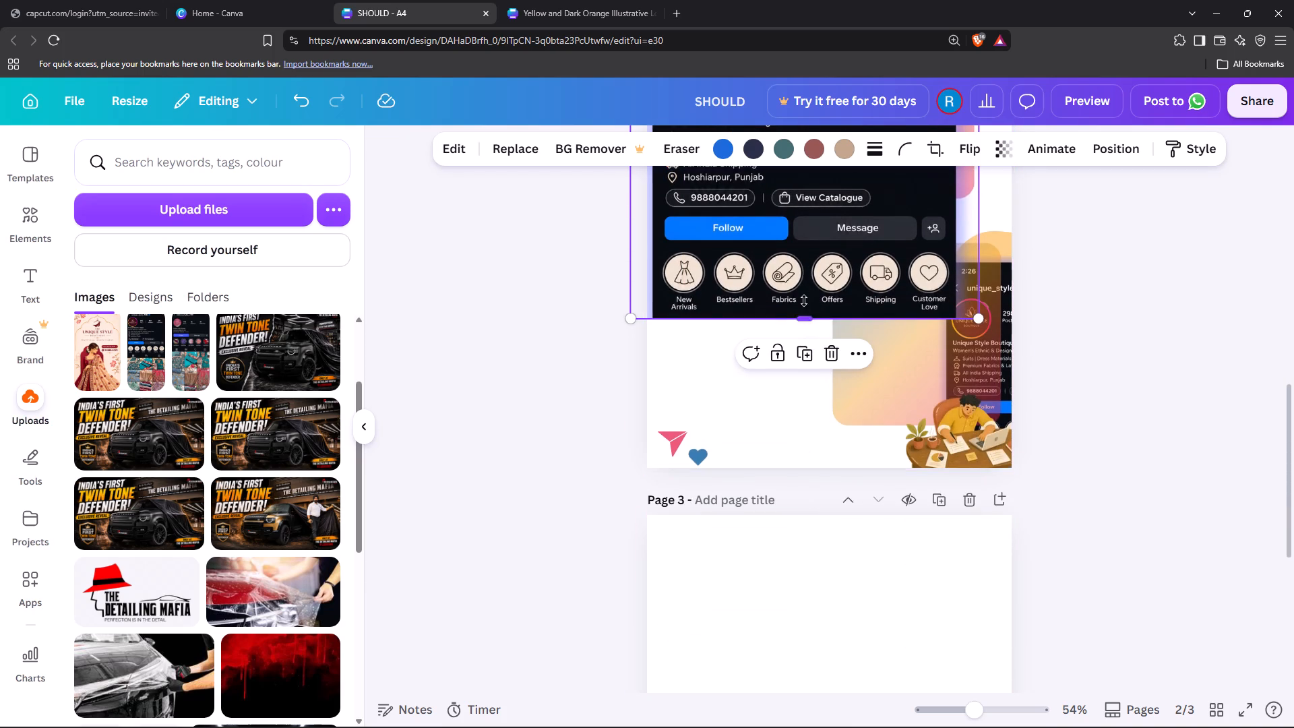
{"action": "left_click_drag", "start_coordinate": [804, 301], "coordinate": [823, 214]}
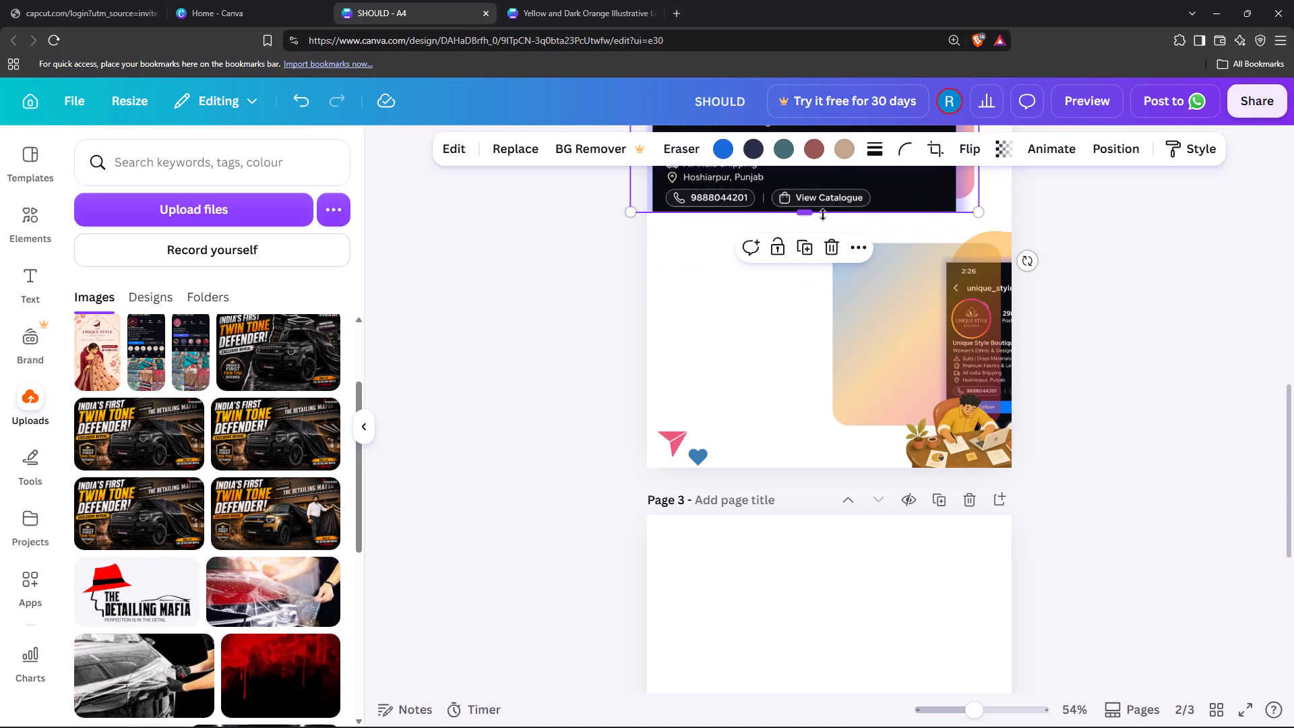
{"action": "scroll", "coordinate": [1109, 241], "scroll_direction": "up", "scroll_amount": 2}
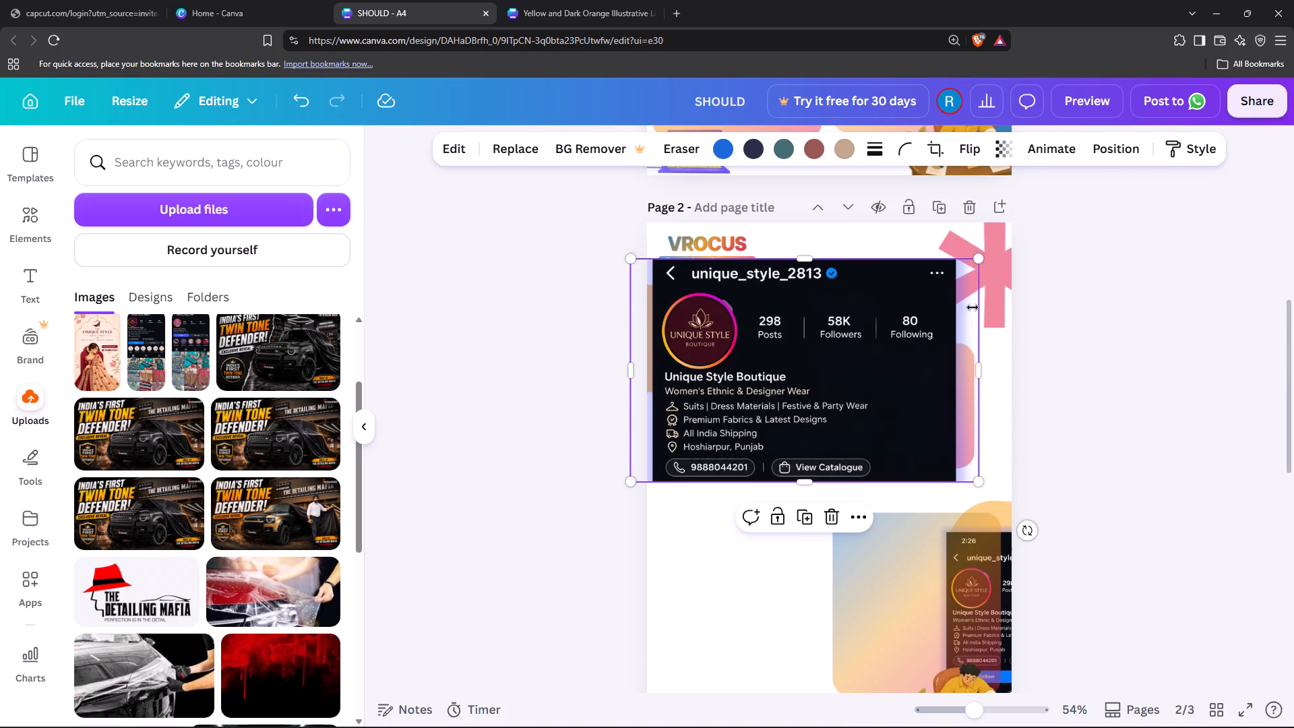
Shrink the cropped screenshot, trim its sides to about 8.5 wide by 5.7 high, and place it on the upper gradient card.
{"action": "left_click_drag", "start_coordinate": [977, 259], "coordinate": [800, 390]}
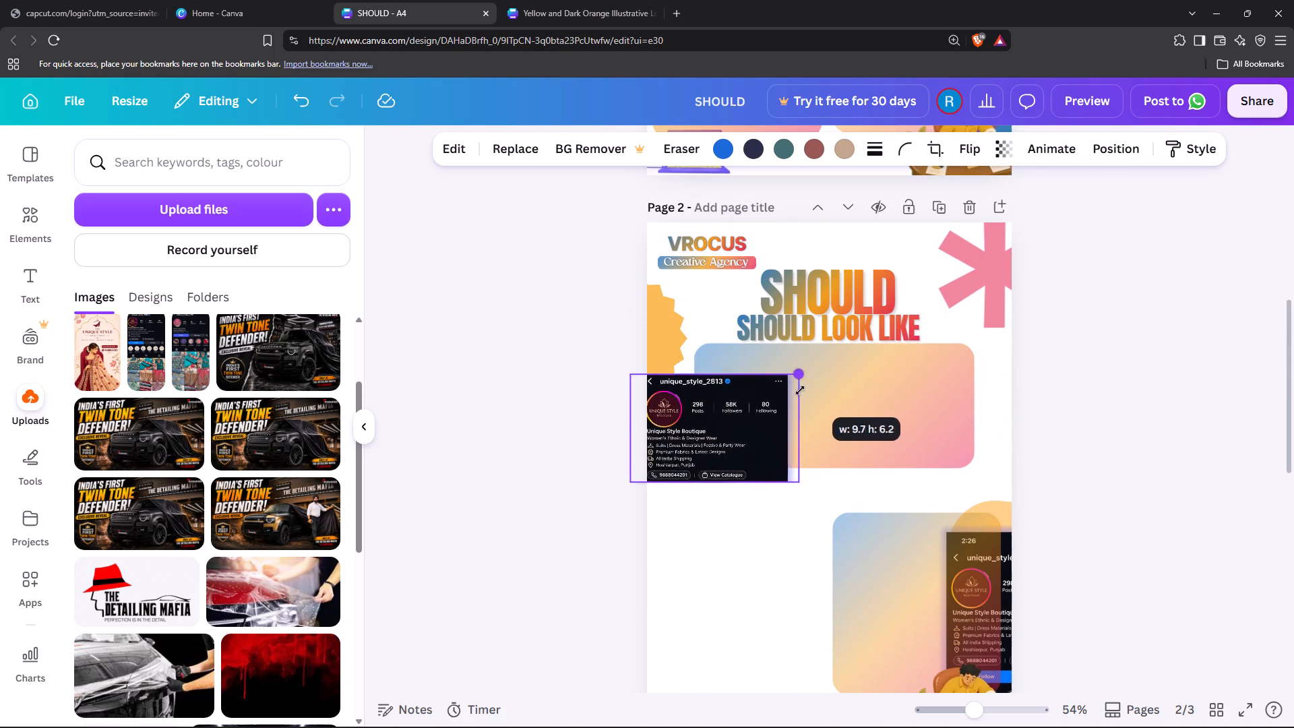
{"action": "left_click_drag", "start_coordinate": [800, 390], "coordinate": [793, 396]}
{"action": "left_click_drag", "start_coordinate": [732, 442], "coordinate": [838, 421]}
{"action": "left_click", "coordinate": [815, 424]}
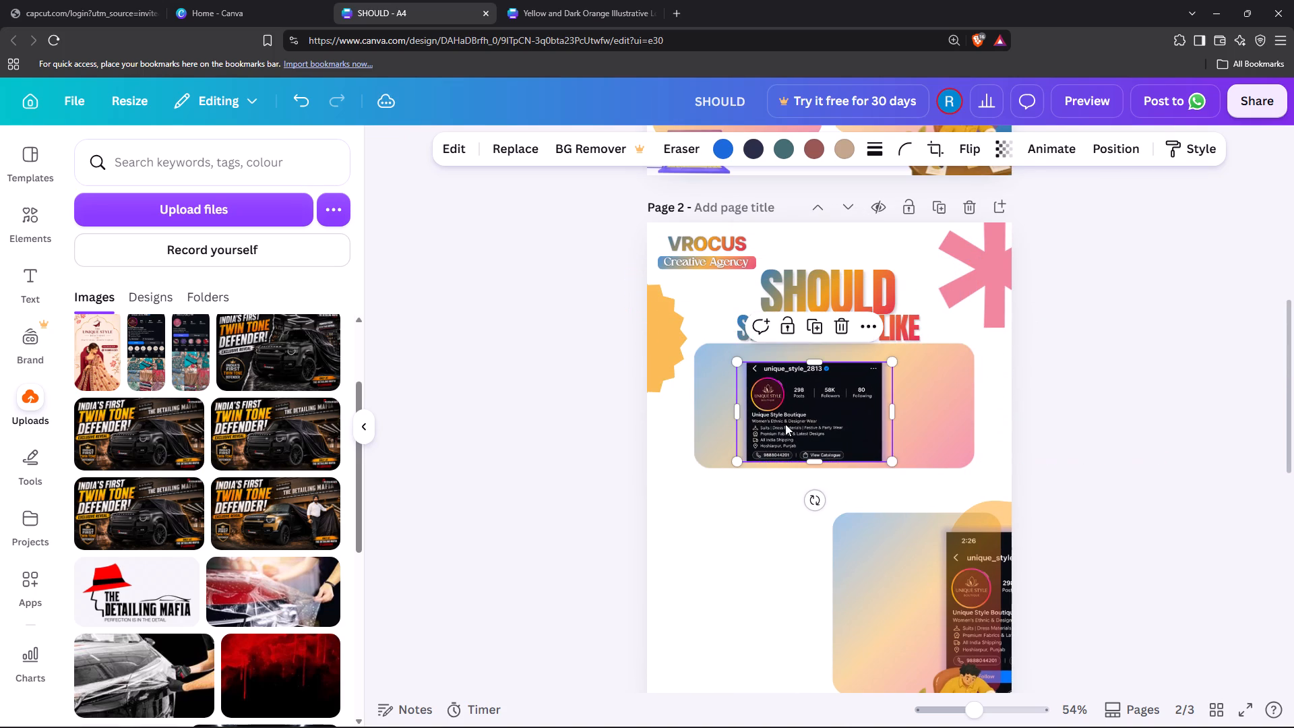
{"action": "left_click", "coordinate": [758, 413]}
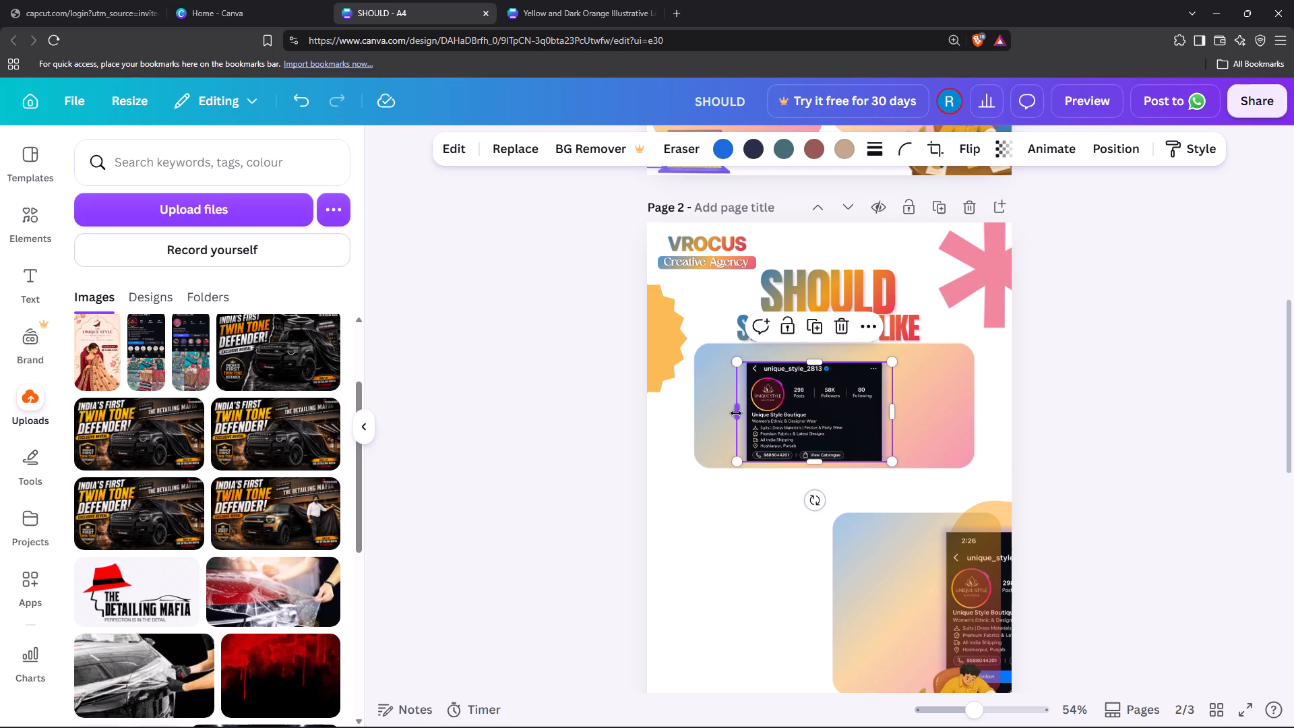
{"action": "left_click", "coordinate": [736, 413]}
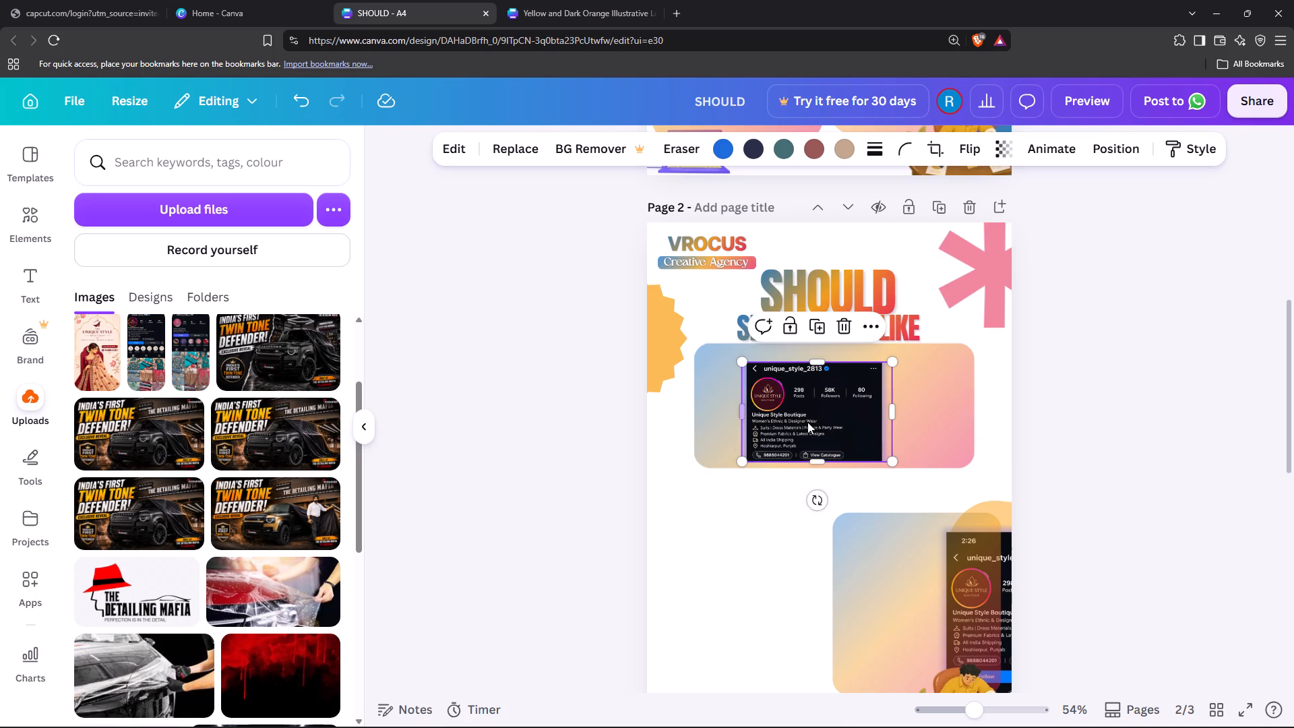
{"action": "left_click", "coordinate": [893, 411]}
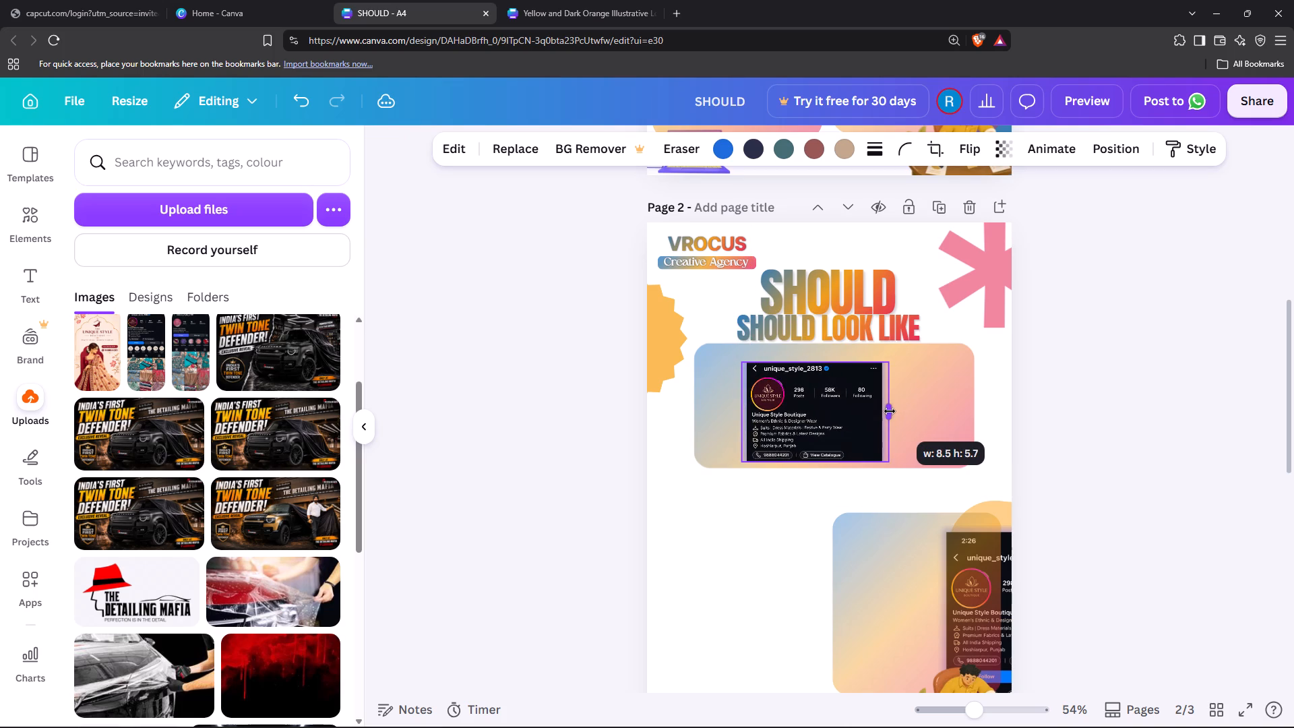
{"action": "left_click_drag", "start_coordinate": [802, 422], "coordinate": [821, 421]}
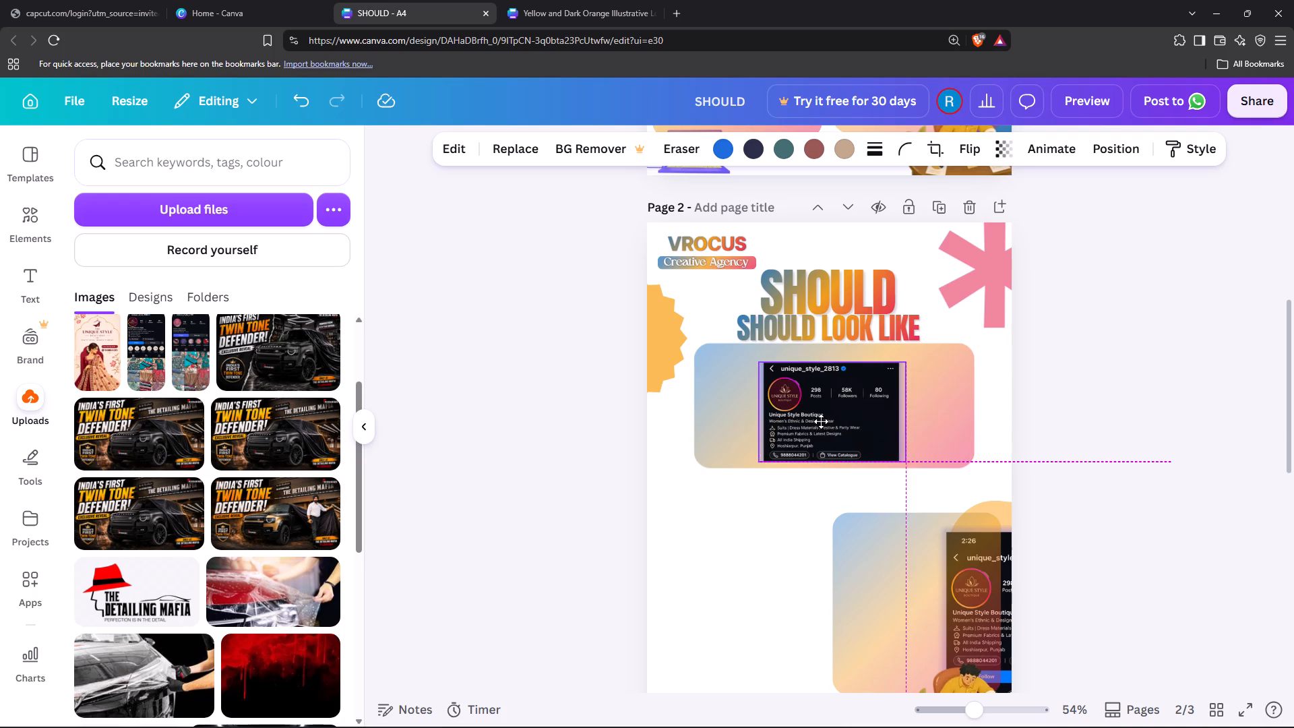
{"action": "left_click_drag", "start_coordinate": [821, 421], "coordinate": [817, 419]}
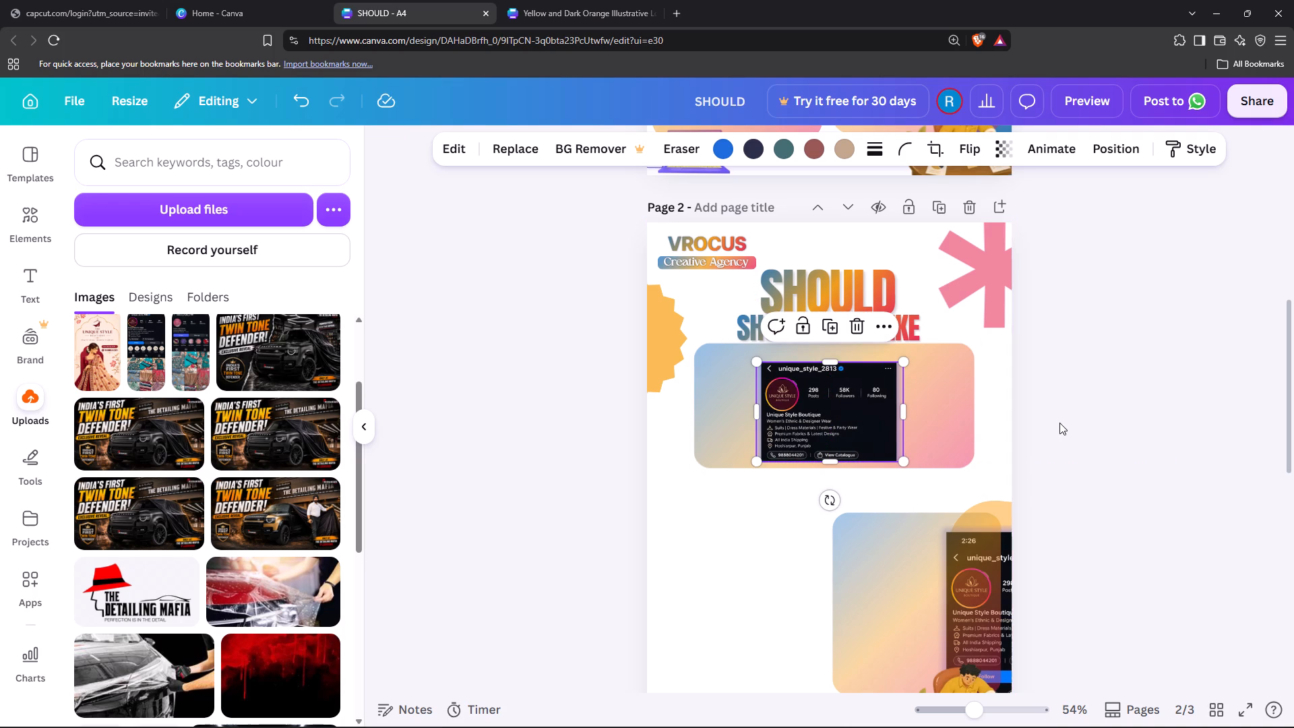
{"action": "left_click", "coordinate": [1072, 423]}
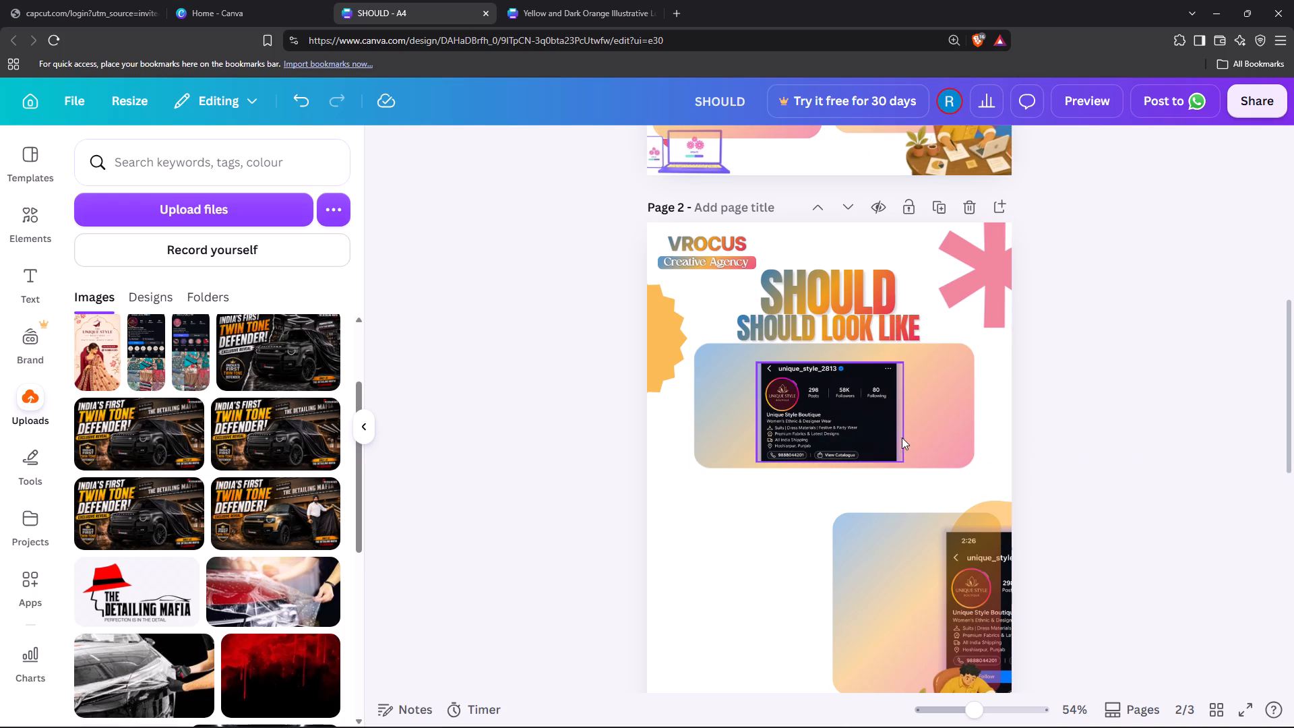
Narrow the upper gradient card from both sides and centre the profile screenshot within it.
{"action": "left_click", "coordinate": [956, 429]}
{"action": "left_click_drag", "start_coordinate": [975, 411], "coordinate": [946, 411]}
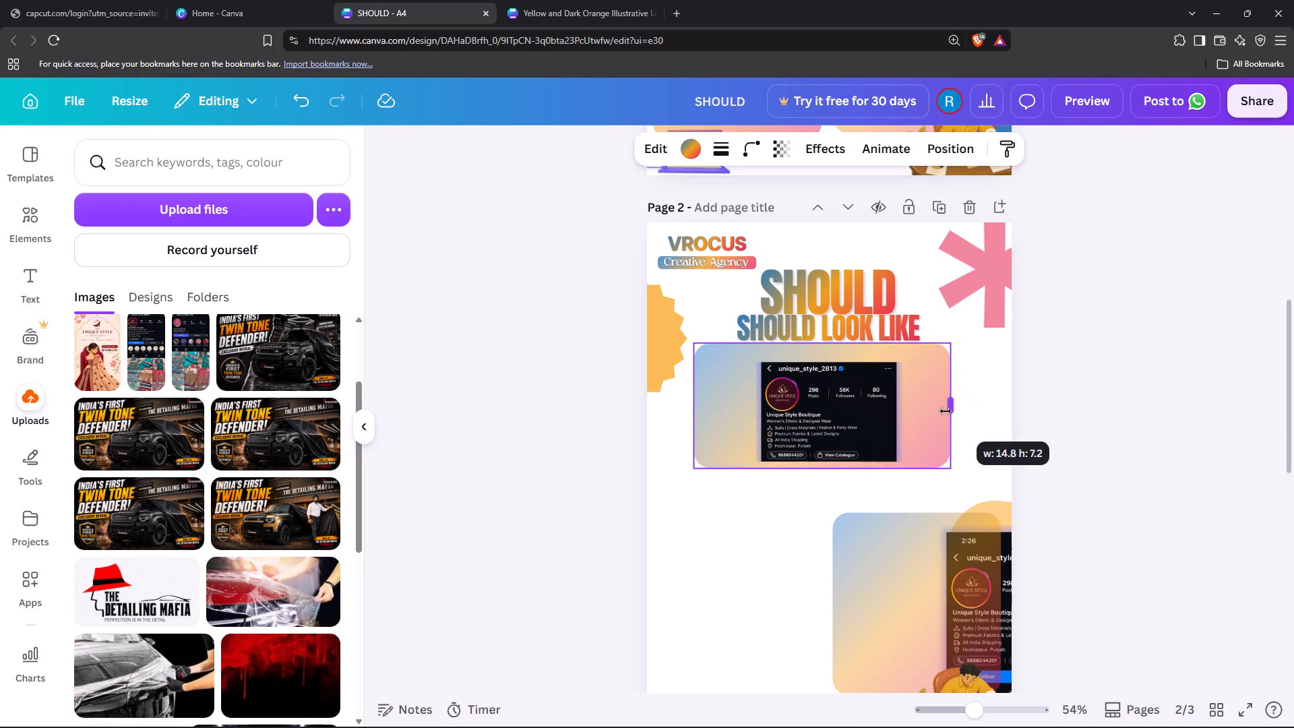
{"action": "left_click_drag", "start_coordinate": [946, 411], "coordinate": [937, 413]}
{"action": "left_click_drag", "start_coordinate": [696, 409], "coordinate": [727, 413]}
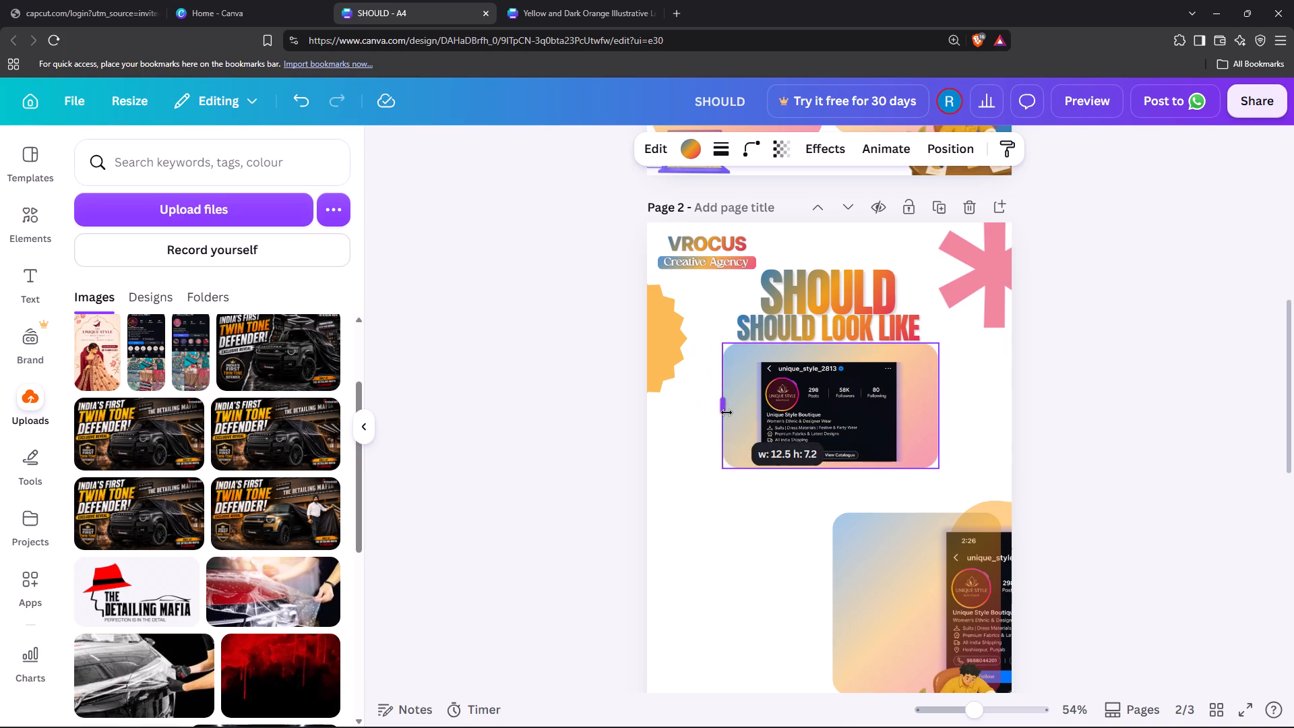
{"action": "left_click_drag", "start_coordinate": [727, 413], "coordinate": [735, 414]}
{"action": "left_click_drag", "start_coordinate": [813, 413], "coordinate": [824, 402]}
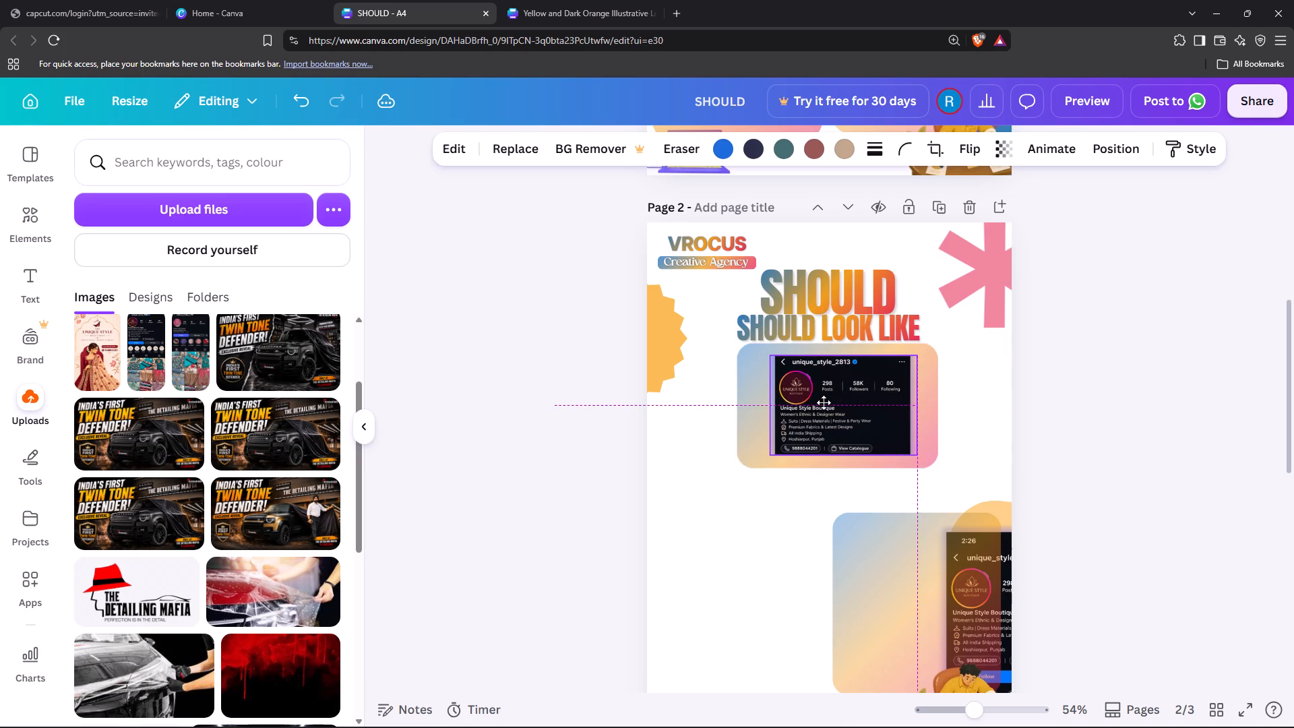
{"action": "left_click_drag", "start_coordinate": [824, 402], "coordinate": [819, 402]}
{"action": "left_click", "coordinate": [1131, 403]}
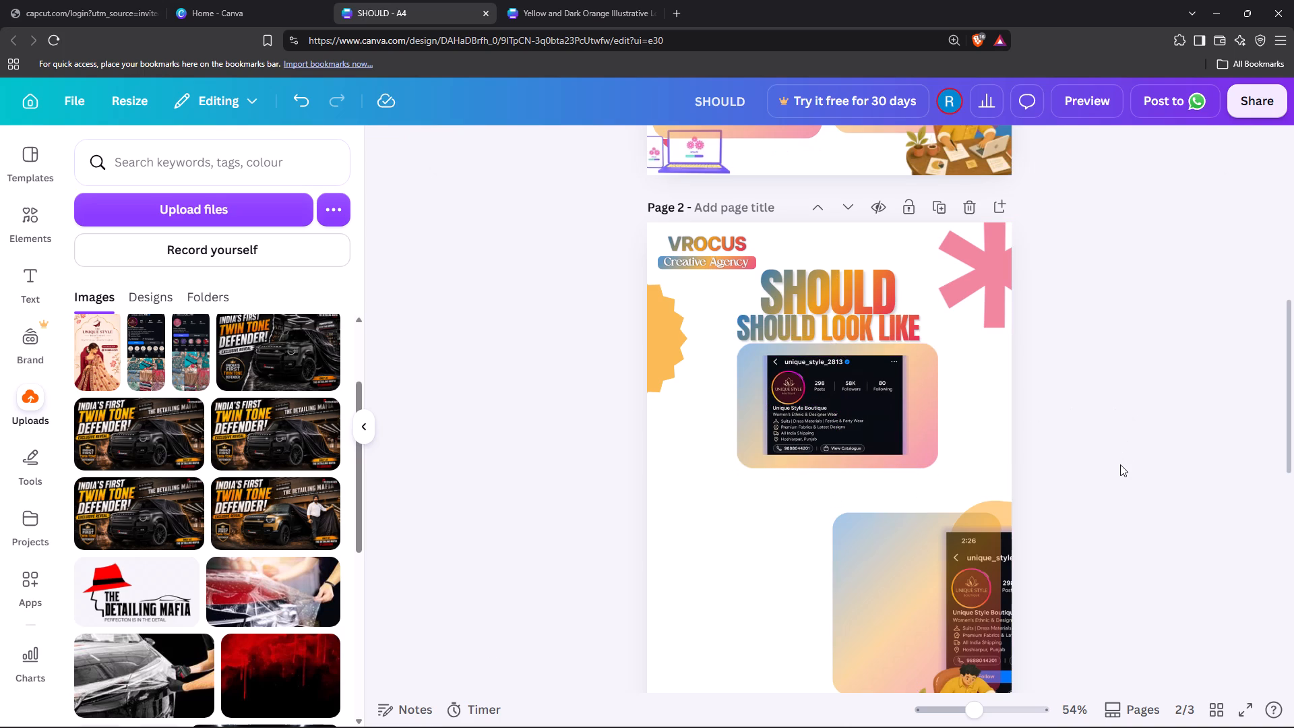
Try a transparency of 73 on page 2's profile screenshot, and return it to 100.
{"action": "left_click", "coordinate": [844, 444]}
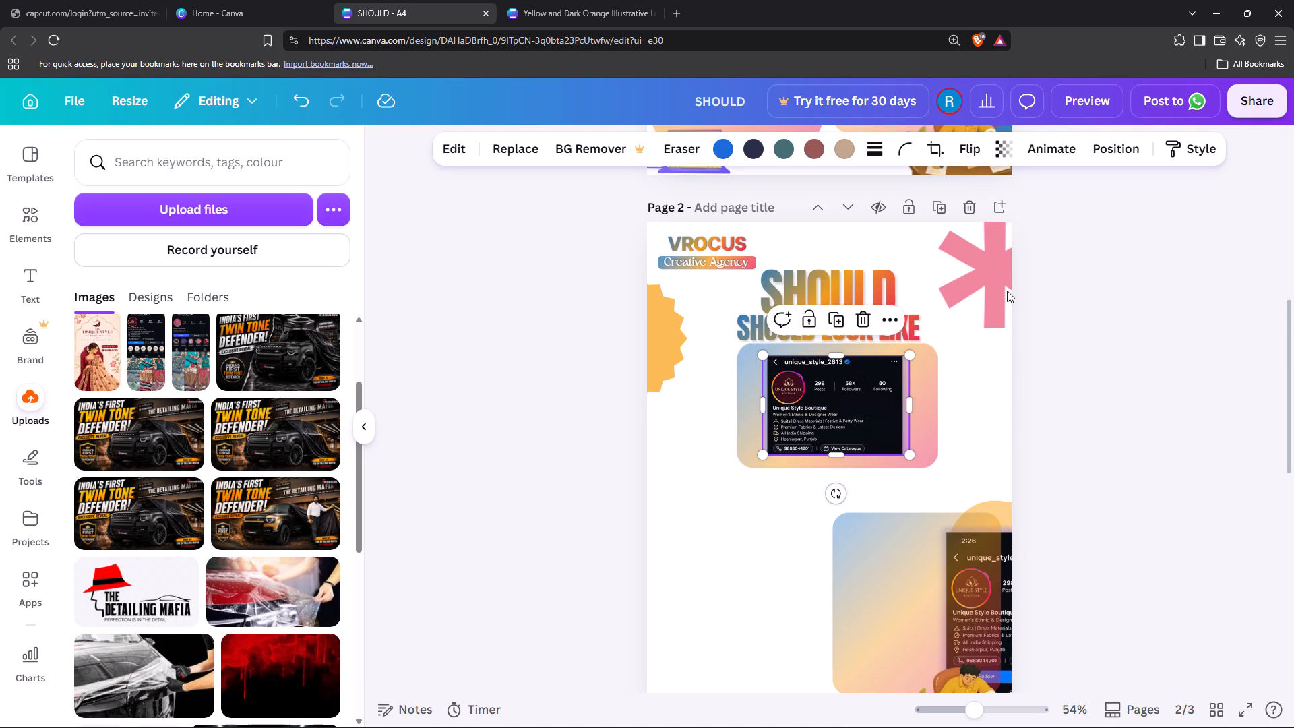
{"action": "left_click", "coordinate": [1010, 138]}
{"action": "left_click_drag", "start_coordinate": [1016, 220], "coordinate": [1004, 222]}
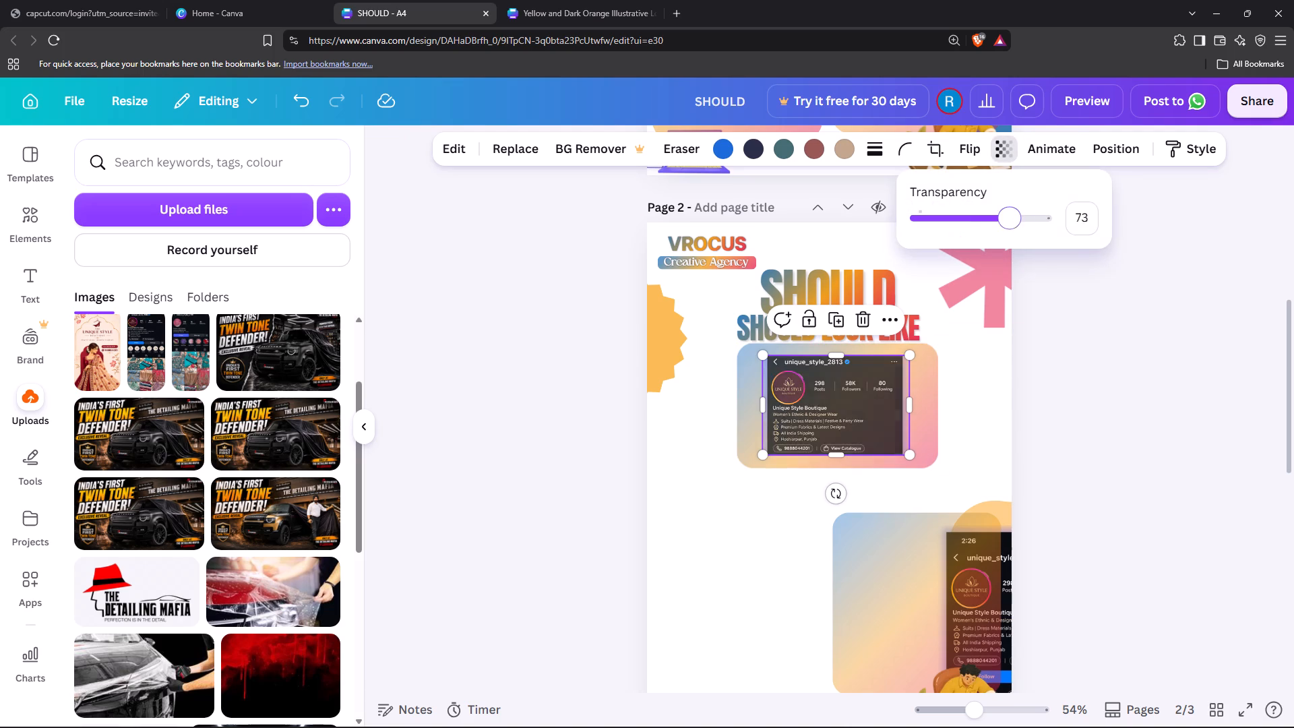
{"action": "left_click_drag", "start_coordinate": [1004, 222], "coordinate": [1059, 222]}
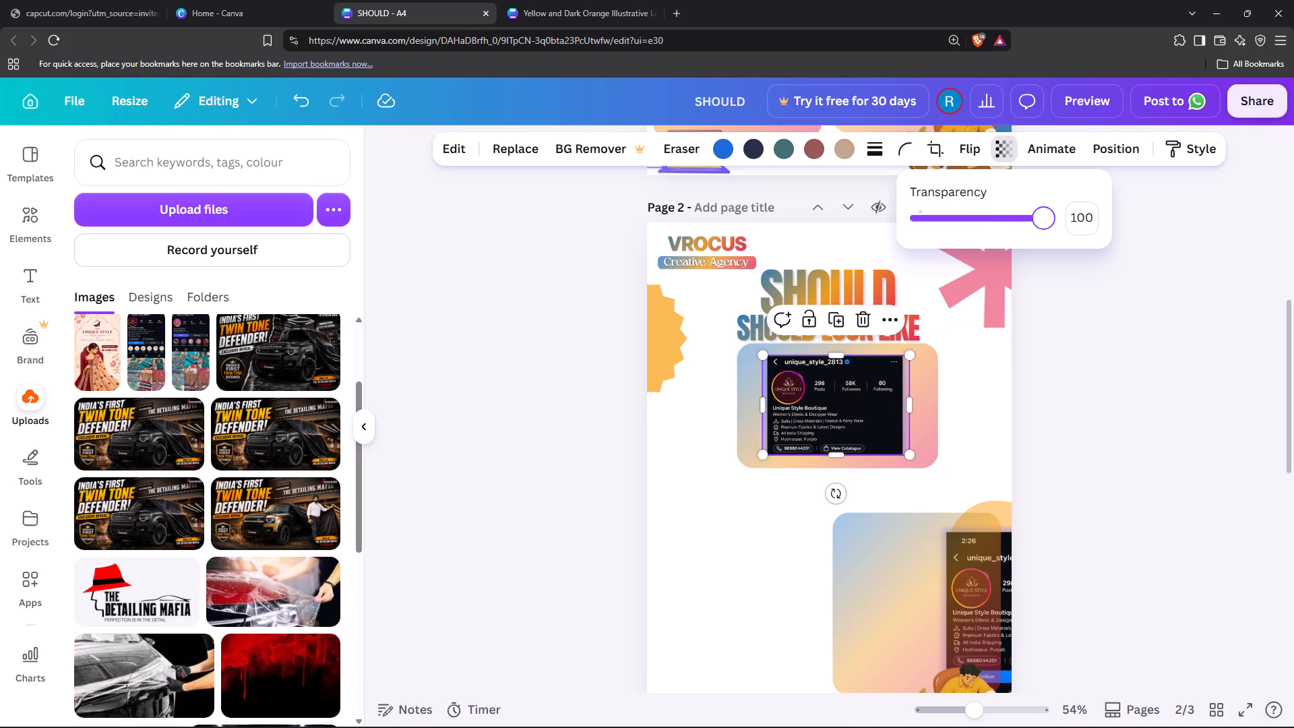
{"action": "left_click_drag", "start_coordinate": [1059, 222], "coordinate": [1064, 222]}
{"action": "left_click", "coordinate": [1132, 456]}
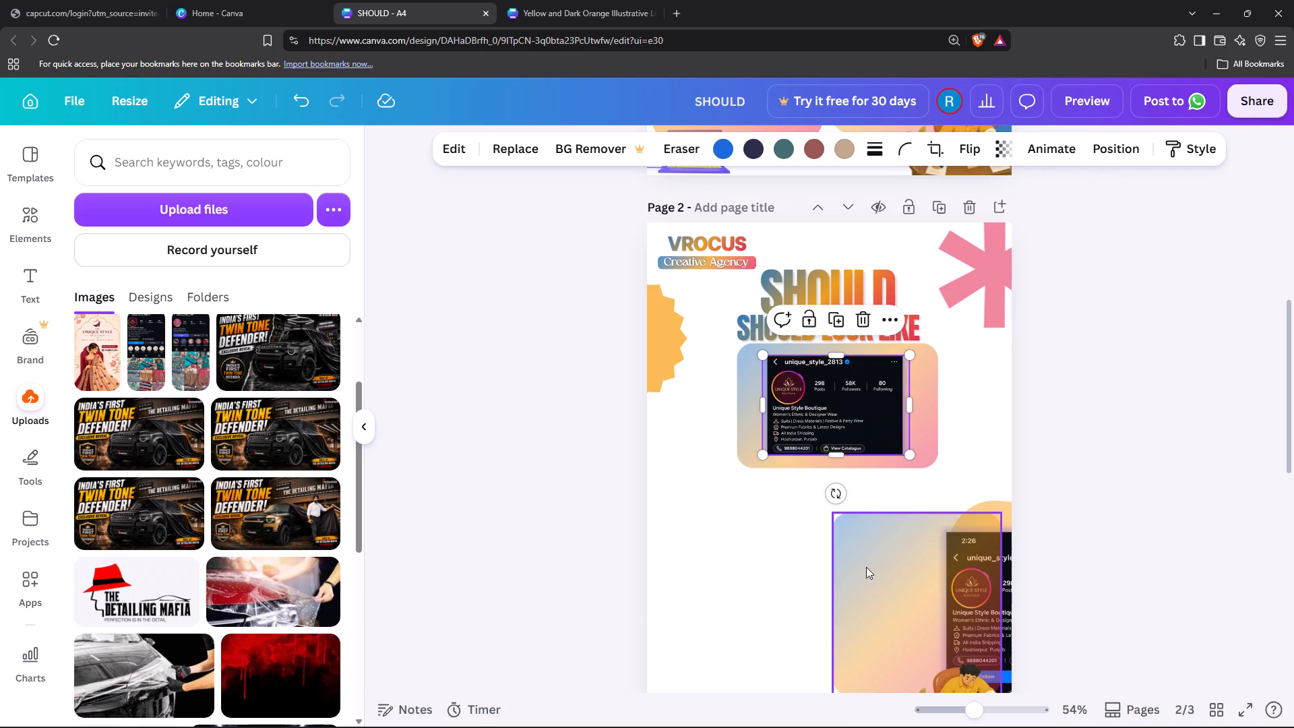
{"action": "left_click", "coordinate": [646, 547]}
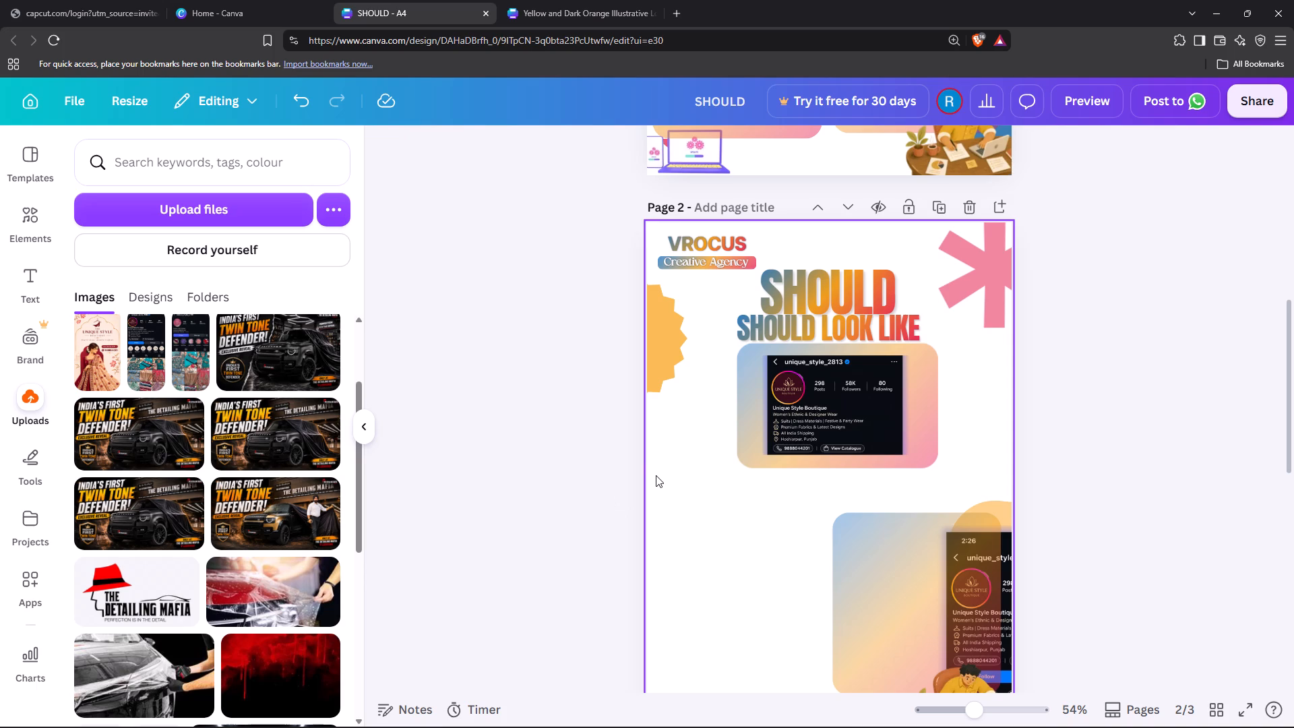
Save the design.
{"action": "scroll", "coordinate": [880, 398], "scroll_direction": "up", "scroll_amount": 7}
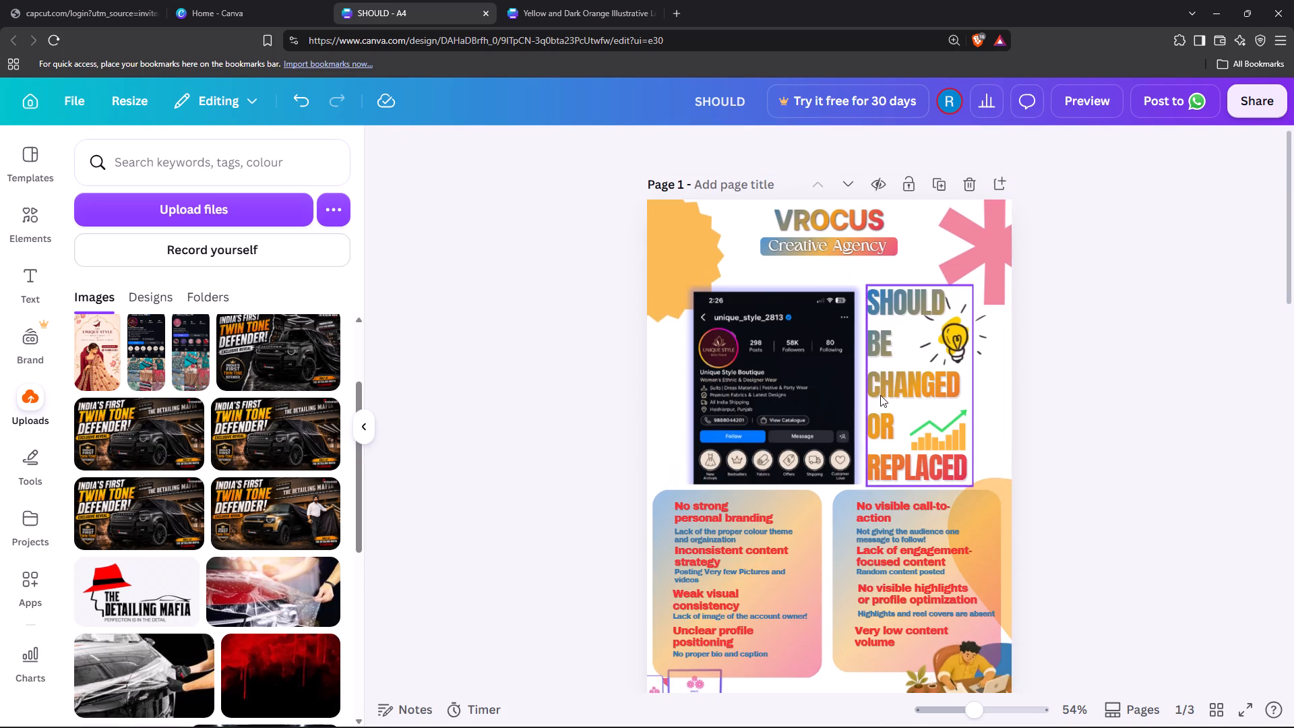
{"action": "left_click", "coordinate": [582, 388]}
{"action": "key", "text": "ctrl+s"}
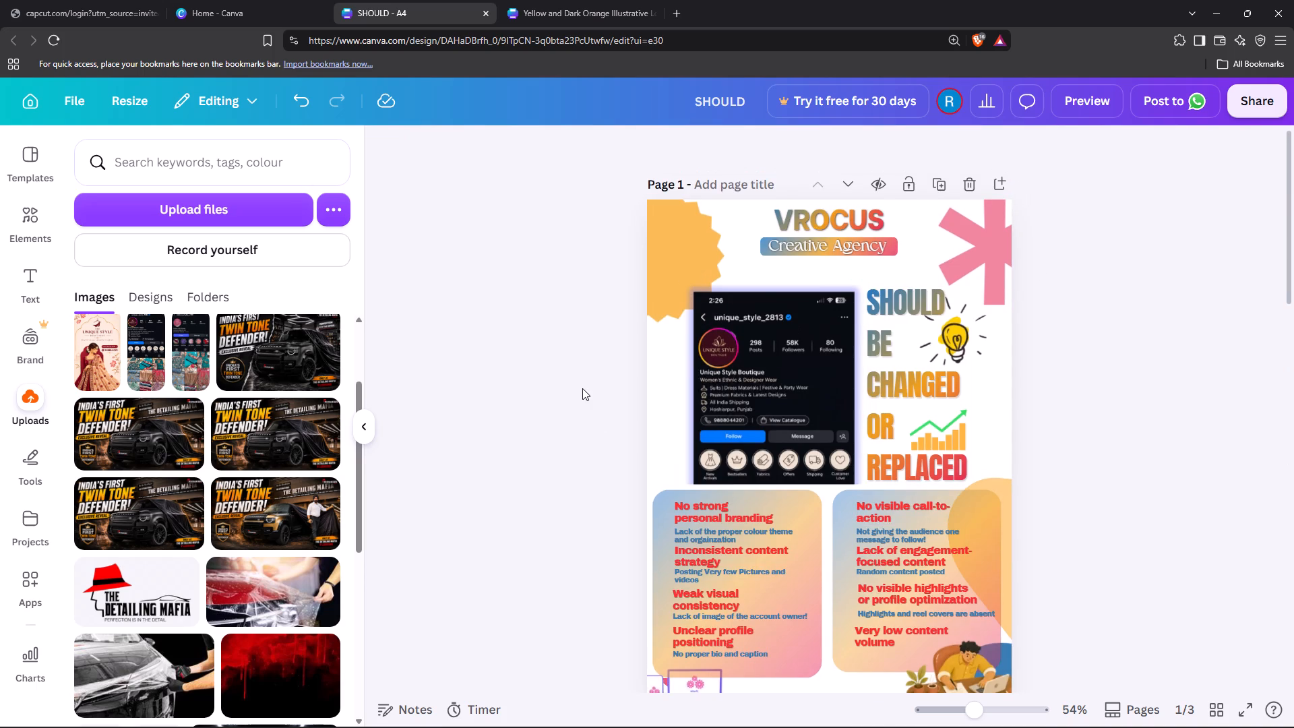